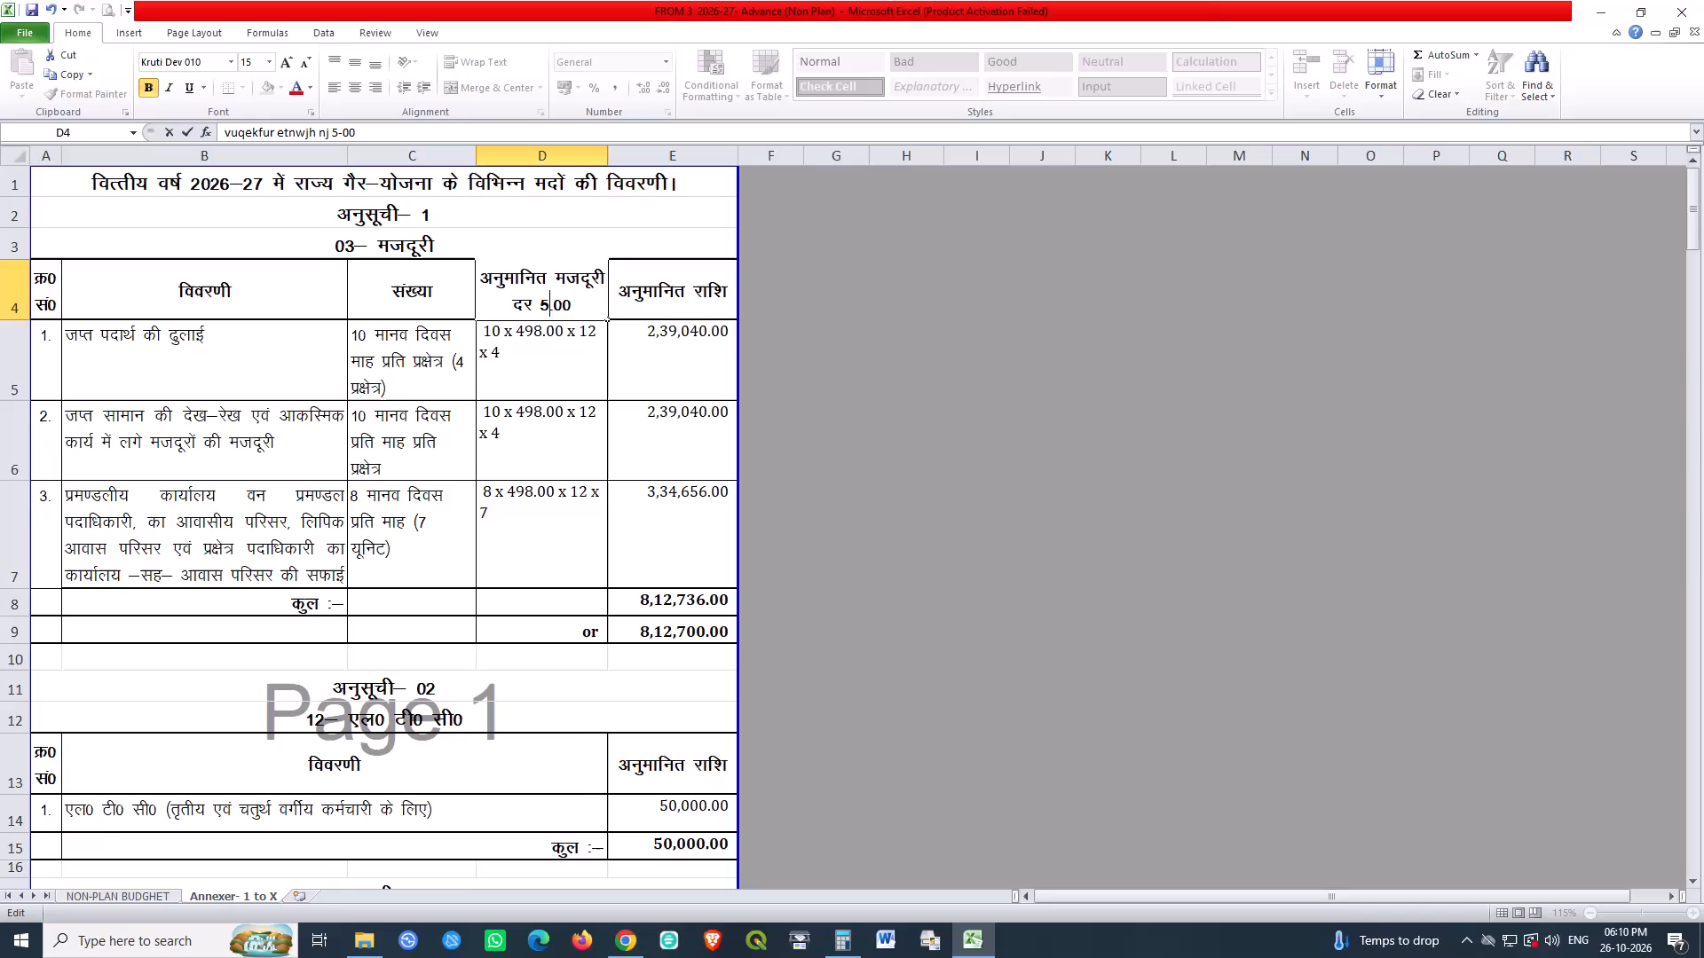
Finish the wage rate in the D4 column heading as 538.00.
{"action": "key", "text": "Return"}
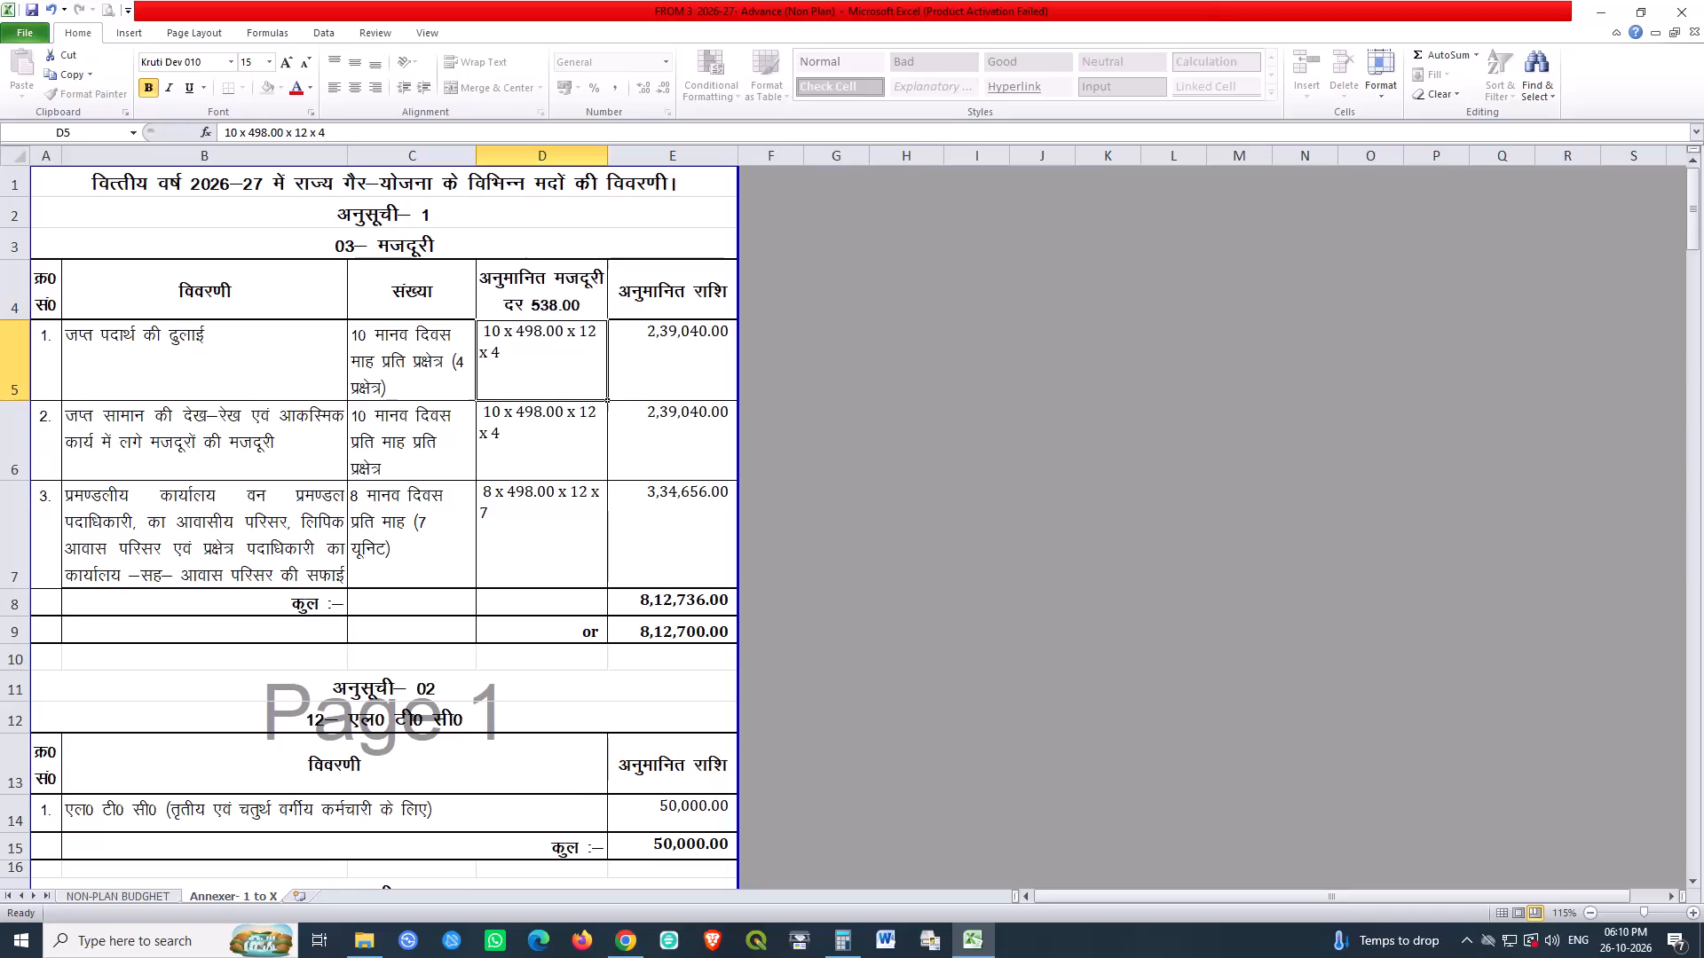
Change the daily rate in D5's calculation text so it reads 10 x 538.00 x 12 x 4.
{"action": "double_click", "coordinate": [538, 334]}
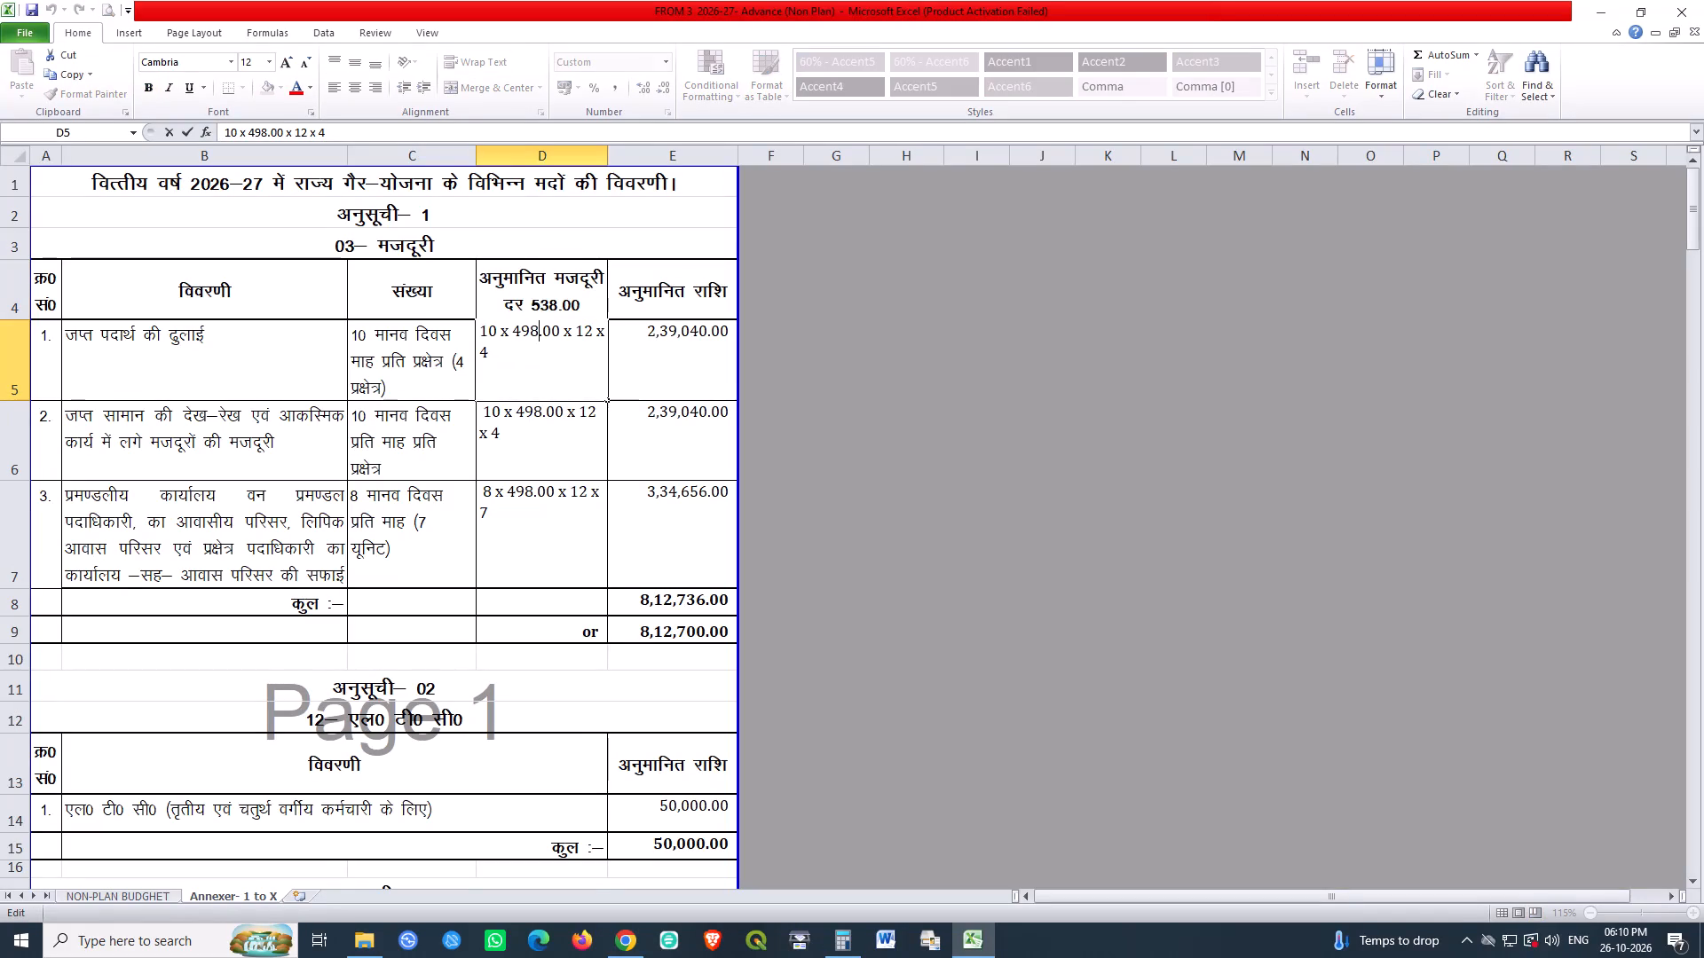
{"action": "key", "text": "shift+Left"}
{"action": "key", "text": "shift+Left"}
{"action": "key", "text": "shift+Left"}
{"action": "type", "text": "538"}
{"action": "key", "text": "Return"}
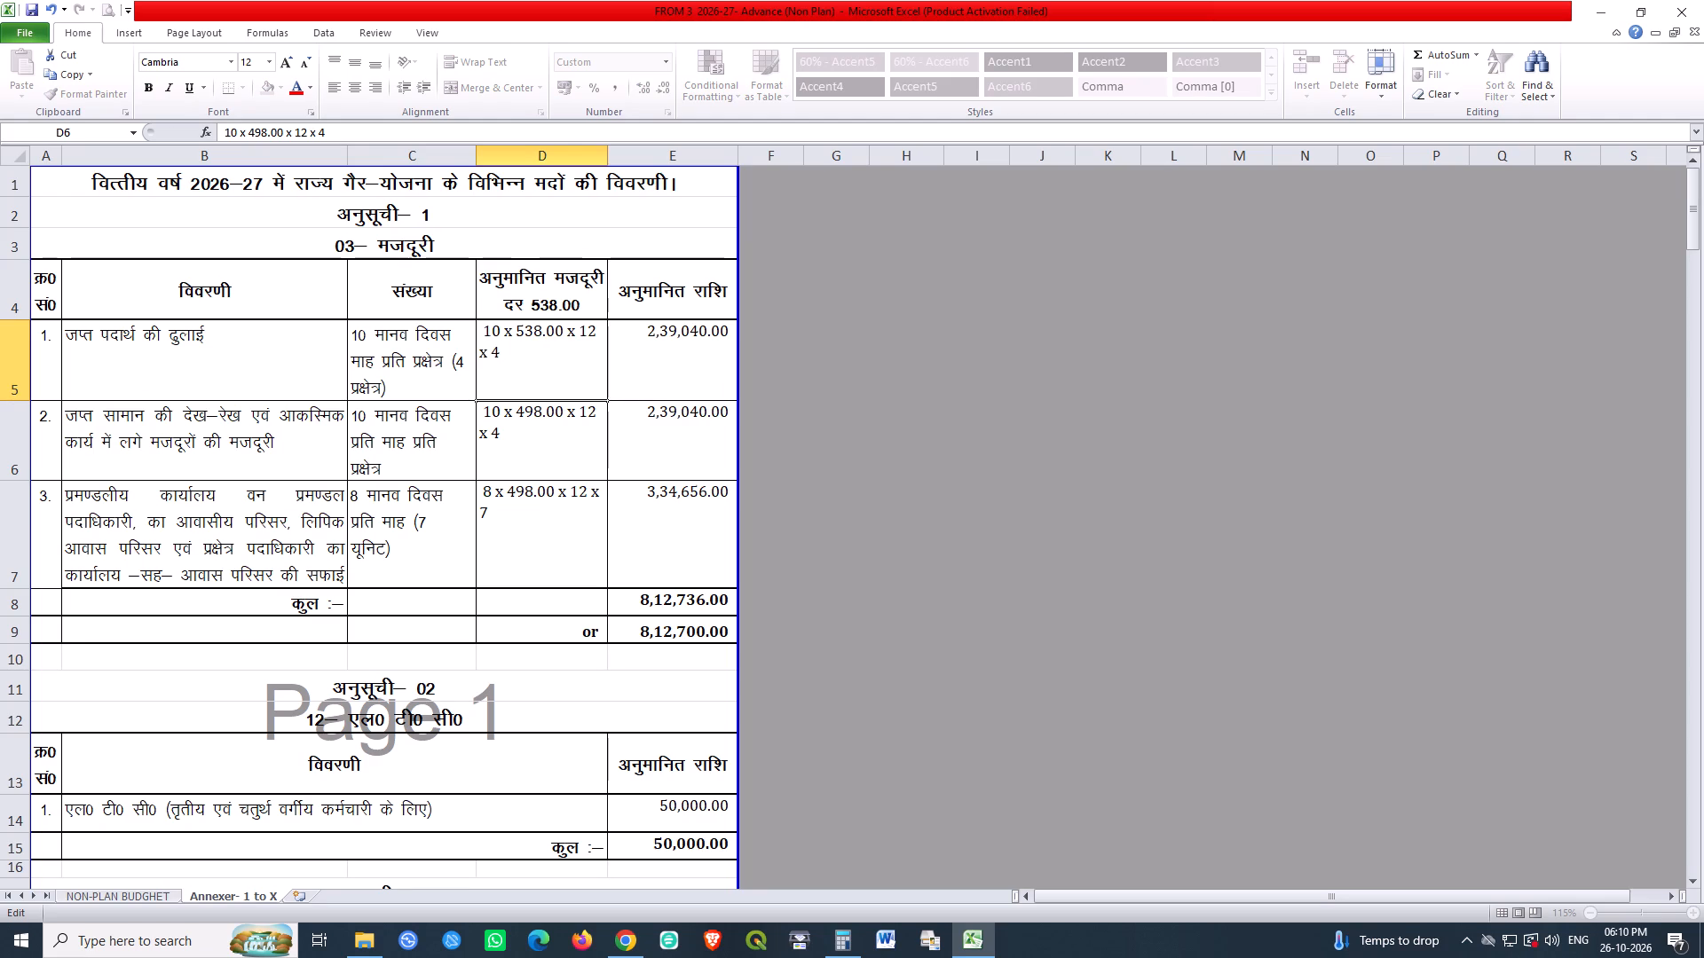
Change the daily rate in D6's calculation text so it reads 10 x 538.00 x 12 x 4.
{"action": "double_click", "coordinate": [526, 414]}
{"action": "key", "text": "Left"}
{"action": "key", "text": "Left"}
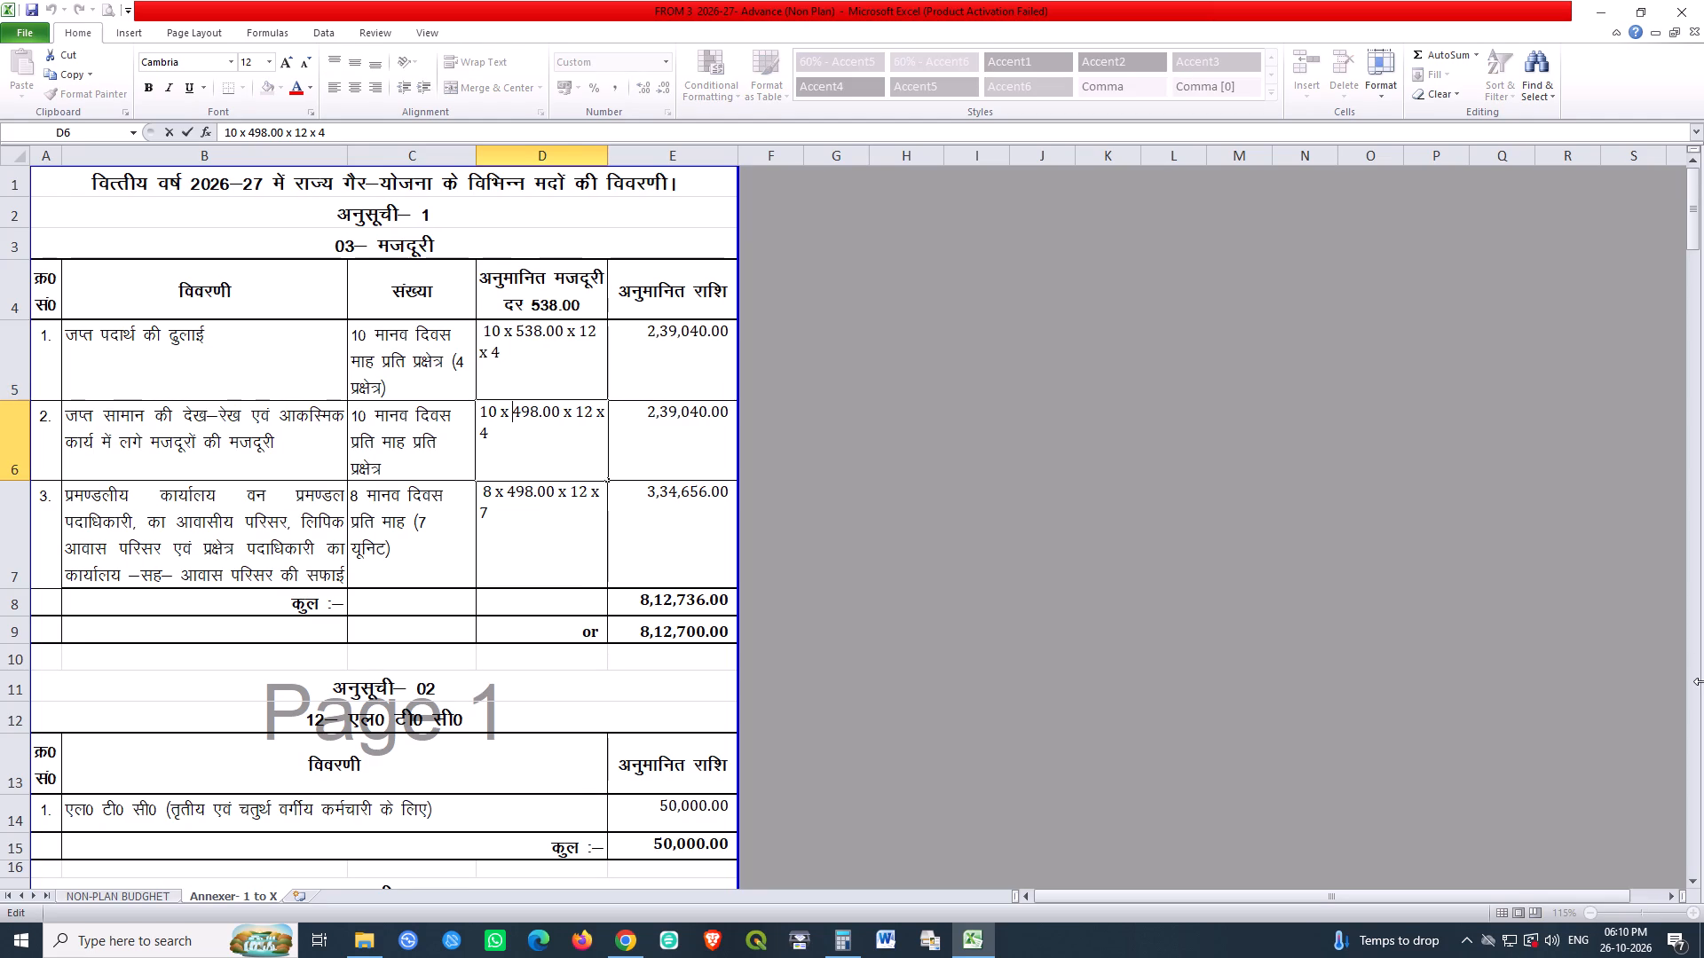
{"action": "key", "text": "shift+Right"}
{"action": "key", "text": "shift+Right"}
{"action": "key", "text": "shift+Right"}
{"action": "type", "text": "538"}
{"action": "key", "text": "Return"}
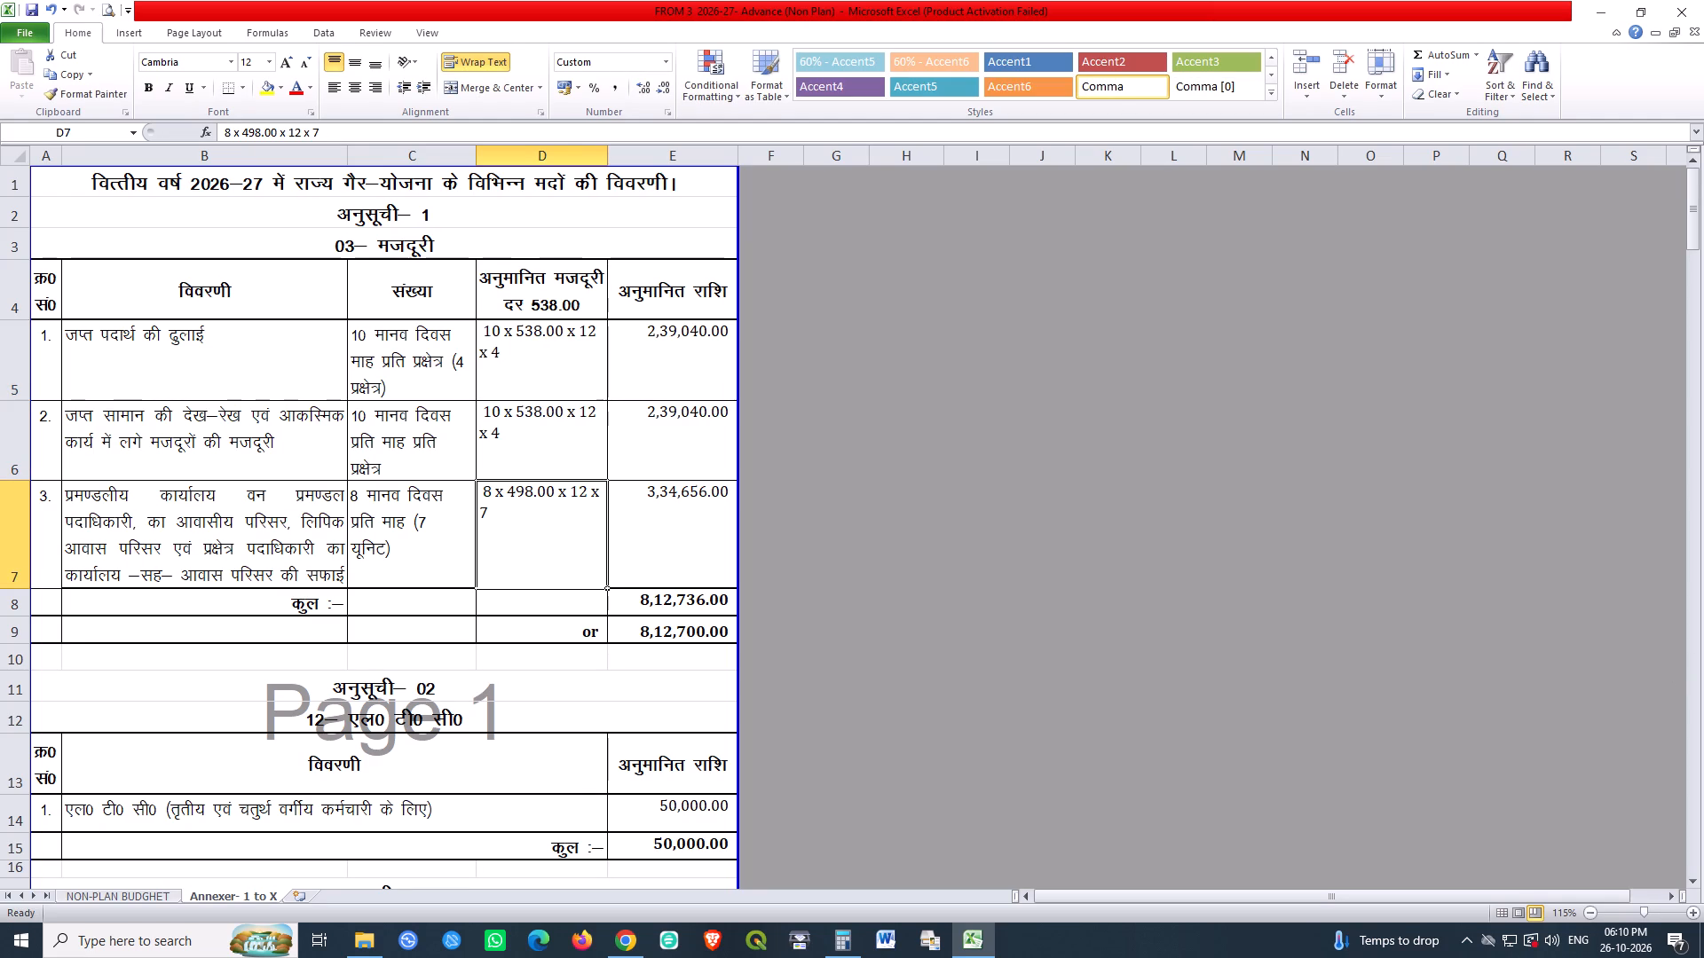
Change the daily rate in D7's calculation text so it reads 8 x 538.00 x 12 x 7.
{"action": "double_click", "coordinate": [511, 498]}
{"action": "key", "text": "Left"}
{"action": "key", "text": "shift+Right"}
{"action": "key", "text": "shift+Right"}
{"action": "key", "text": "shift+Right"}
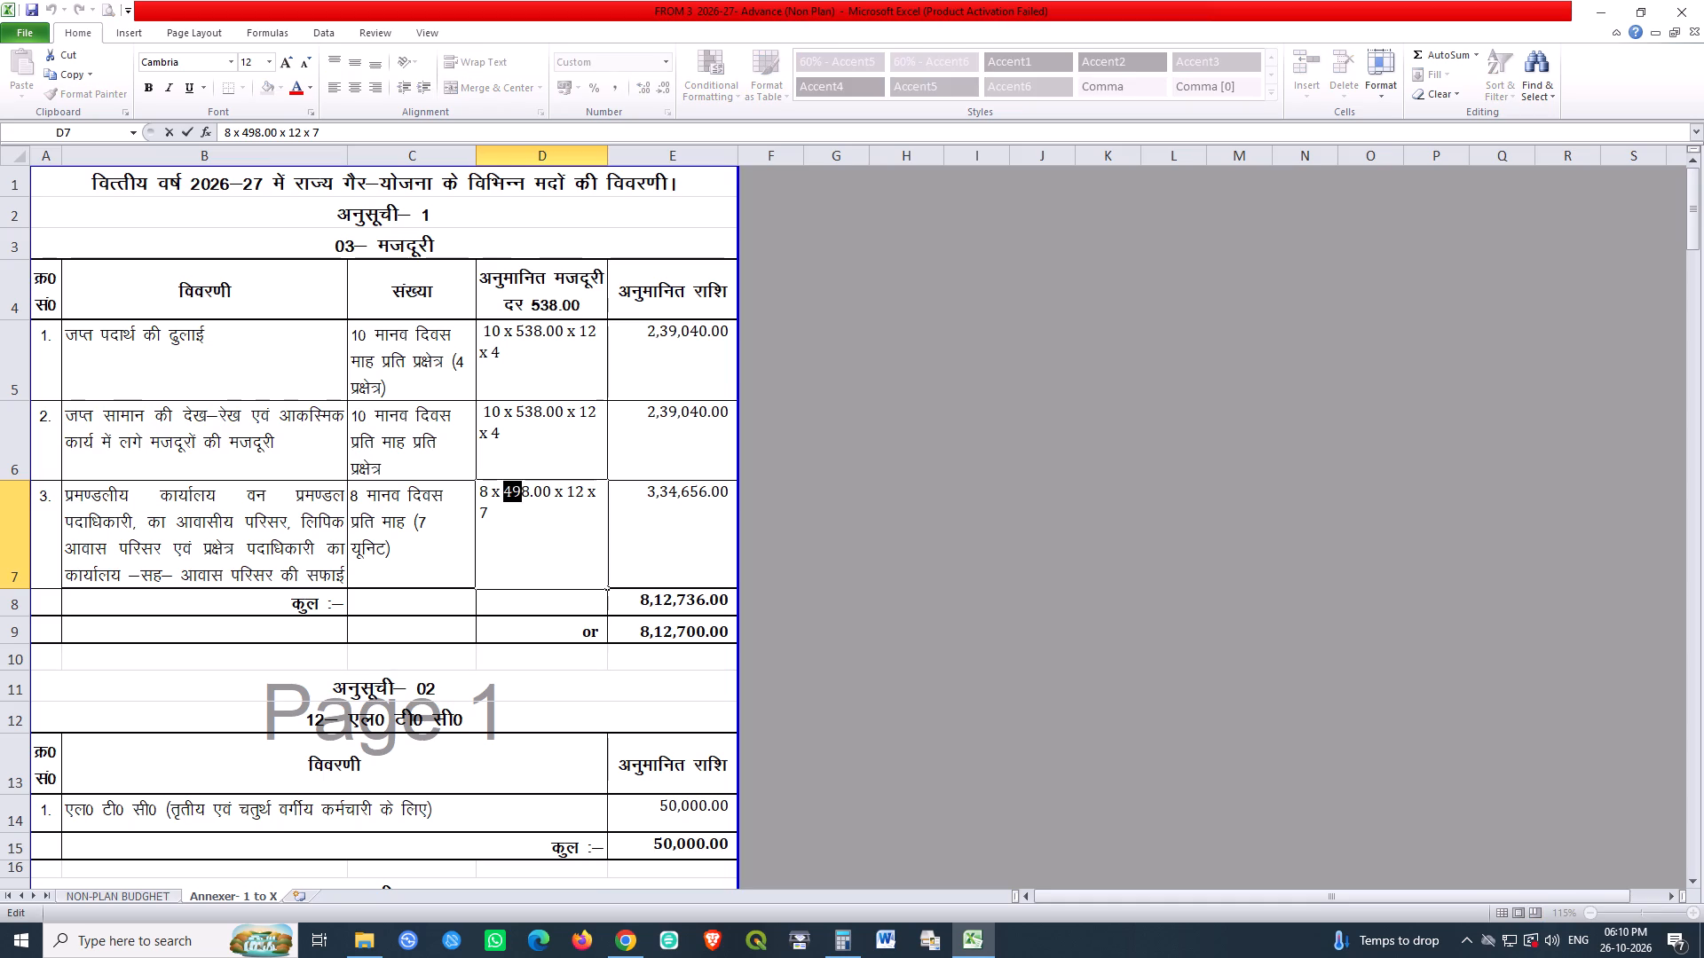
{"action": "type", "text": "538"}
{"action": "key", "text": "Return"}
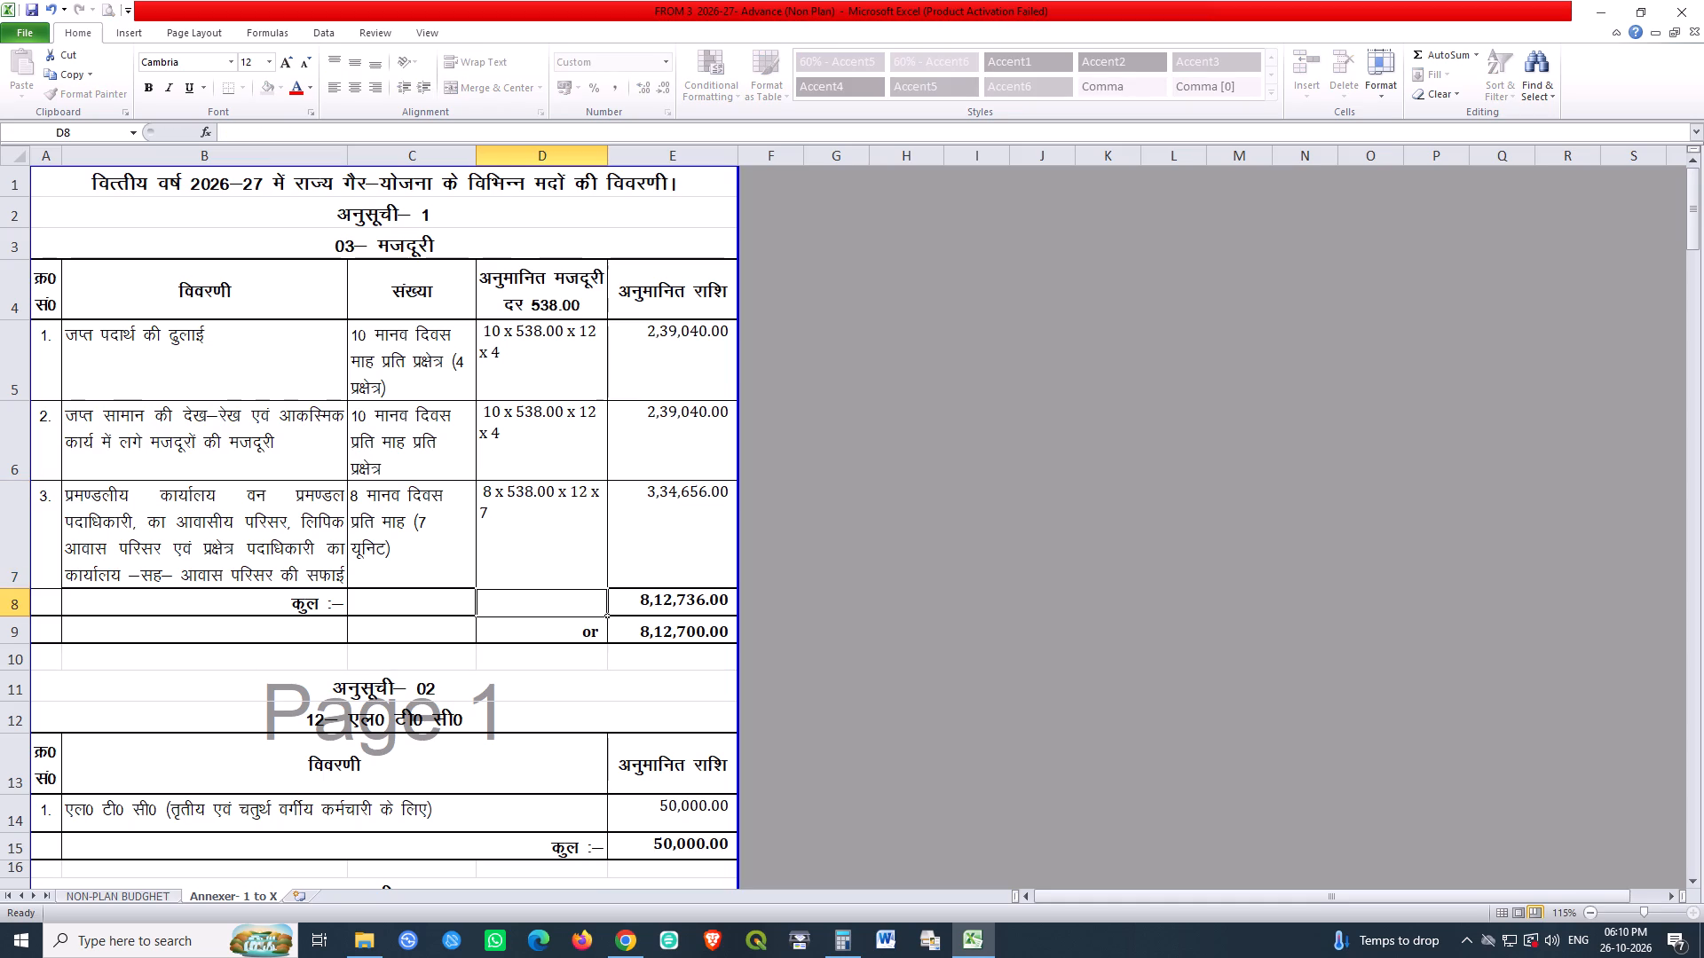
Update the estimated amount formula in E5 to =10*538*12*4.
{"action": "double_click", "coordinate": [659, 349]}
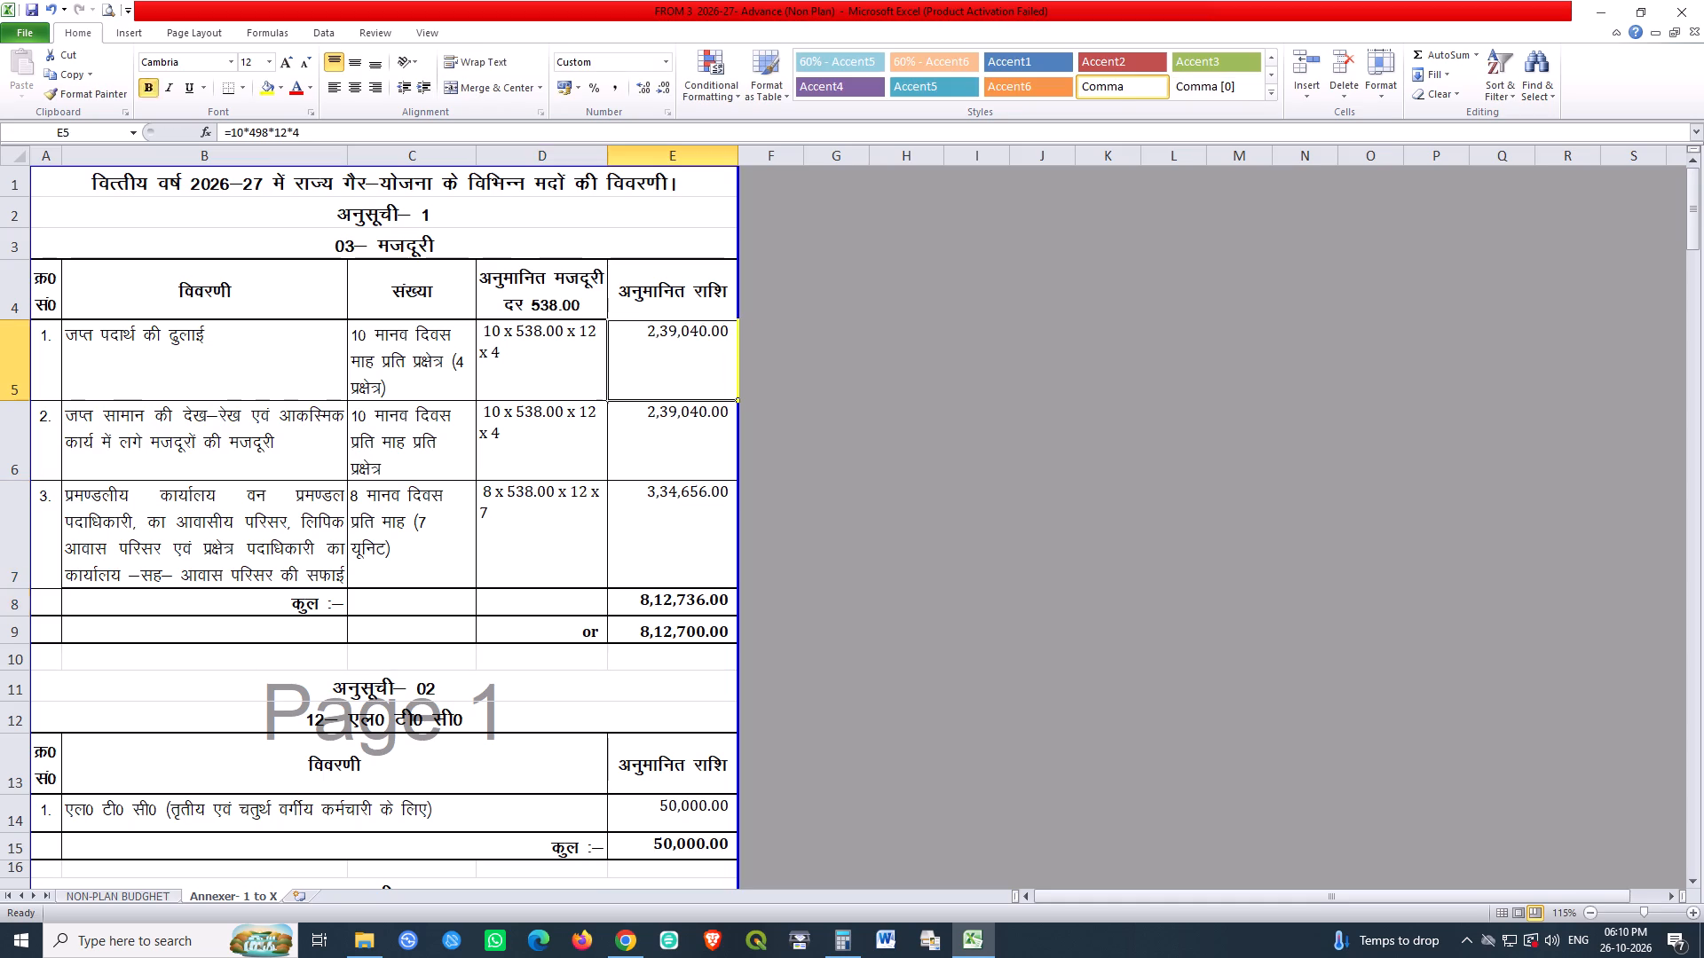
{"action": "key", "text": "Left"}
{"action": "key", "text": "Left"}
{"action": "key", "text": "Left"}
{"action": "key", "text": "Left"}
{"action": "key", "text": "Left"}
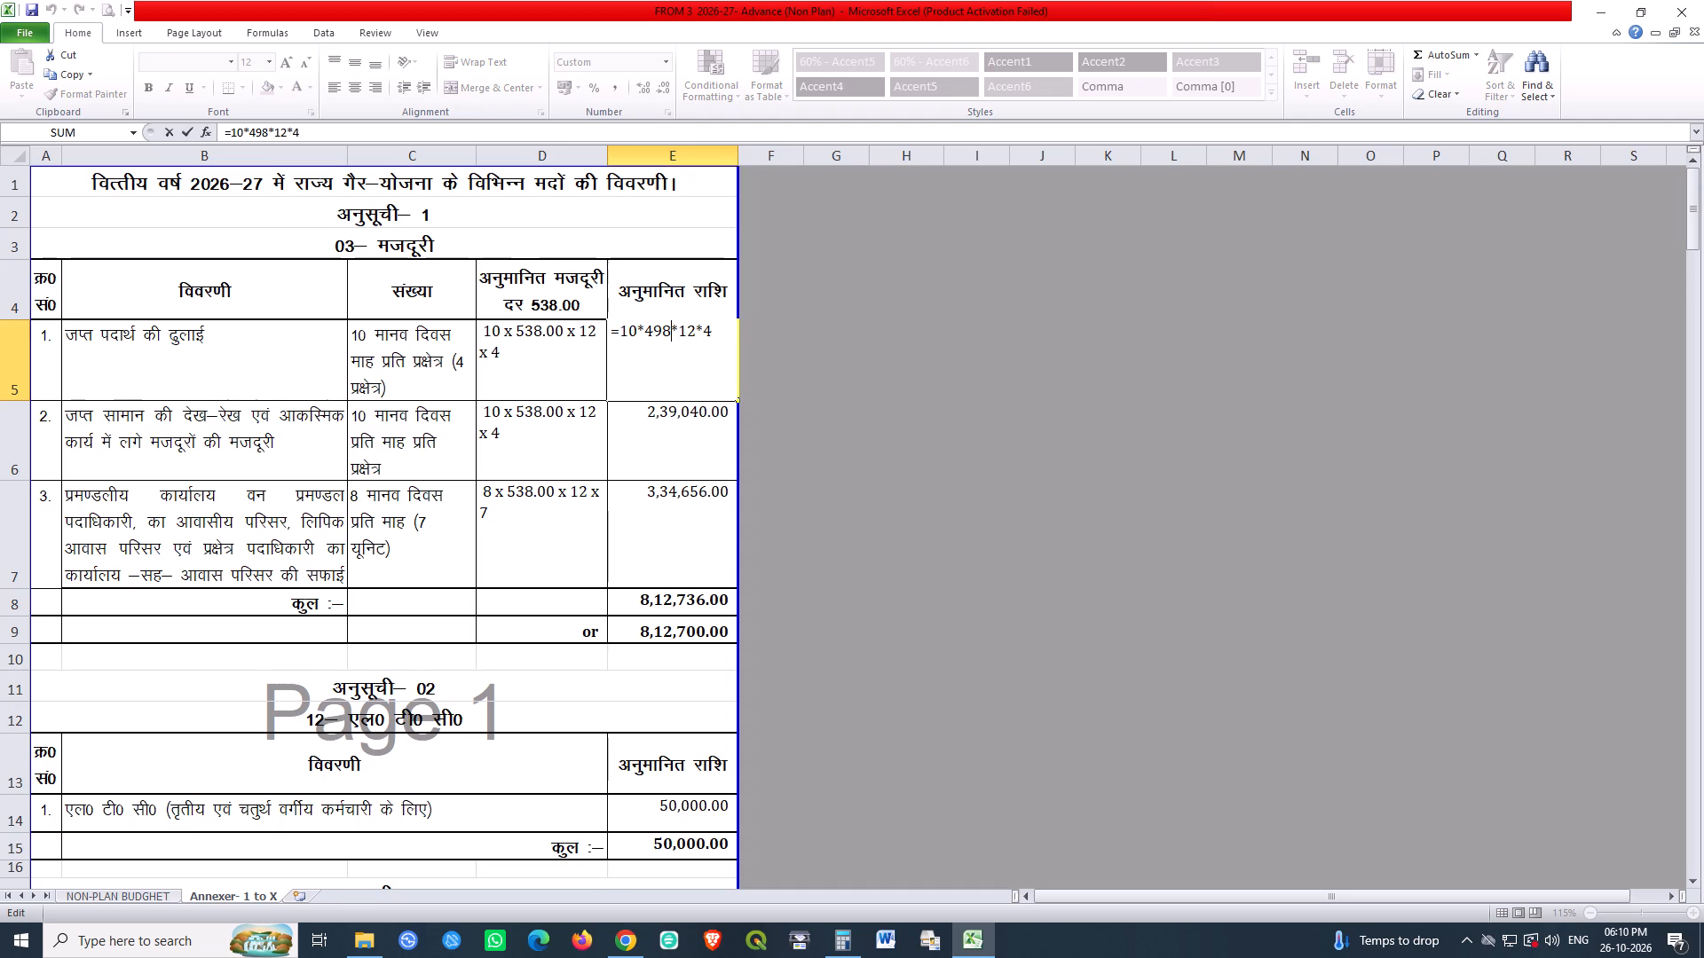
{"action": "key", "text": "ctrl+shift+Left"}
{"action": "type", "text": "538"}
{"action": "key", "text": "Return"}
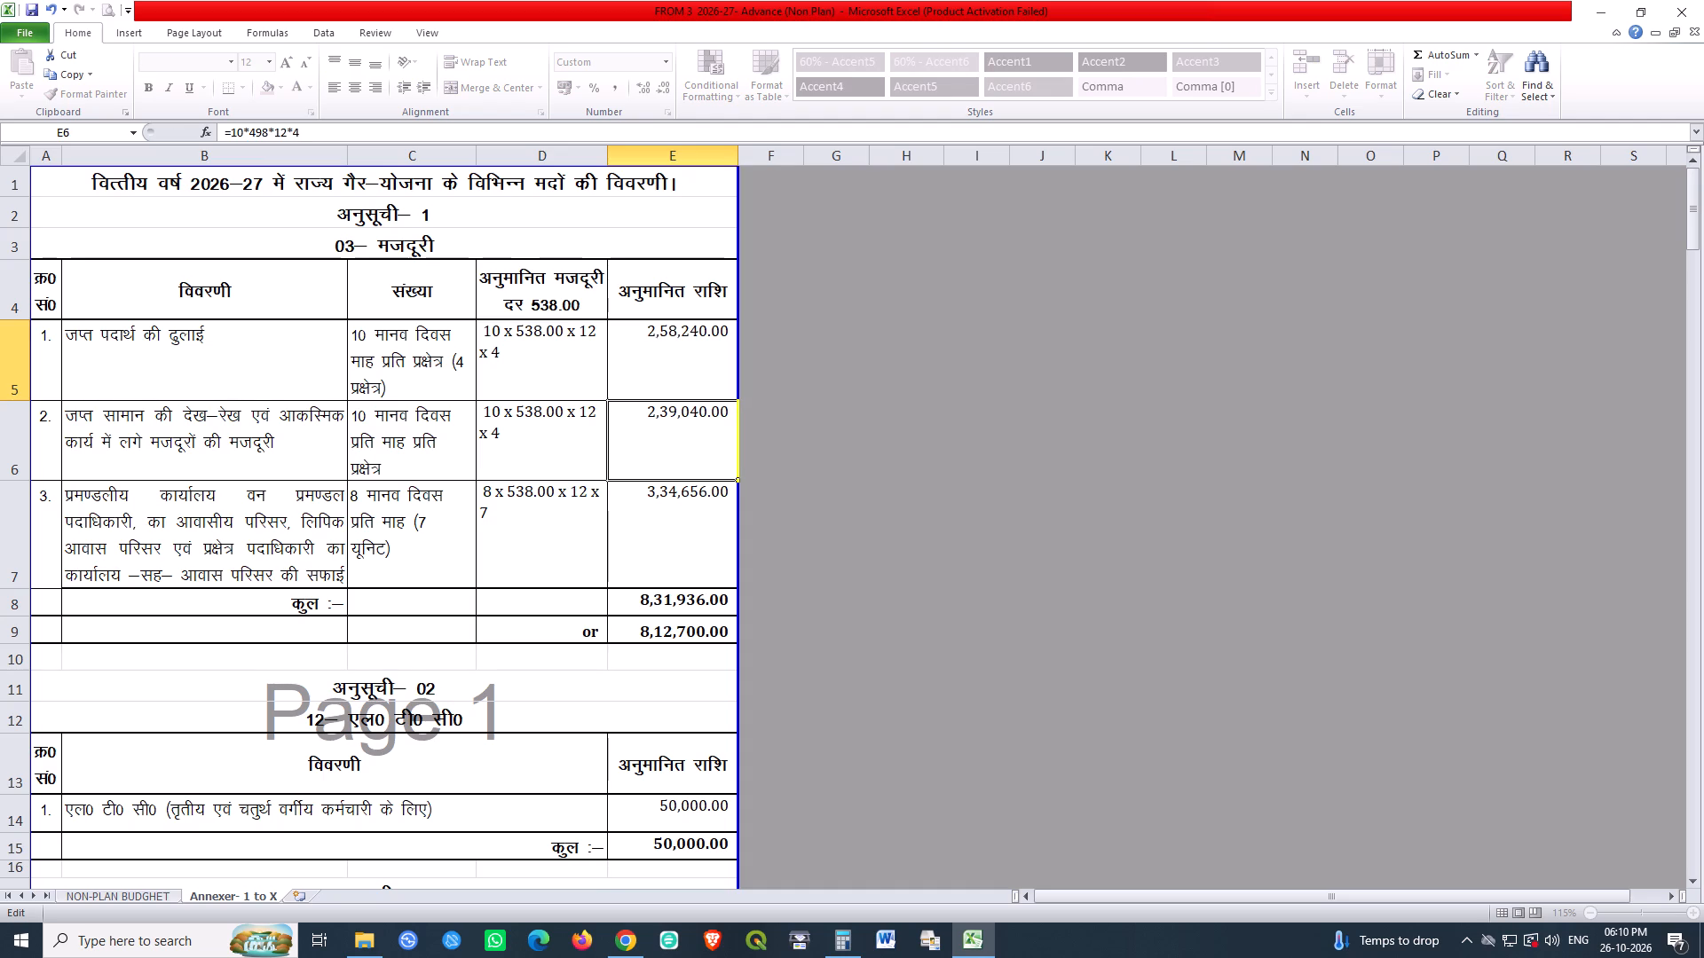
Update the estimated amount formula in E6 to =10*538*12*4.
{"action": "double_click", "coordinate": [687, 422]}
{"action": "key", "text": "Left"}
{"action": "key", "text": "Left"}
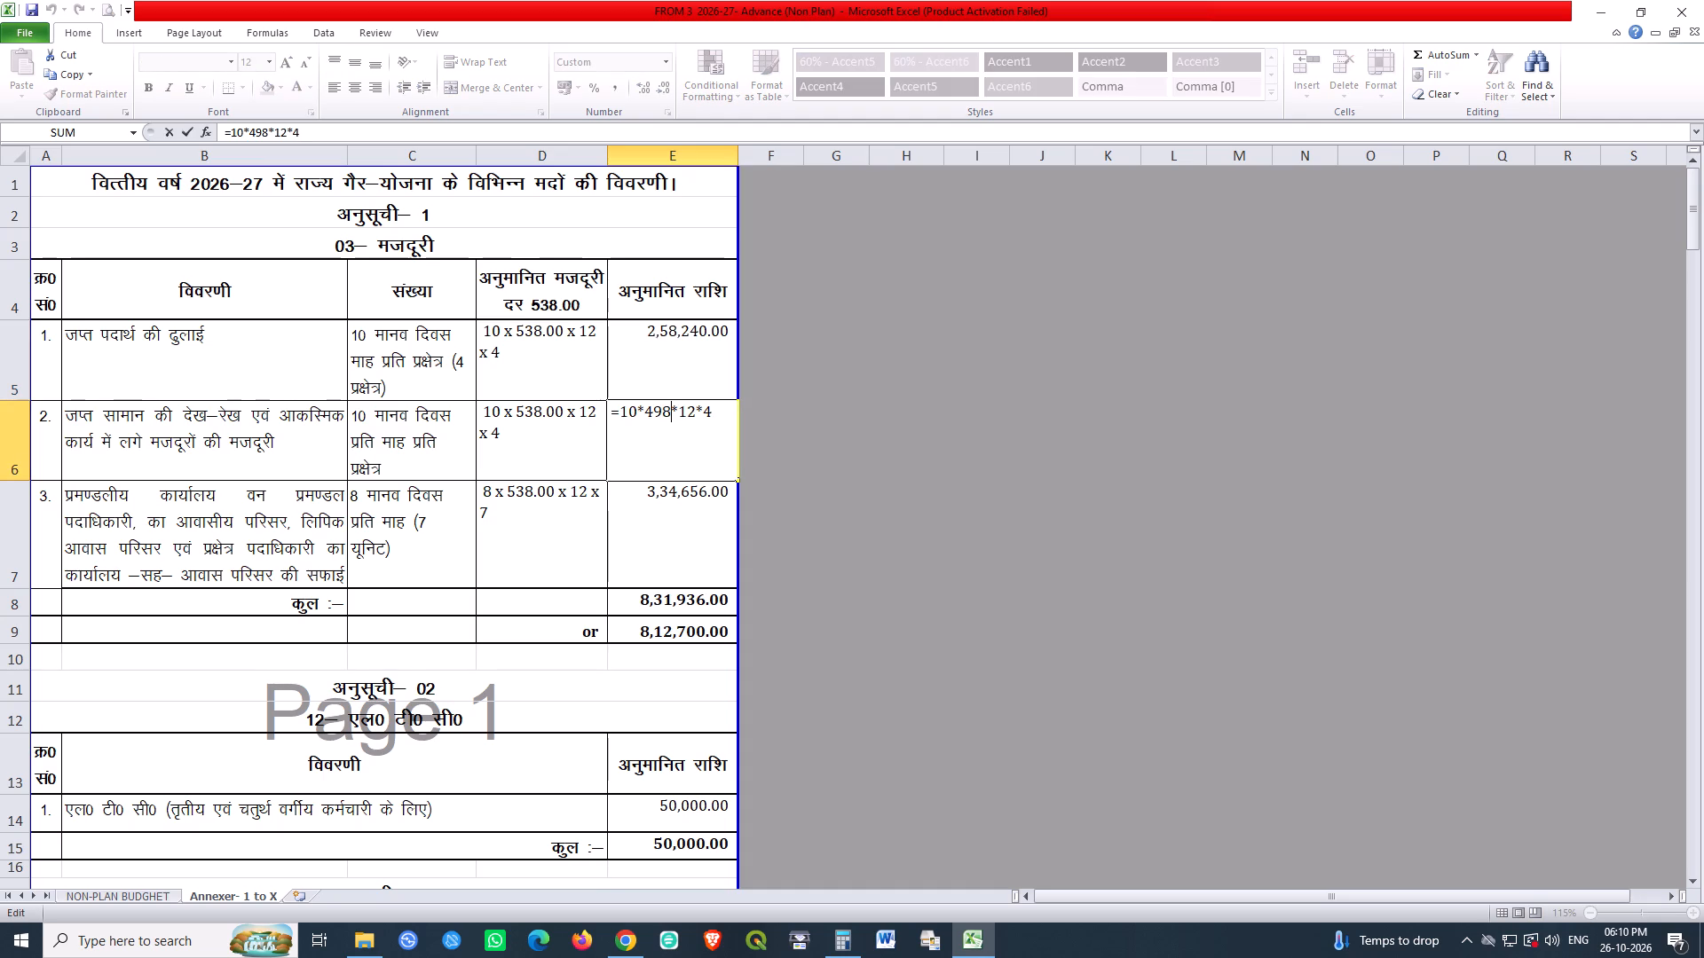
{"action": "key", "text": "ctrl+shift+Left"}
{"action": "type", "text": "538"}
{"action": "key", "text": "Return"}
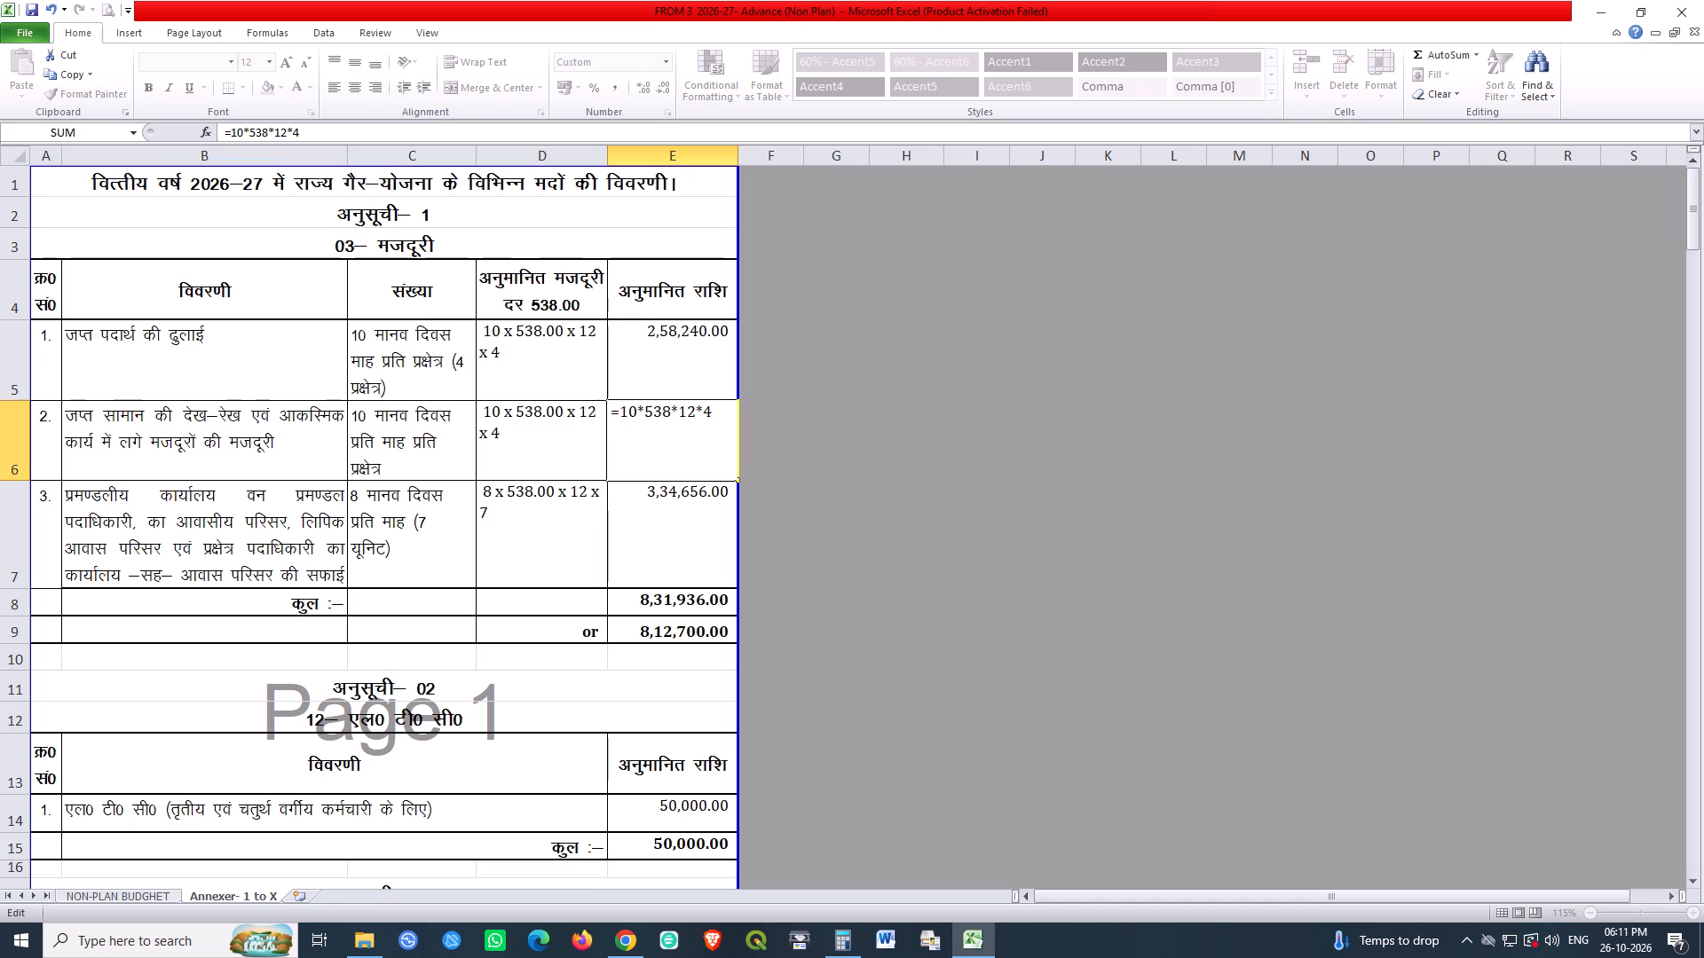
Update the estimated amount formula in E7 to =8*538*12*7.
{"action": "double_click", "coordinate": [658, 488]}
{"action": "key", "text": "Left"}
{"action": "key", "text": "Left"}
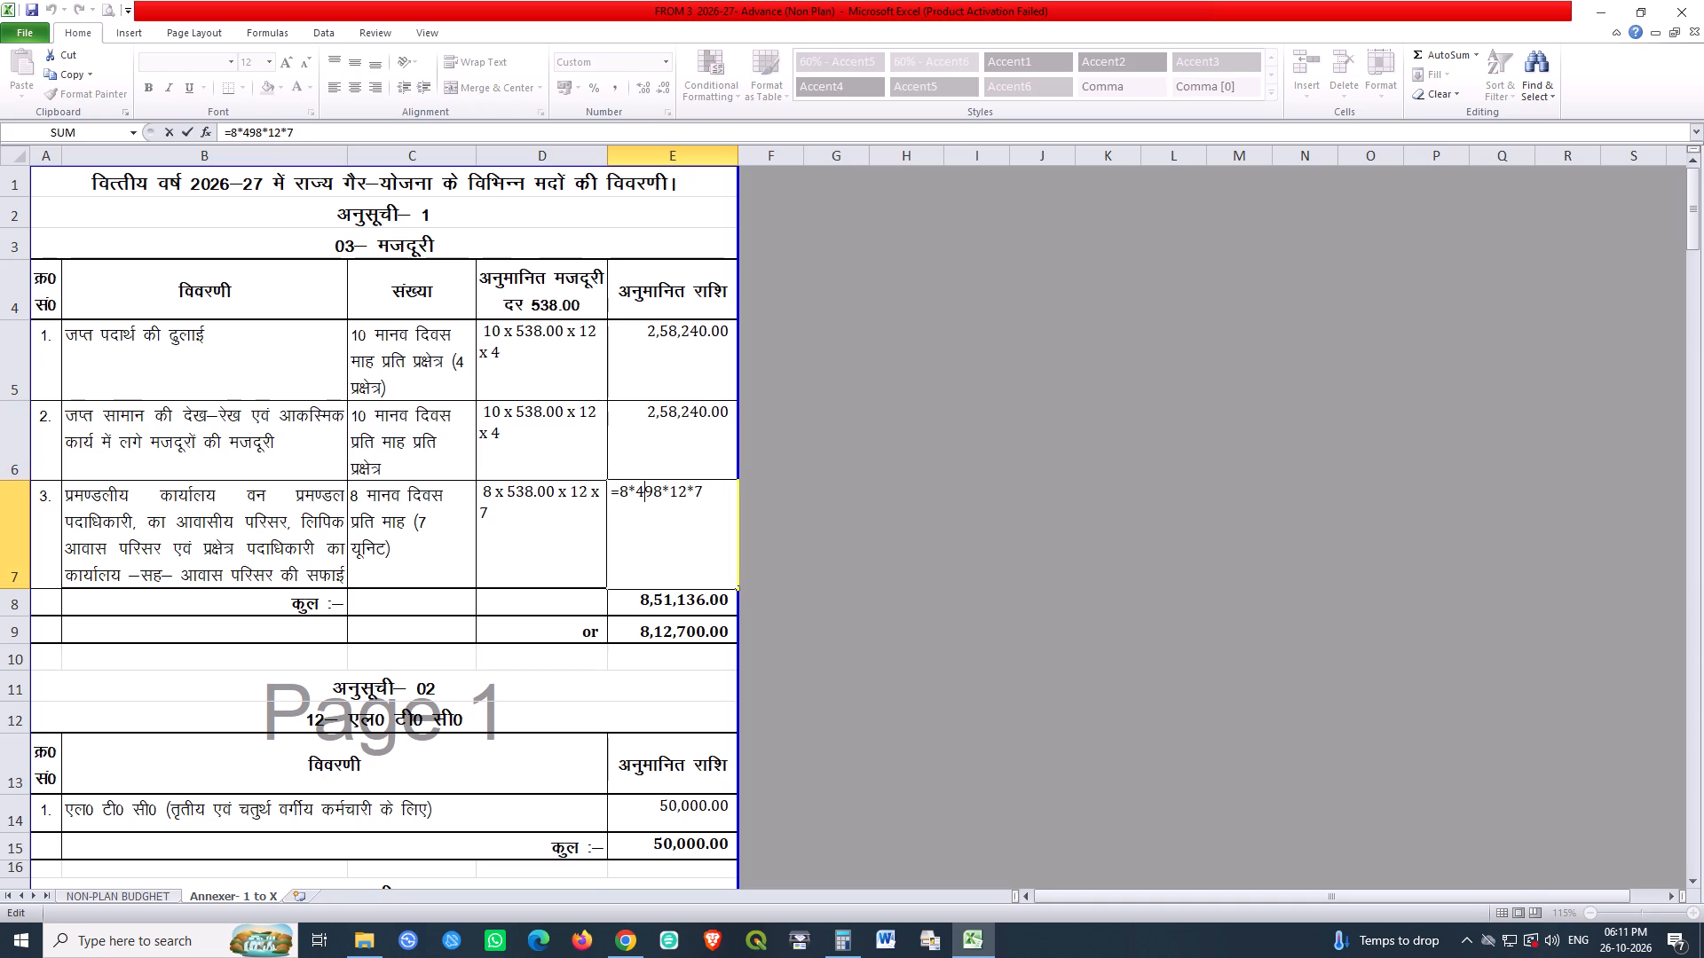
{"action": "key", "text": "shift+Right"}
{"action": "key", "text": "shift+Right"}
{"action": "key", "text": "shift+Right"}
{"action": "type", "text": "538"}
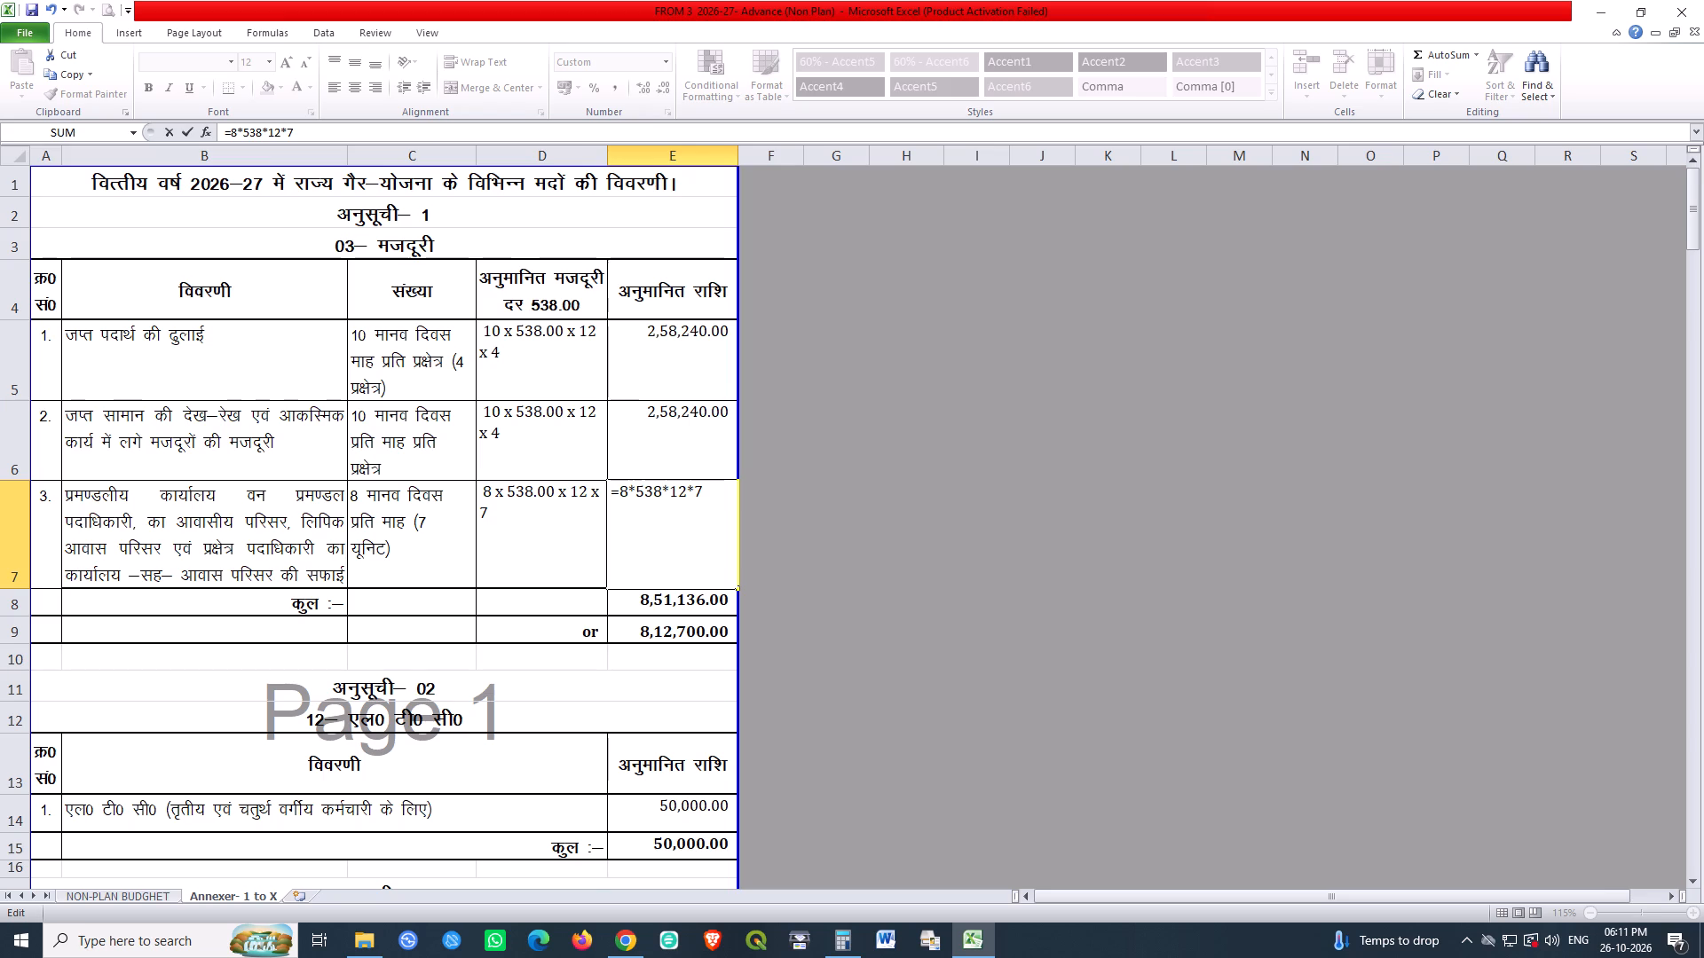
{"action": "key", "text": "Return"}
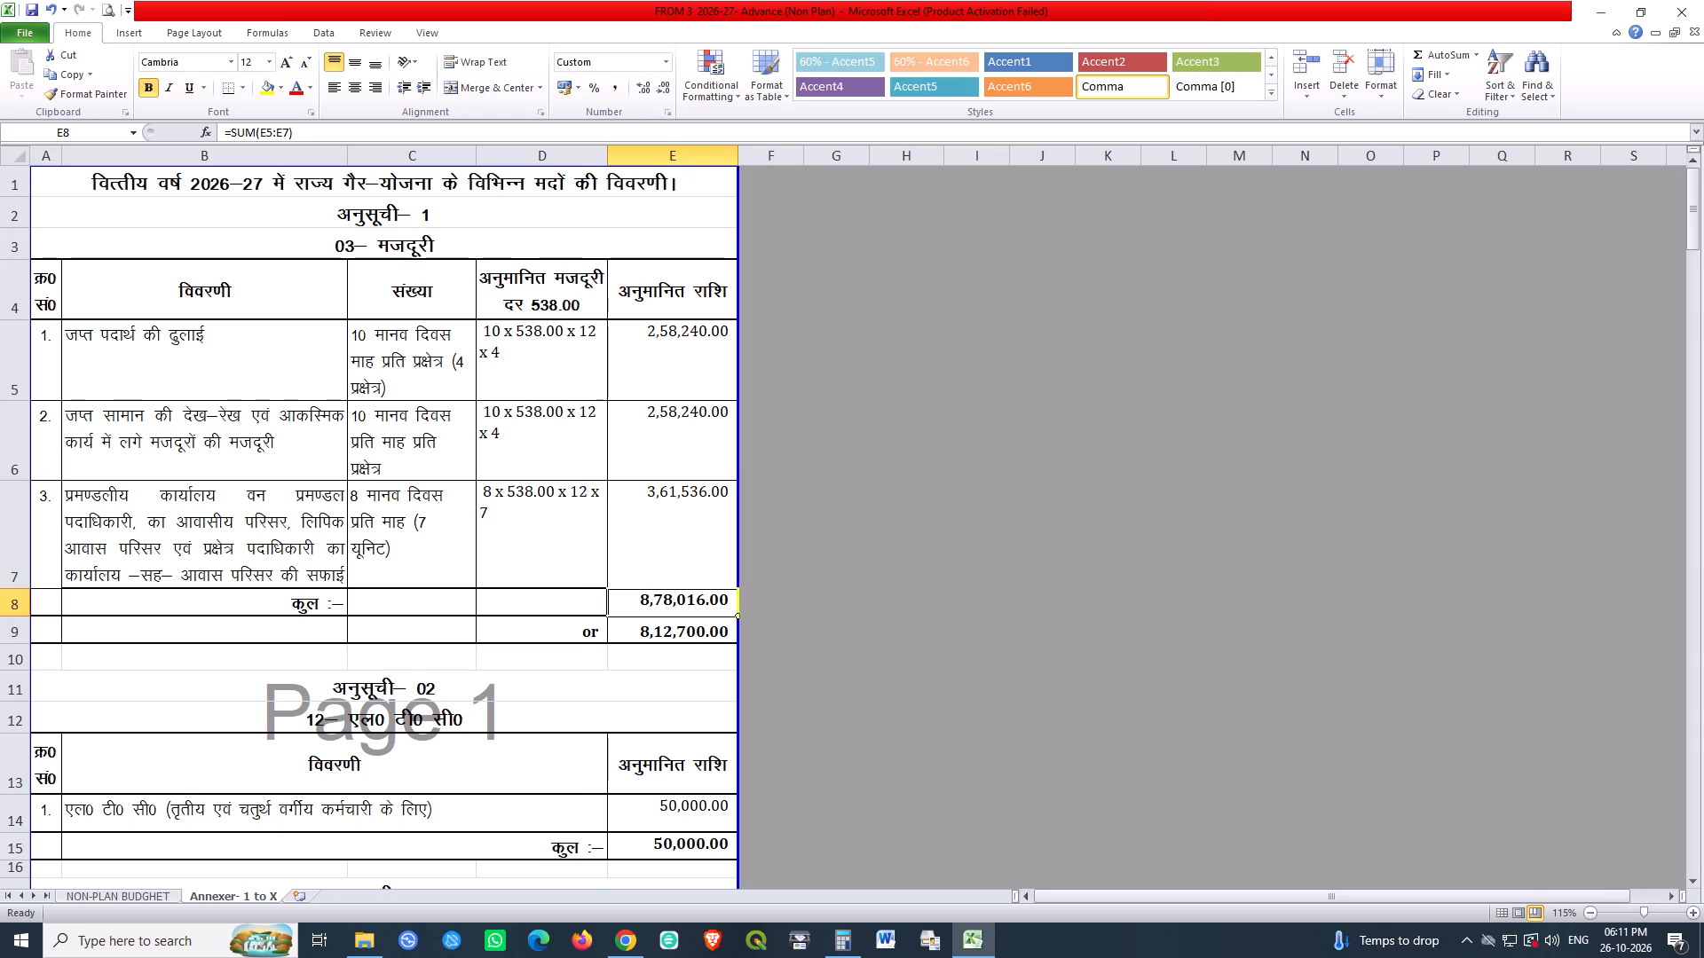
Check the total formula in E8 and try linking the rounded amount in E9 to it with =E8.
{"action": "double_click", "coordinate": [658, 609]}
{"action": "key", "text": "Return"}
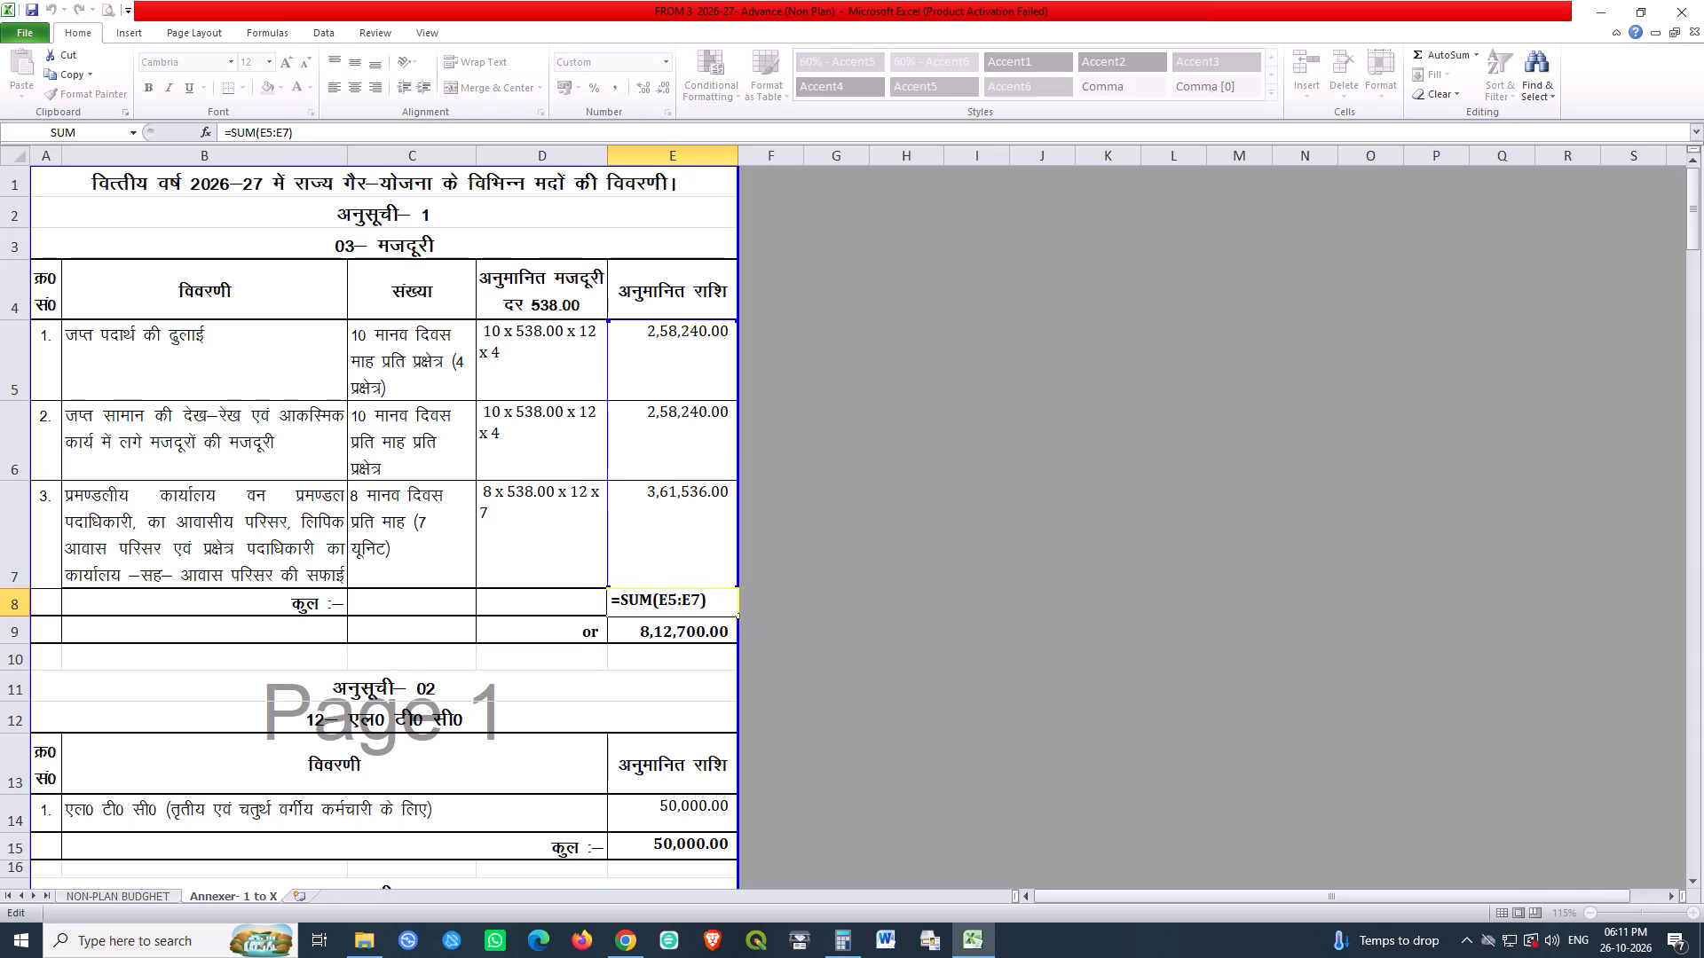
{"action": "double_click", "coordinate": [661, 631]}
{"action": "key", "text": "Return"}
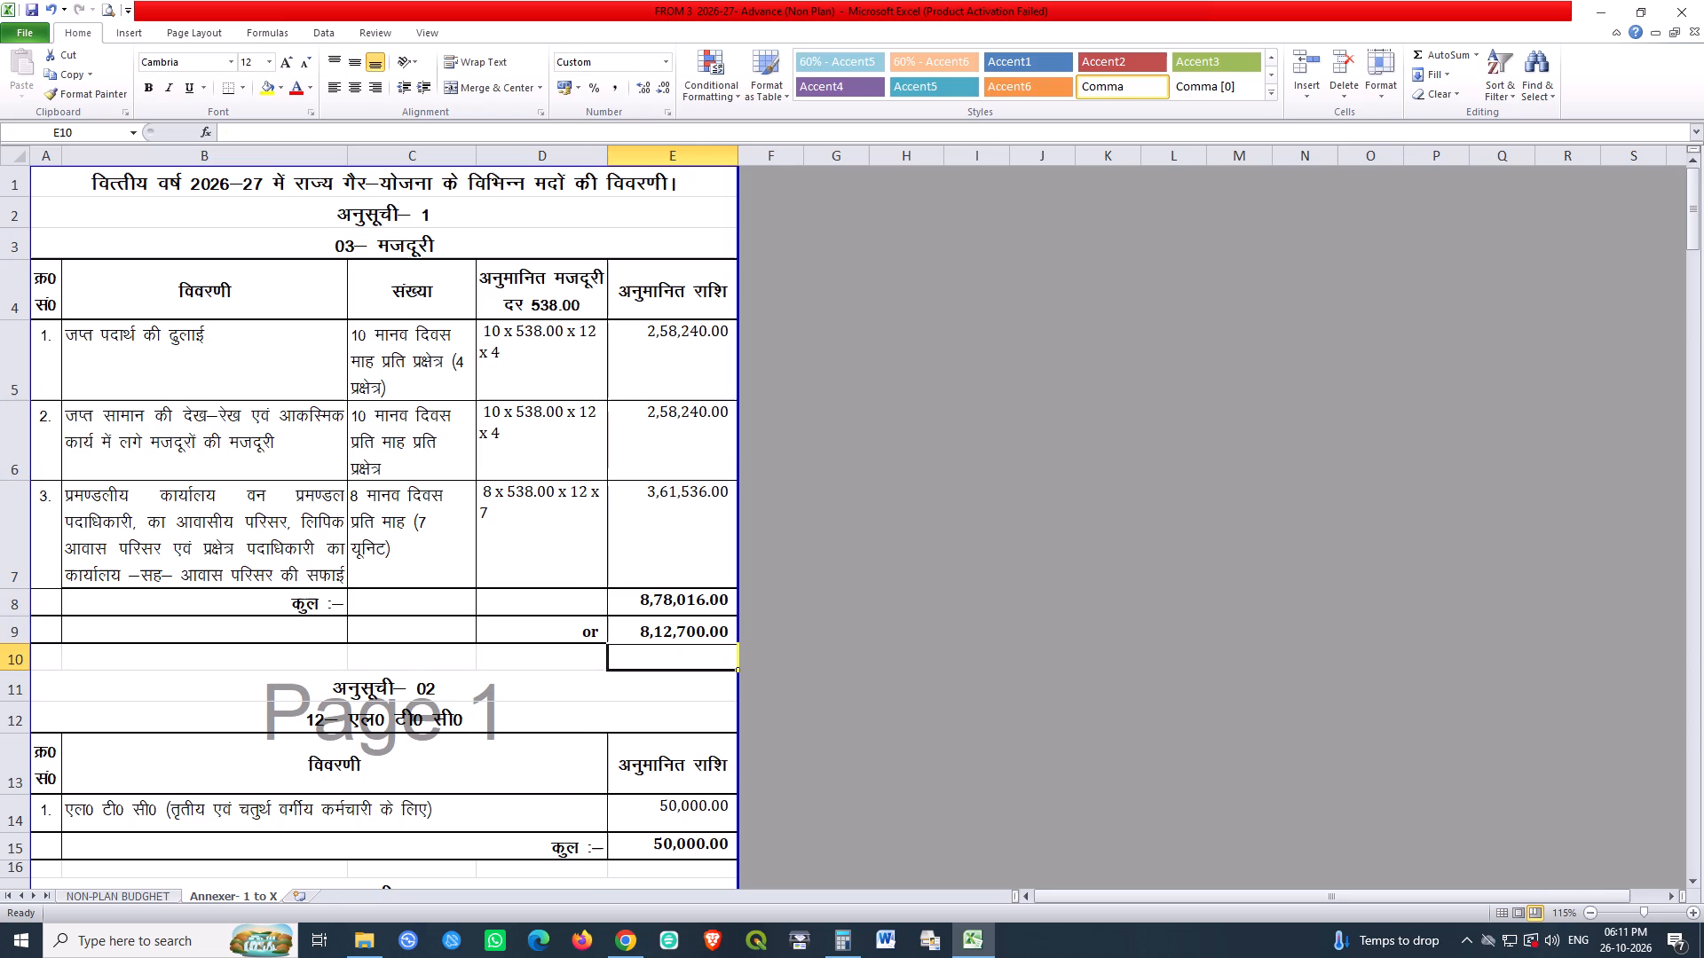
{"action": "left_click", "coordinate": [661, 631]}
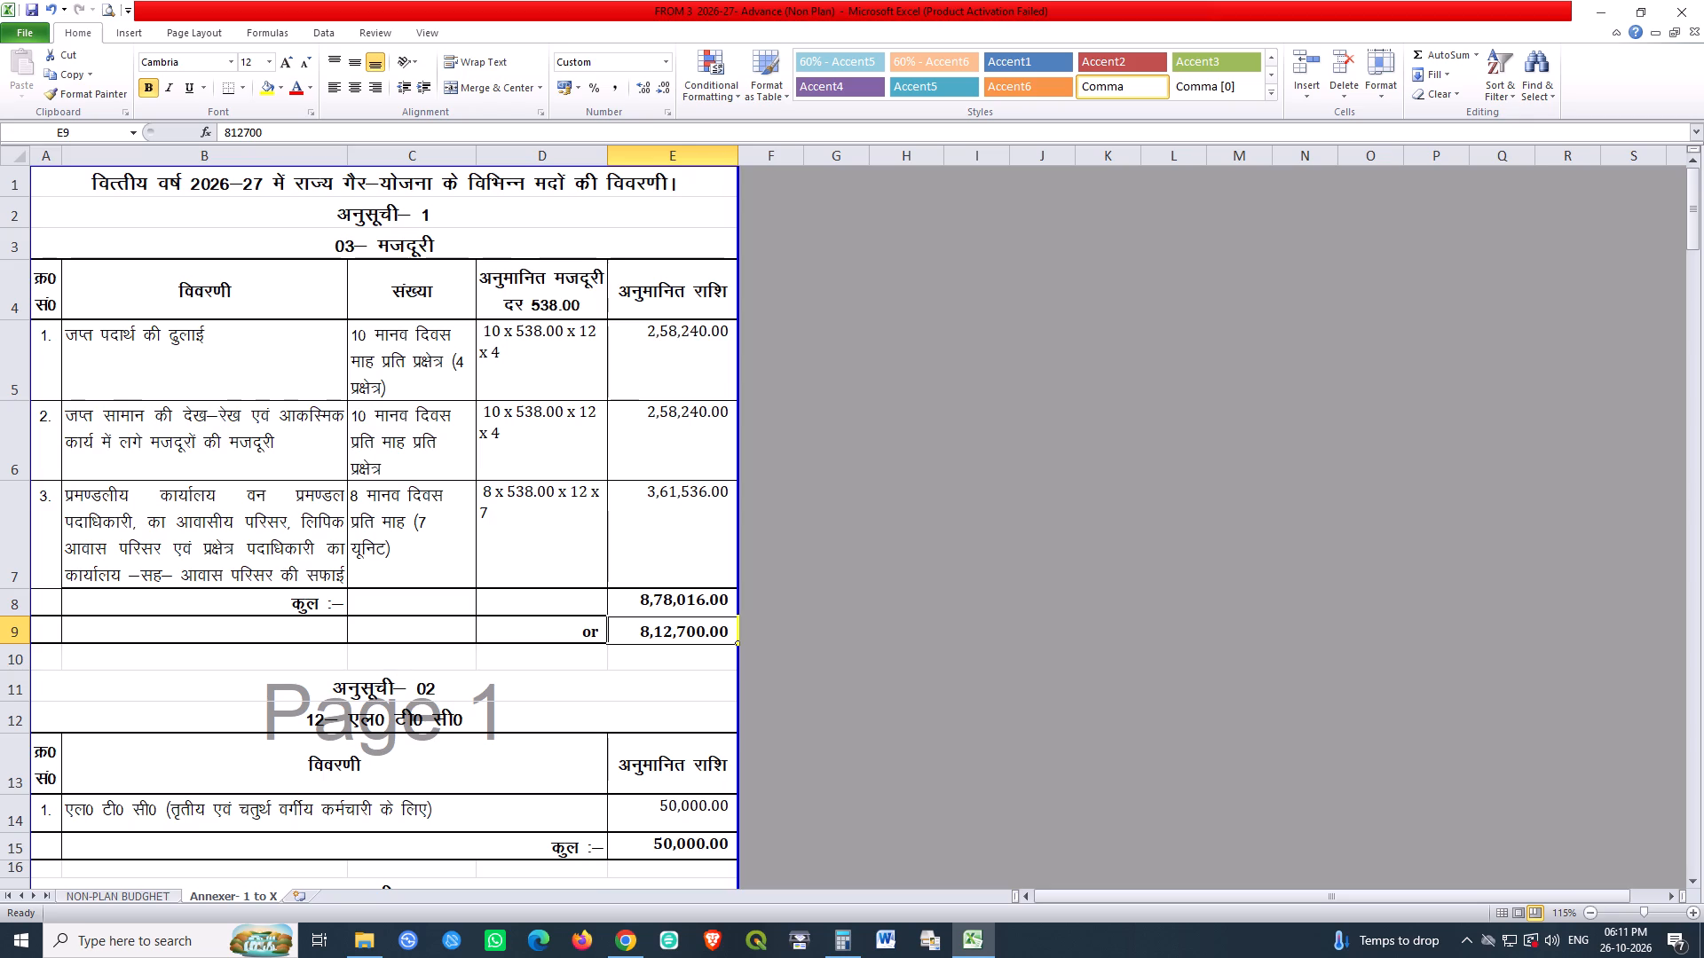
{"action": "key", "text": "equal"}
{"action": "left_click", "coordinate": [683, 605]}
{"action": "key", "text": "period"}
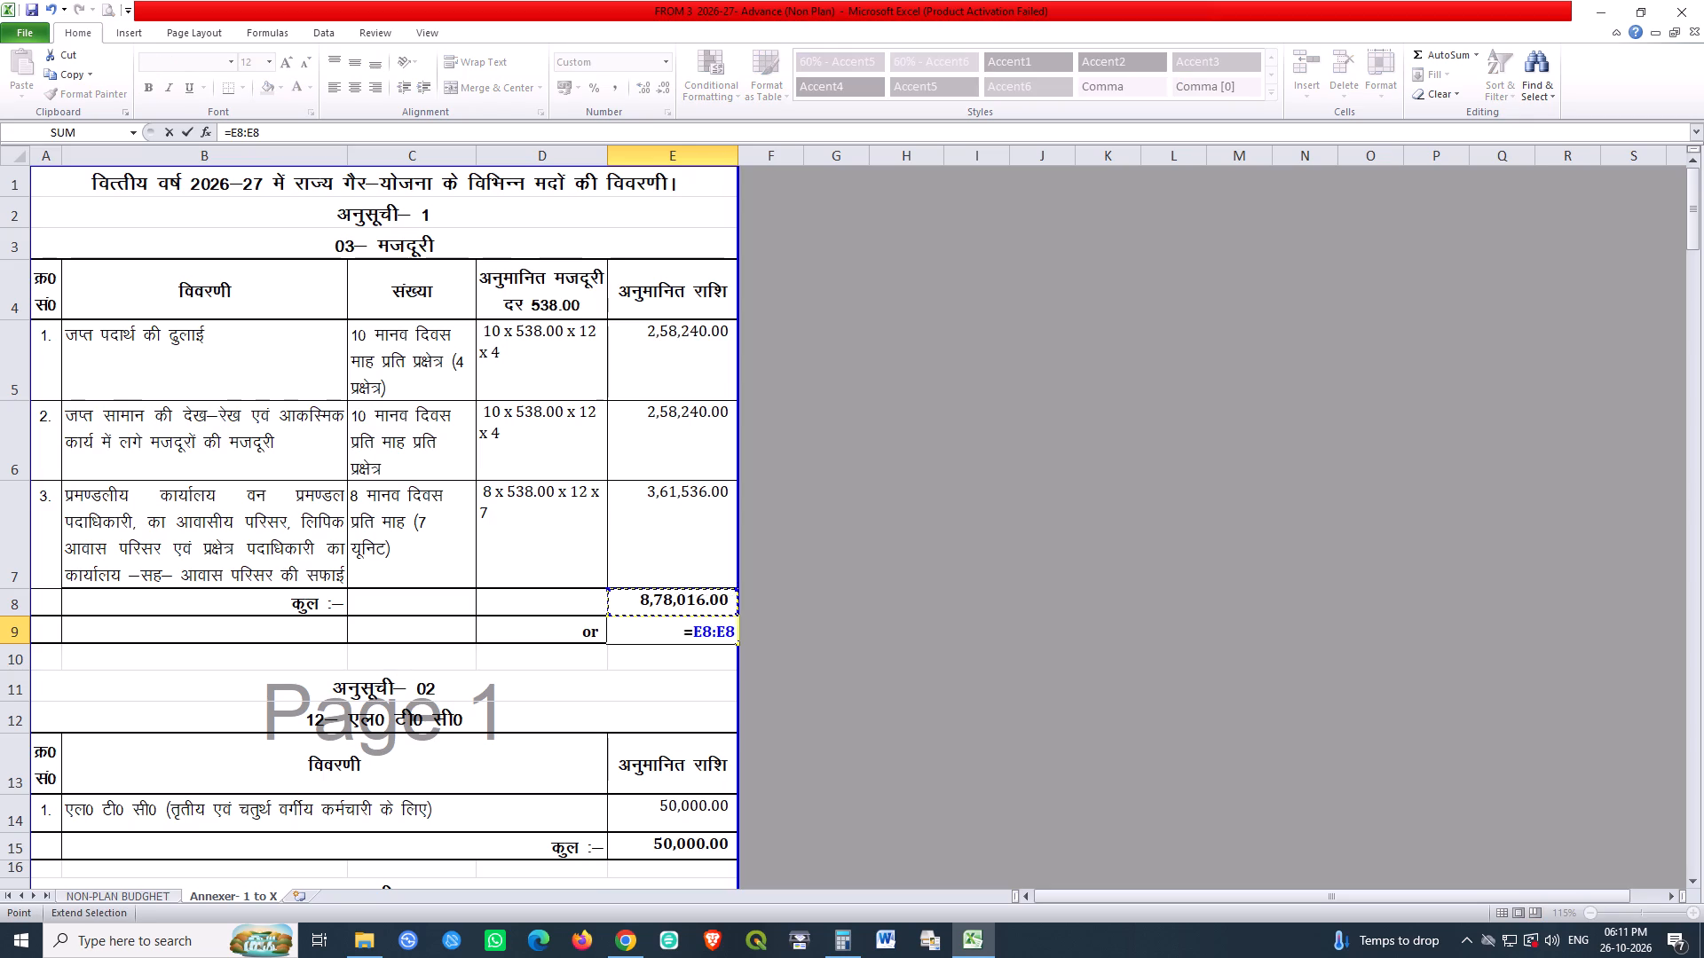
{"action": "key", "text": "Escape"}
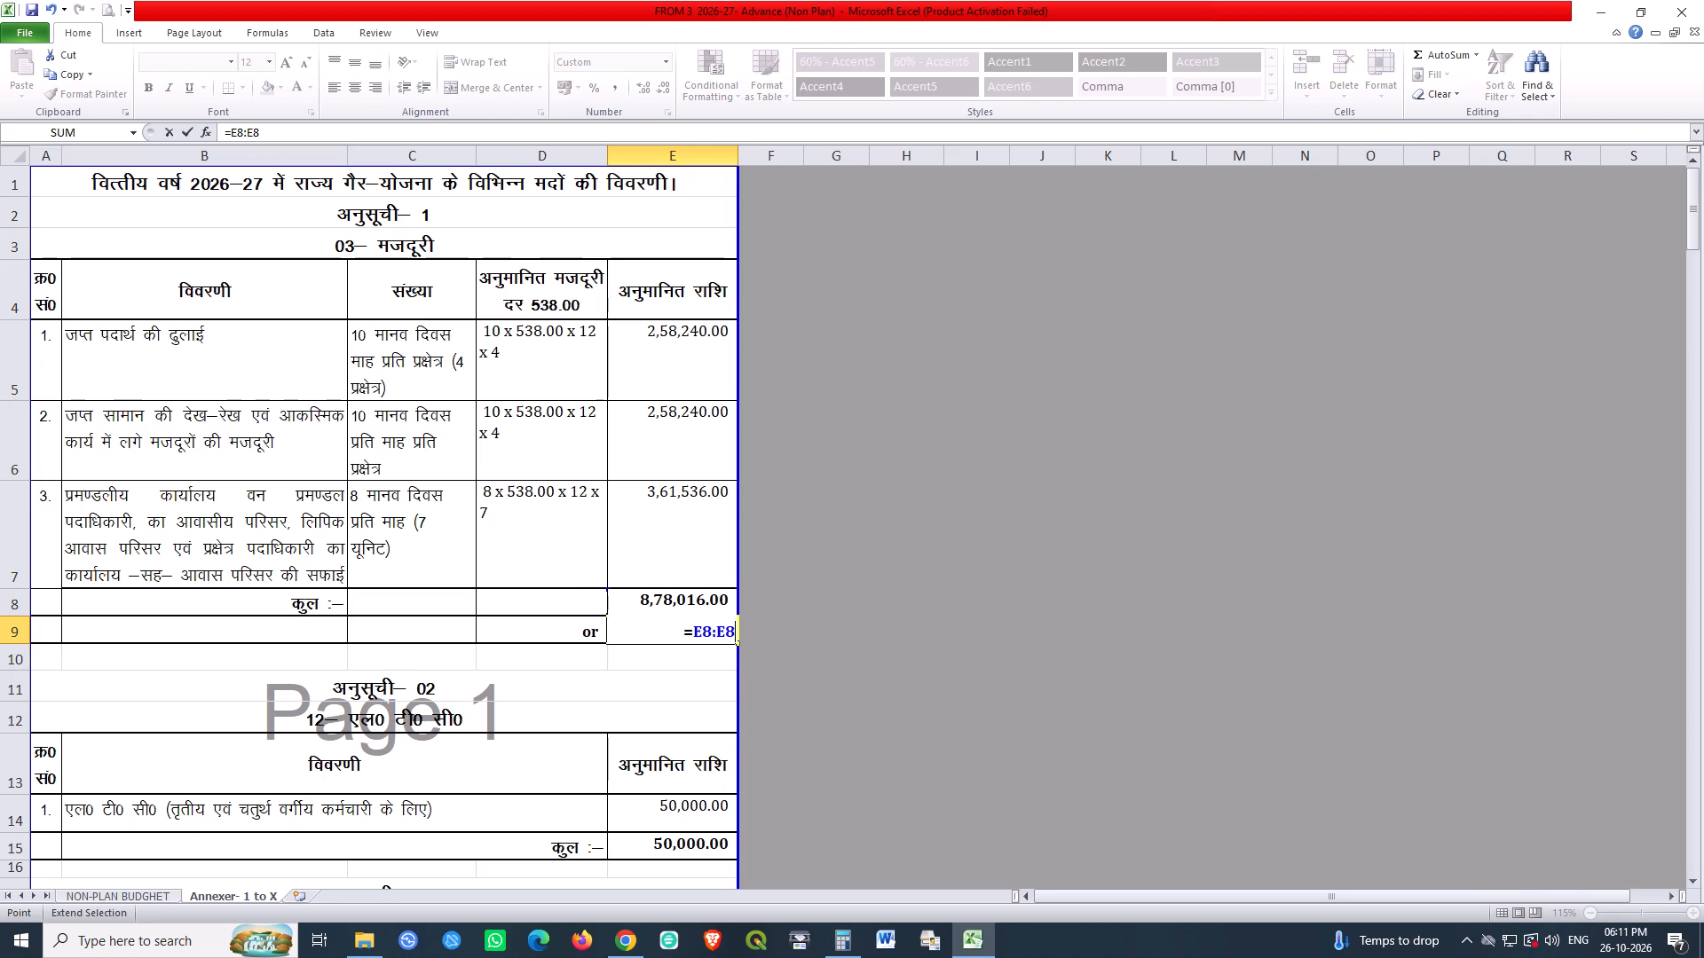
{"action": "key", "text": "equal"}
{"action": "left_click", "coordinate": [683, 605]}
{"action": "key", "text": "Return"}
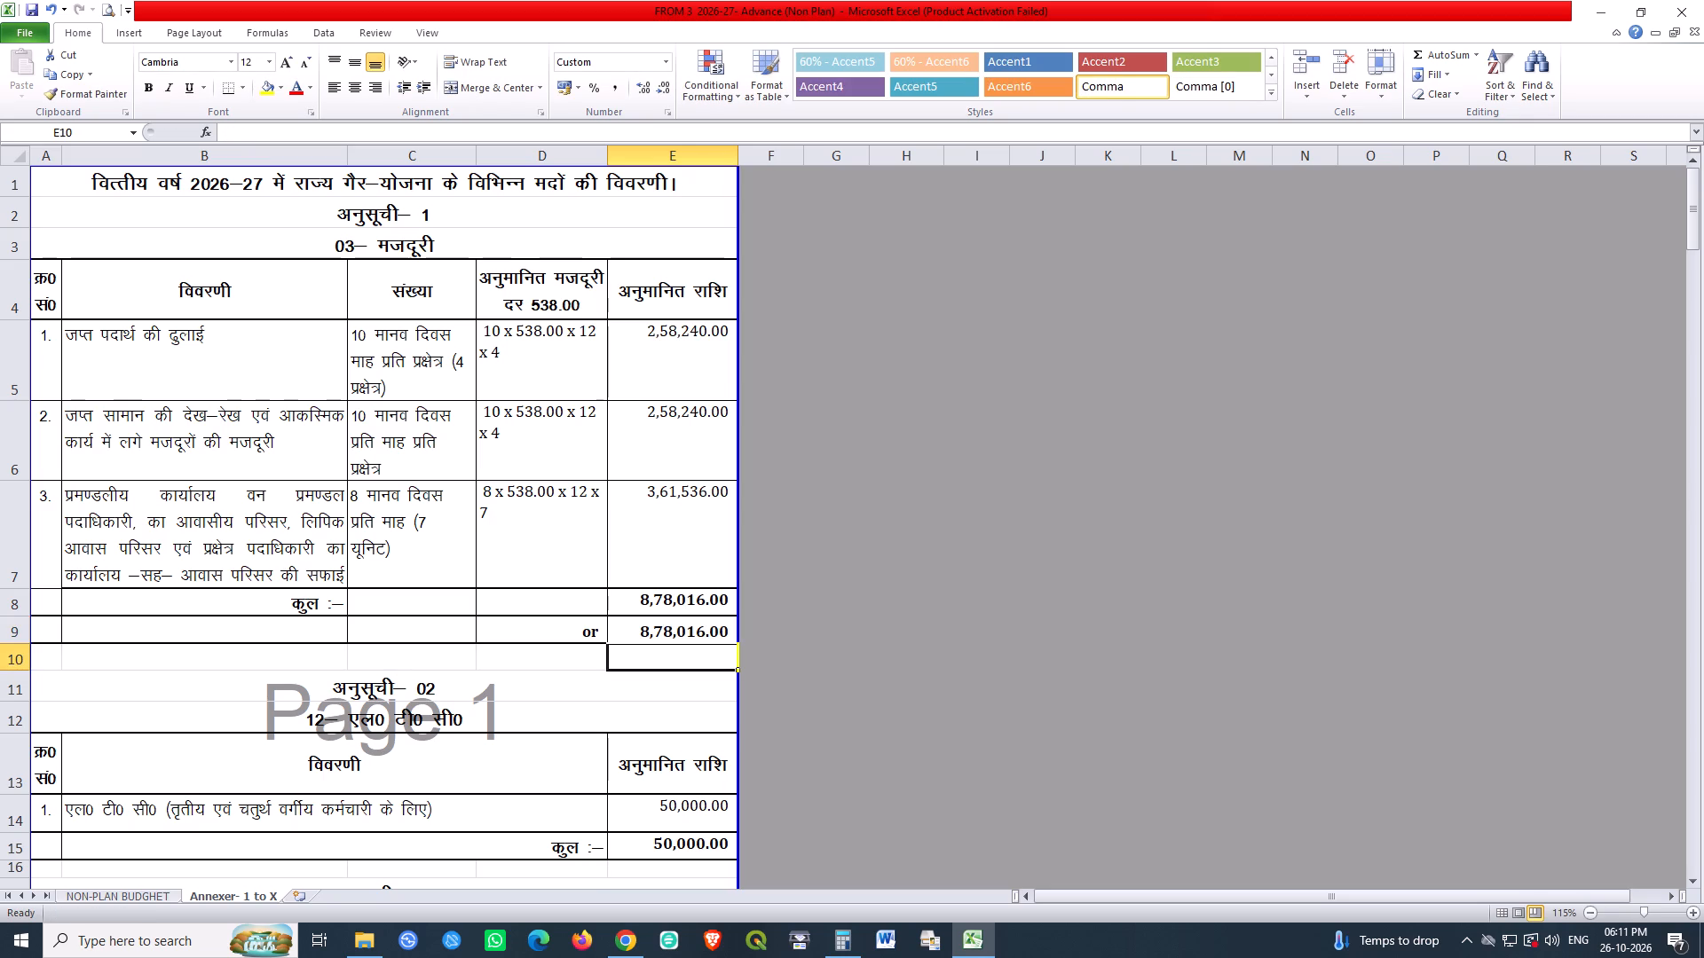
Enter 878000 as the rounded wage total in E9, beside the "or" label.
{"action": "double_click", "coordinate": [672, 634]}
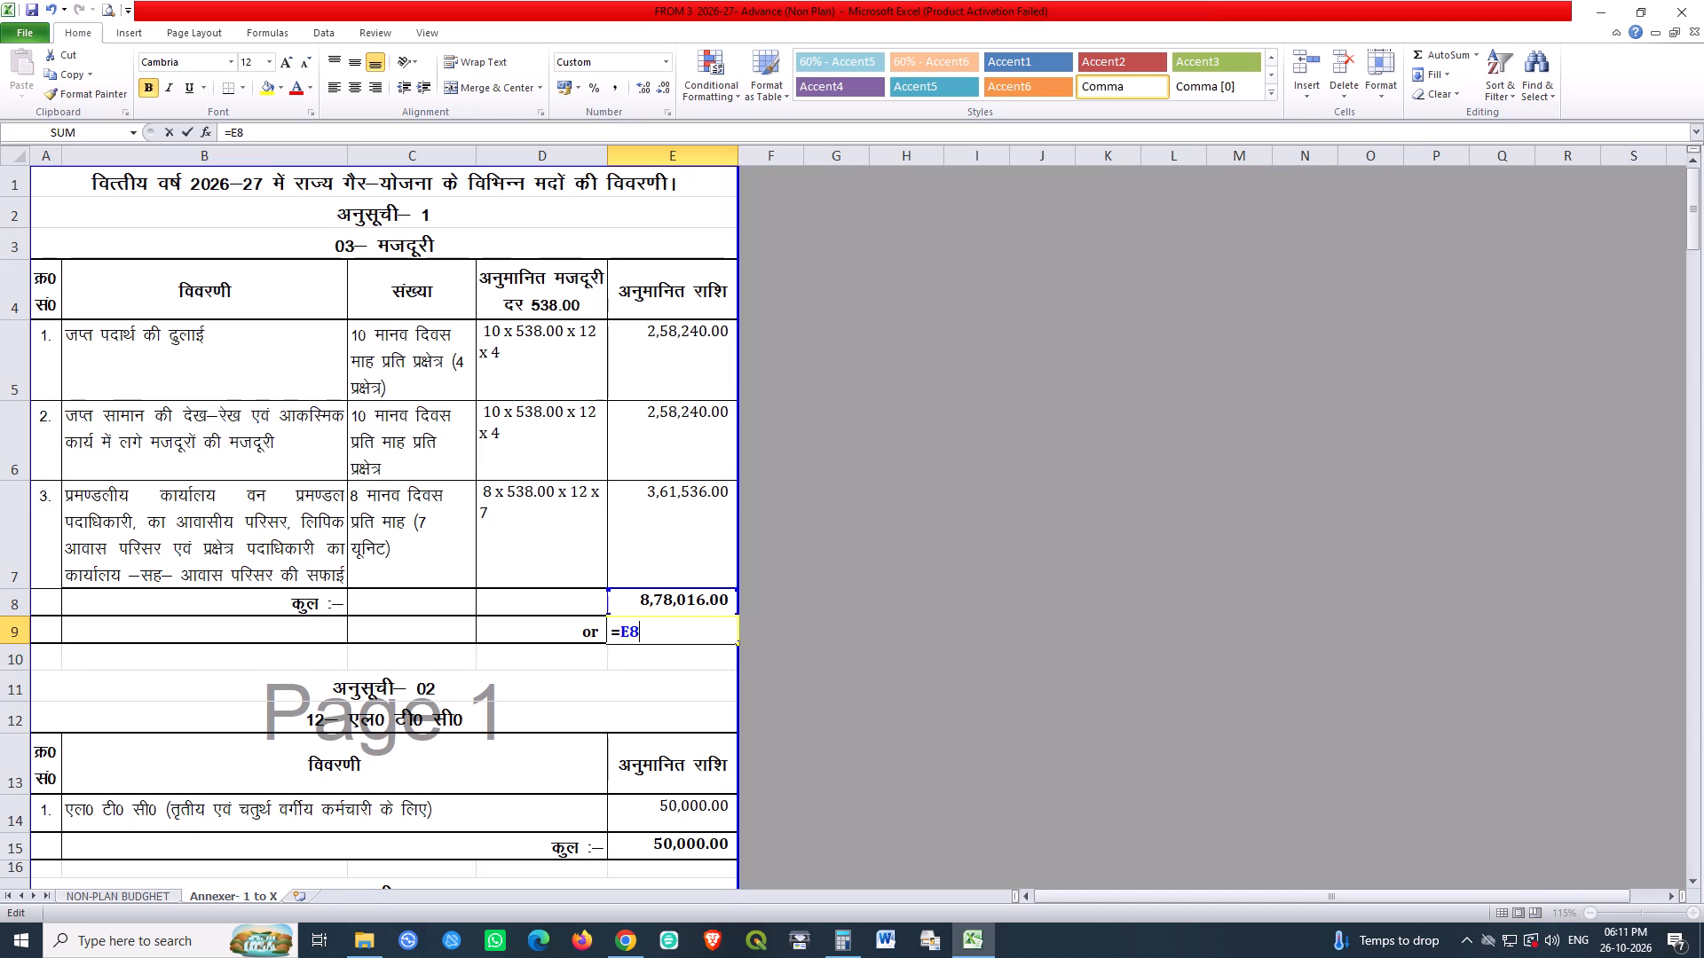
{"action": "key", "text": "Escape"}
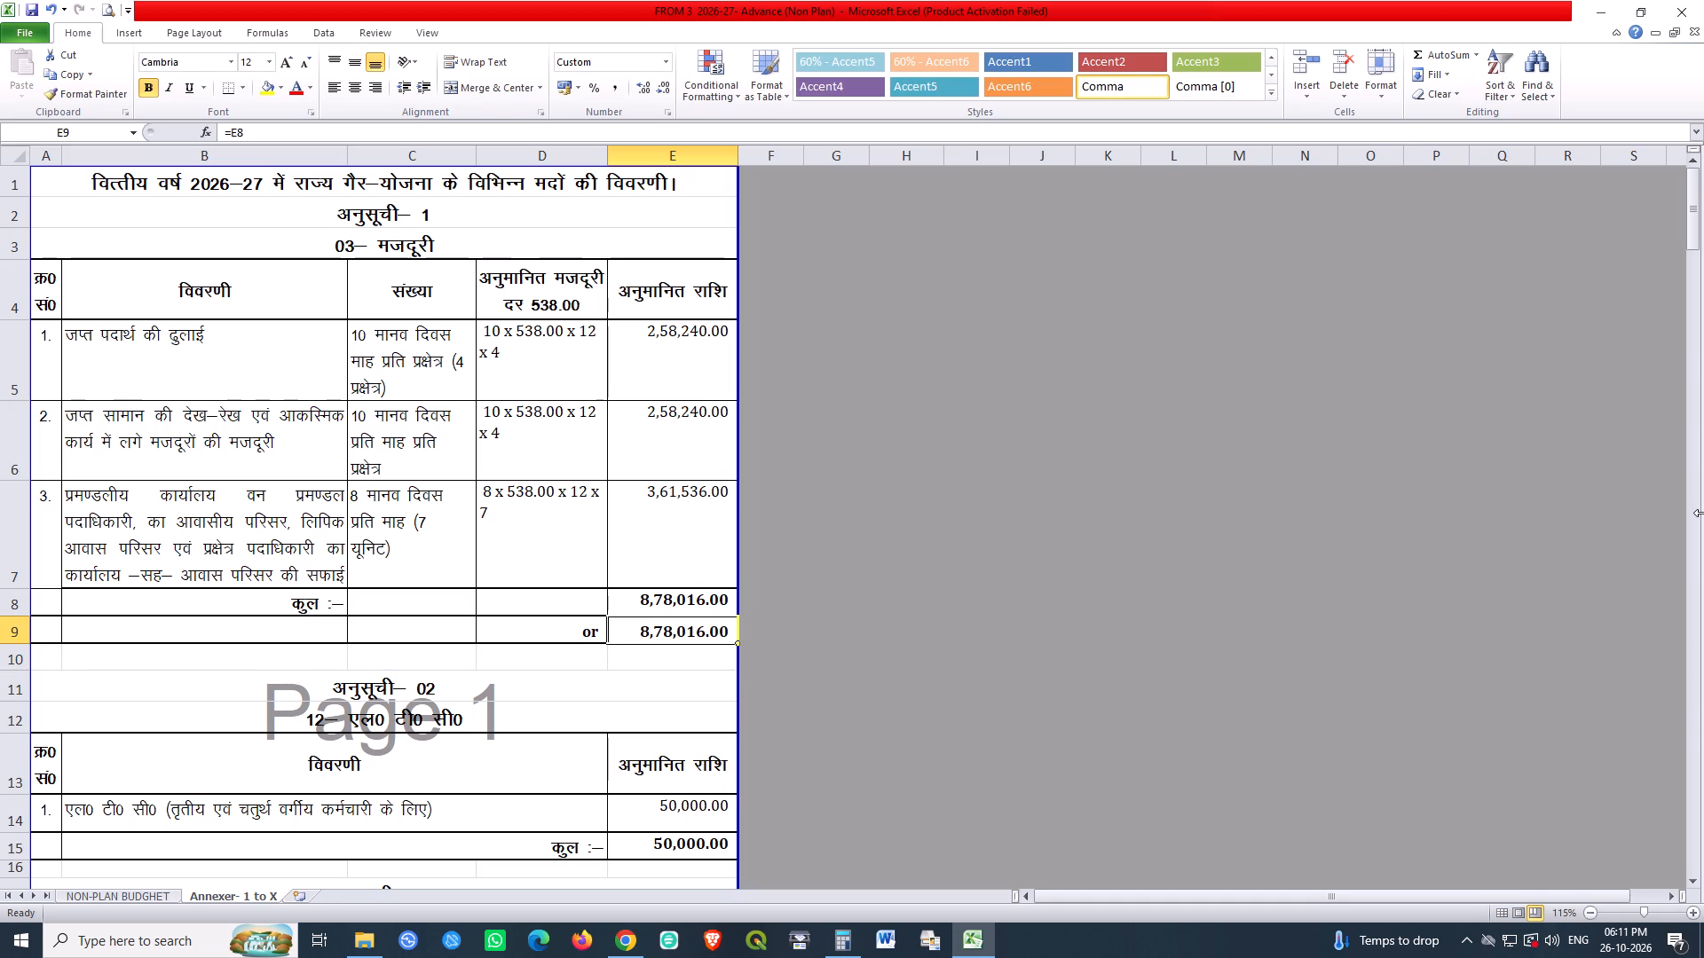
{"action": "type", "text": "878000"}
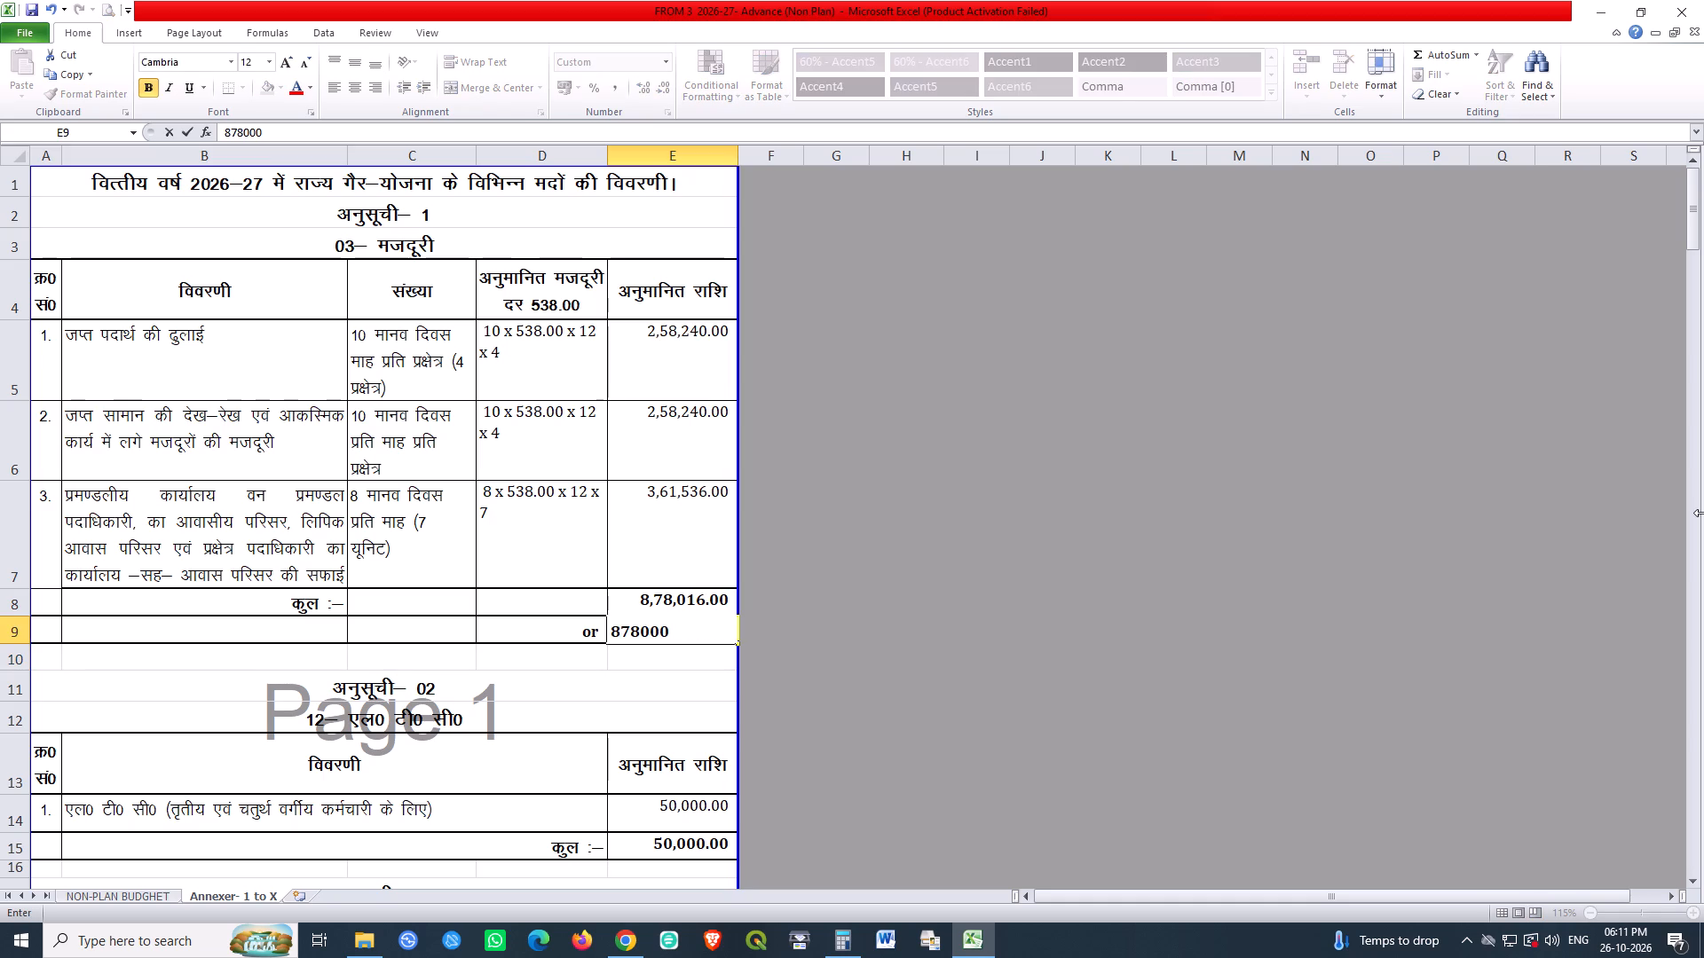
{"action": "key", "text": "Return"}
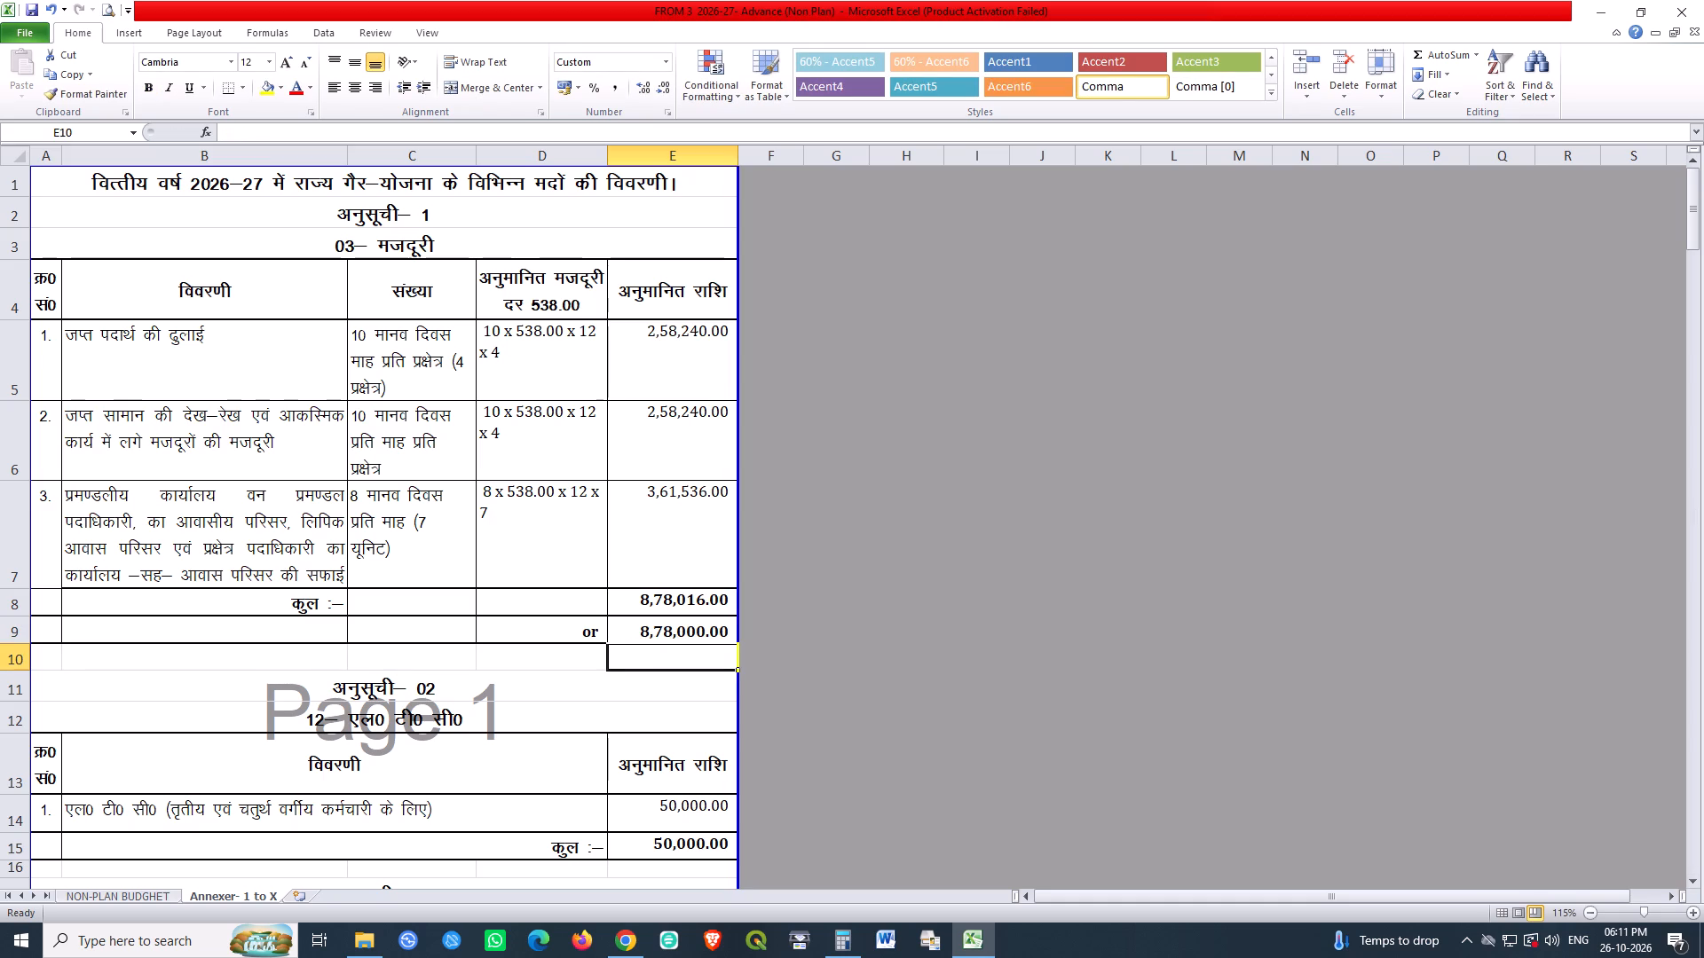
Save the workbook.
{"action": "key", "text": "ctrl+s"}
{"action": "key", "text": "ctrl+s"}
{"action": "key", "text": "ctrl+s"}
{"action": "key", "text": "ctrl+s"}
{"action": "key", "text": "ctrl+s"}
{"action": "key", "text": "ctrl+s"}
Examine the LTC amount in schedule 02 and the travel allowance rates, amount formulas and total in schedule 03.
{"action": "scroll", "coordinate": [645, 535], "scroll_direction": "down", "scroll_amount": 2}
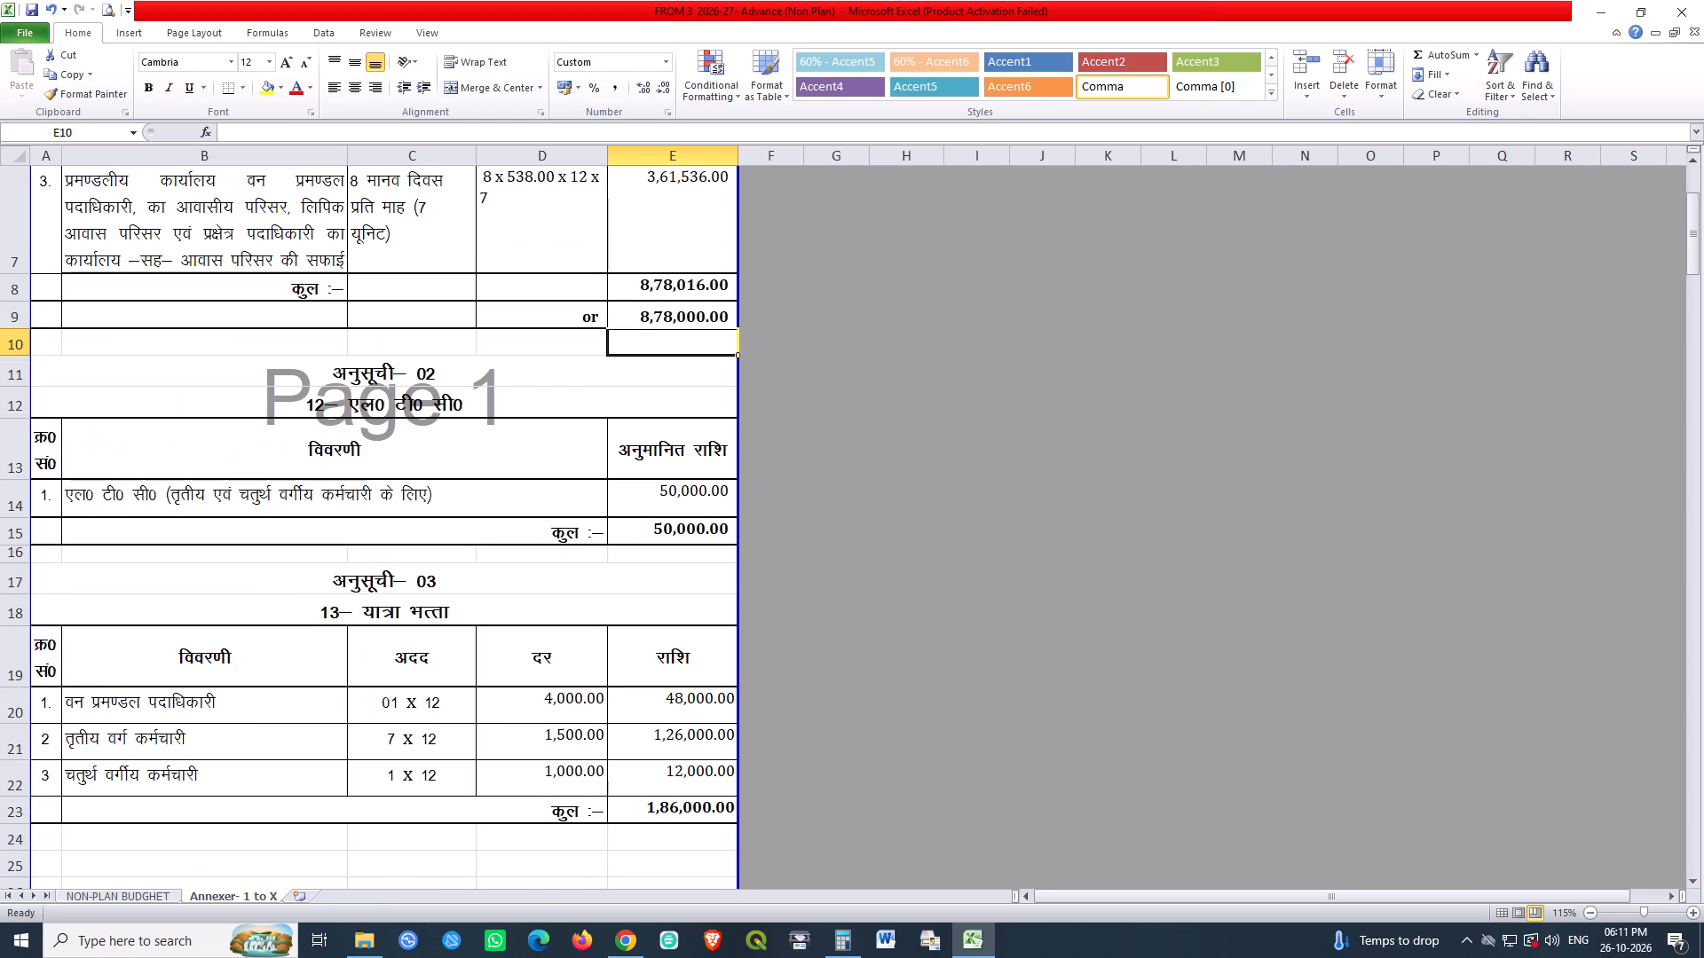
{"action": "left_click", "coordinate": [645, 499]}
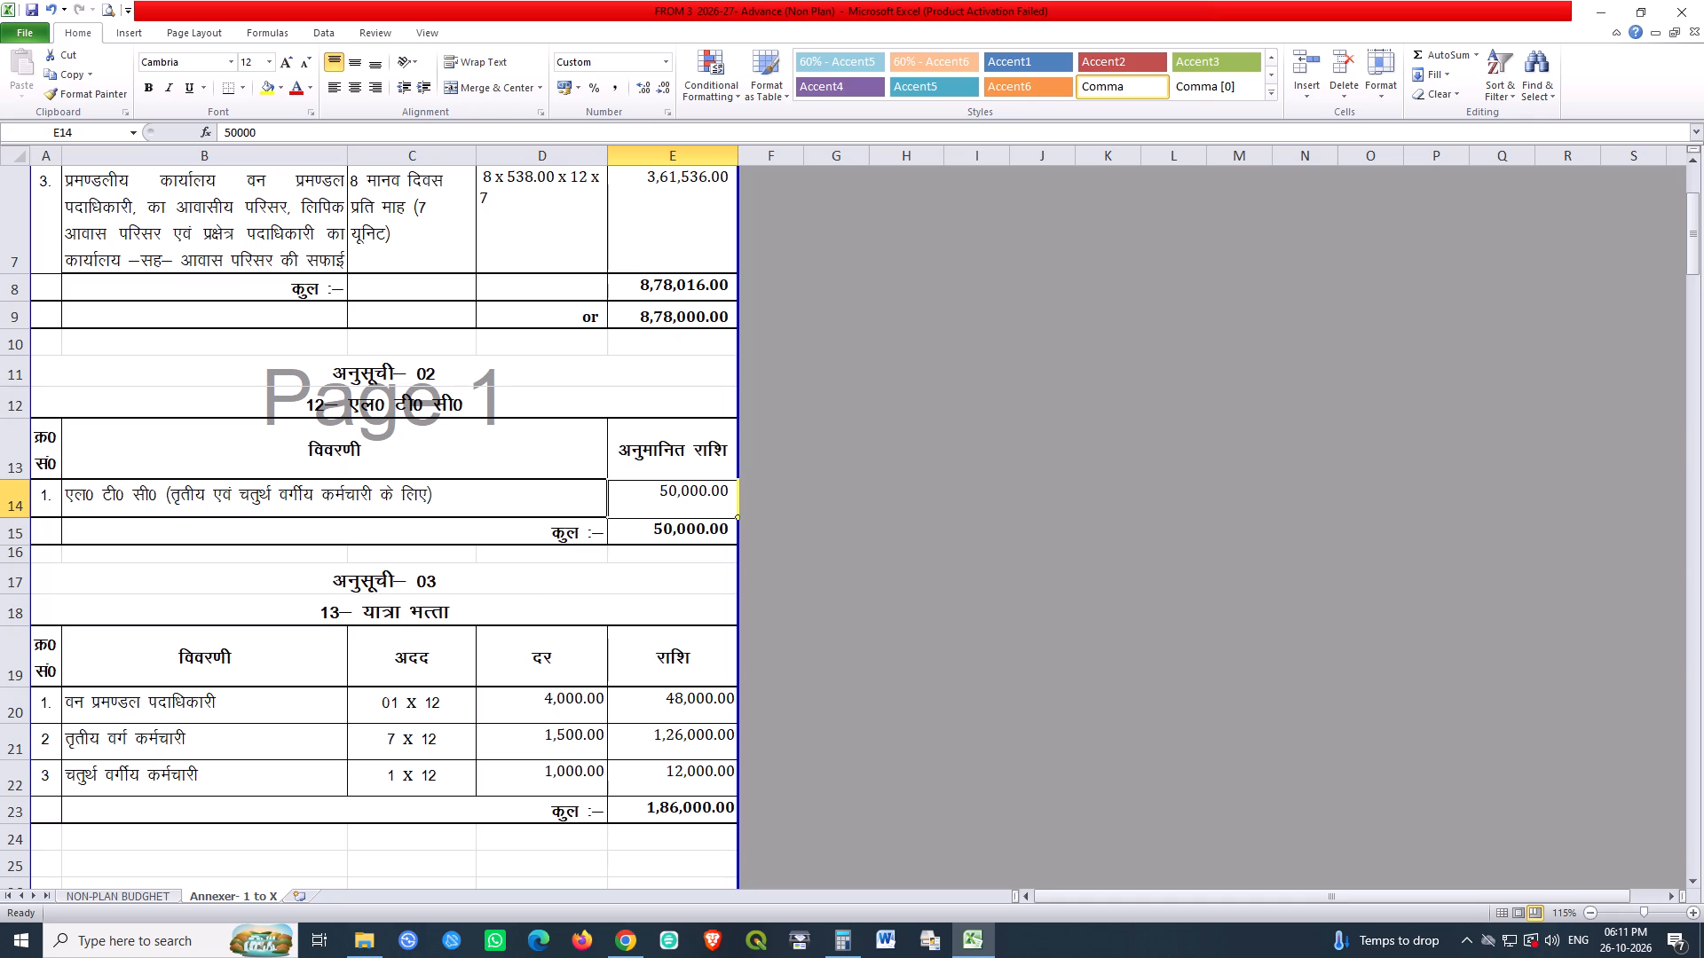
{"action": "left_click", "coordinate": [580, 711]}
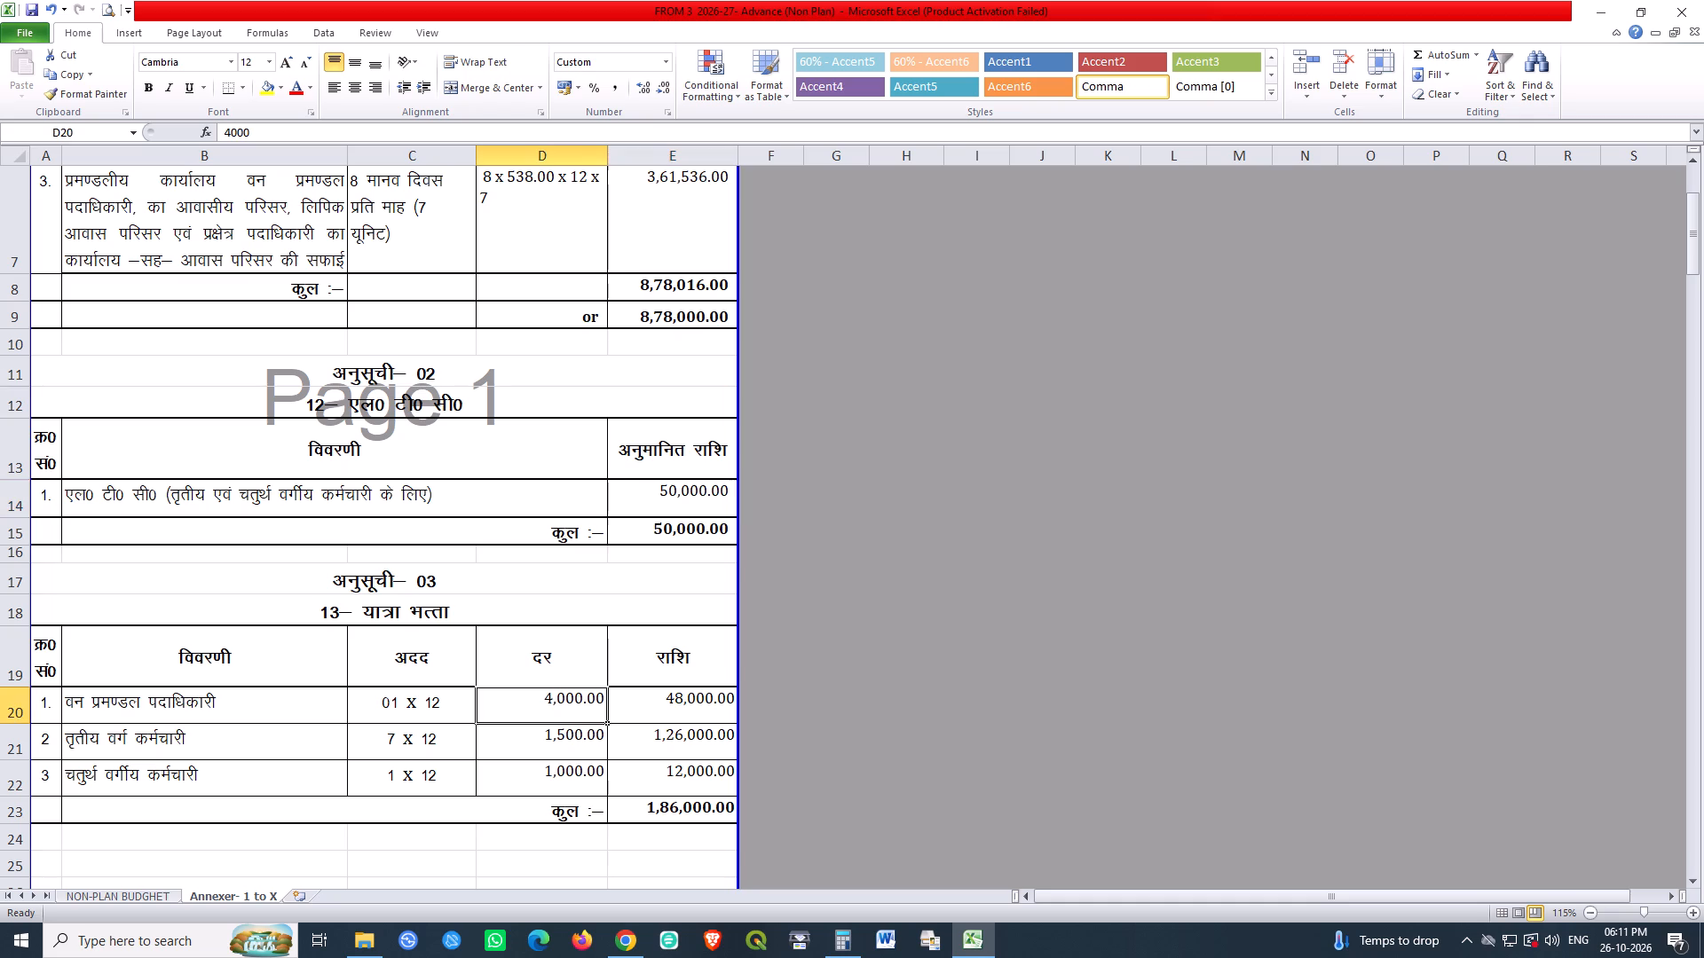
{"action": "scroll", "coordinate": [814, 577], "scroll_direction": "down", "scroll_amount": 1}
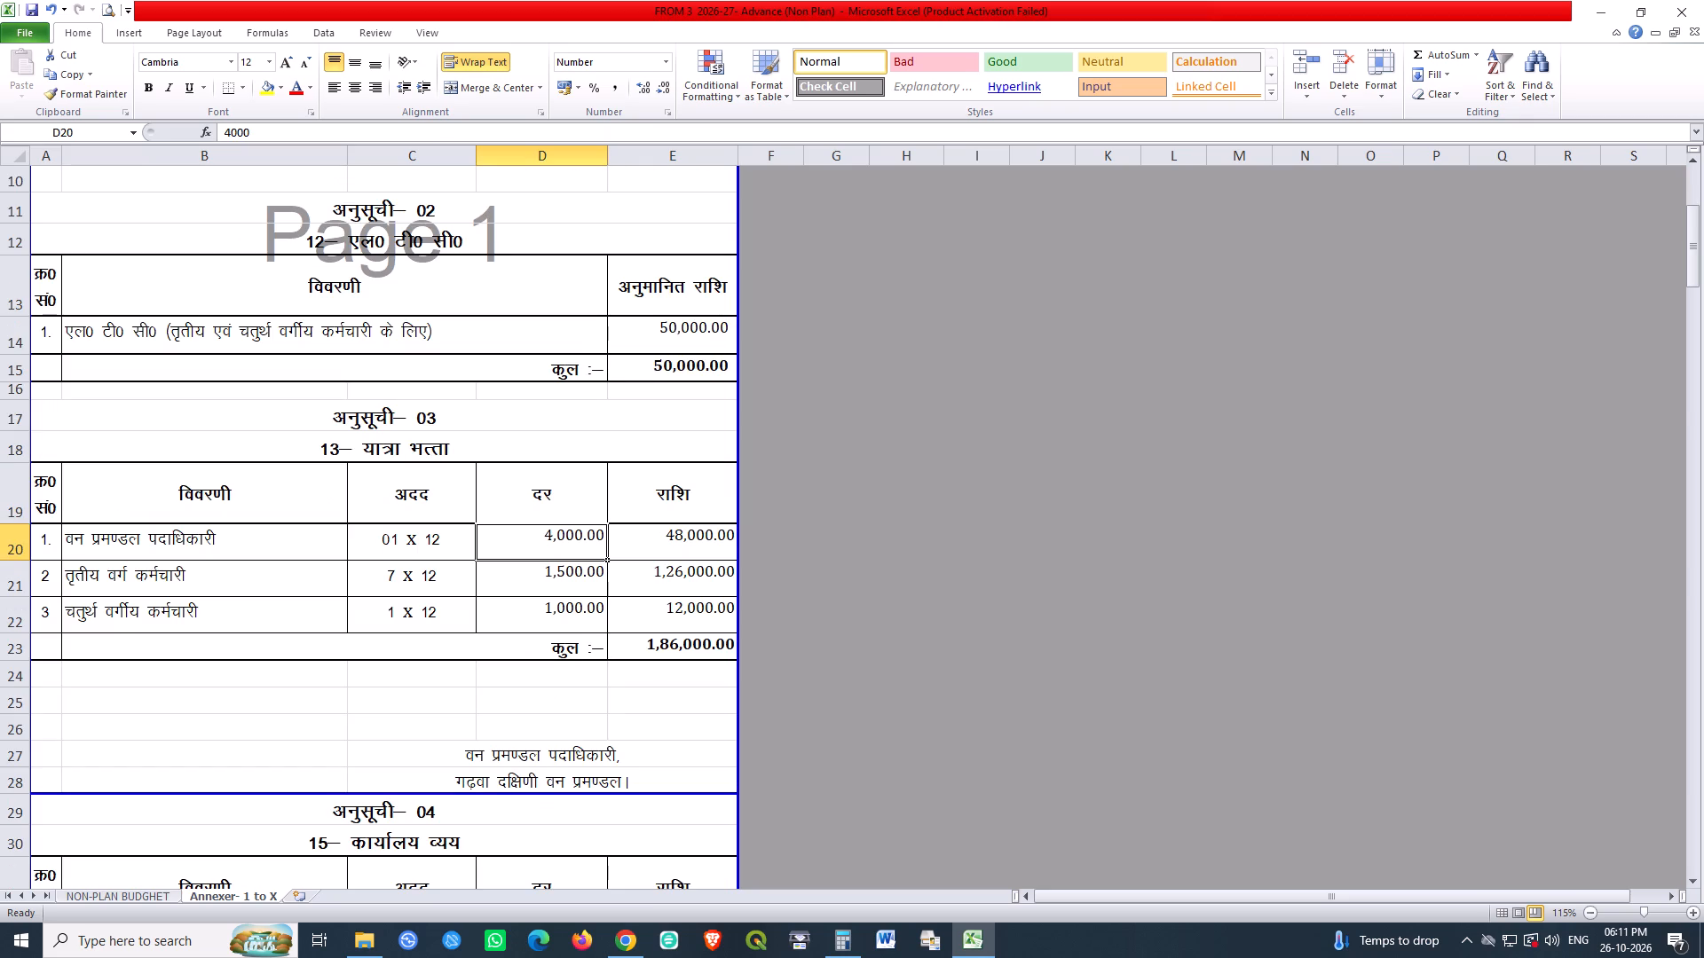
{"action": "left_click", "coordinate": [682, 558]}
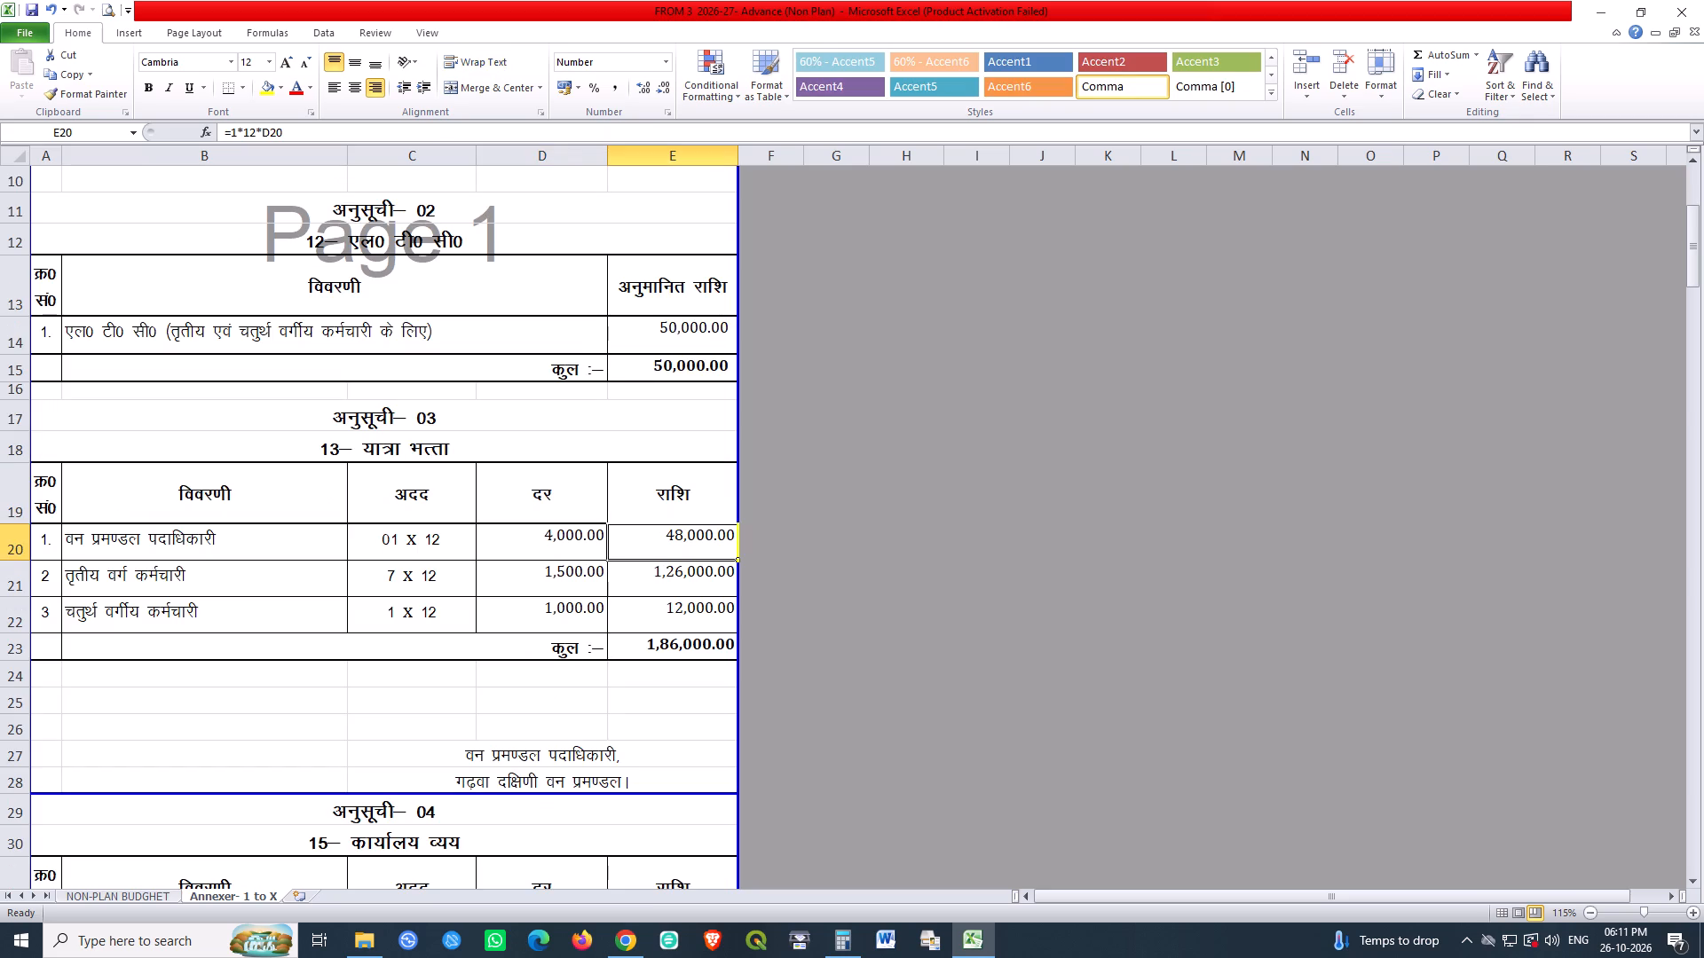
{"action": "key", "text": "Down"}
{"action": "key", "text": "Down"}
{"action": "key", "text": "Down"}
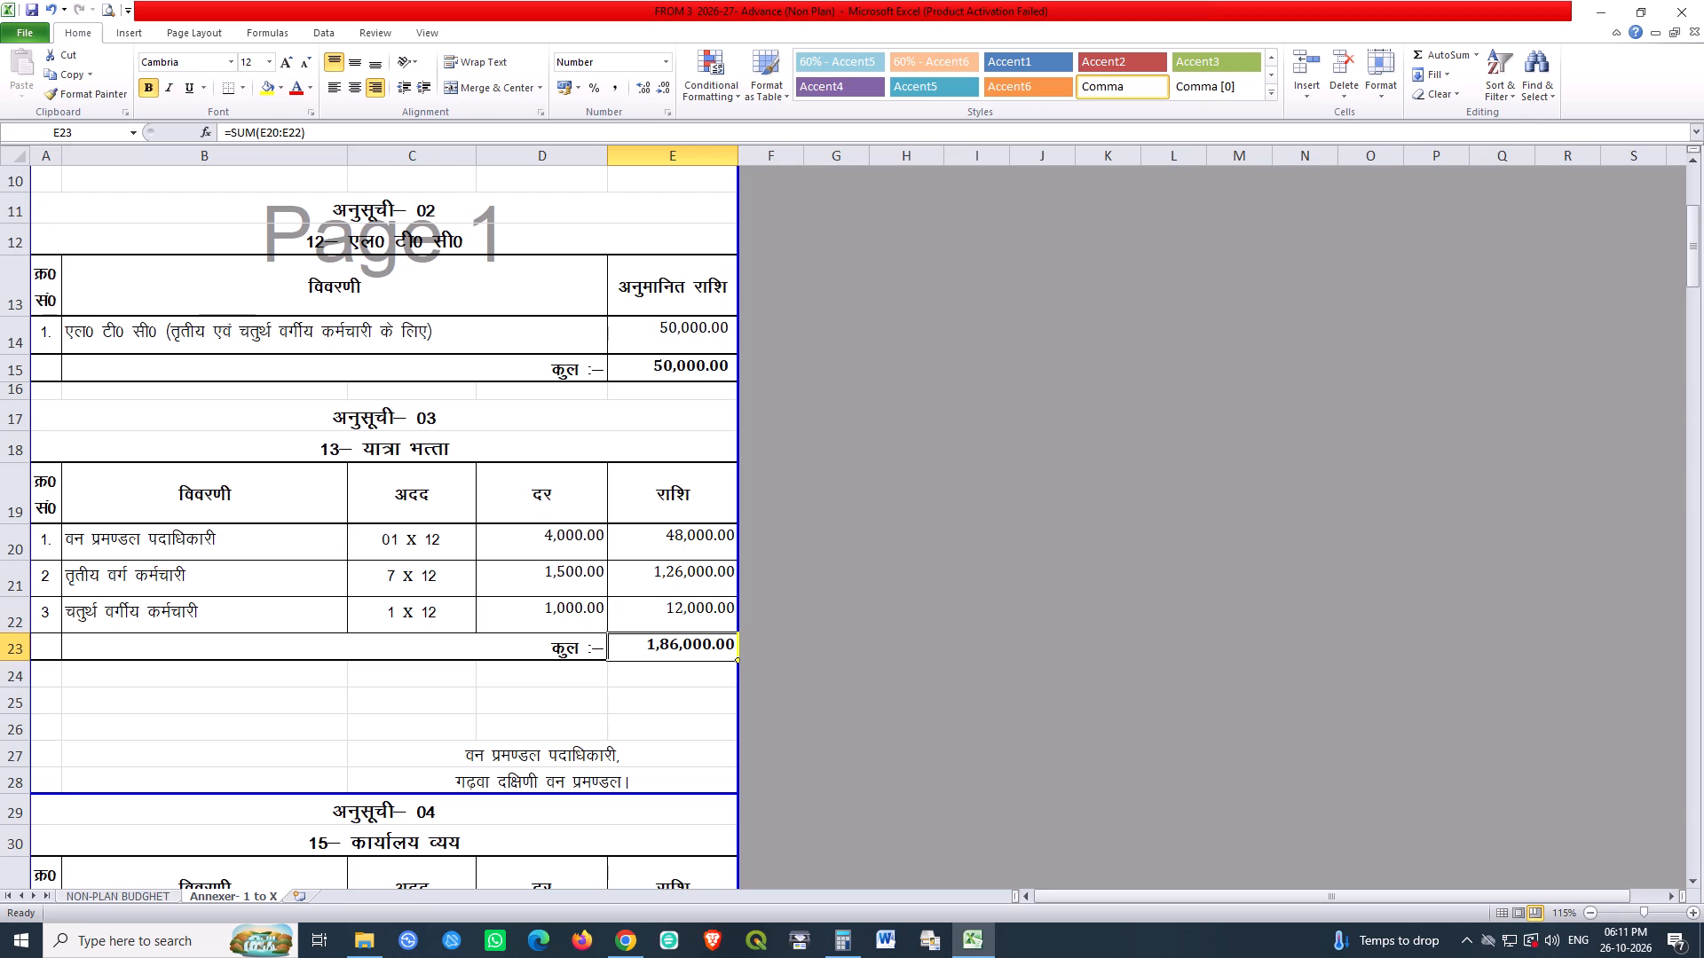
In schedule 03, set the travel allowance rate to 5000 for वन प्रमण्डल पदाधिकारी and 2000 for तृतीय वर्ग कर्मचारी.
{"action": "double_click", "coordinate": [553, 538]}
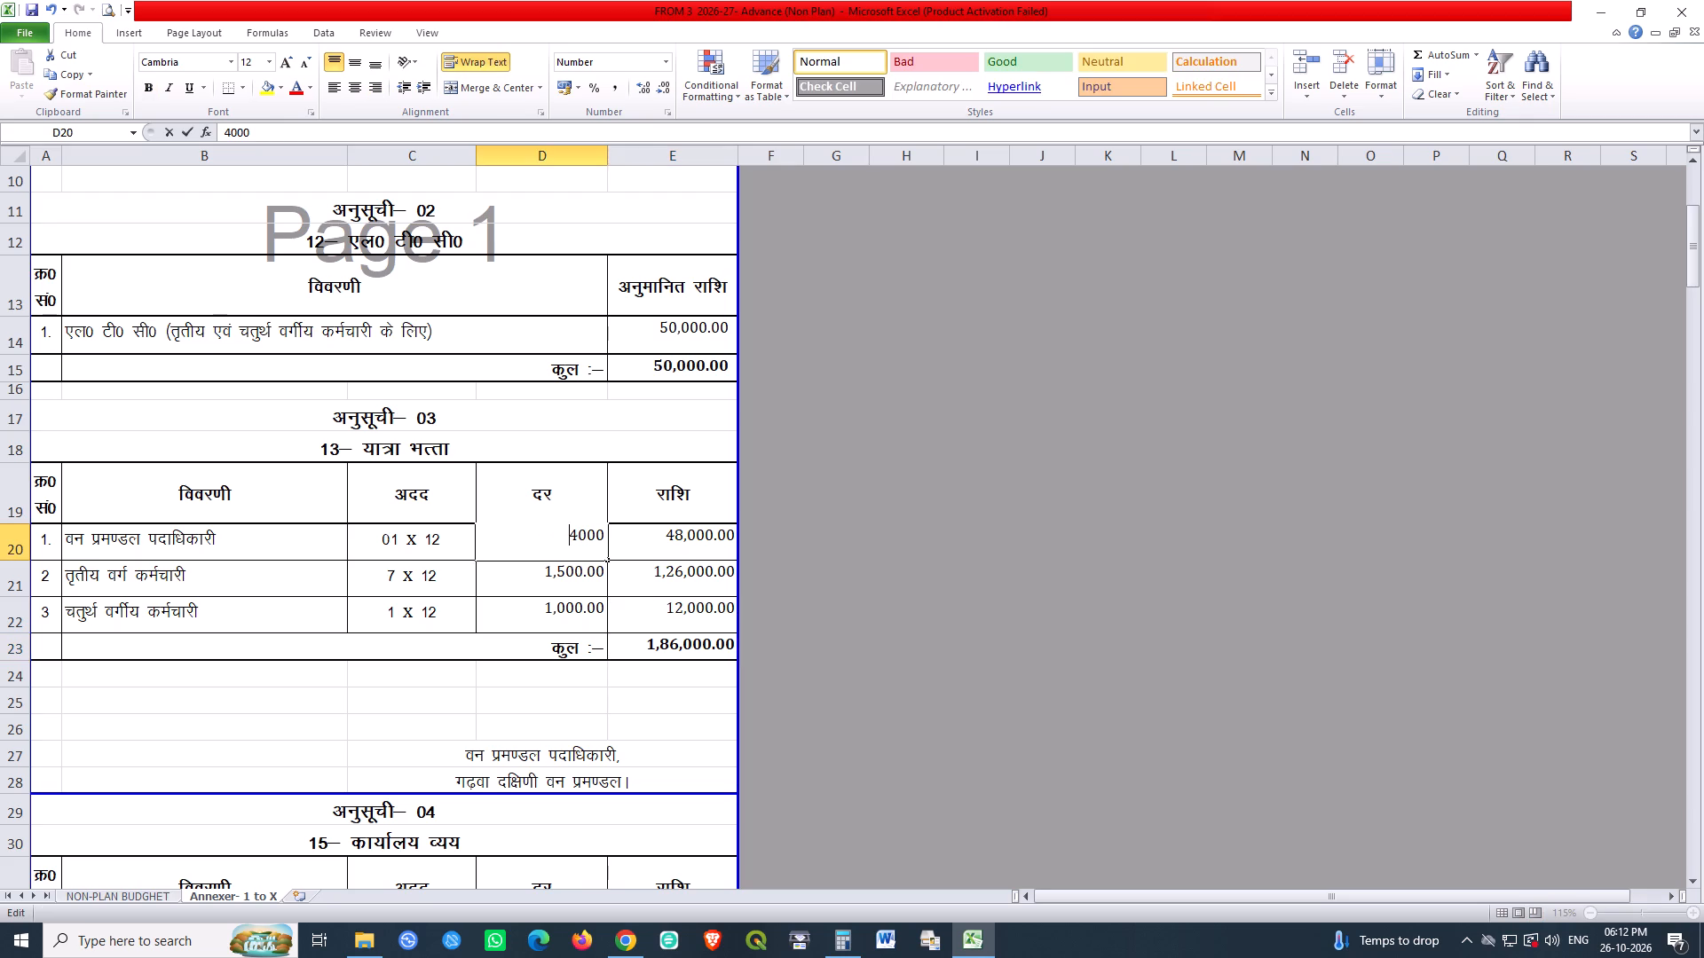
{"action": "key", "text": "shift+Right"}
{"action": "key", "text": "5"}
{"action": "key", "text": "Return"}
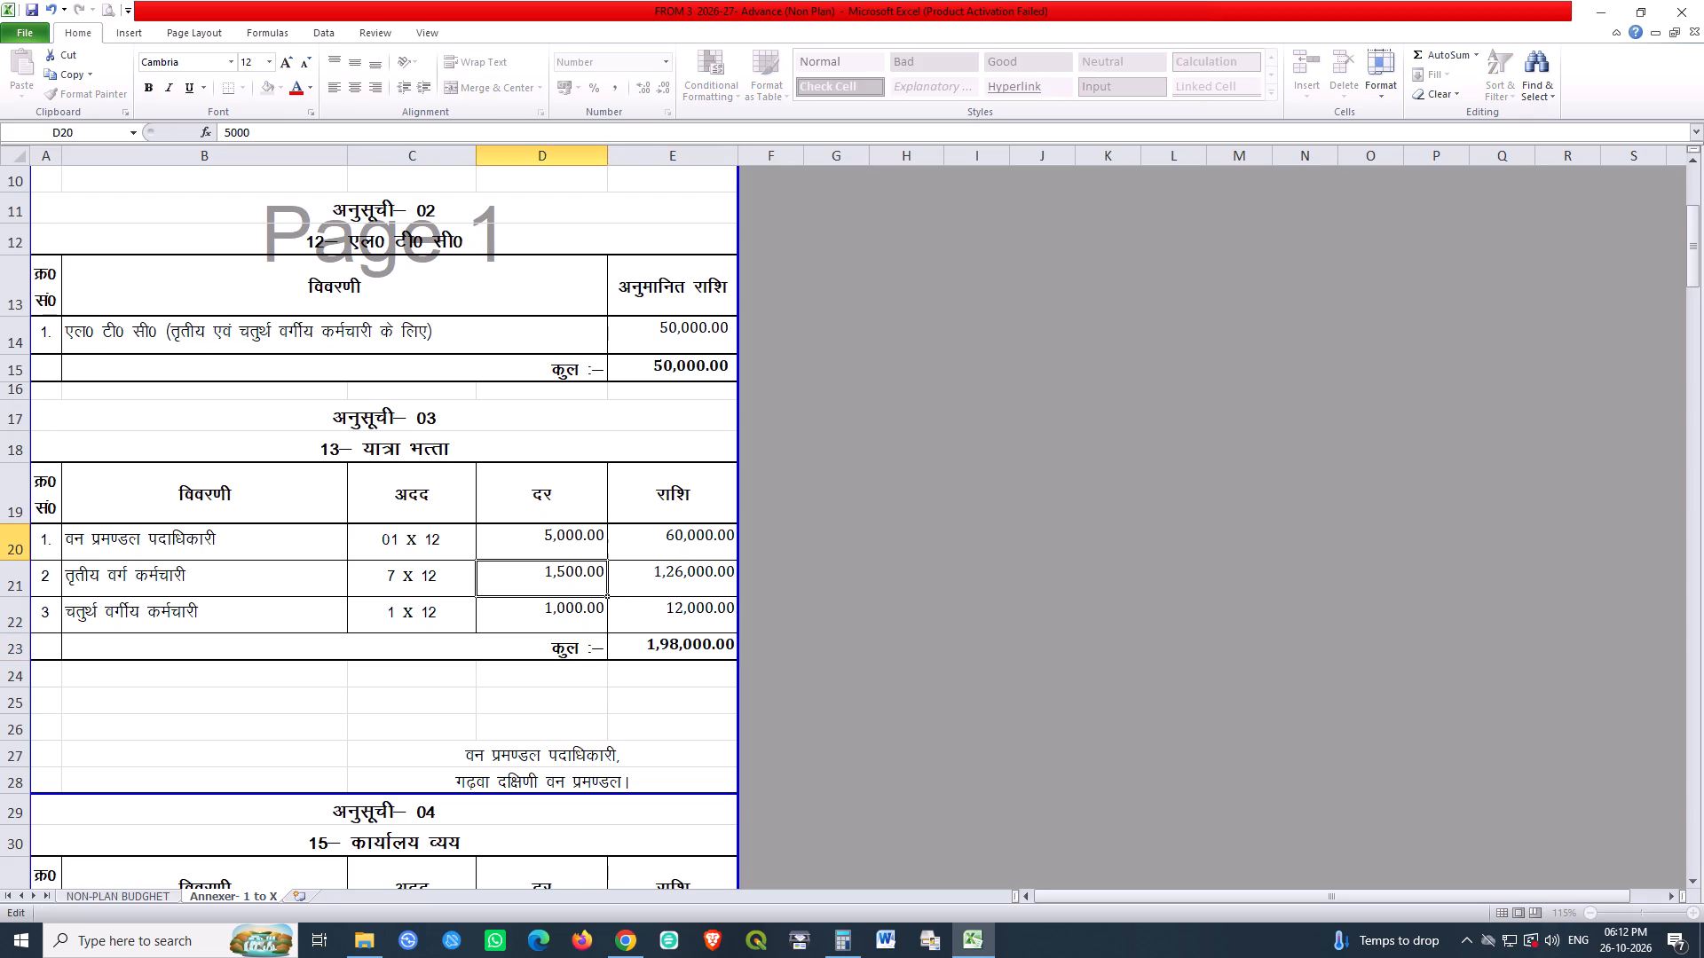
{"action": "type", "text": "2000"}
{"action": "key", "text": "Return"}
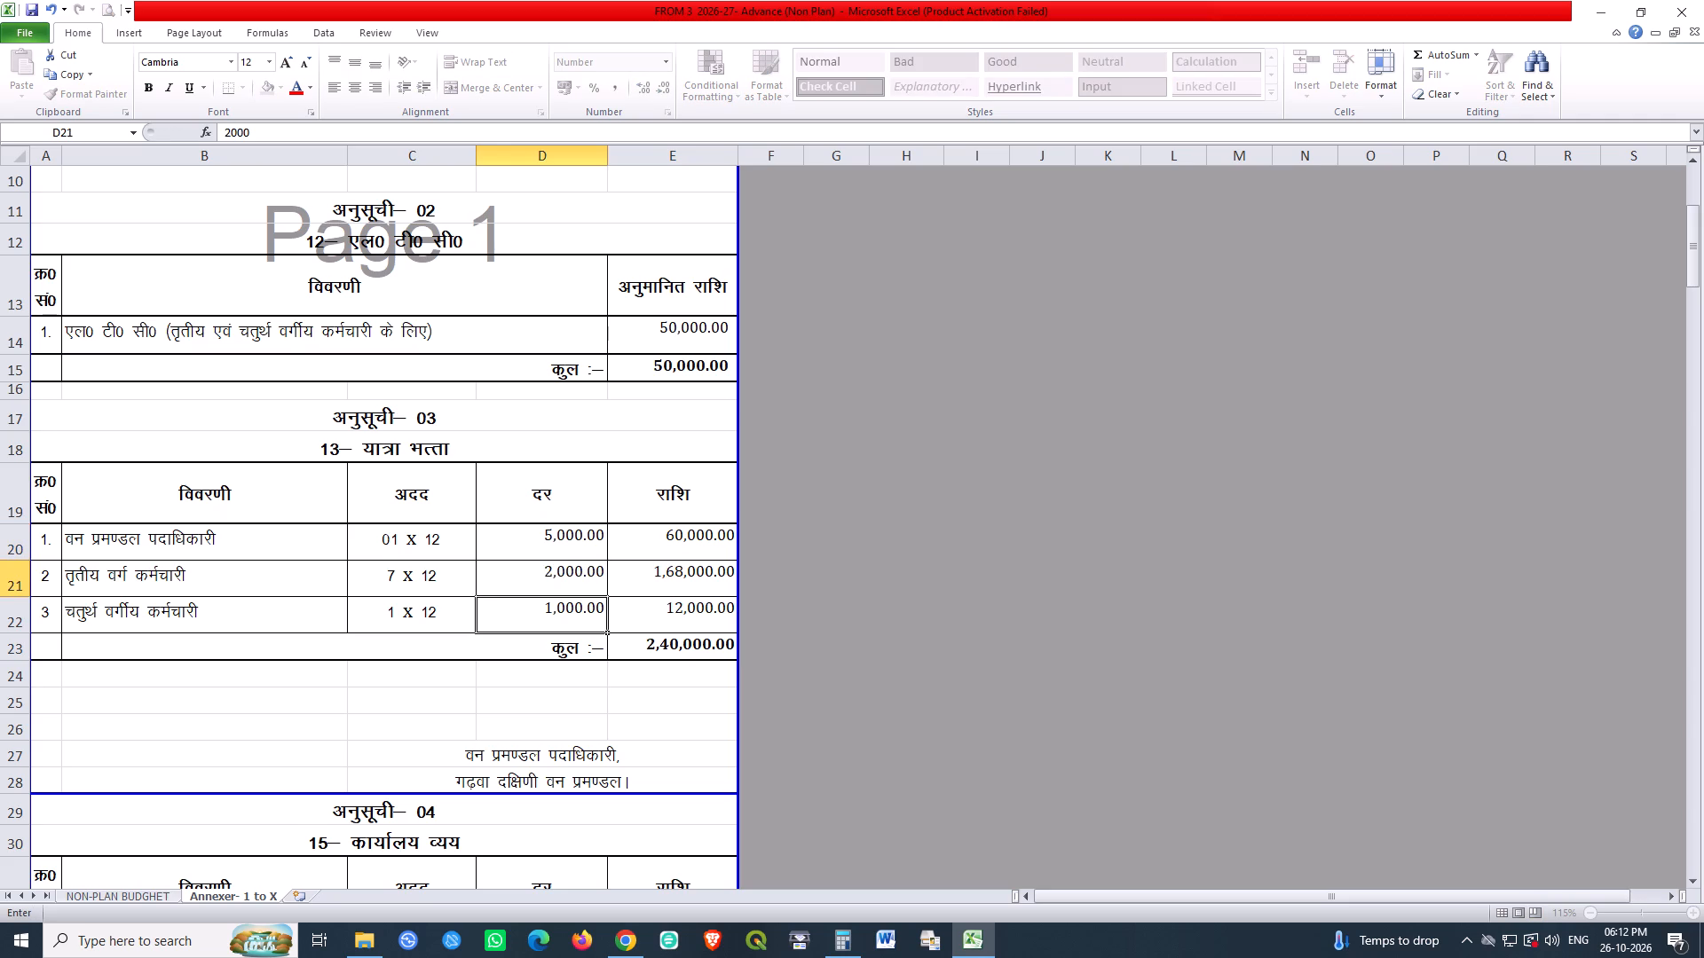
Check the amount formulas in E20 to E22 and the total formula in E23 of schedule 03.
{"action": "double_click", "coordinate": [670, 537]}
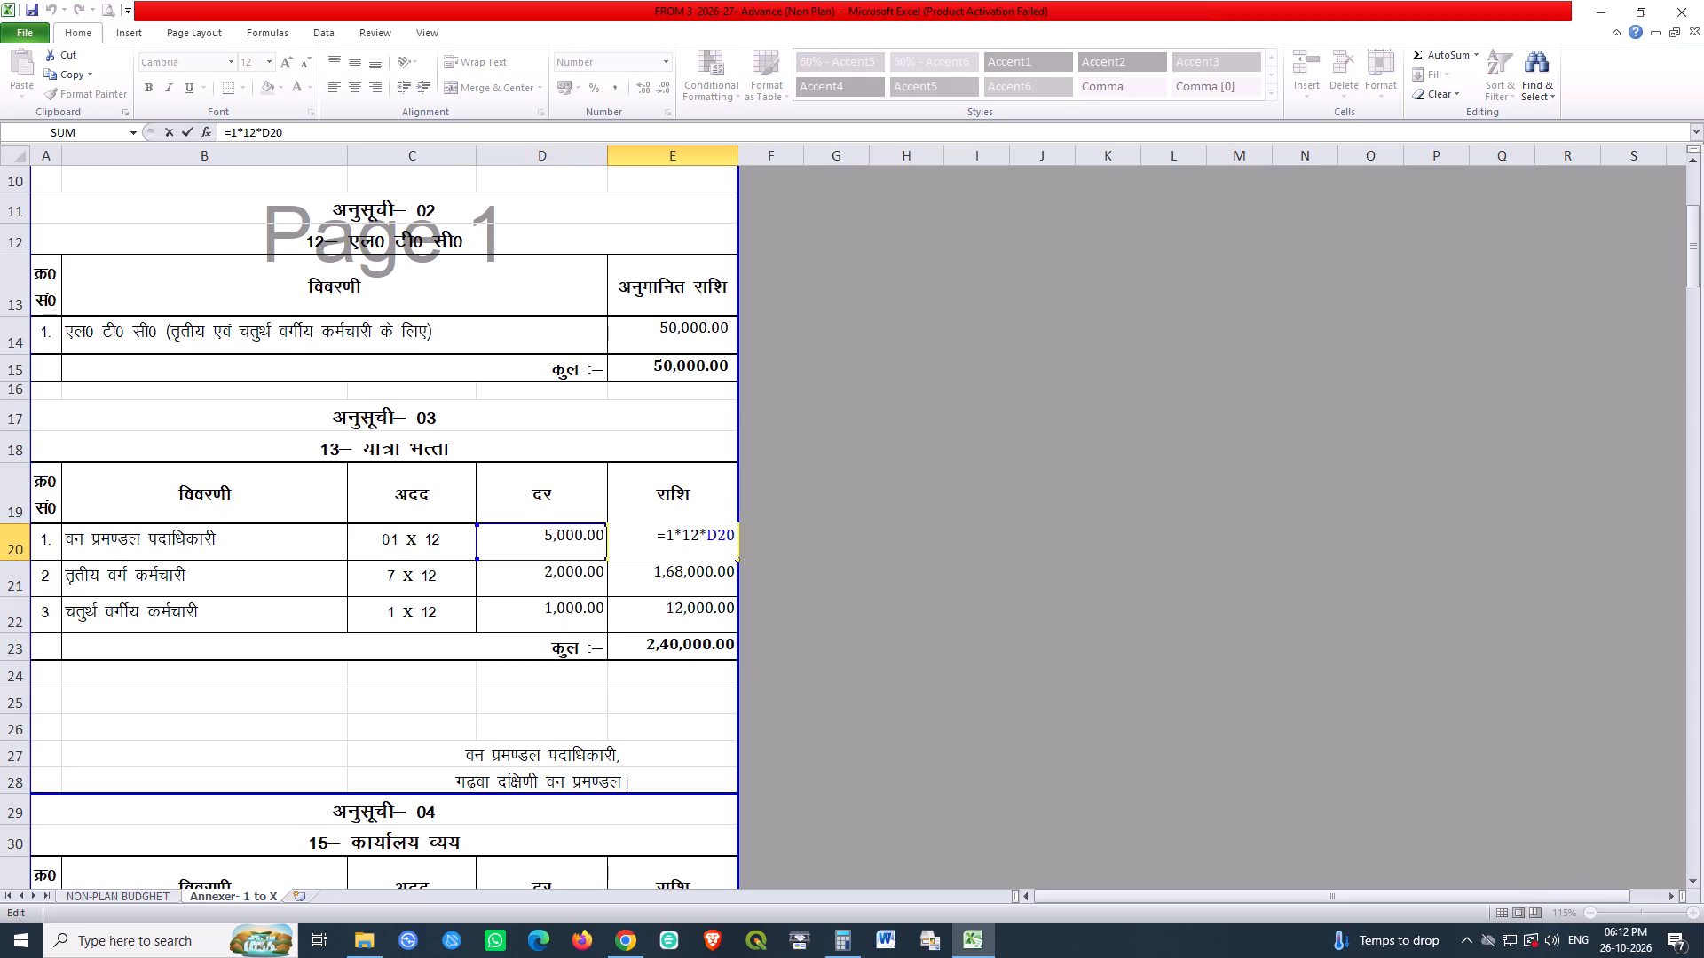
{"action": "key", "text": "Return"}
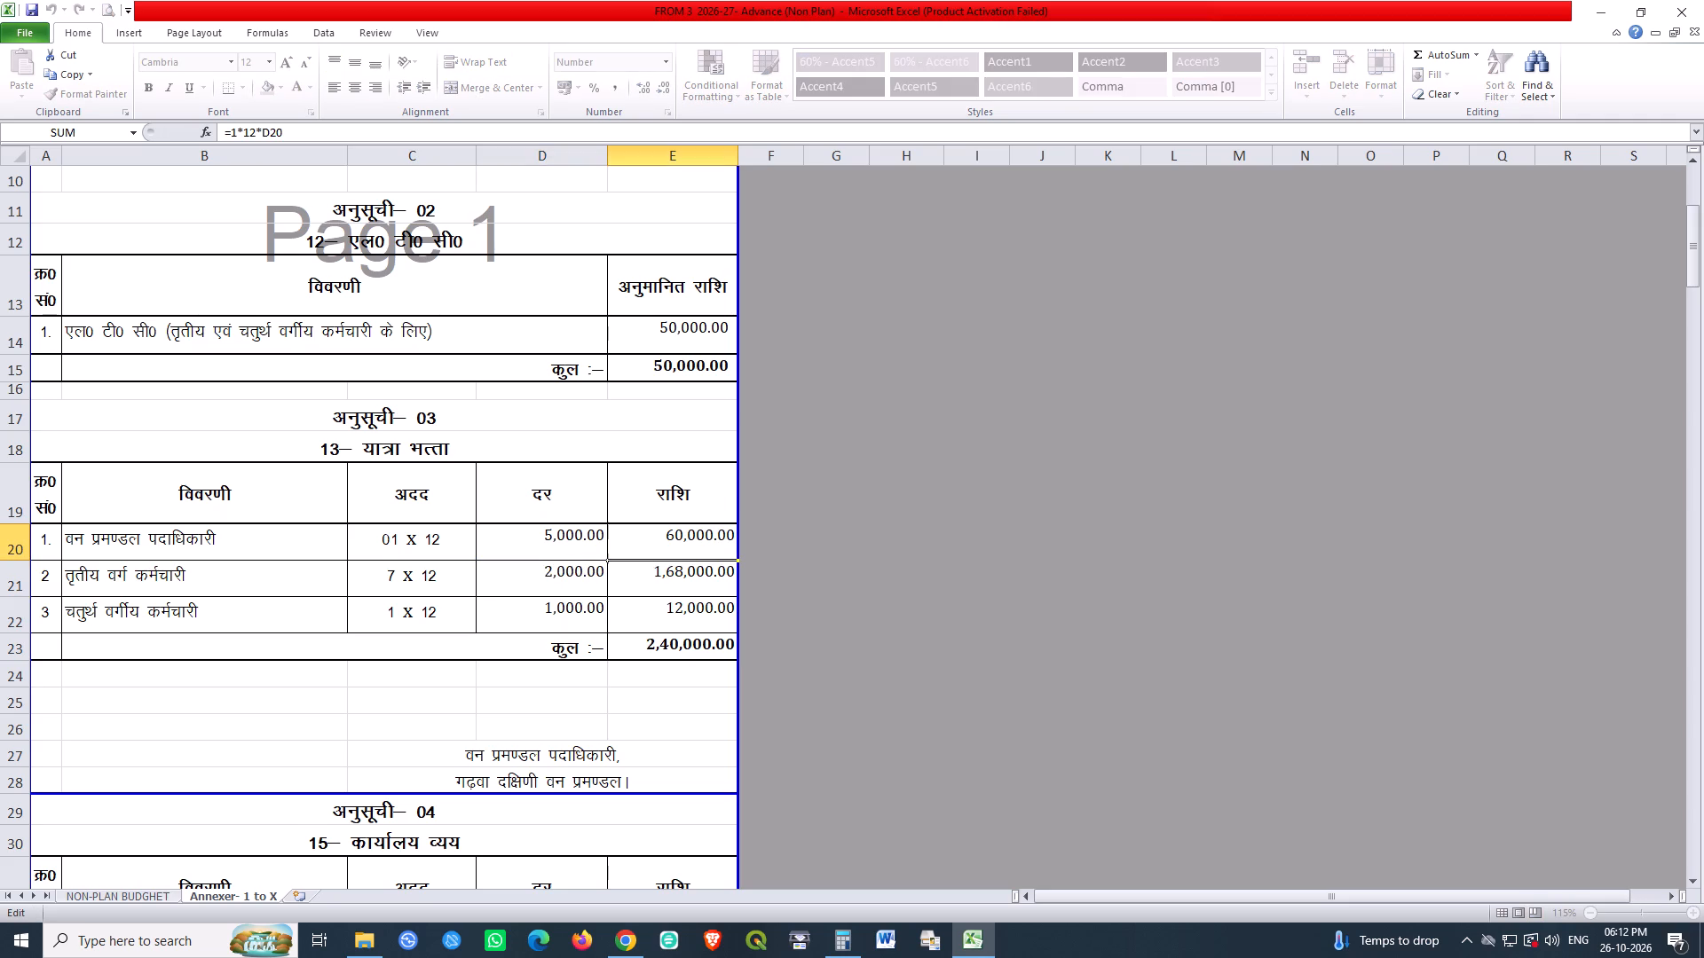
{"action": "double_click", "coordinate": [710, 581]}
{"action": "key", "text": "Return"}
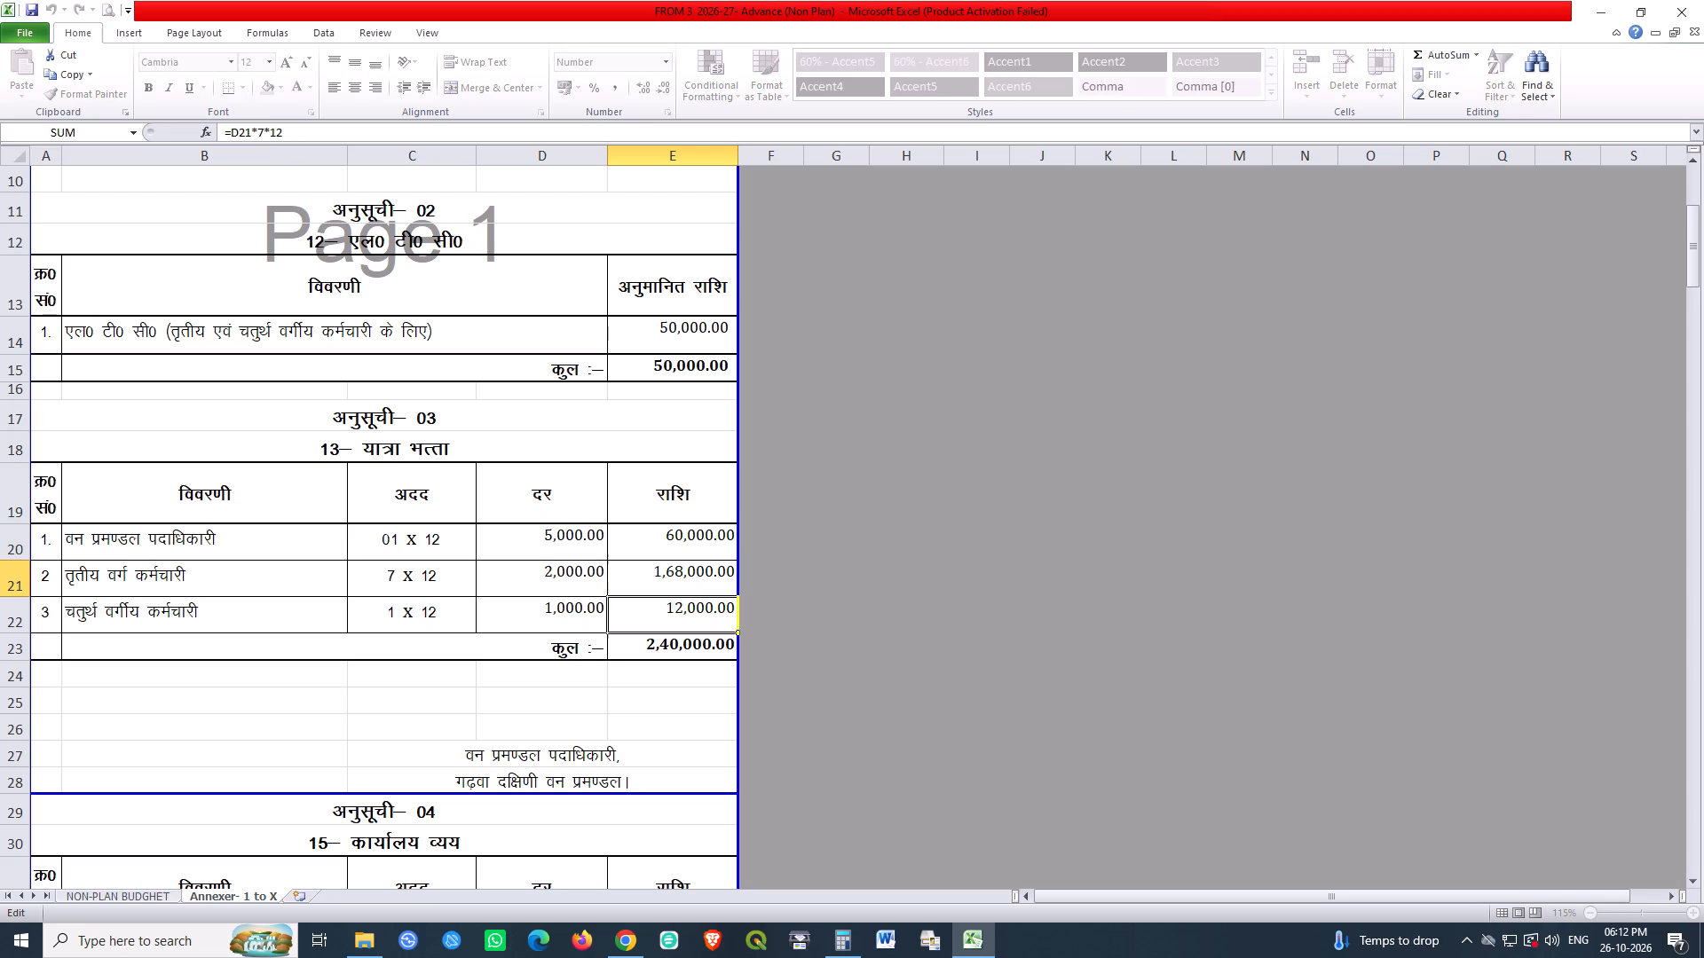
{"action": "double_click", "coordinate": [682, 616]}
{"action": "key", "text": "Return"}
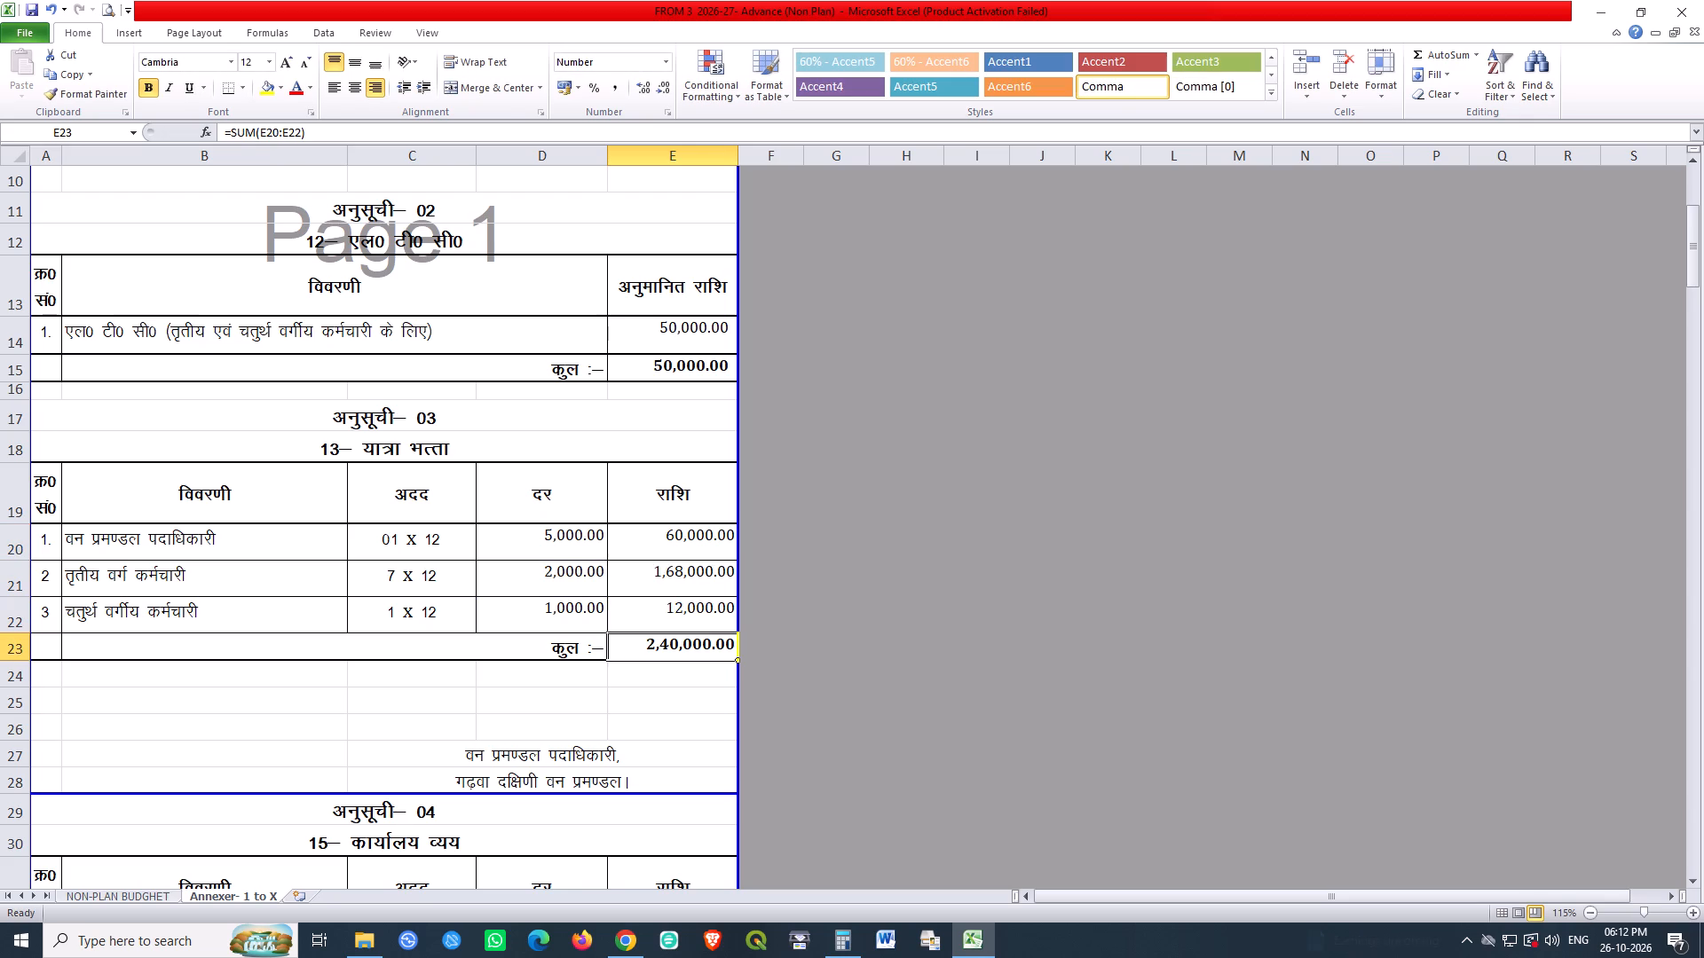
{"action": "double_click", "coordinate": [700, 644]}
{"action": "key", "text": "Return"}
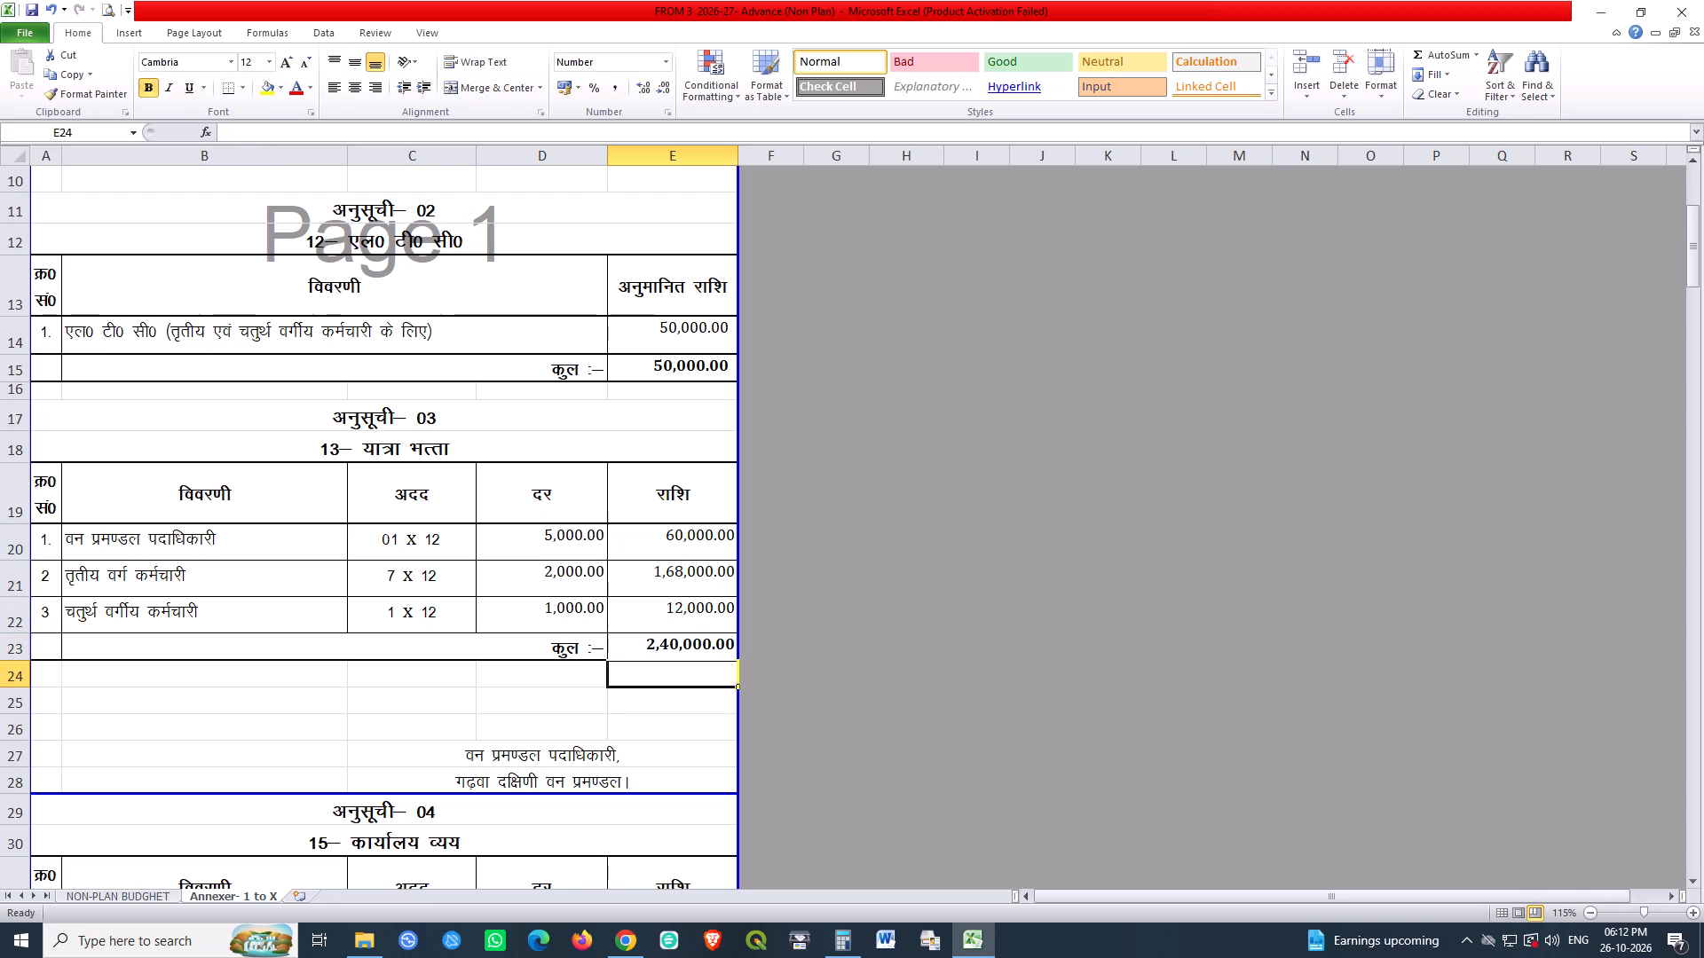
Save the workbook.
{"action": "left_click", "coordinate": [925, 575]}
{"action": "key", "text": "ctrl+s"}
{"action": "key", "text": "ctrl+s"}
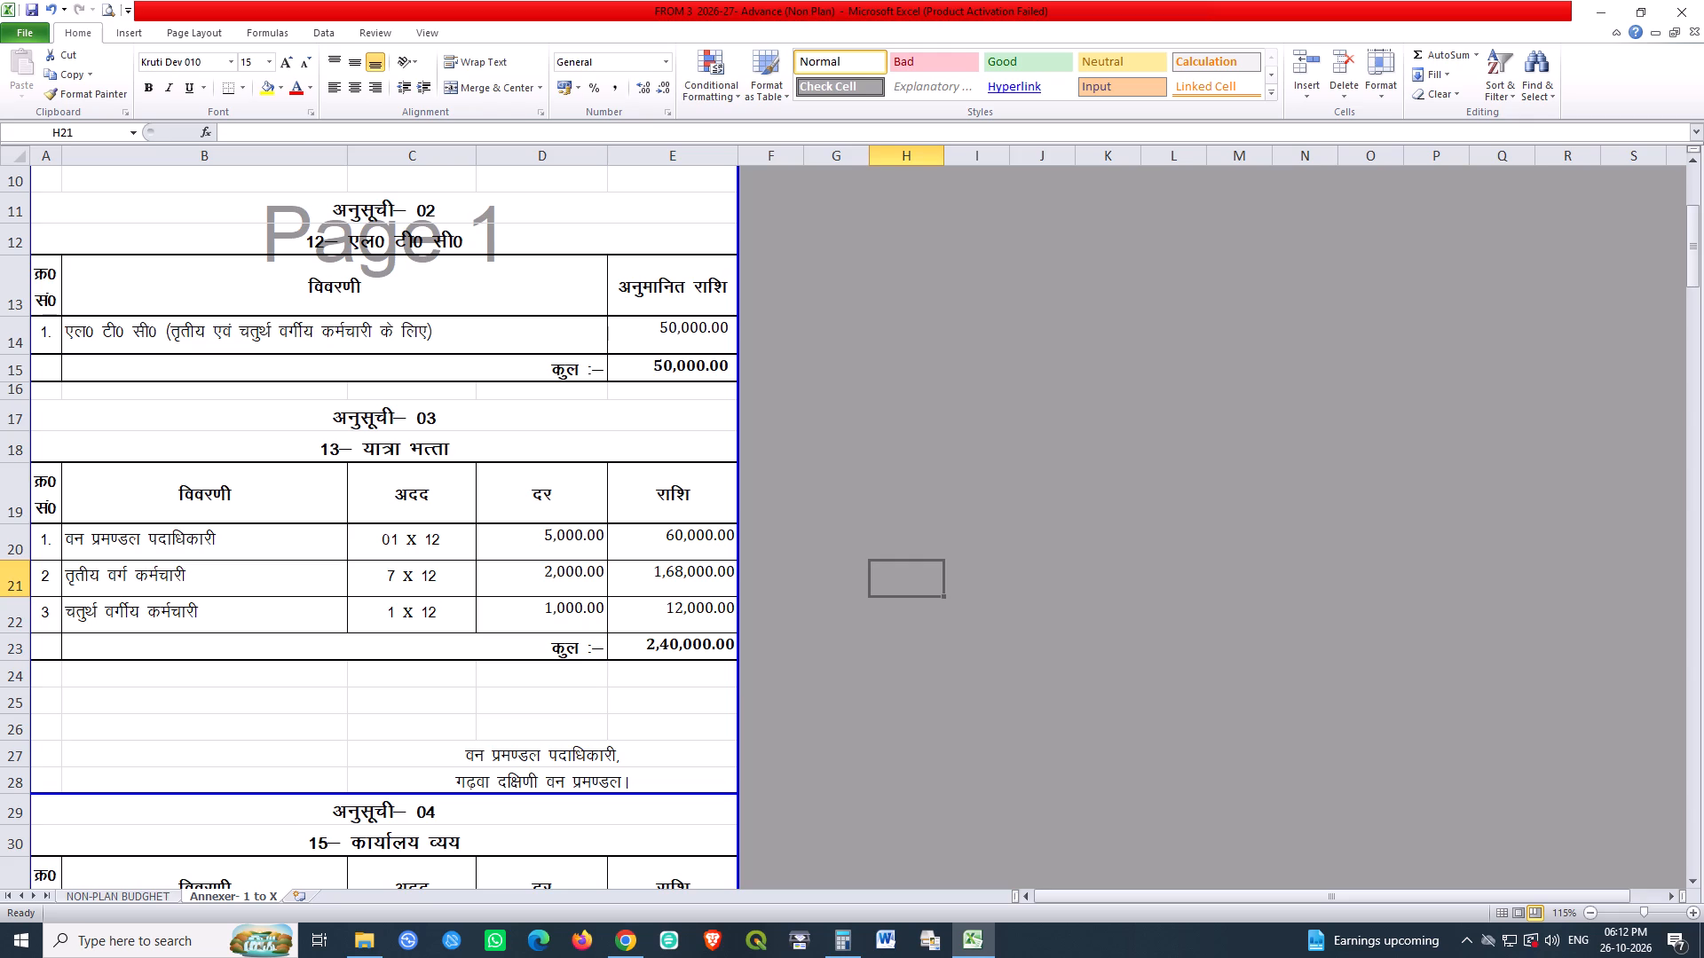
{"action": "left_click", "coordinate": [836, 687]}
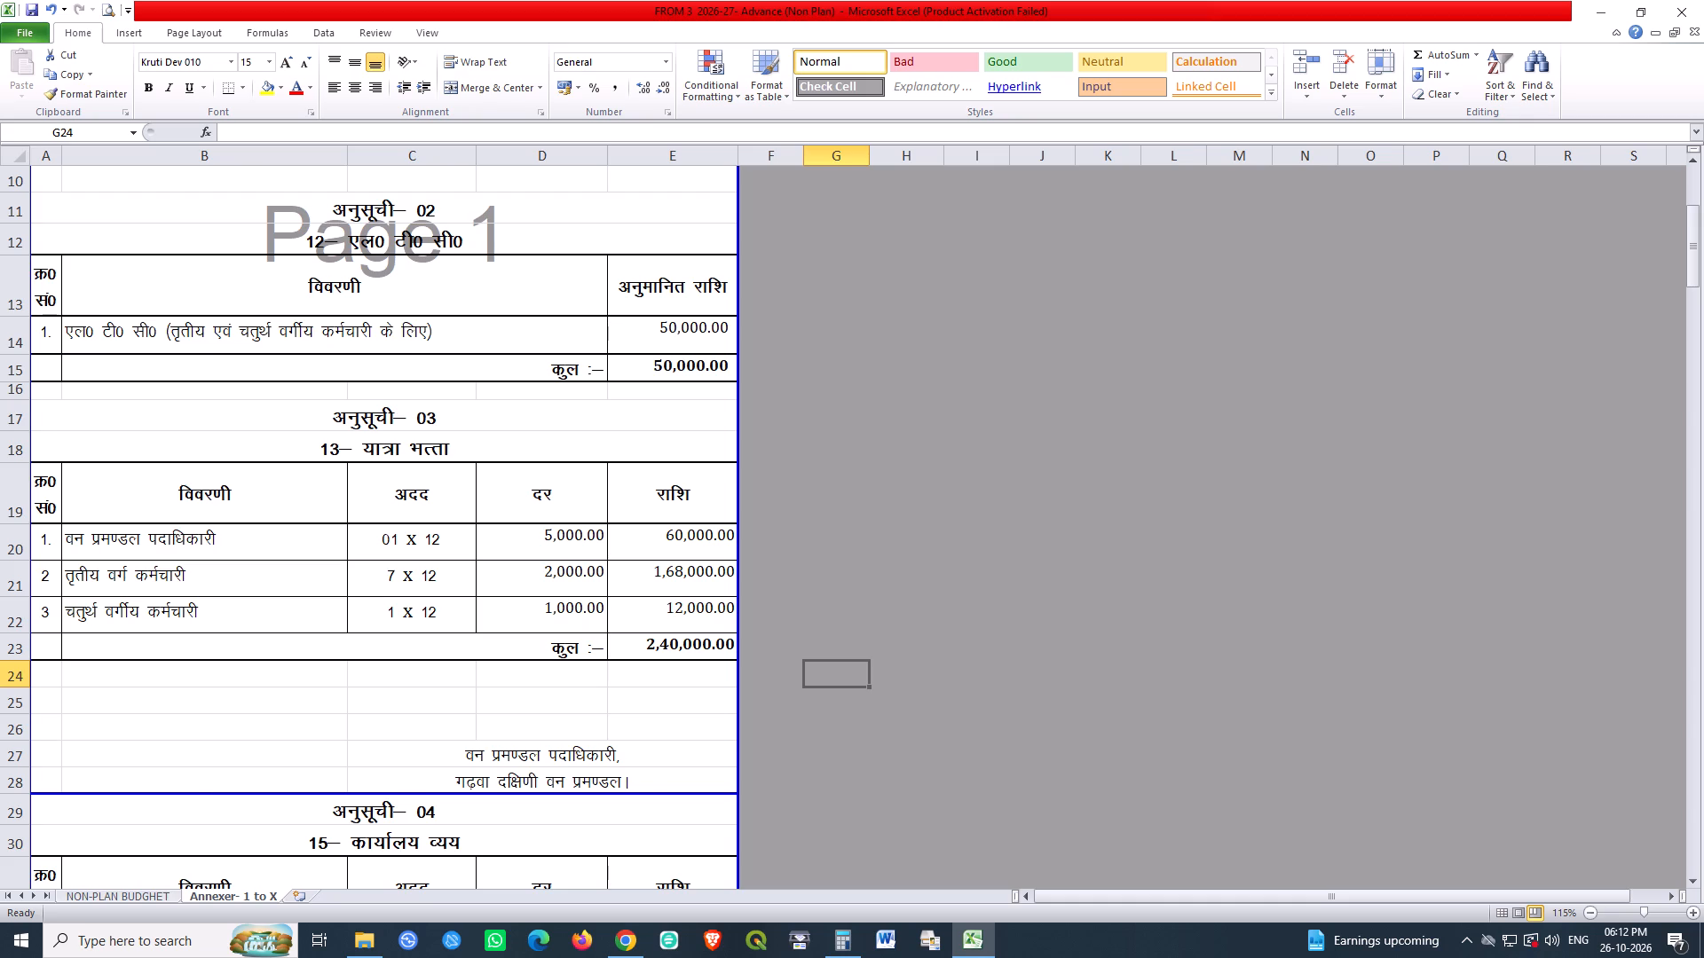
{"action": "scroll", "coordinate": [606, 666], "scroll_direction": "down", "scroll_amount": 3}
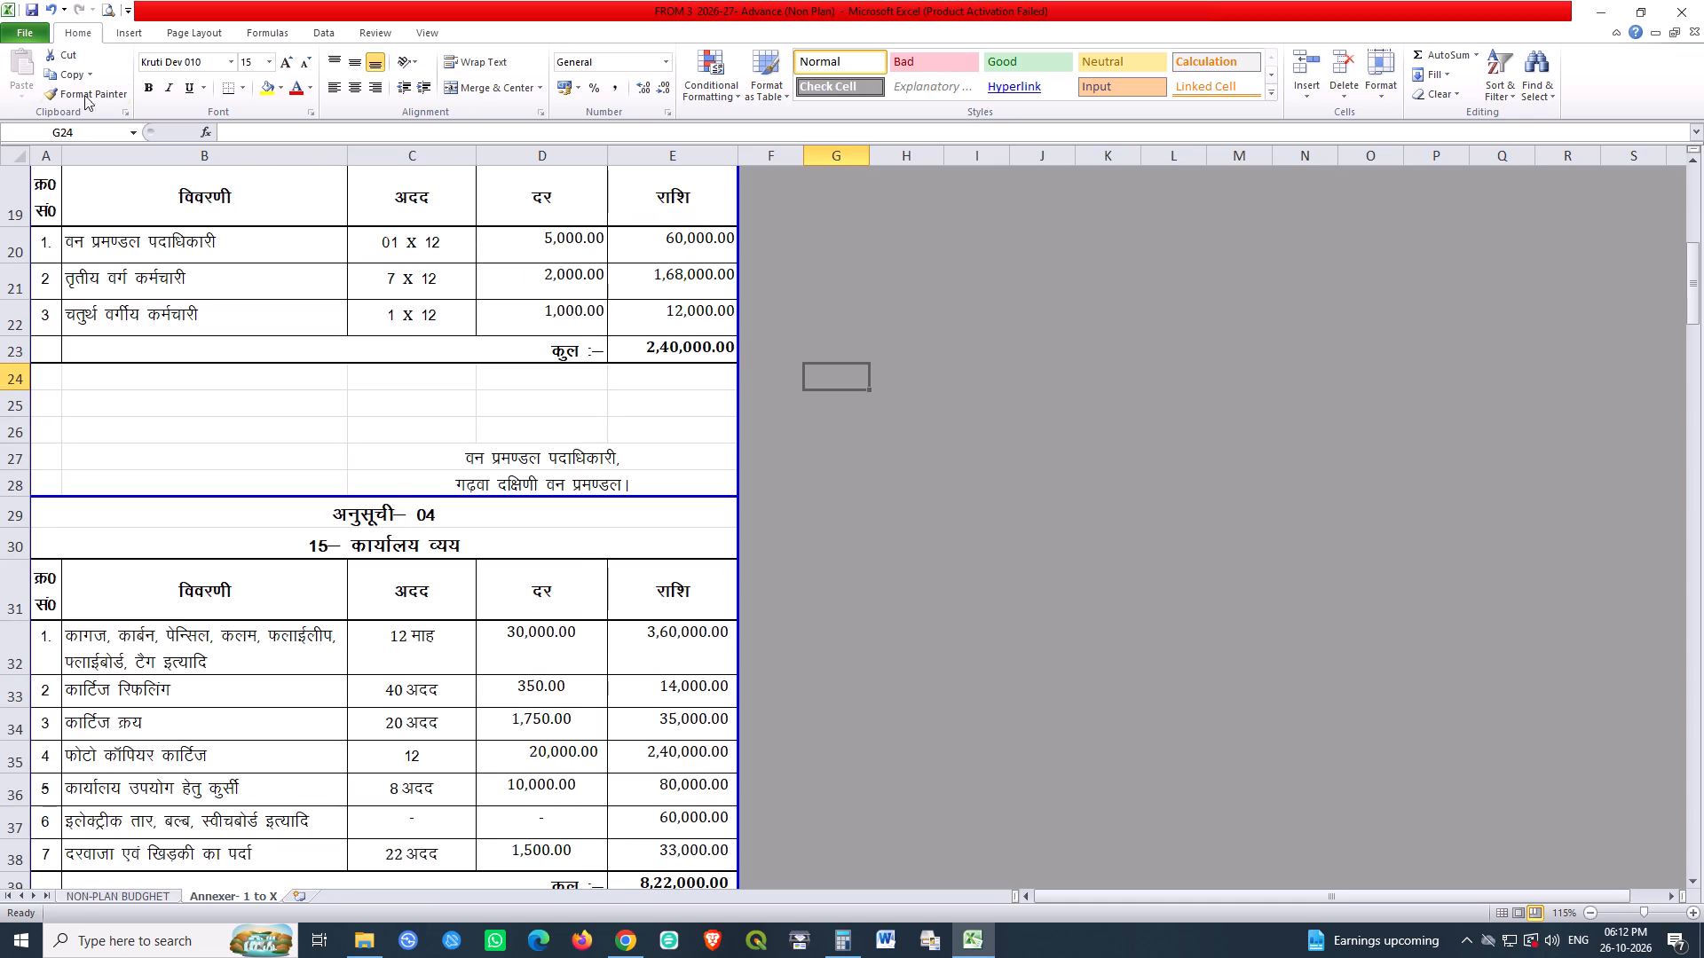
{"action": "double_click", "coordinate": [33, 6]}
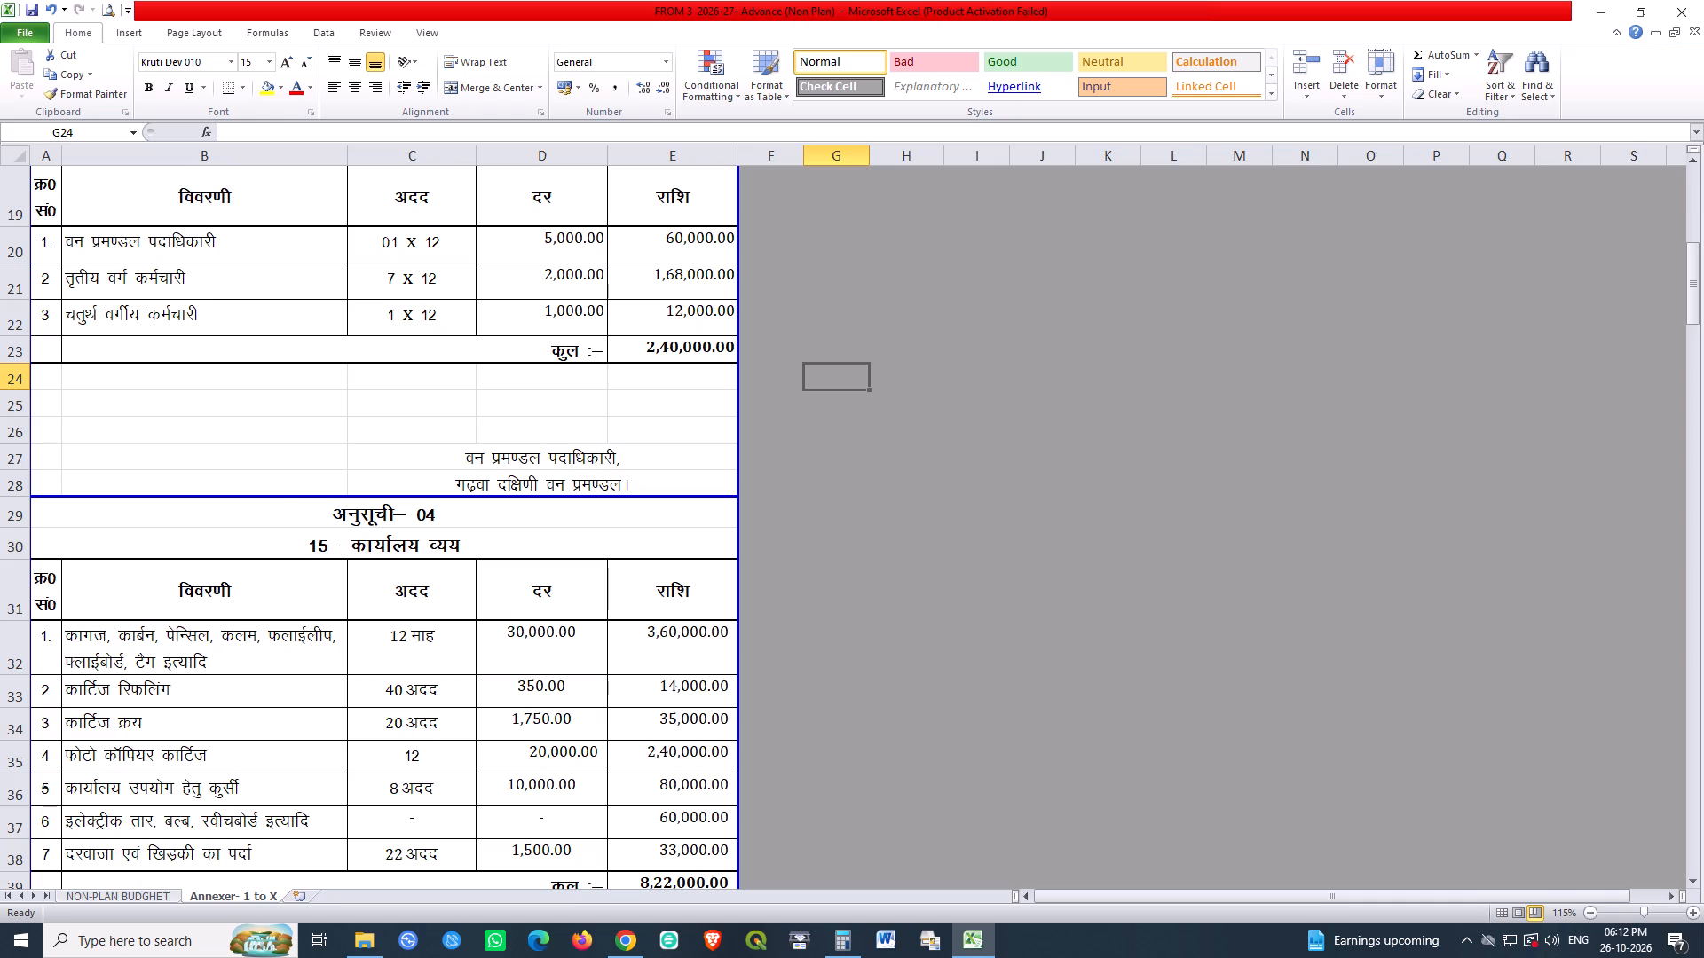
In schedule 04, set the rate to 500 for cartridge refilling in D33 and 2500 for cartridge purchase in D34.
{"action": "scroll", "coordinate": [438, 404], "scroll_direction": "down", "scroll_amount": 2}
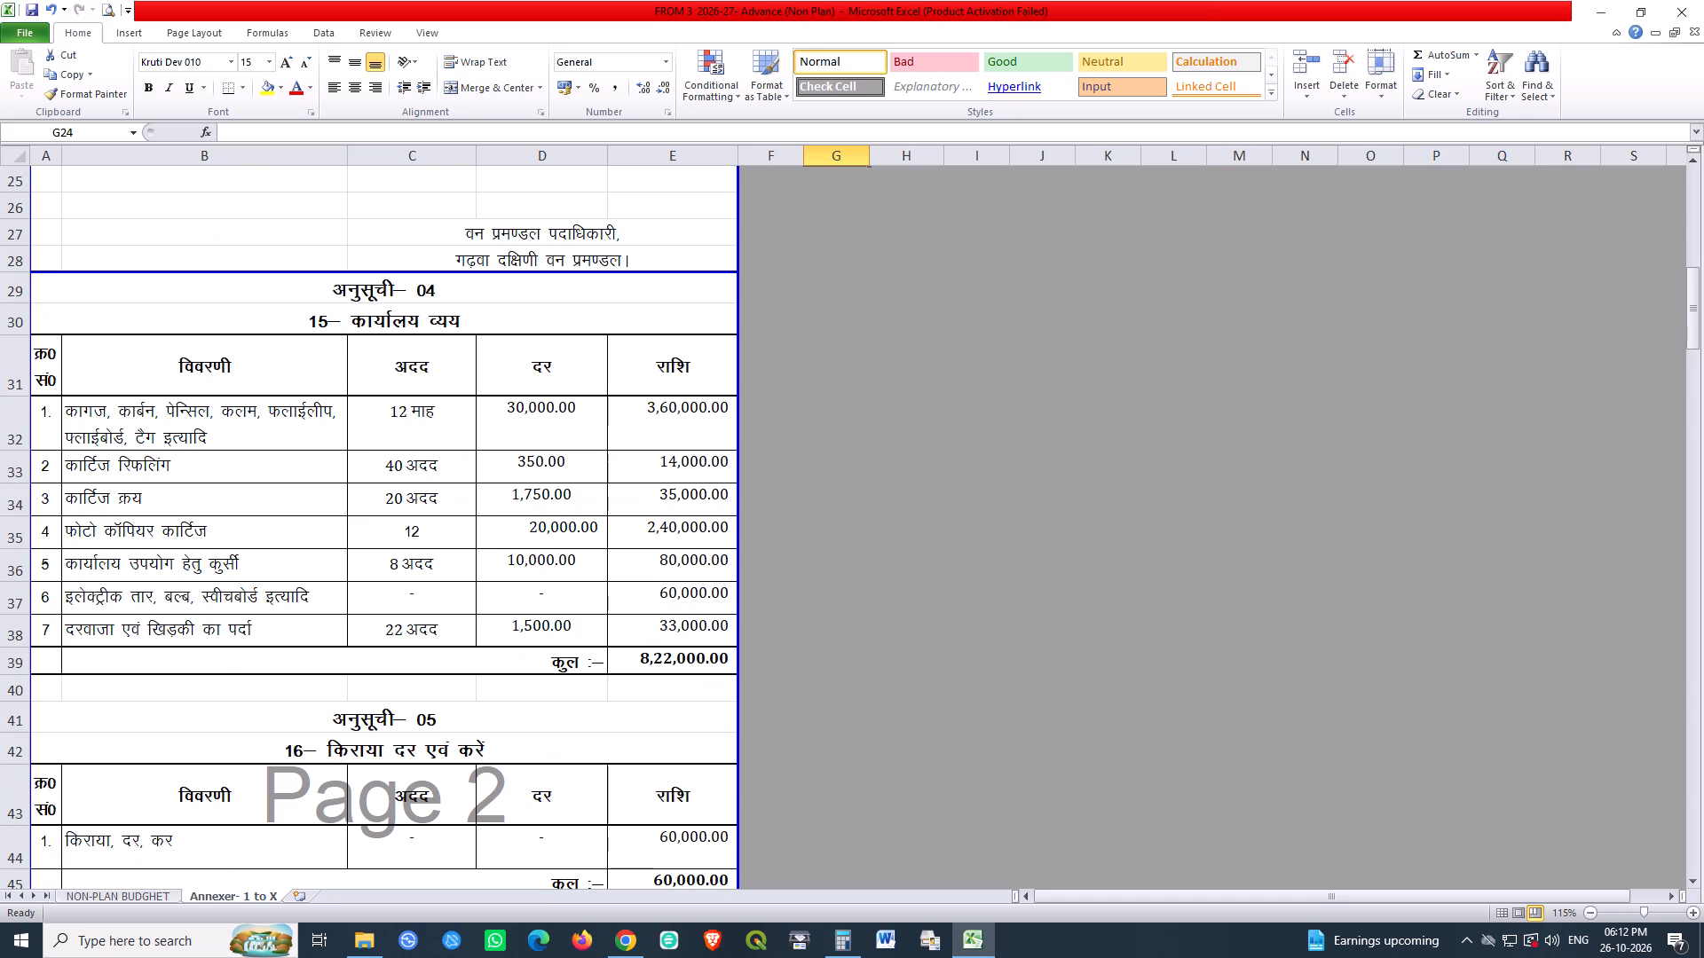
{"action": "left_click", "coordinate": [548, 464]}
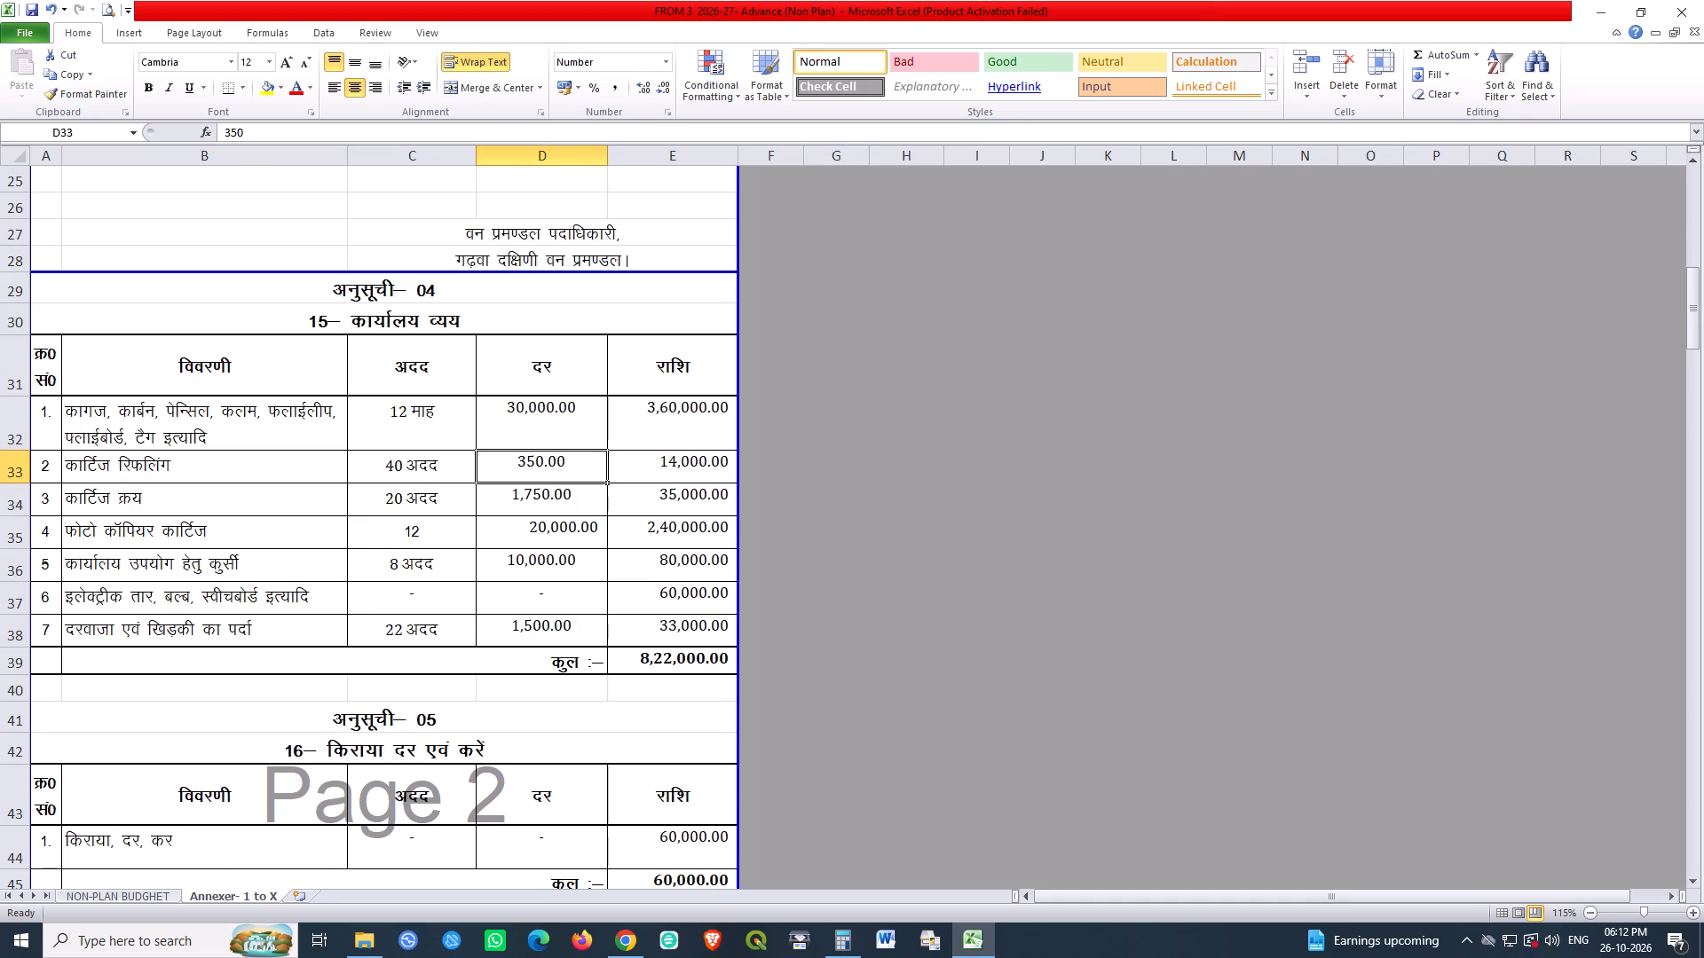
{"action": "type", "text": "500"}
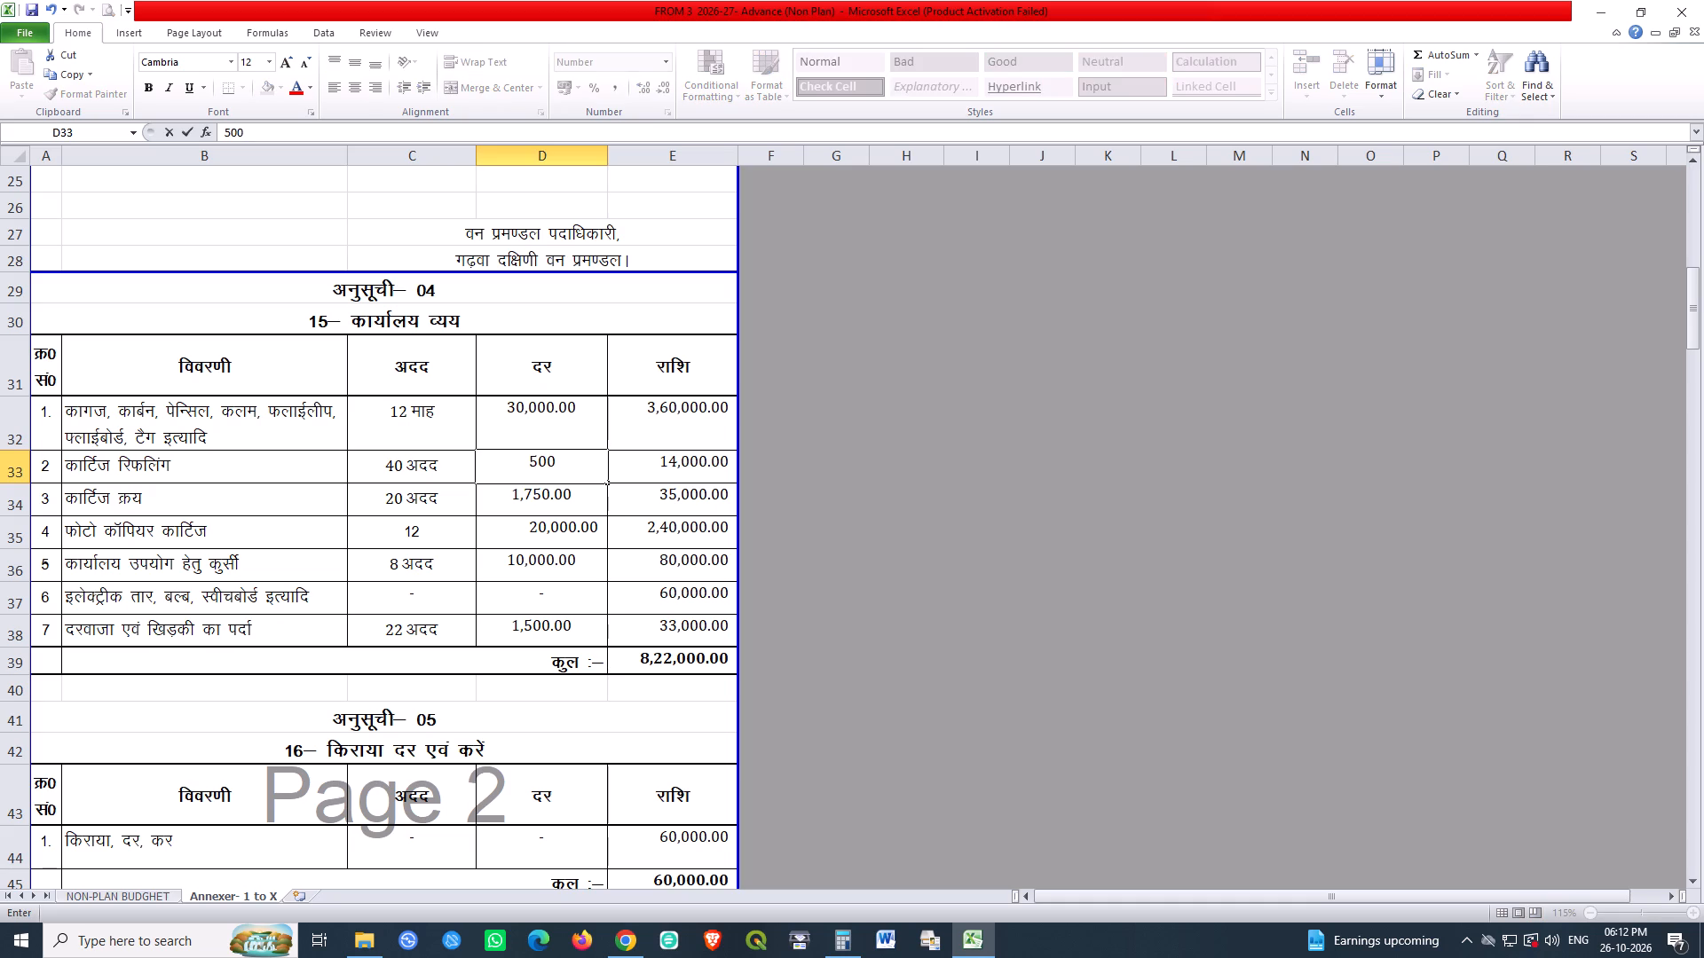
{"action": "key", "text": "Return"}
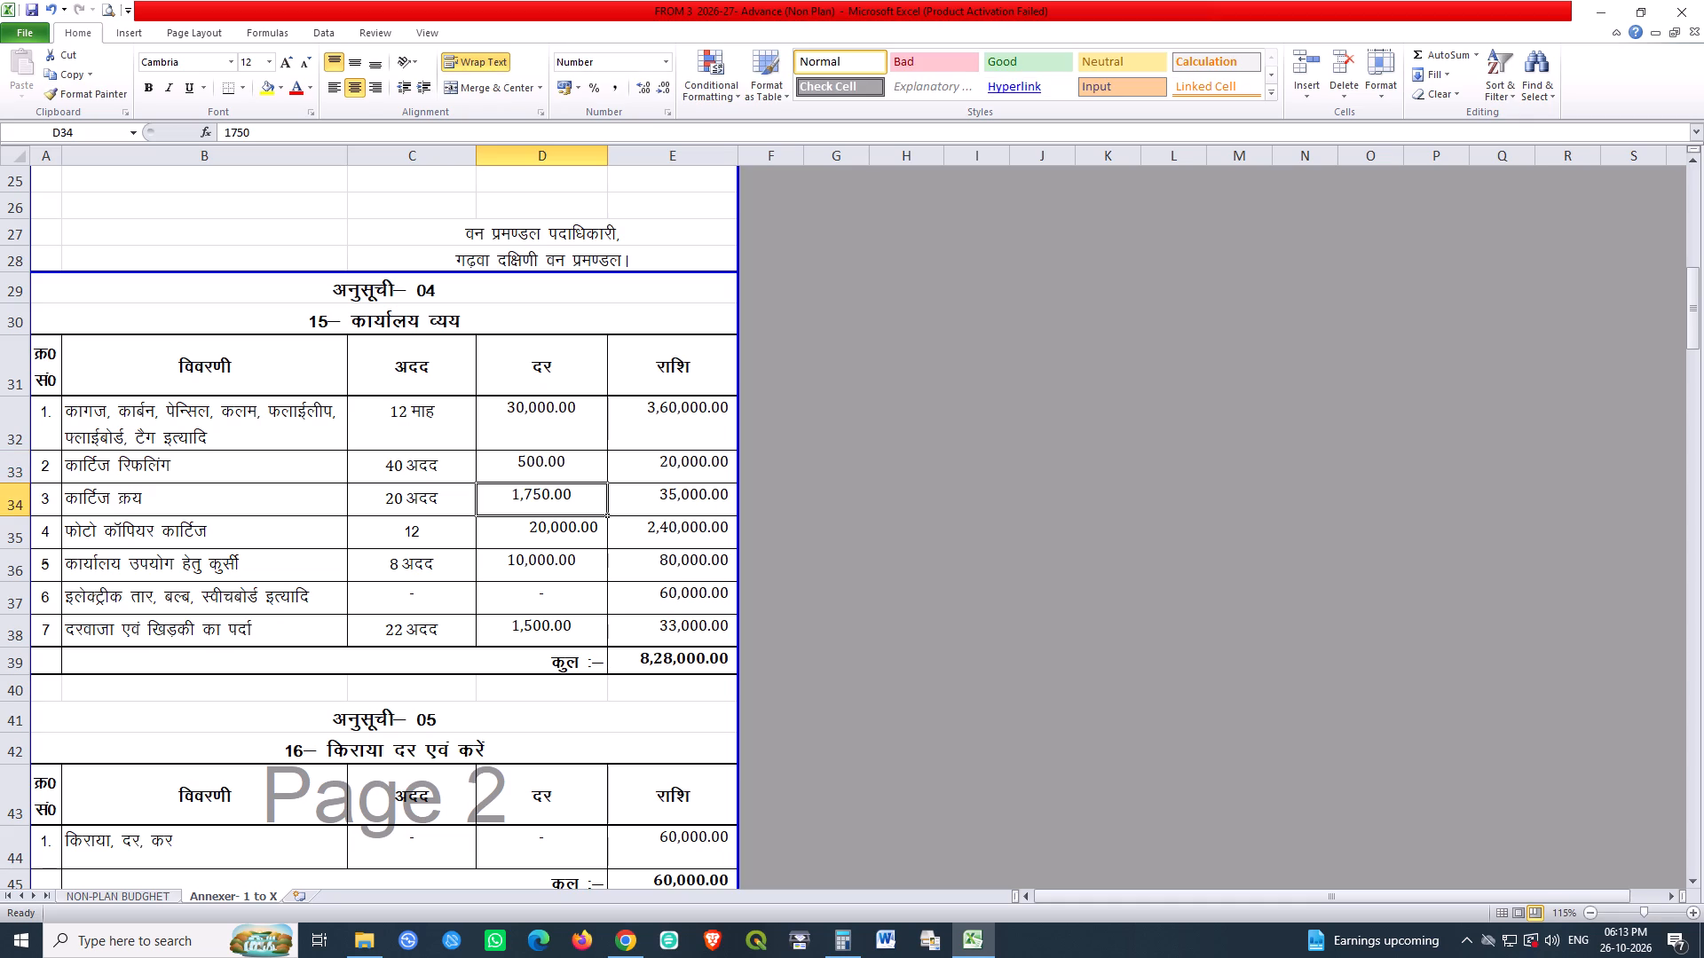
{"action": "type", "text": "2500"}
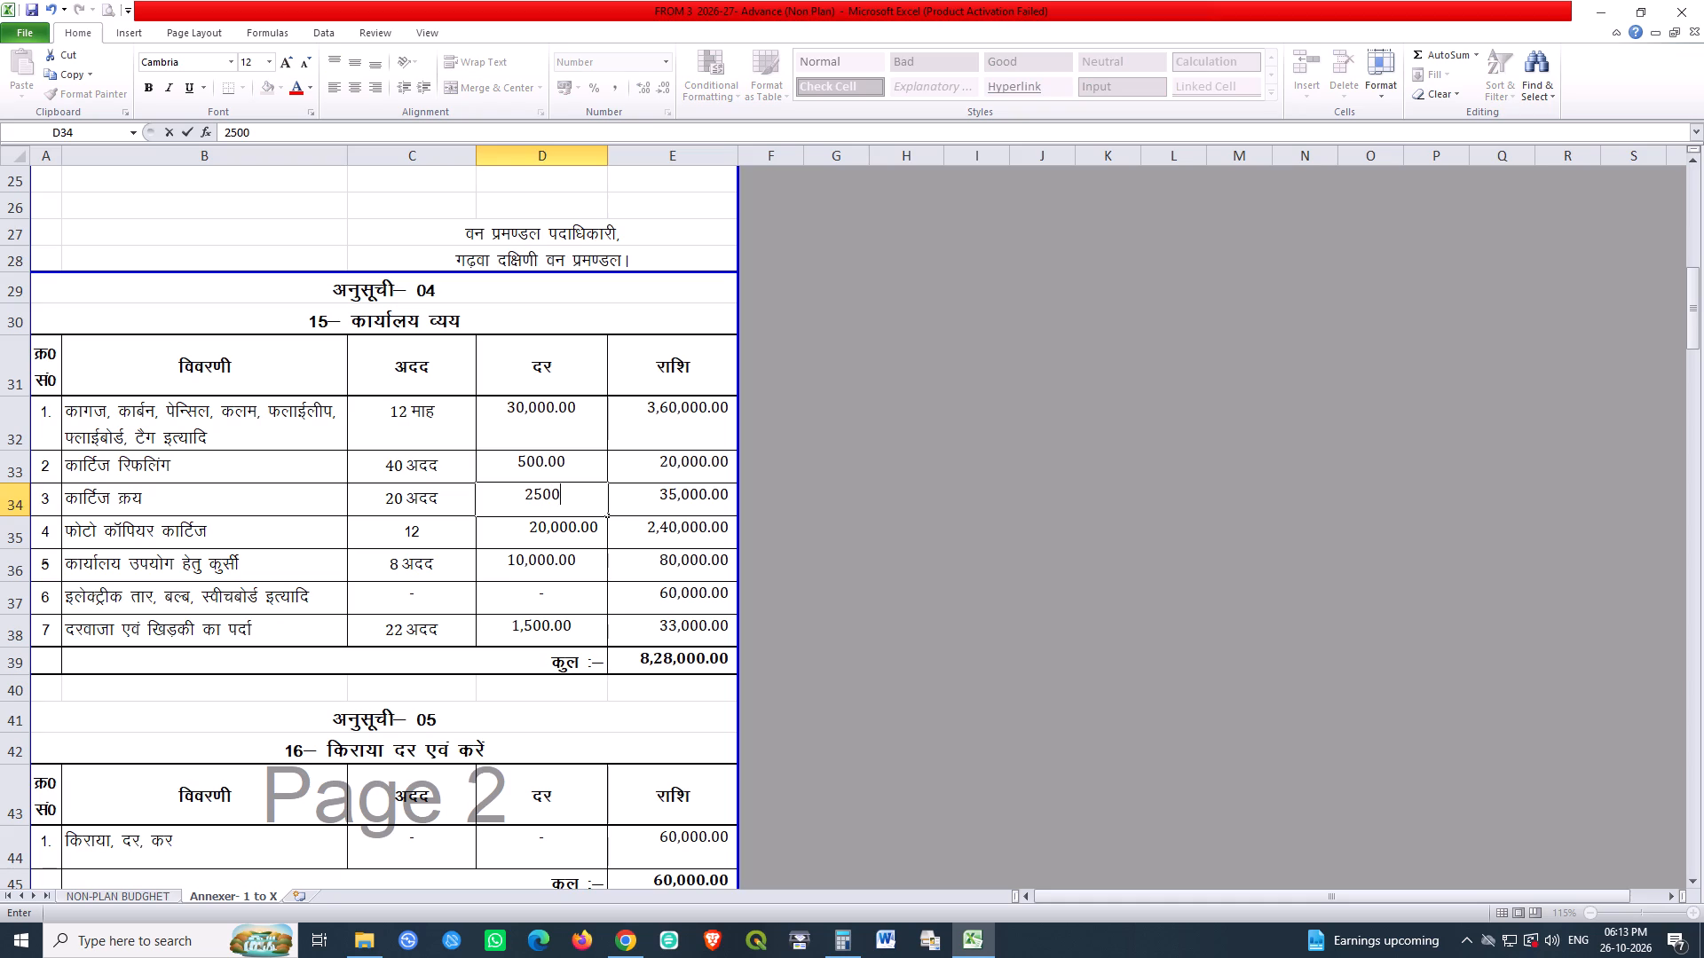
{"action": "key", "text": "Return"}
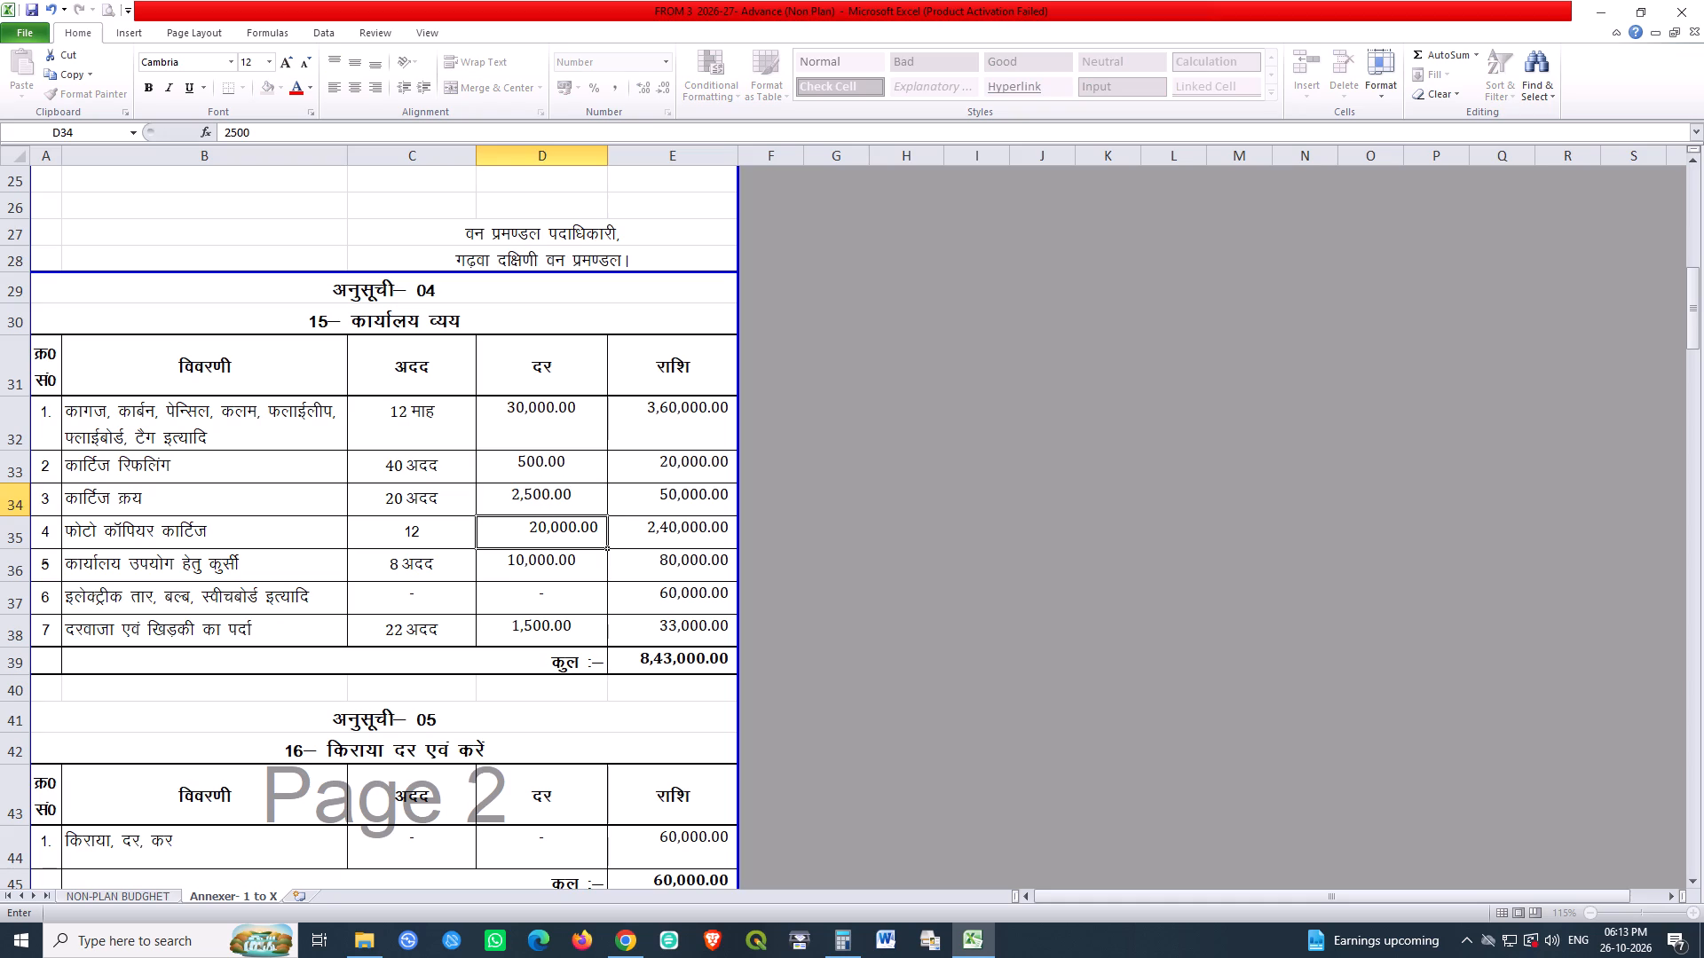
{"action": "double_click", "coordinate": [532, 499]}
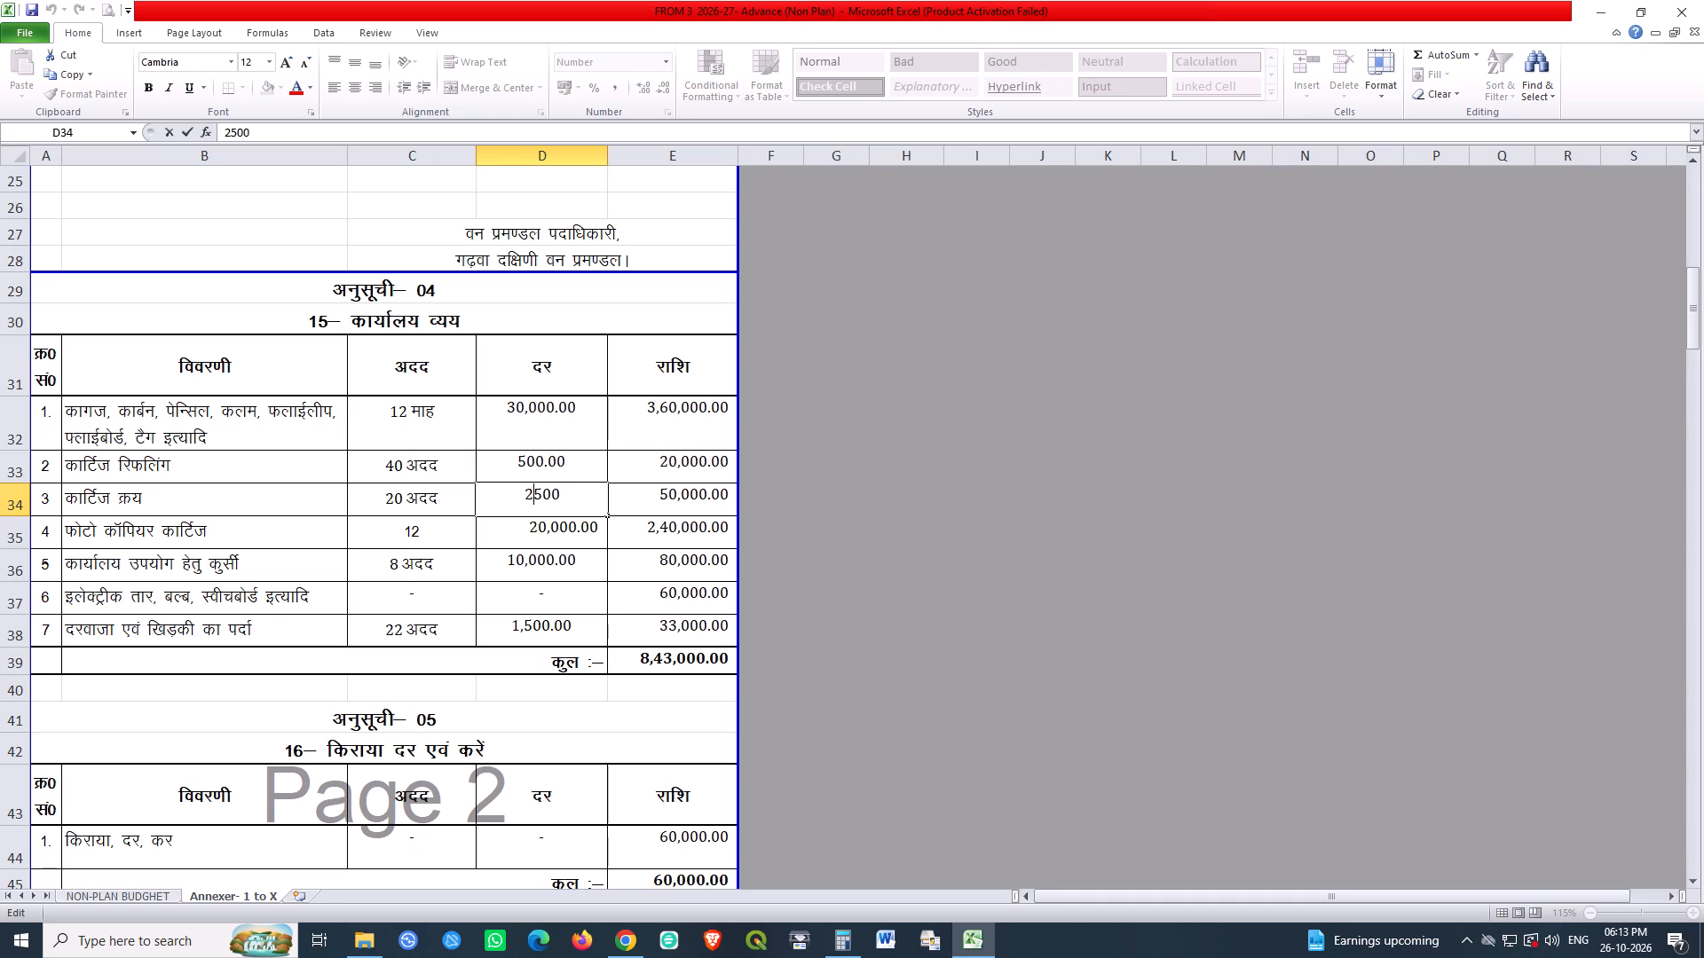
{"action": "key", "text": "Return"}
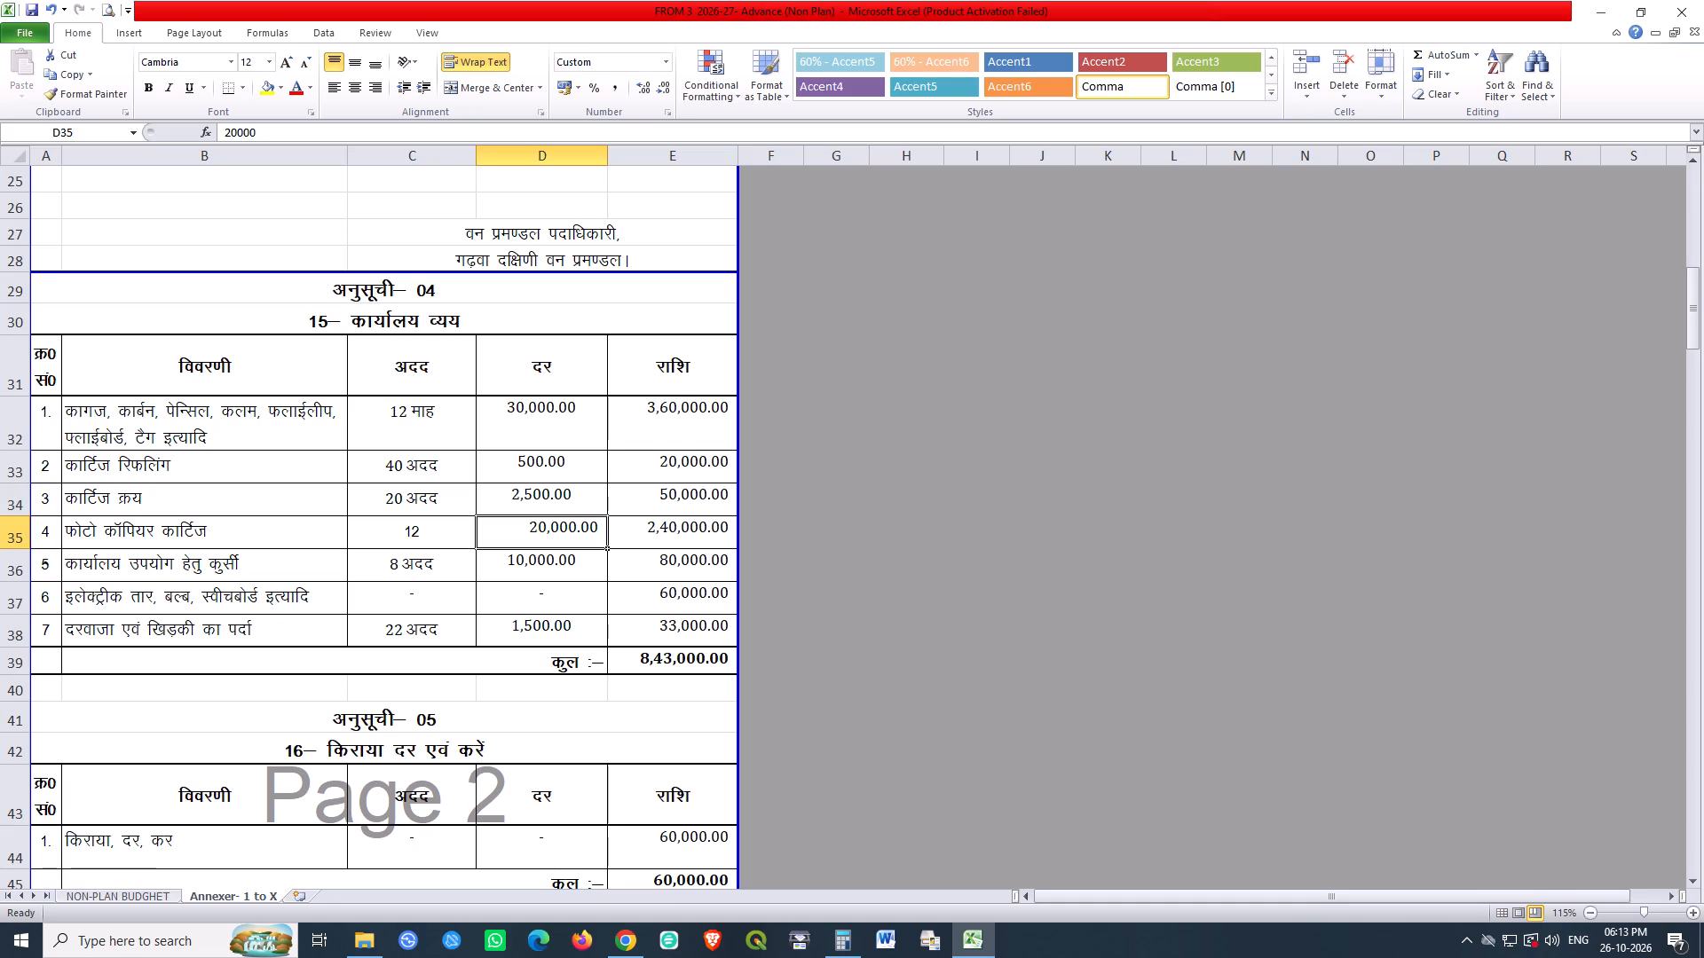
{"action": "left_click", "coordinate": [587, 488]}
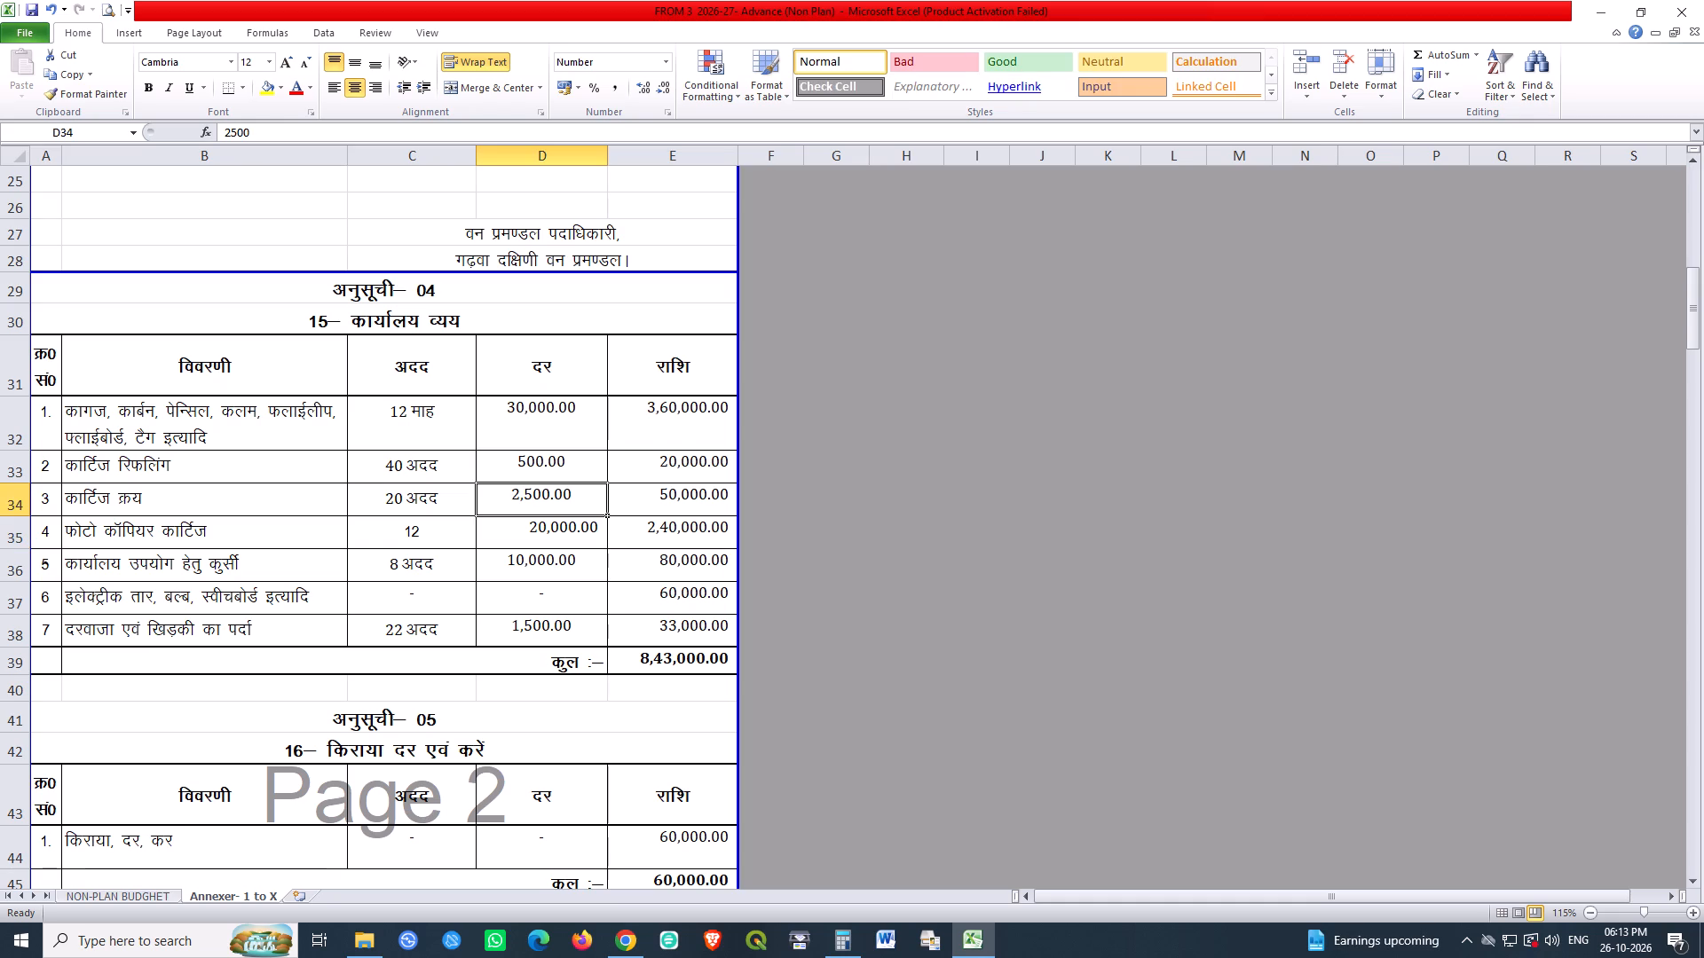
Insert a row above the photocopier cartridge item in schedule 04 and copy the cartridge purchase entry B34:E34 into it.
{"action": "left_click", "coordinate": [20, 532]}
{"action": "key", "text": "ctrl+plus"}
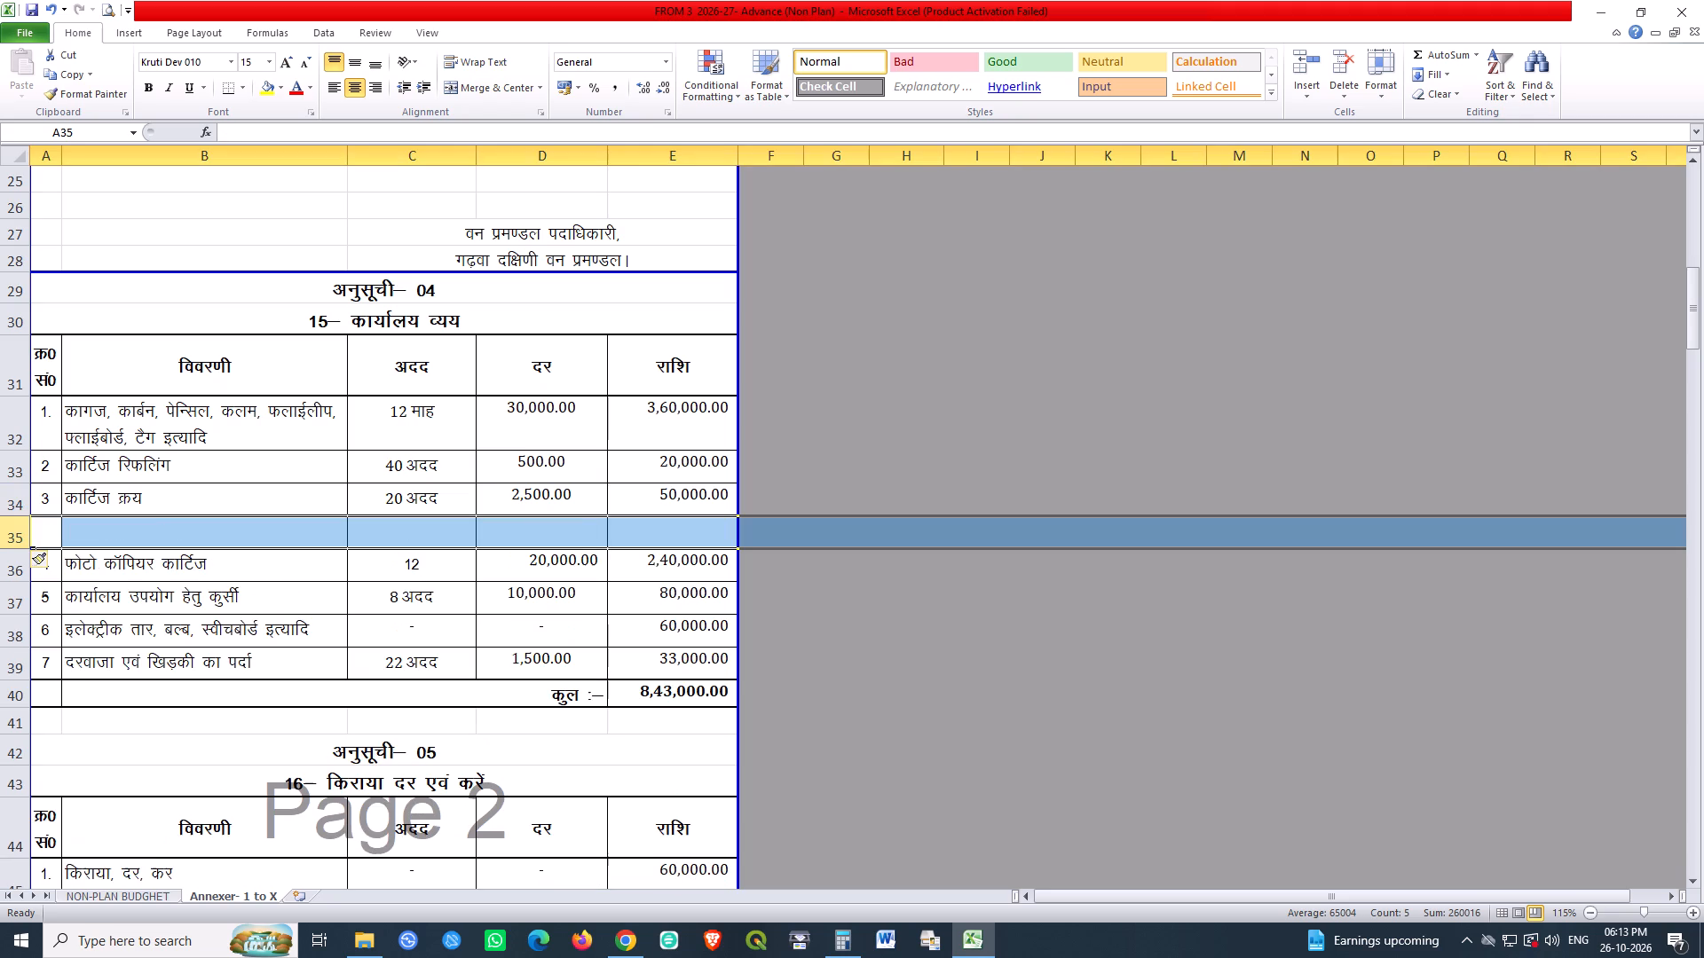
{"action": "left_click", "coordinate": [167, 503]}
{"action": "left_click_drag", "start_coordinate": [190, 495], "coordinate": [675, 504]}
{"action": "key", "text": "ctrl+c"}
{"action": "left_click", "coordinate": [103, 527]}
{"action": "key", "text": "Return"}
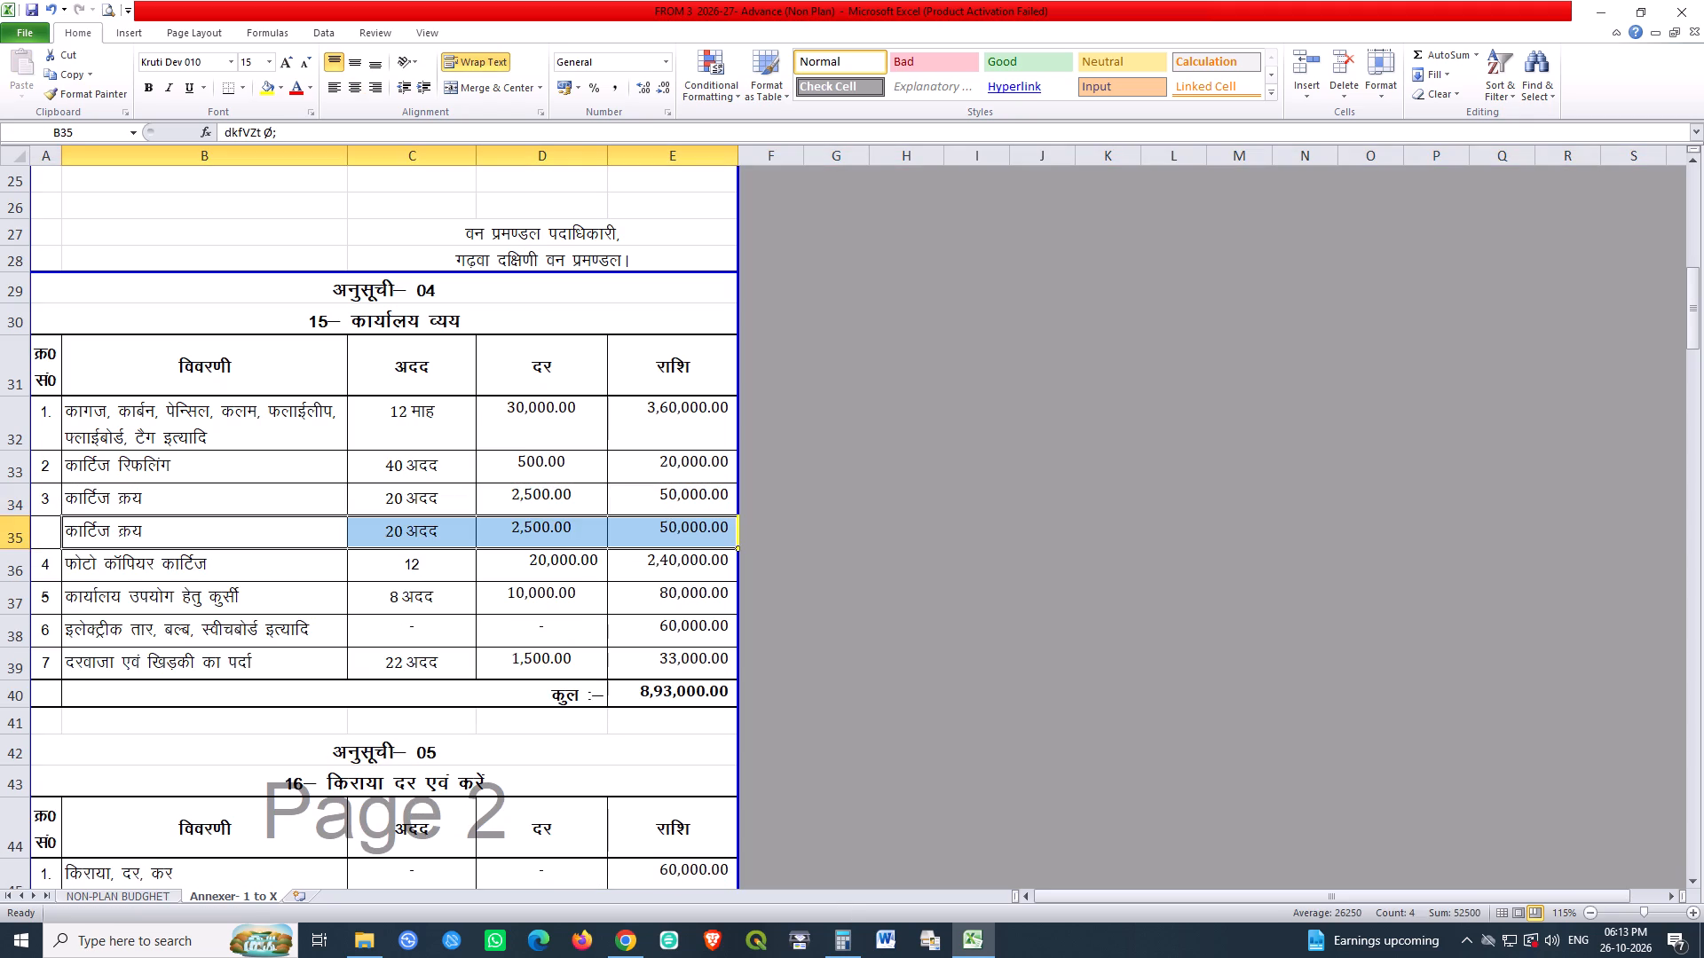
Append "12ए0" to the cartridge purchase description in B34.
{"action": "double_click", "coordinate": [169, 494]}
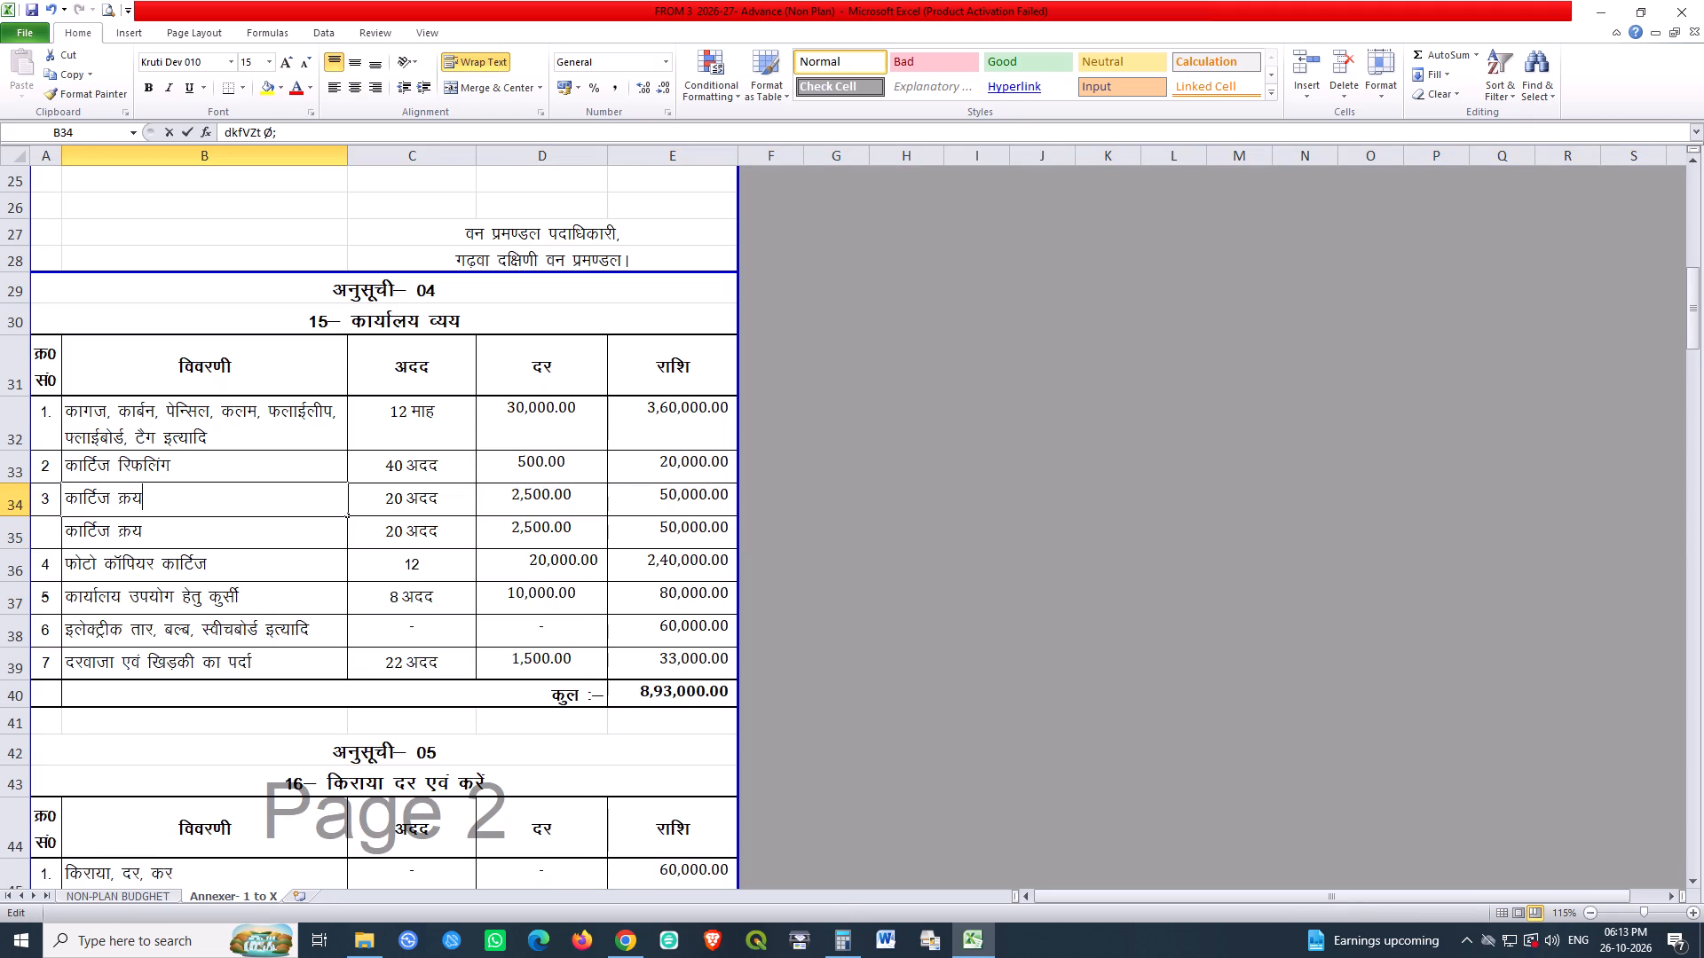
{"action": "key", "text": "space"}
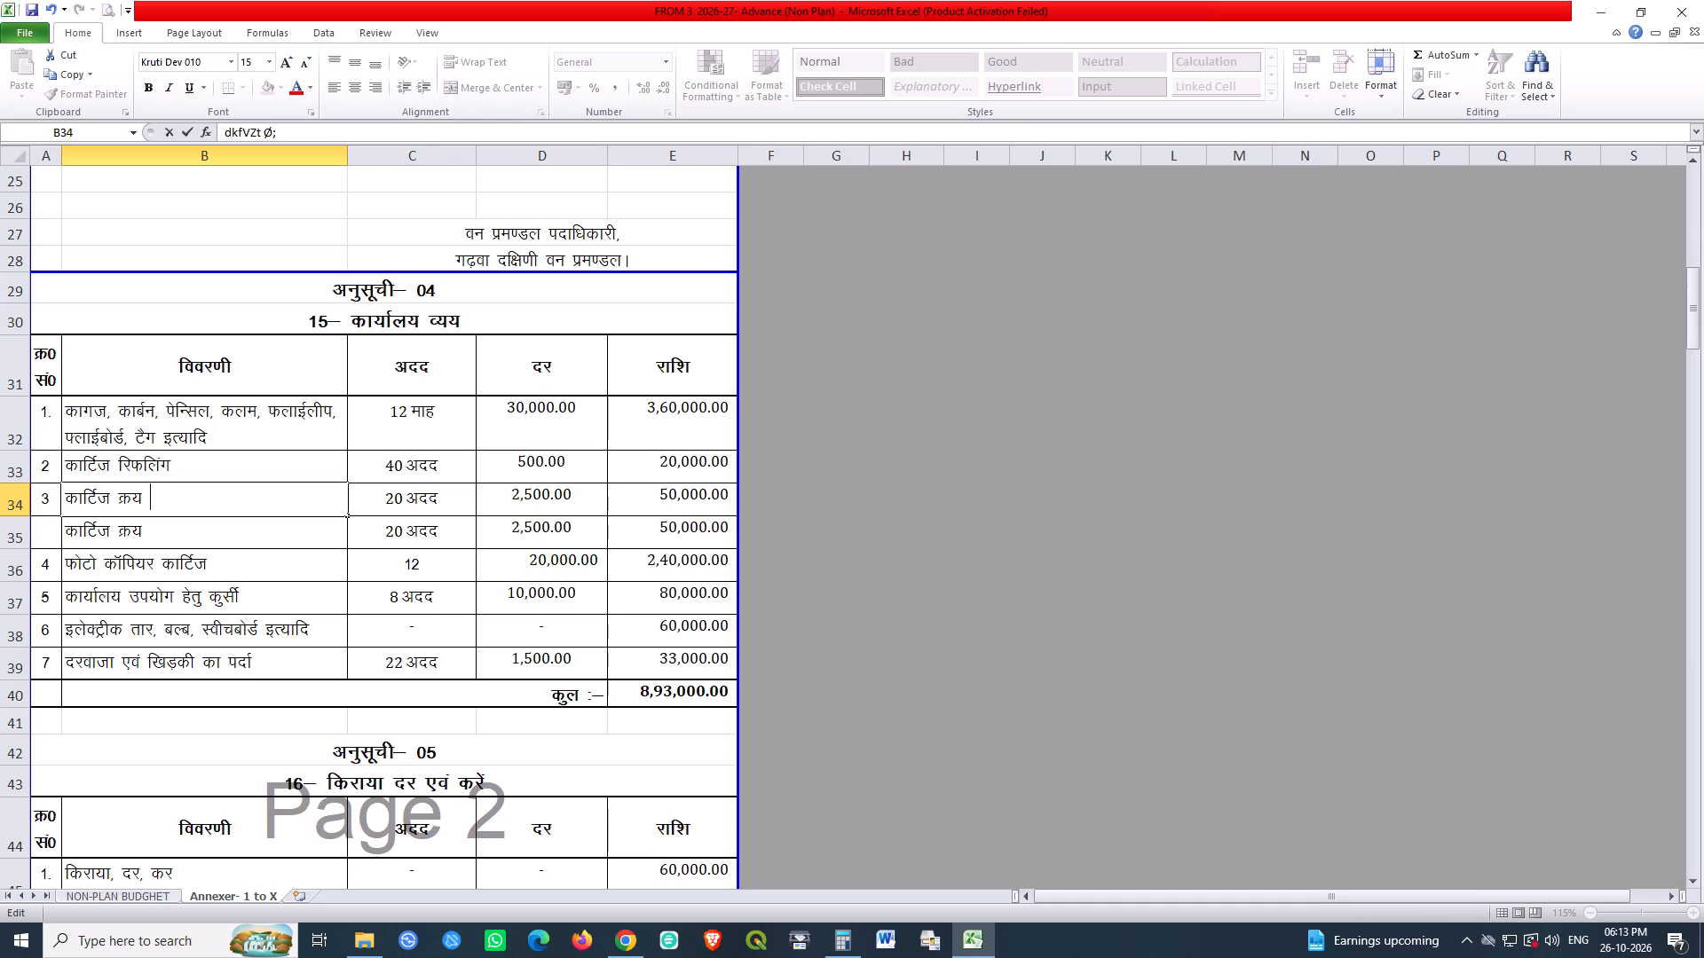
{"action": "type", "text": "12"}
{"action": "key", "text": "comma"}
{"action": "key", "text": "0"}
{"action": "key", "text": "Return"}
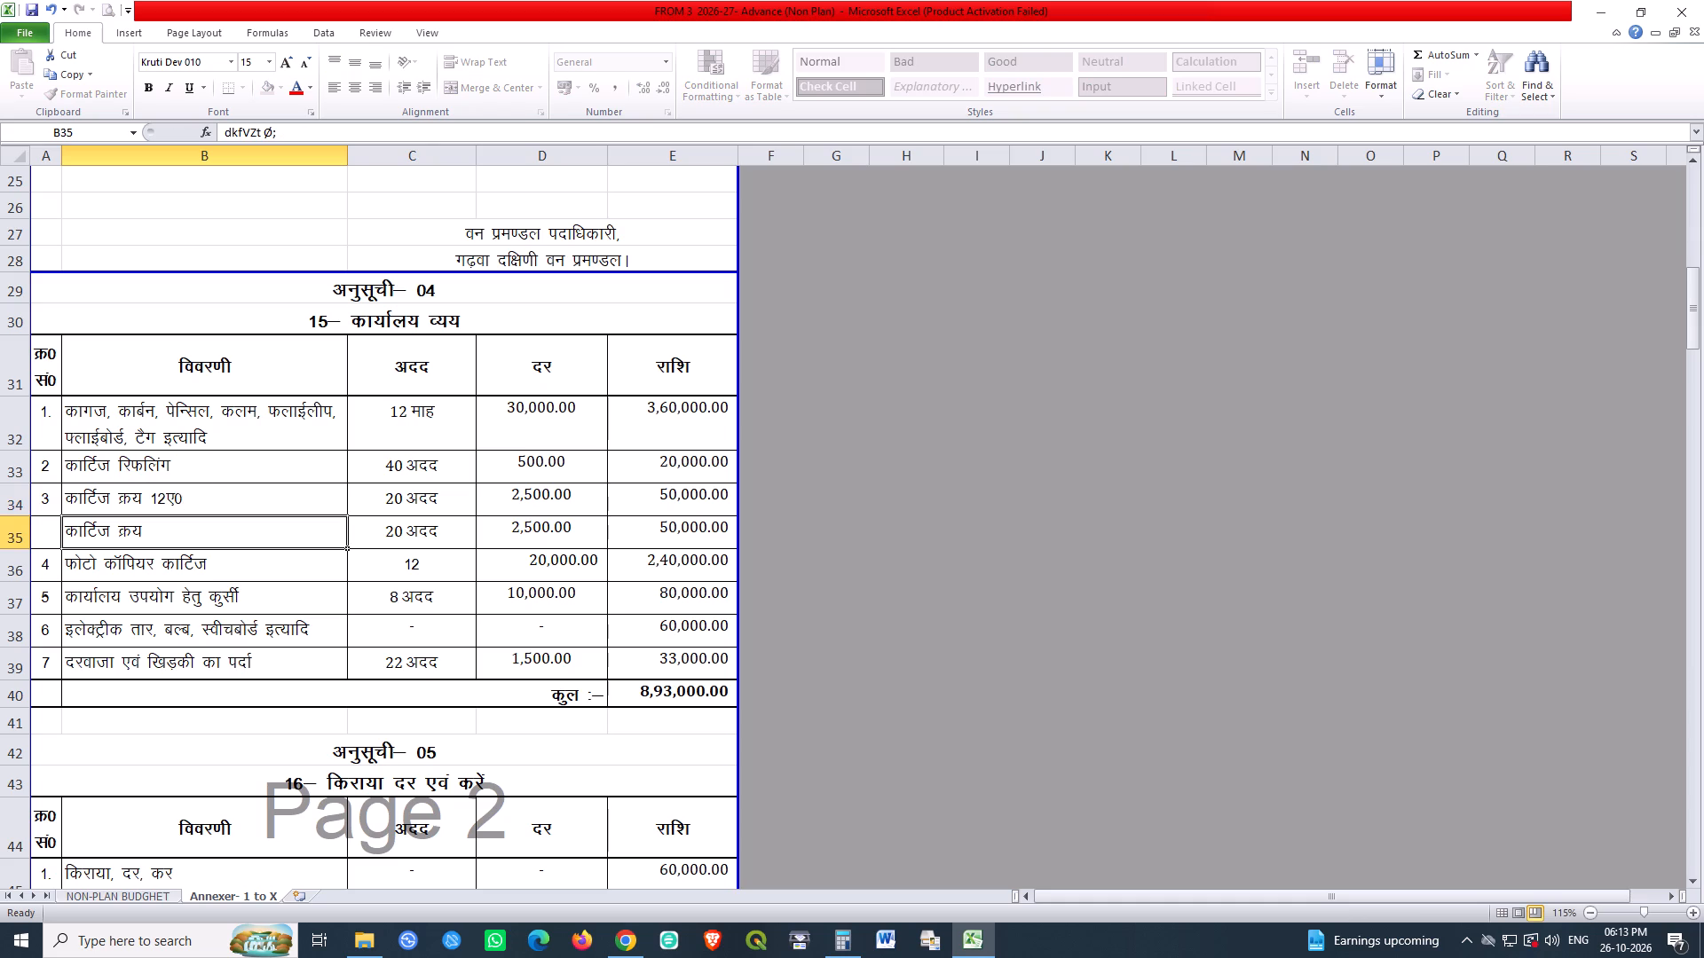
Append "(ब्रदर प्रिटर)" to the copied cartridge purchase description in B35 of schedule 04, replacing any "12ए0" suffix.
{"action": "double_click", "coordinate": [194, 530]}
{"action": "key", "text": "space"}
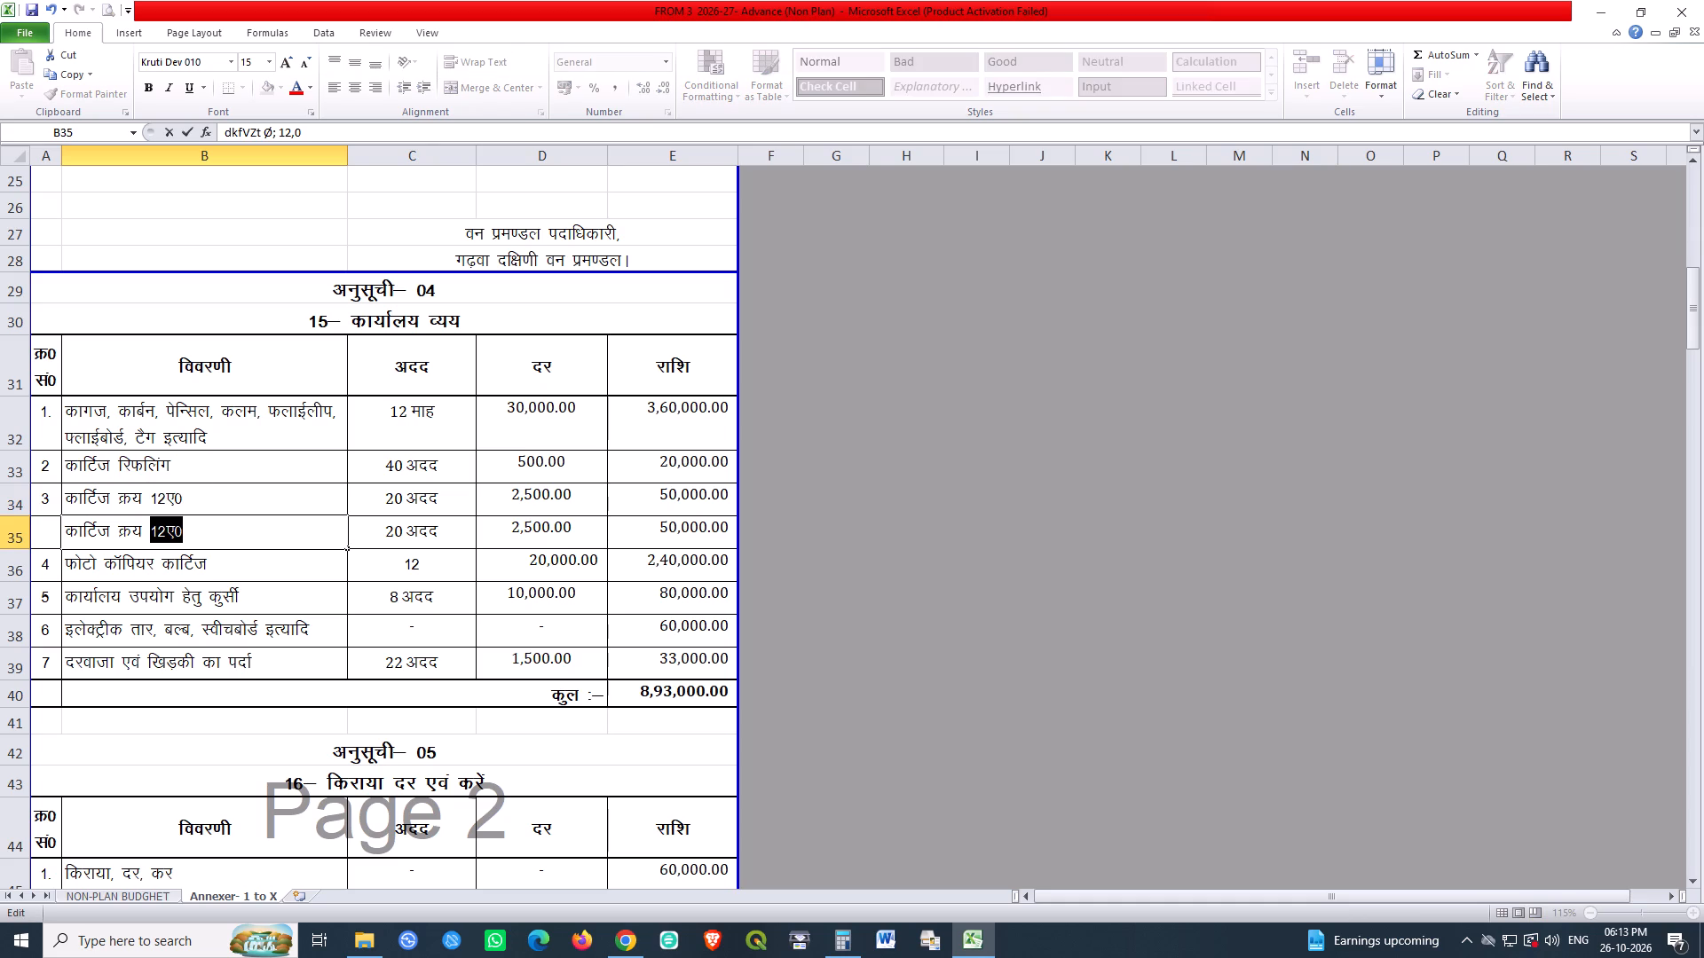
{"action": "key", "text": "BackSpace"}
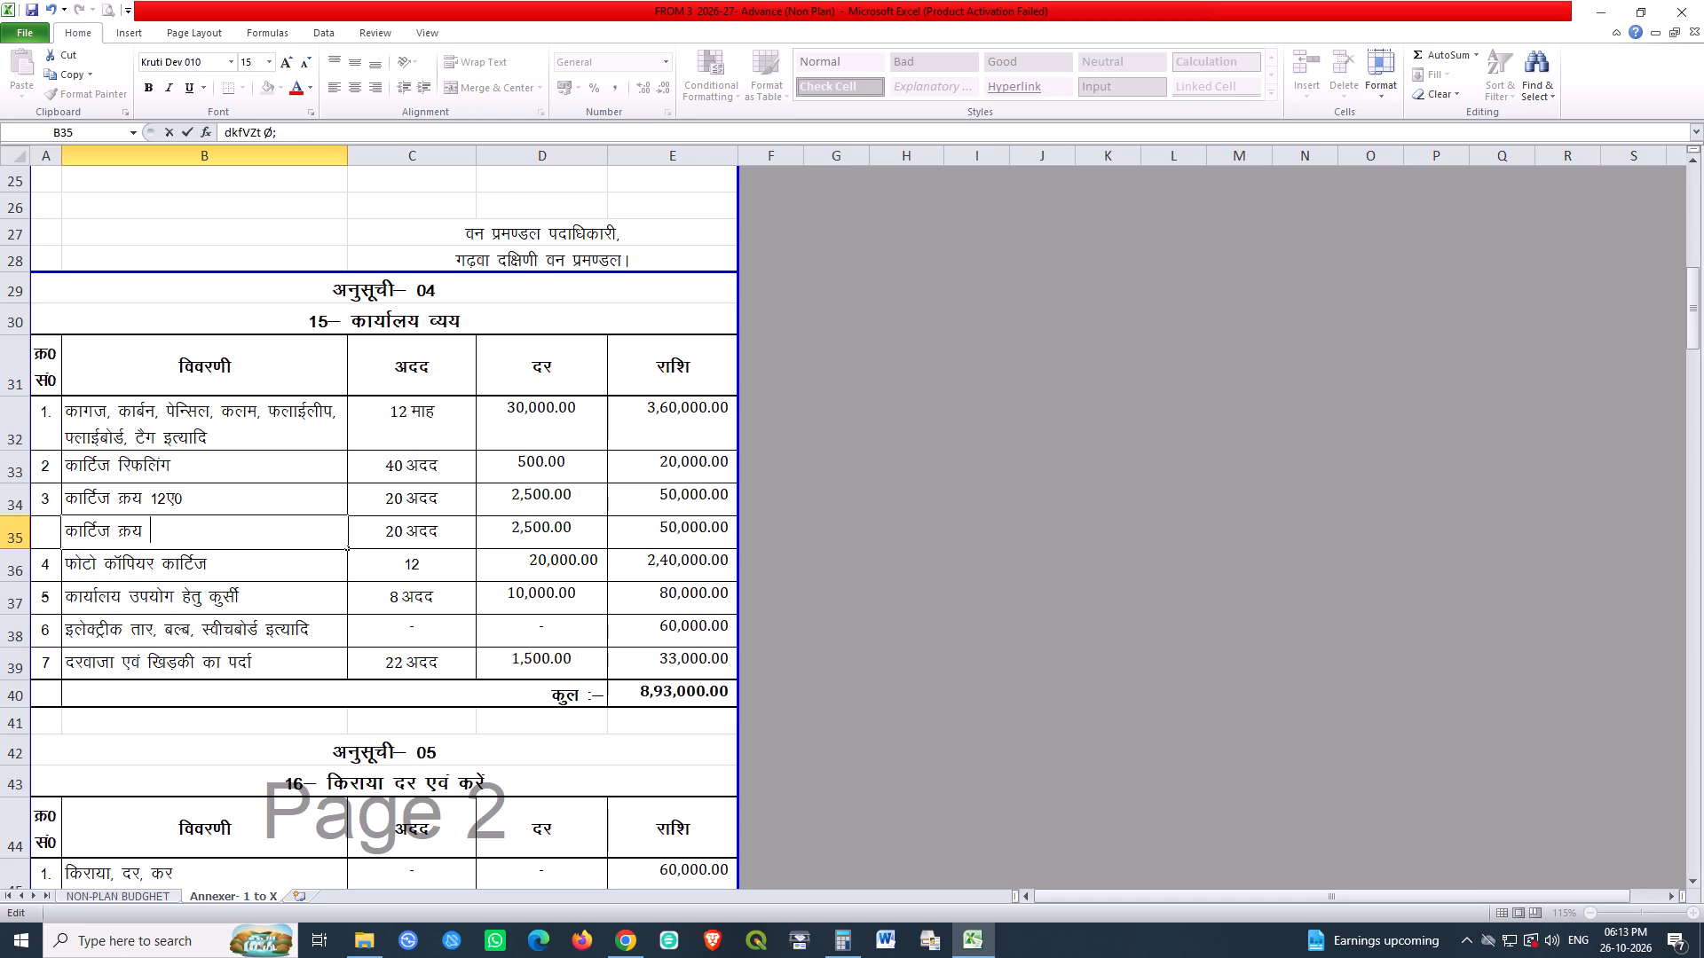
{"action": "type", "text": "CM"}
{"action": "key", "text": "BackSpace"}
{"action": "key", "text": "BackSpace"}
{"action": "key", "text": "alt+0"}
{"action": "key", "text": "alt+1"}
{"action": "key", "text": "alt+8"}
{"action": "key", "text": "alt+8"}
{"action": "type", "text": "cj"}
{"action": "key", "text": "BackSpace"}
{"action": "type", "text": "znj fizVj"}
{"action": "key", "text": "alt+0"}
{"action": "key", "text": "alt+1"}
{"action": "key", "text": "alt+8"}
{"action": "key", "text": "alt+9"}
{"action": "key", "text": "BackSpace"}
{"action": "key", "text": "alt+0"}
{"action": "key", "text": "alt+1"}
{"action": "key", "text": "alt+8"}
{"action": "key", "text": "alt+9"}
{"action": "key", "text": "alt+0"}
{"action": "key", "text": "alt+1"}
{"action": "key", "text": "alt+8"}
{"action": "key", "text": "alt+9"}
{"action": "key", "text": "BackSpace"}
{"action": "key", "text": "BackSpace"}
{"action": "key", "text": "BackSpace"}
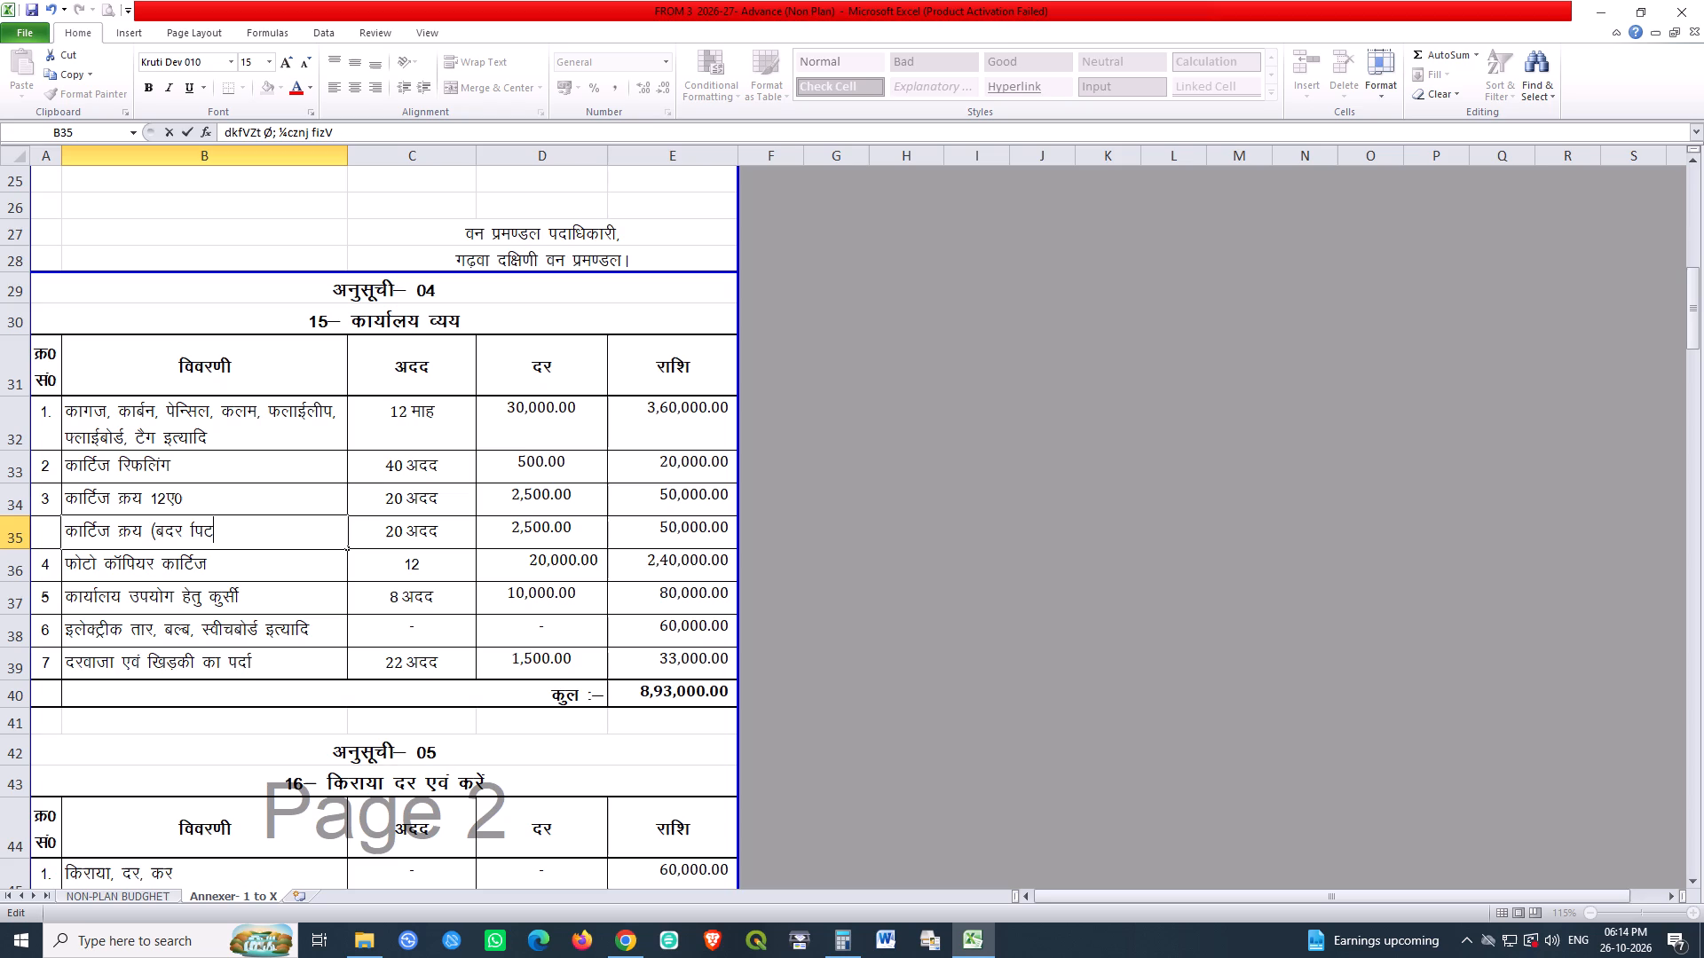
{"action": "key", "text": "j"}
{"action": "key", "text": "alt+0"}
{"action": "key", "text": "alt+1"}
{"action": "key", "text": "alt+8"}
{"action": "key", "text": "alt+8"}
{"action": "key", "text": "BackSpace"}
{"action": "key", "text": "alt+0"}
{"action": "key", "text": "alt+1"}
{"action": "key", "text": "alt+8"}
{"action": "key", "text": "alt+9"}
{"action": "key", "text": "Return"}
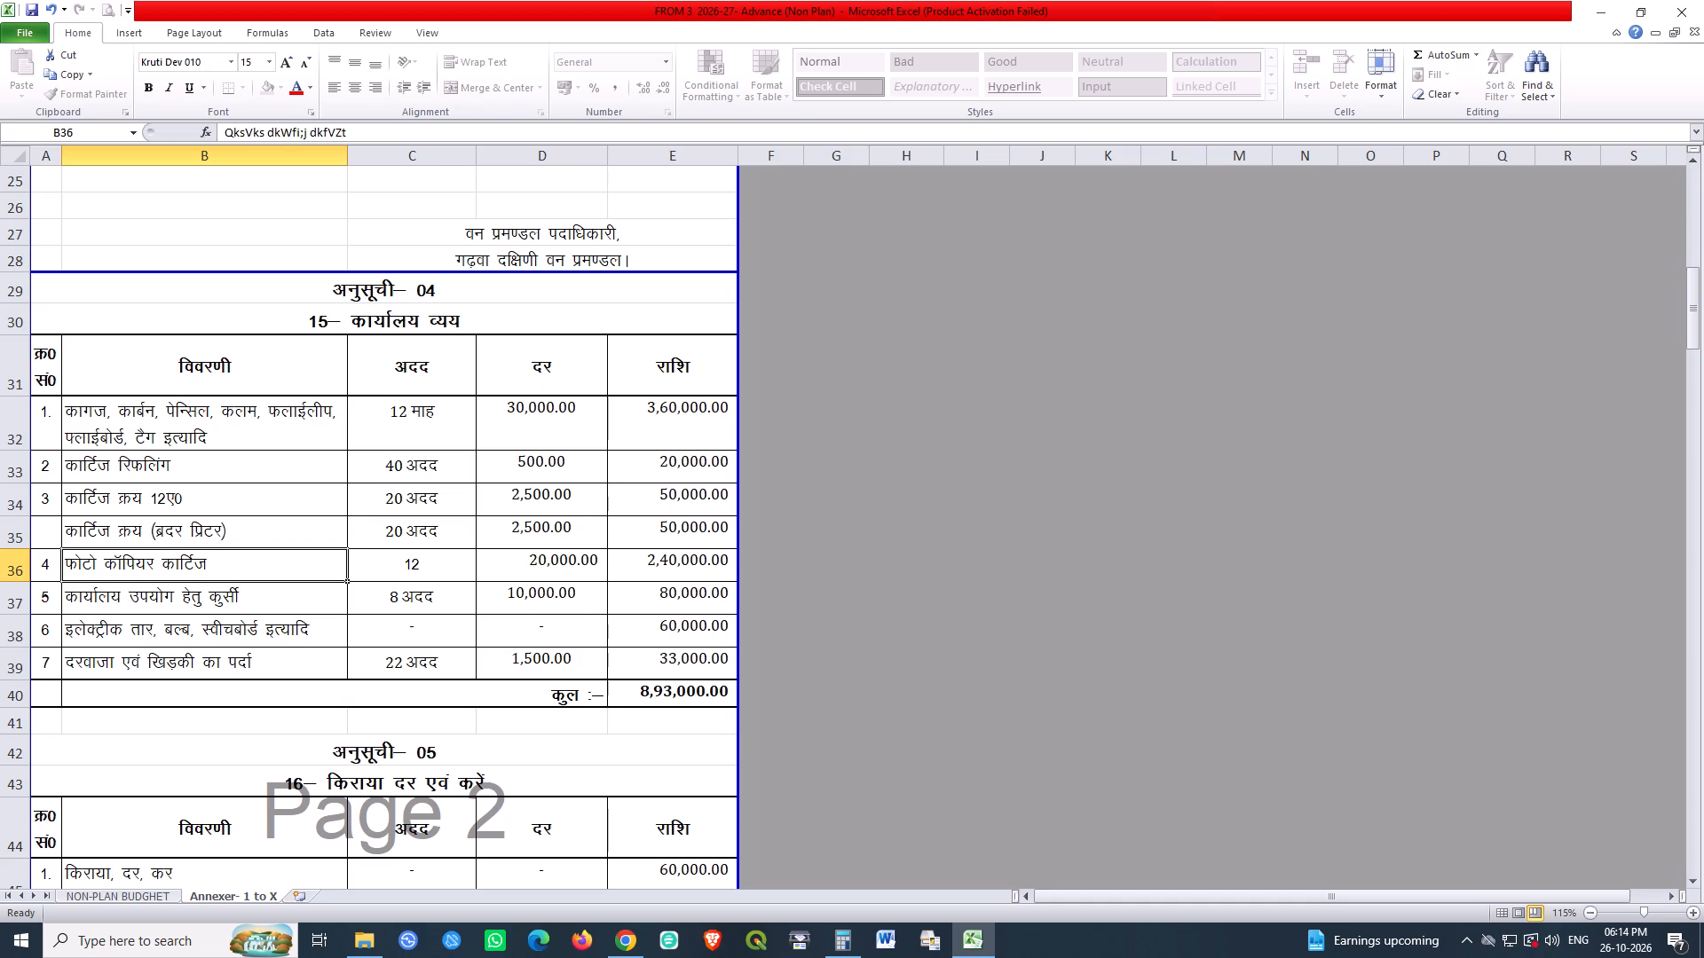
Correct the spelling of the printer word in B35 so the description reads "कार्टिज क्रय (ब्रदर प्रिन्टर)".
{"action": "double_click", "coordinate": [172, 533]}
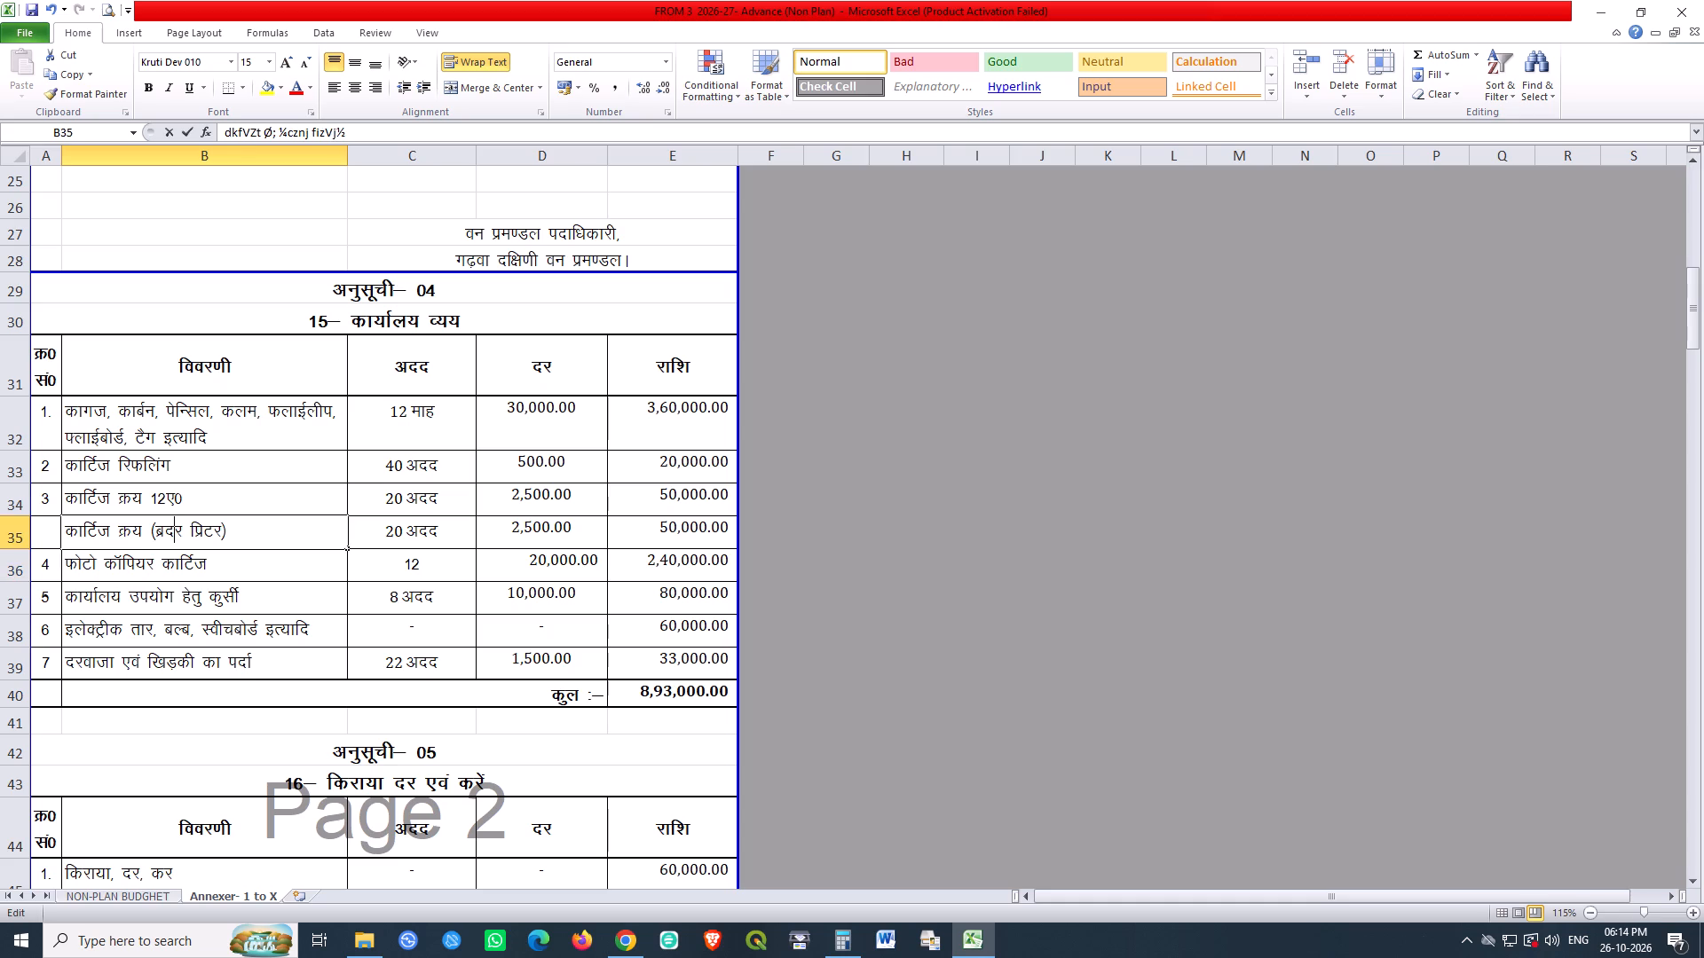
{"action": "key", "text": "Right"}
{"action": "key", "text": "Right"}
{"action": "key", "text": "Right"}
{"action": "key", "text": "Right"}
{"action": "key", "text": "shift+u"}
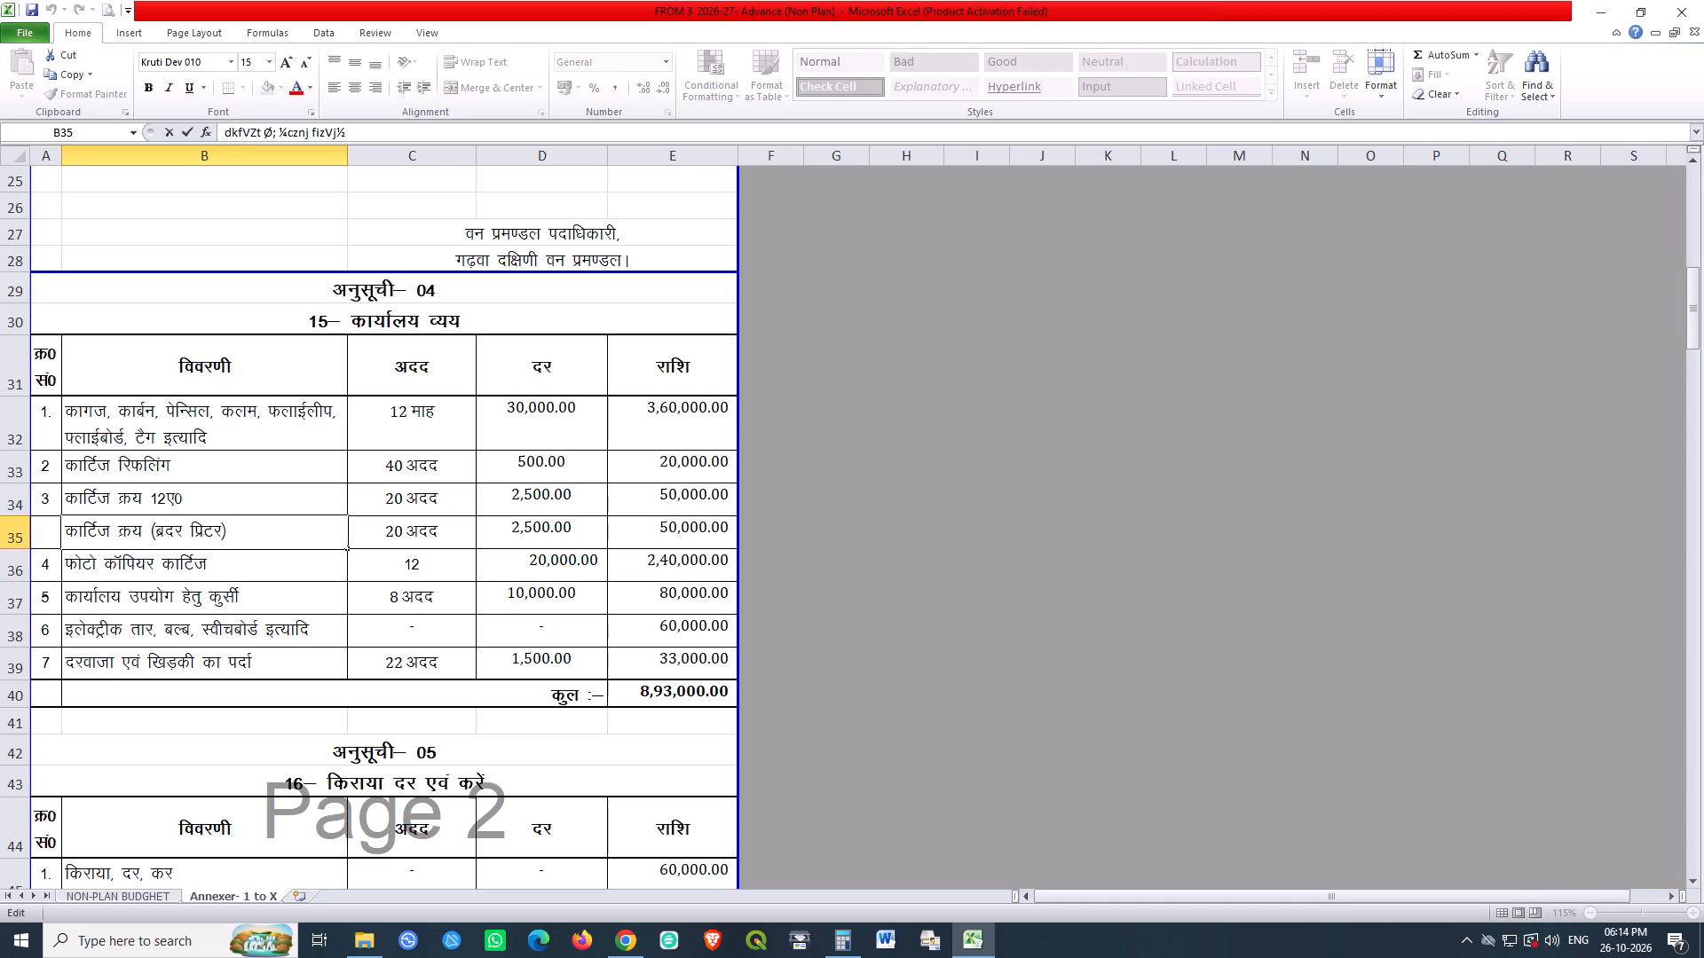
{"action": "key", "text": "Return"}
{"action": "key", "text": "Up"}
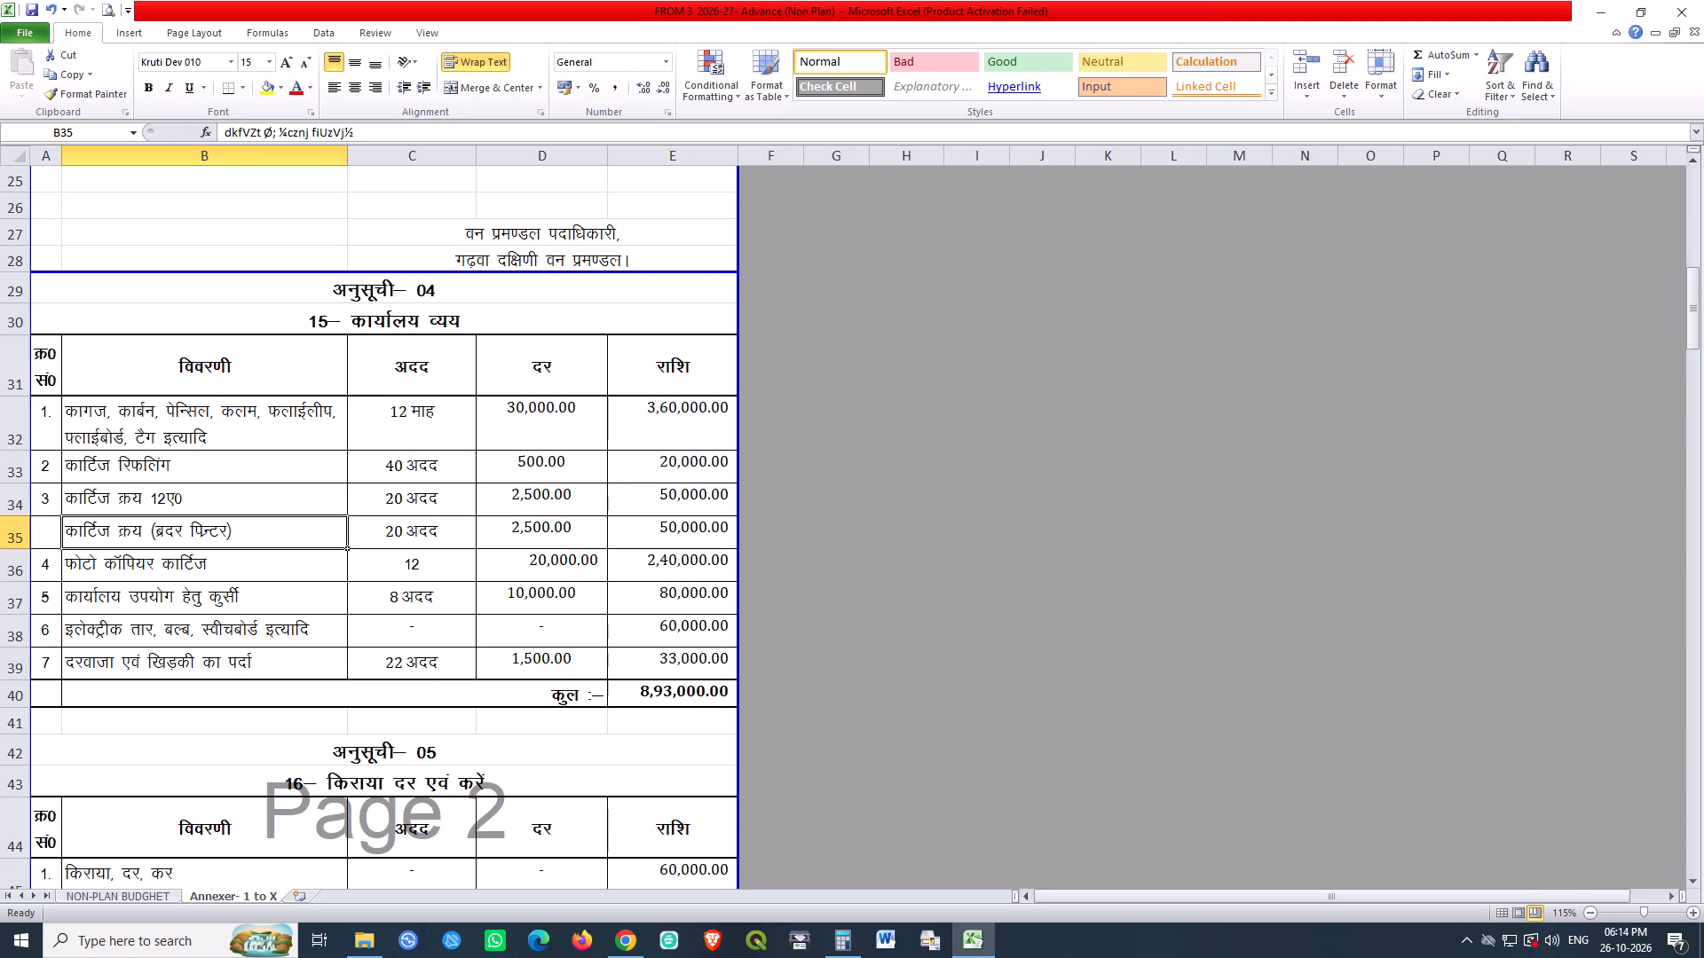
{"action": "key", "text": "F2"}
{"action": "key", "text": "Left"}
{"action": "key", "text": "Left"}
{"action": "key", "text": "Left"}
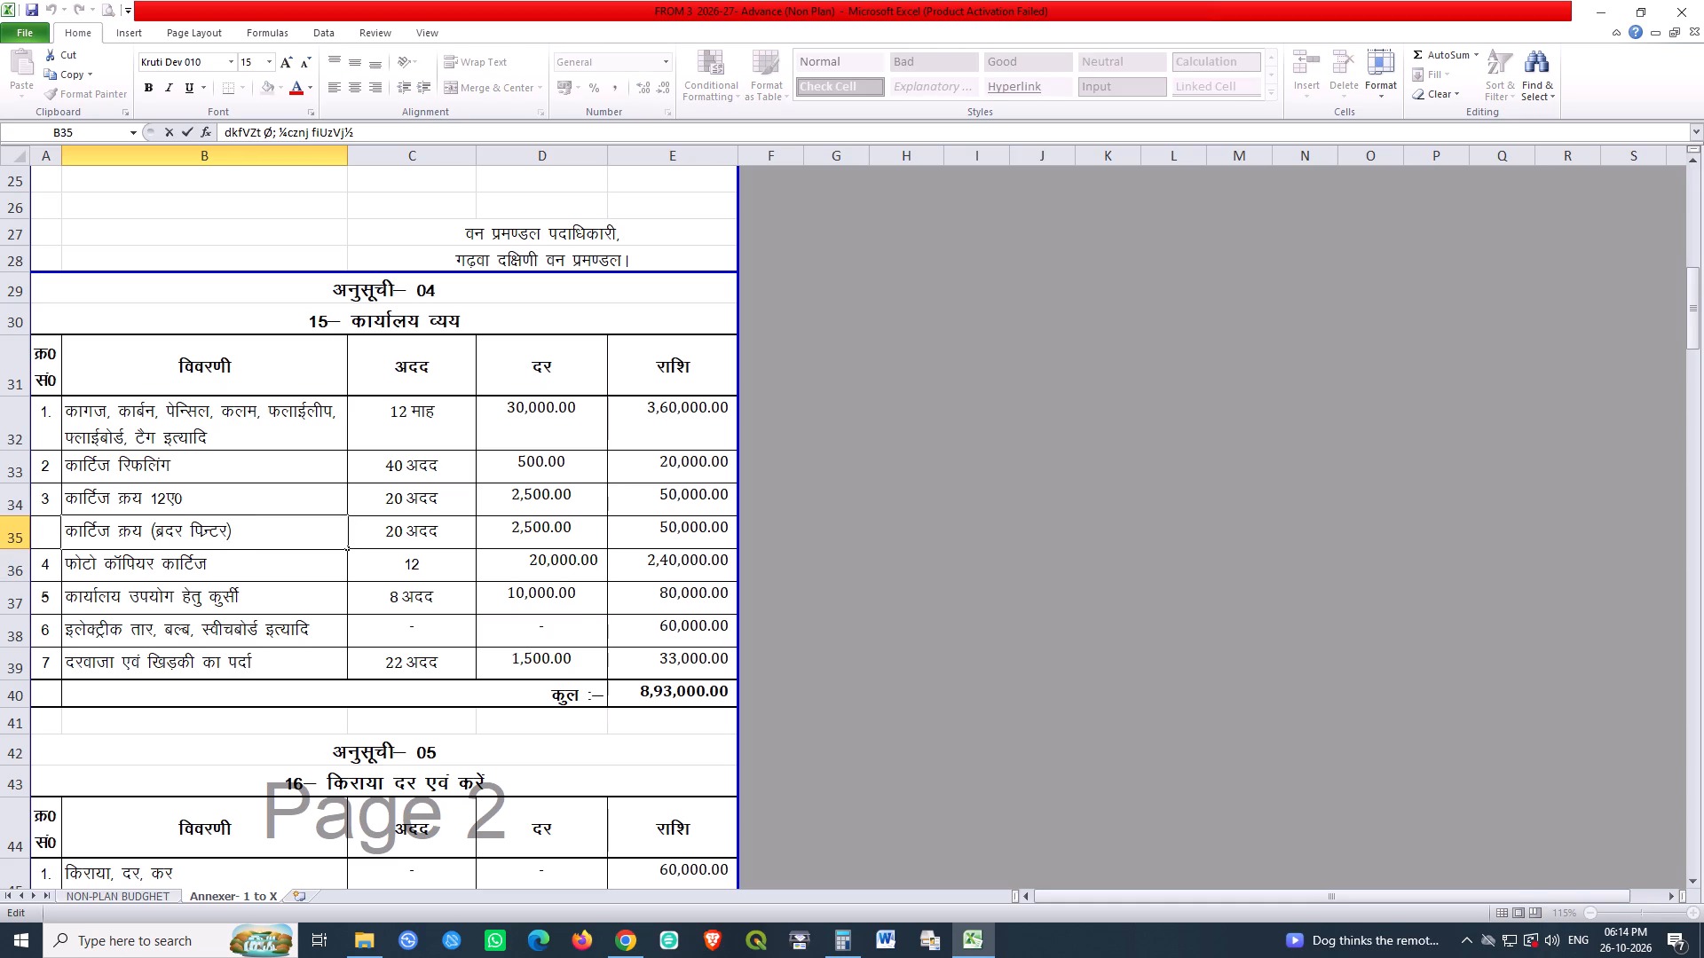
{"action": "key", "text": "BackSpace"}
{"action": "key", "text": "BackSpace"}
{"action": "key", "text": "BackSpace"}
{"action": "type", "text": "izU"}
{"action": "key", "text": "Return"}
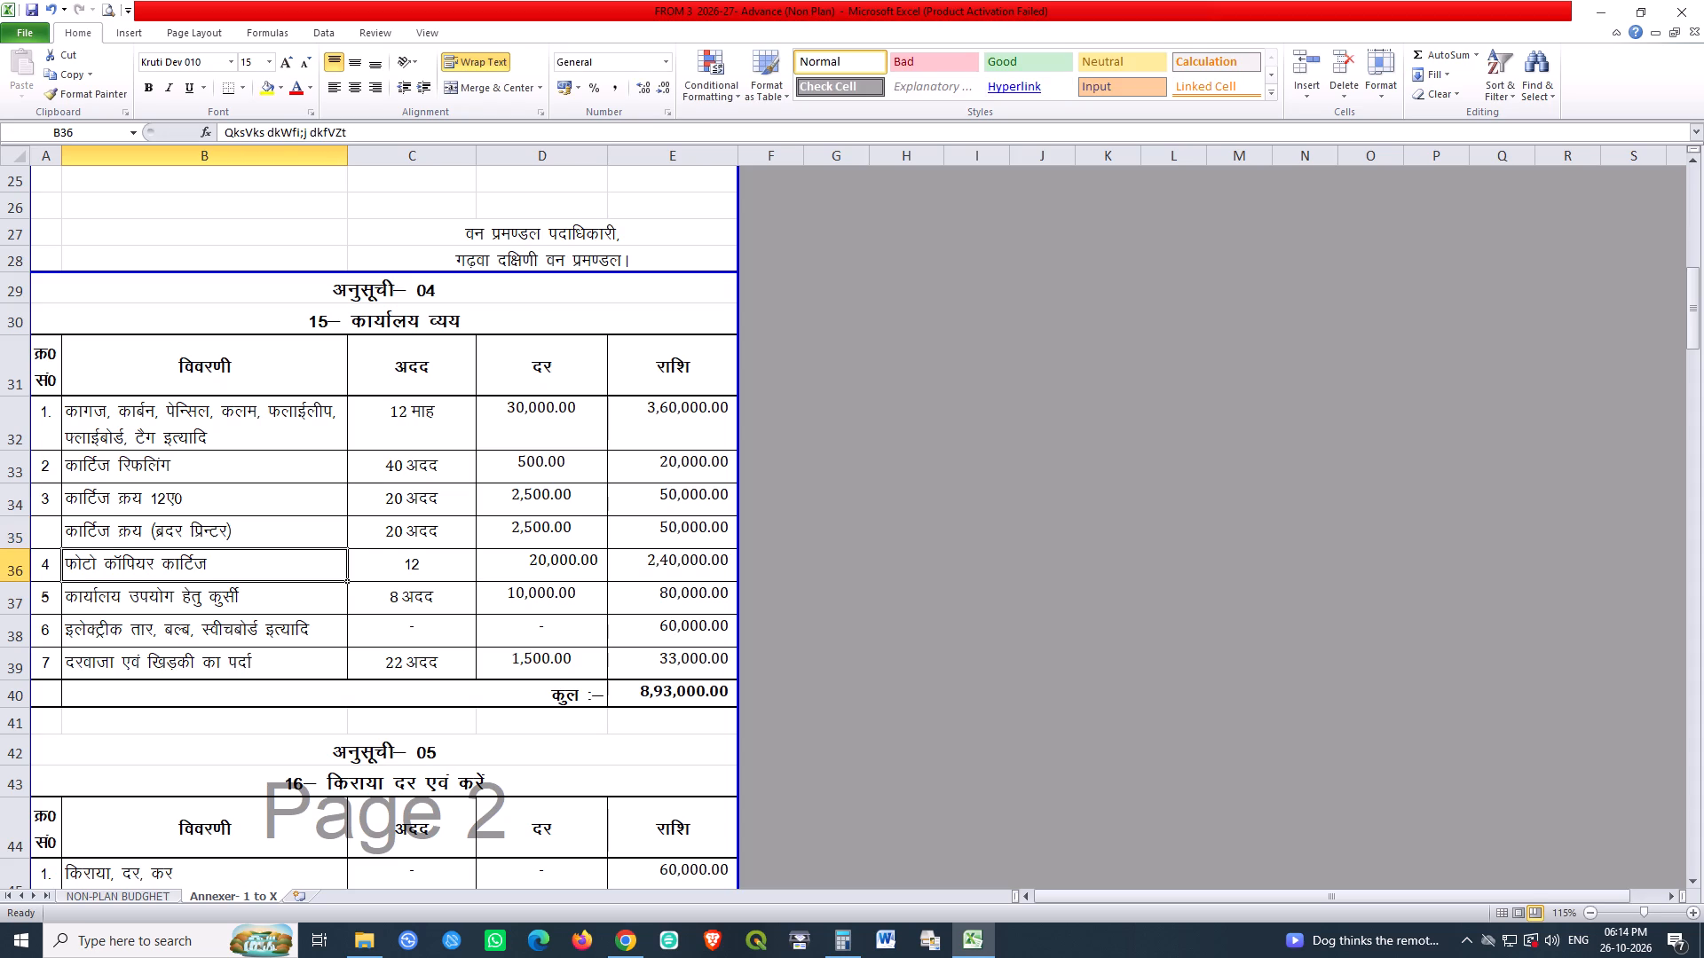
Set the quantity of the Brother printer cartridge item in C35 to 6 अदद.
{"action": "left_click", "coordinate": [403, 505]}
{"action": "double_click", "coordinate": [406, 529]}
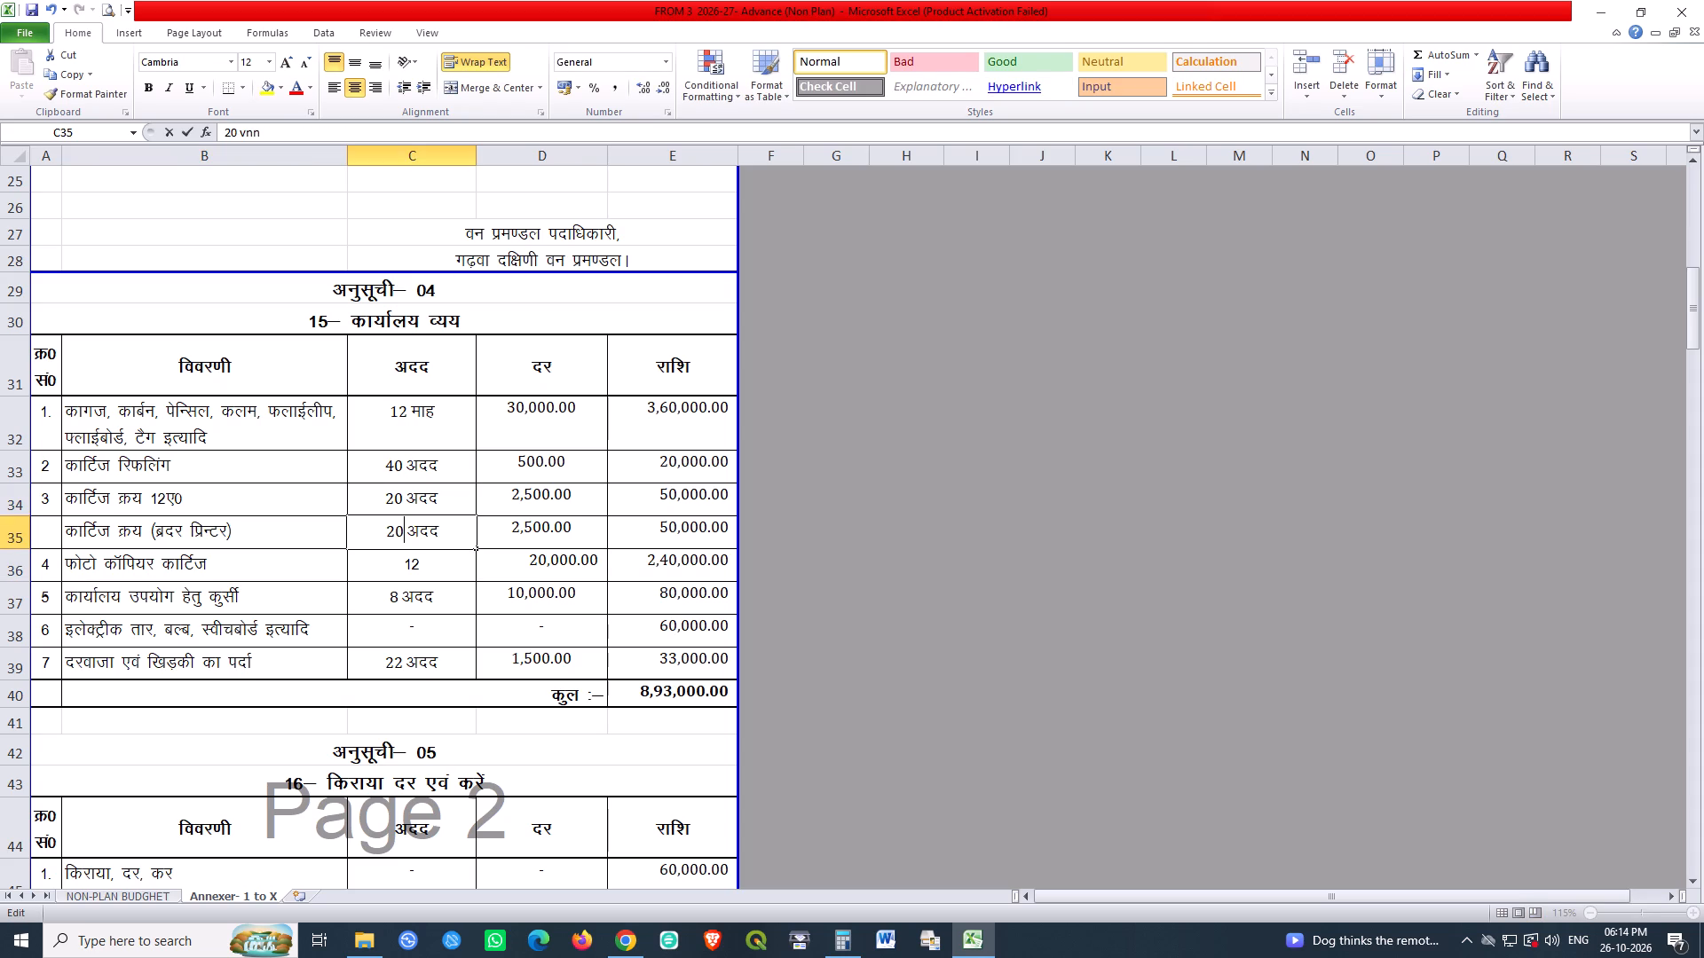
{"action": "key", "text": "shift+Left"}
{"action": "key", "text": "shift+Left"}
{"action": "key", "text": "6"}
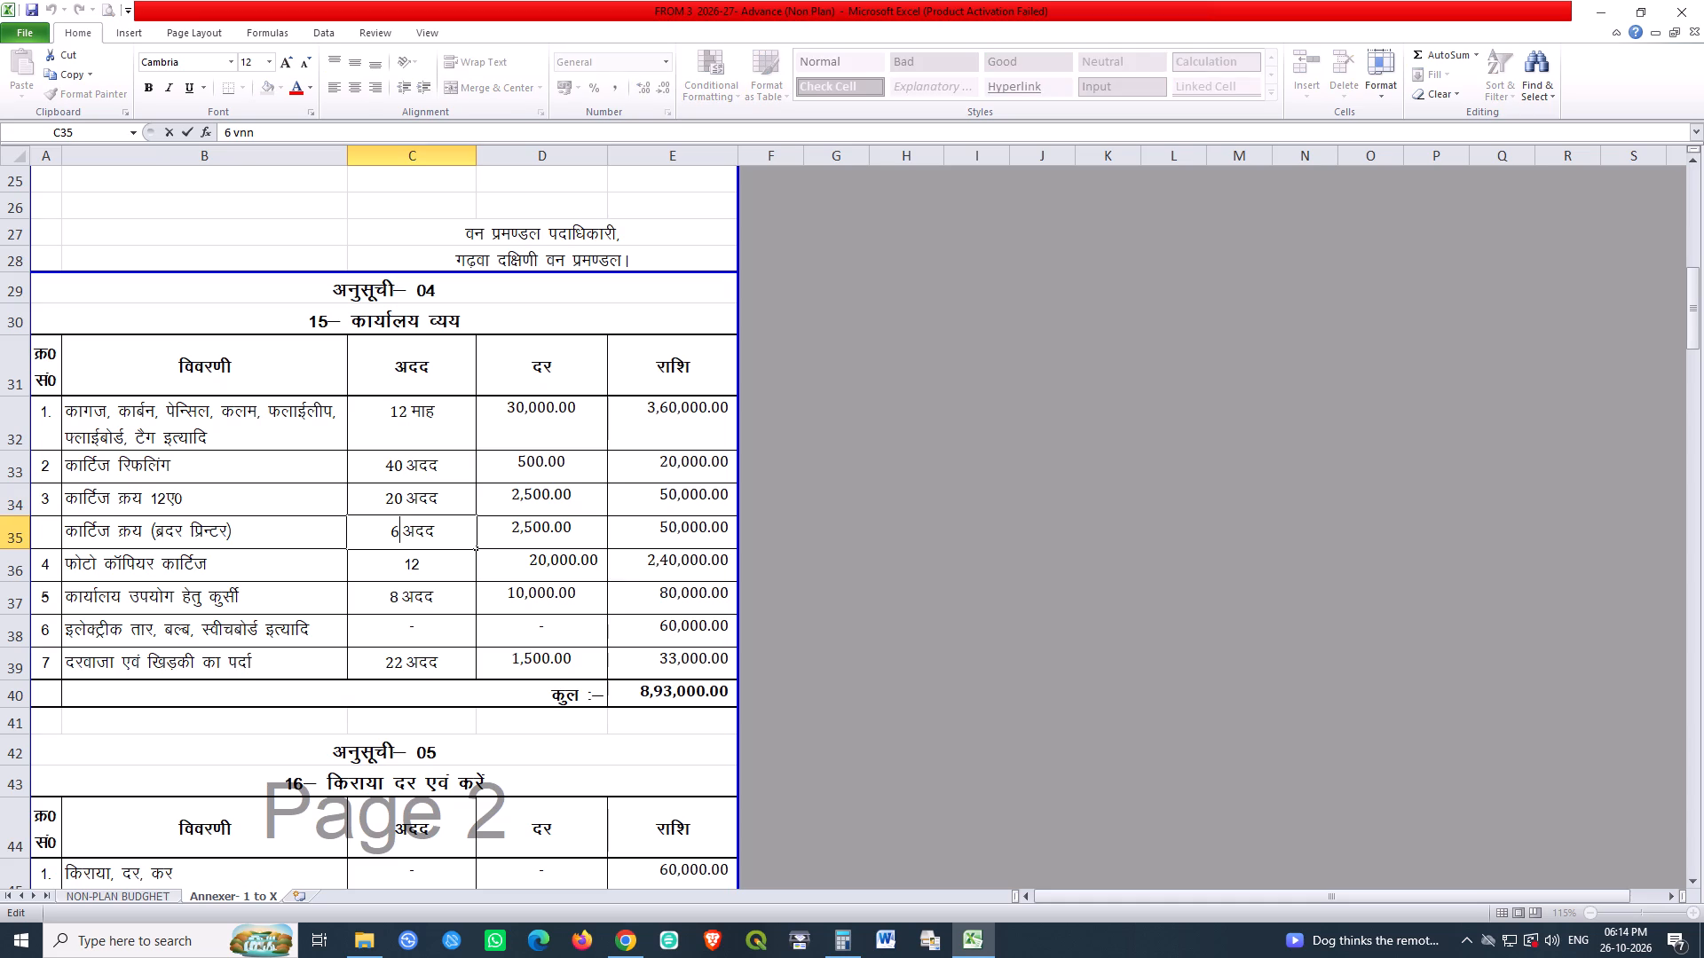
{"action": "key", "text": "Return"}
Set the rate of the Brother printer cartridge item in D35 to 9800.
{"action": "left_click", "coordinate": [493, 532]}
{"action": "key", "text": "1"}
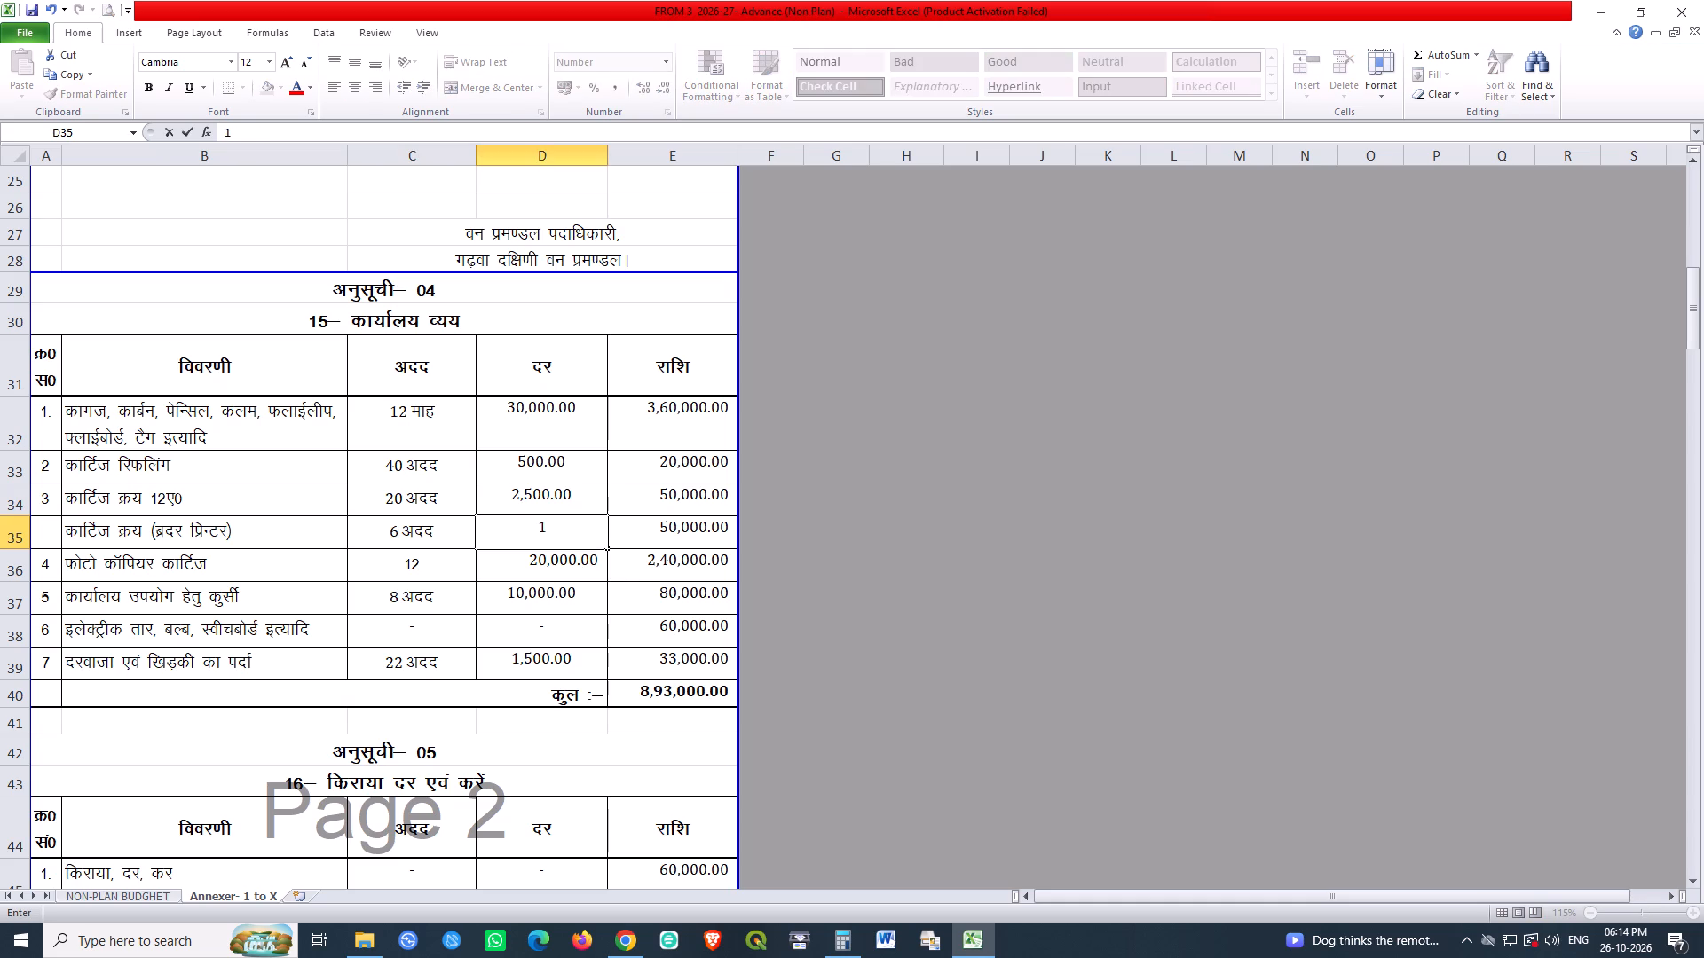
{"action": "key", "text": "BackSpace"}
{"action": "type", "text": "98"}
{"action": "type", "text": "00"}
{"action": "key", "text": "Return"}
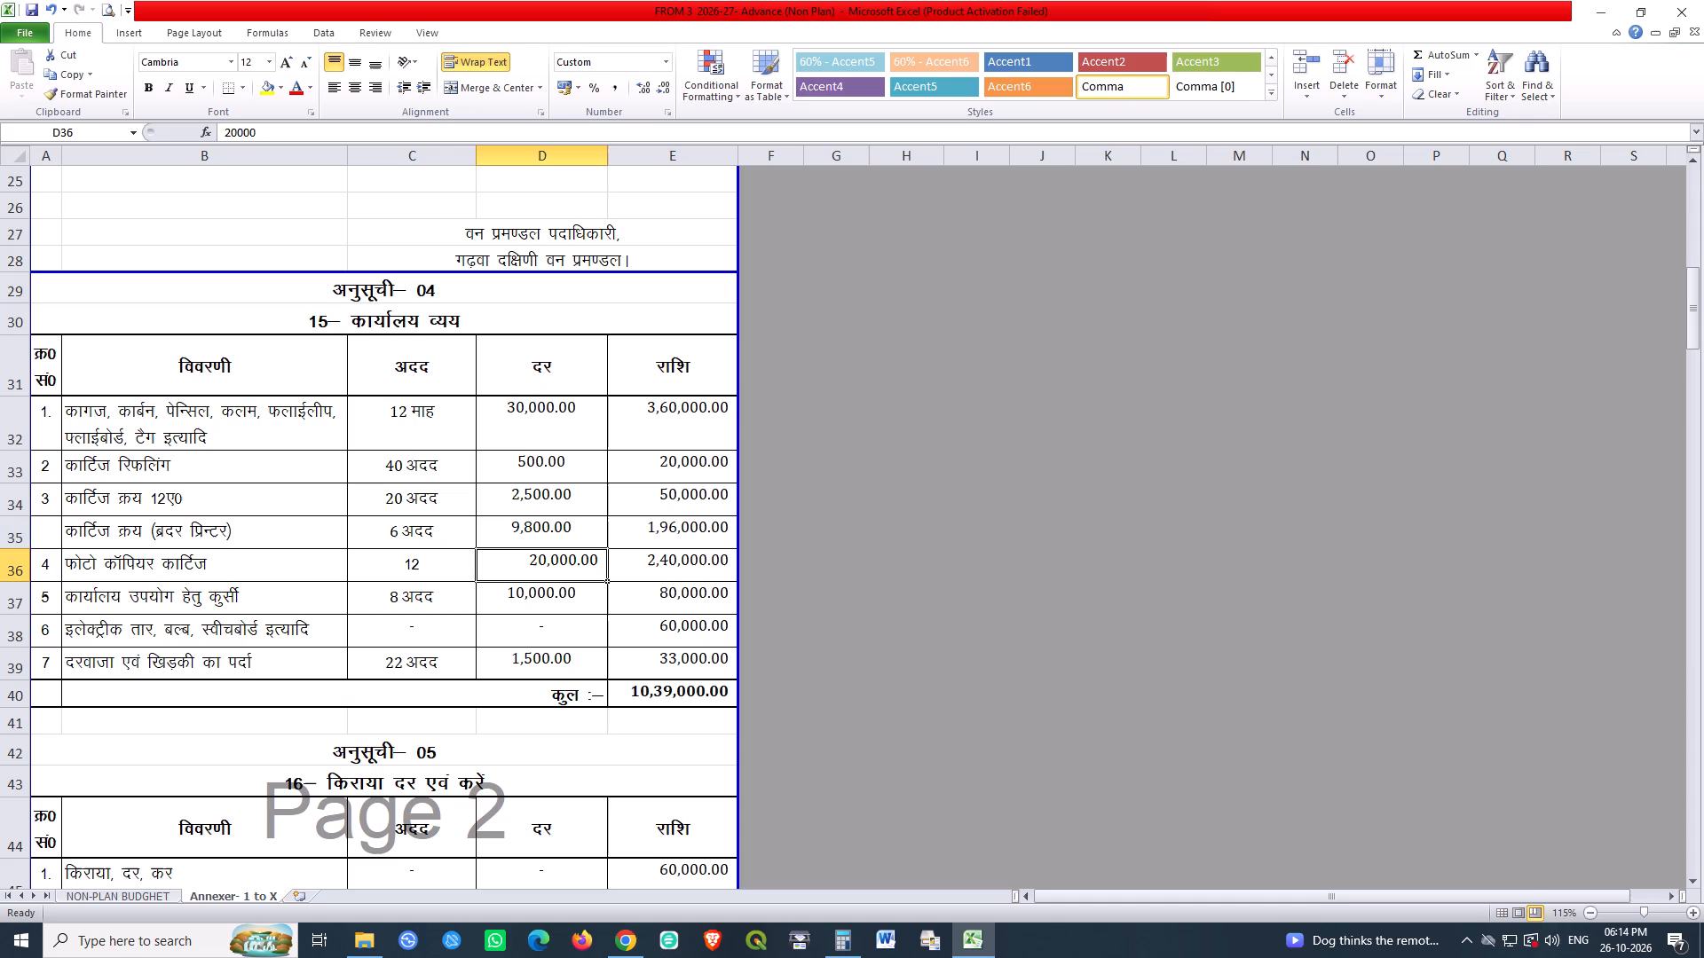
Check the 12ए0 cartridge amount formula and change the Brother printer cartridge amount formula in E35 to =D35*6.
{"action": "double_click", "coordinate": [553, 500]}
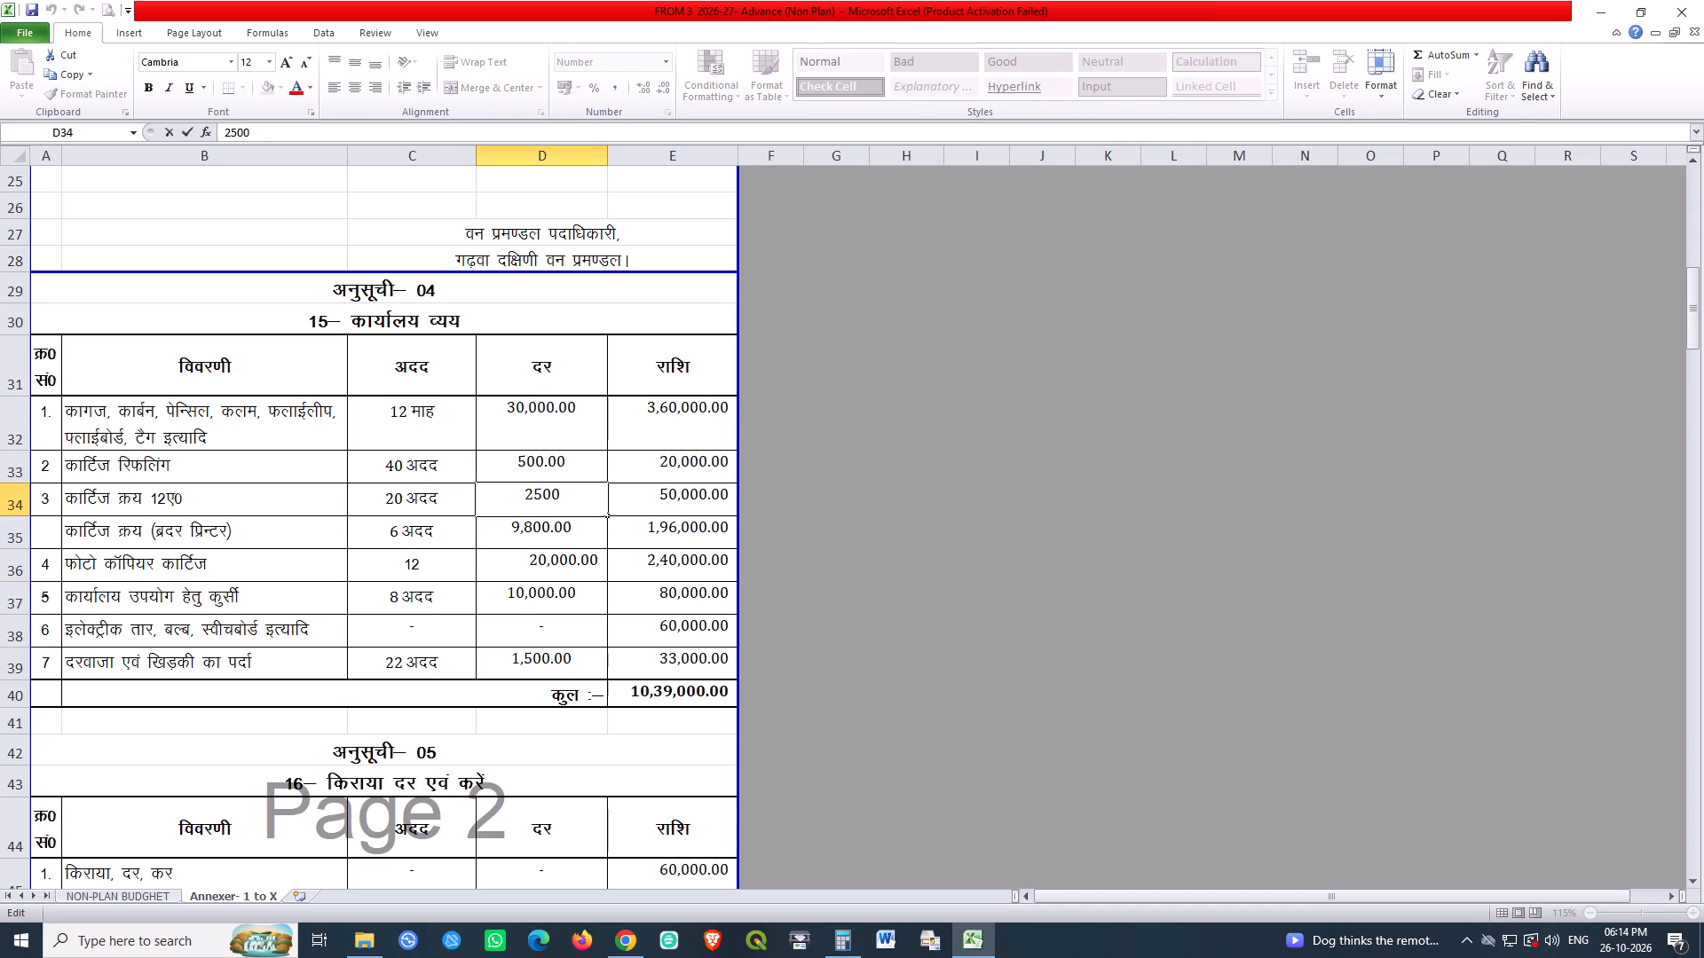
{"action": "key", "text": "Return"}
{"action": "double_click", "coordinate": [664, 491]}
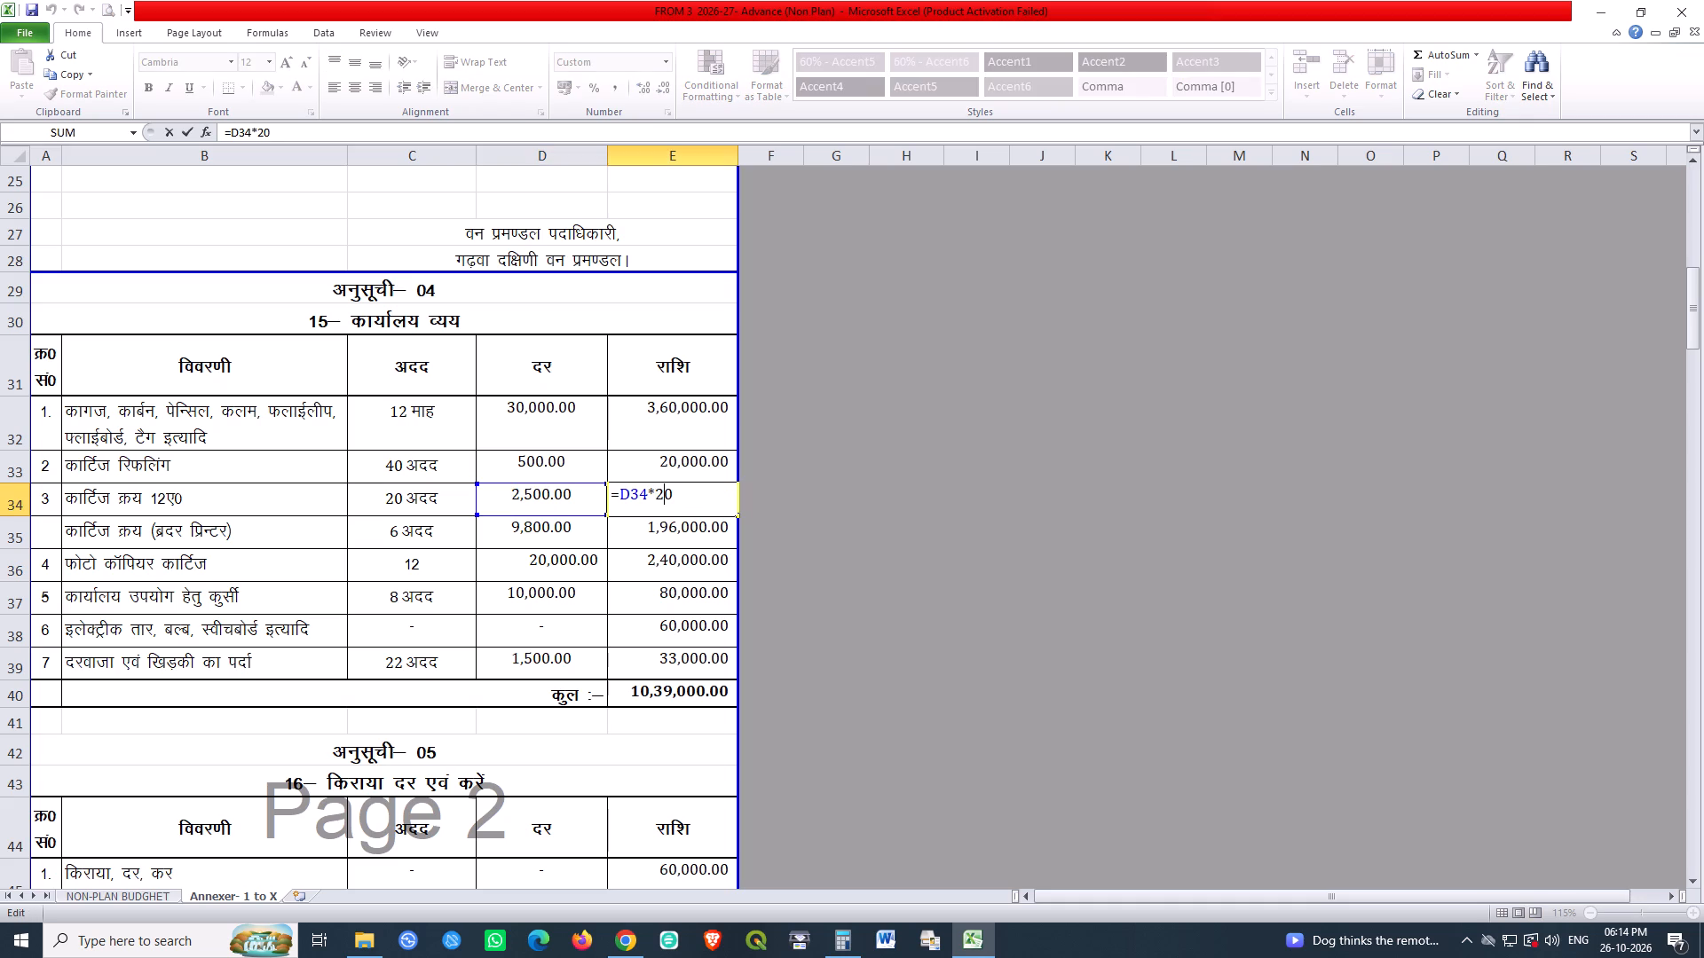
{"action": "key", "text": "Return"}
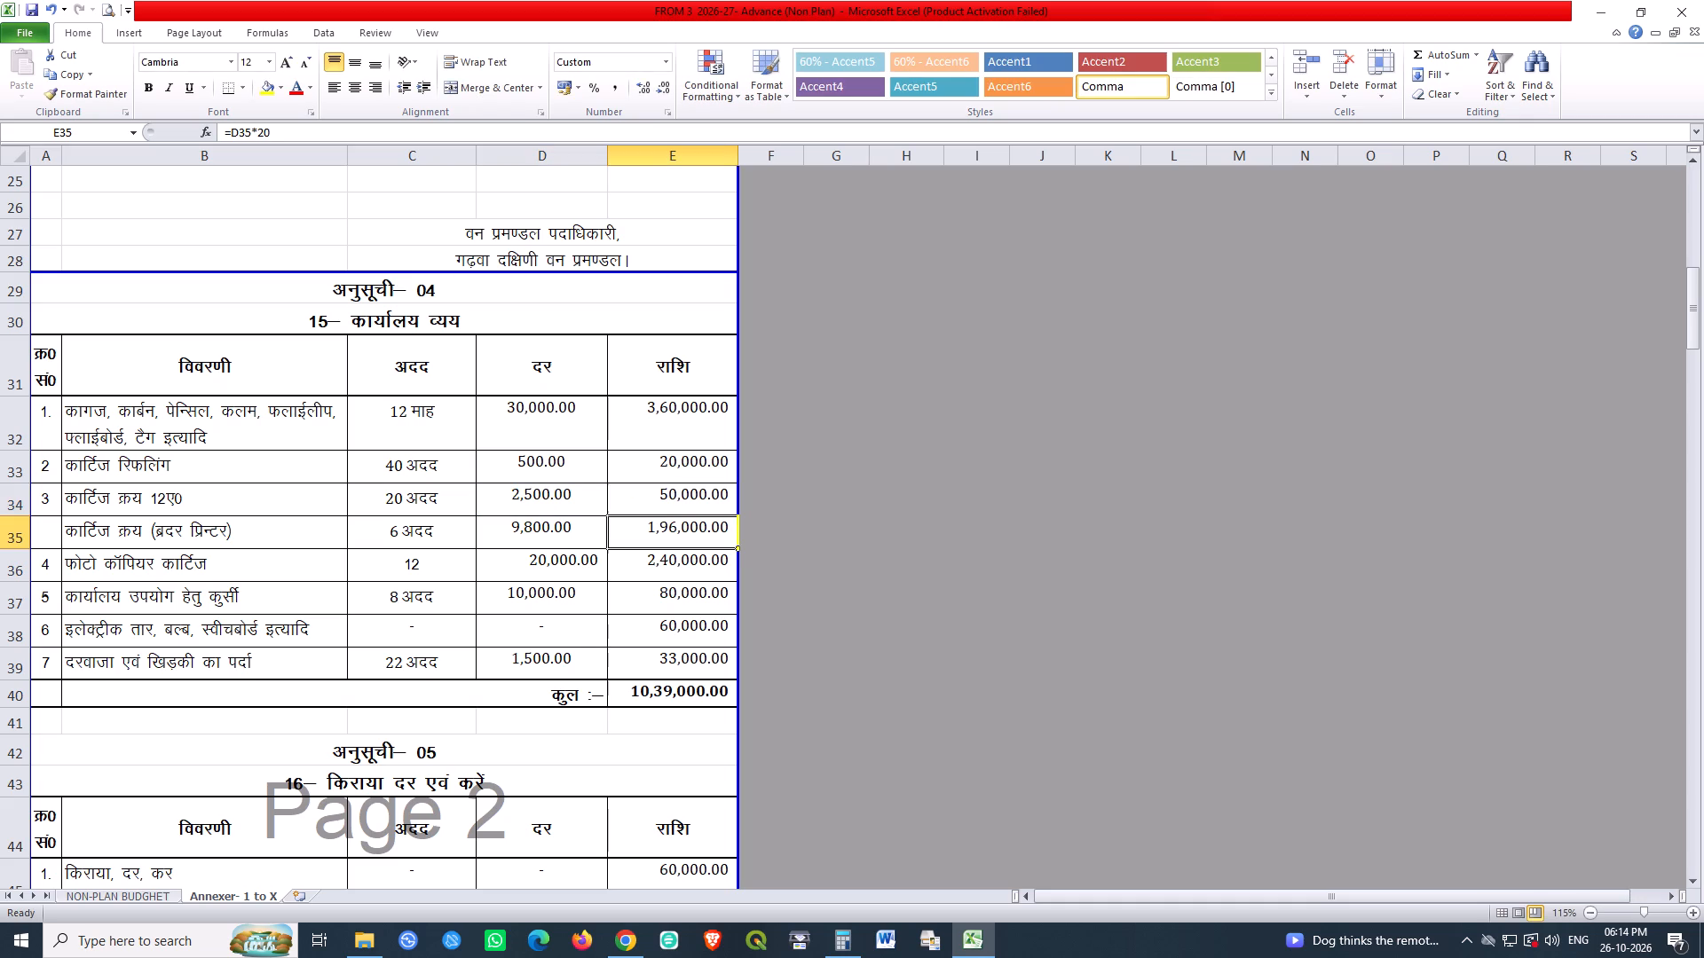
{"action": "double_click", "coordinate": [667, 522]}
{"action": "key", "text": "Left"}
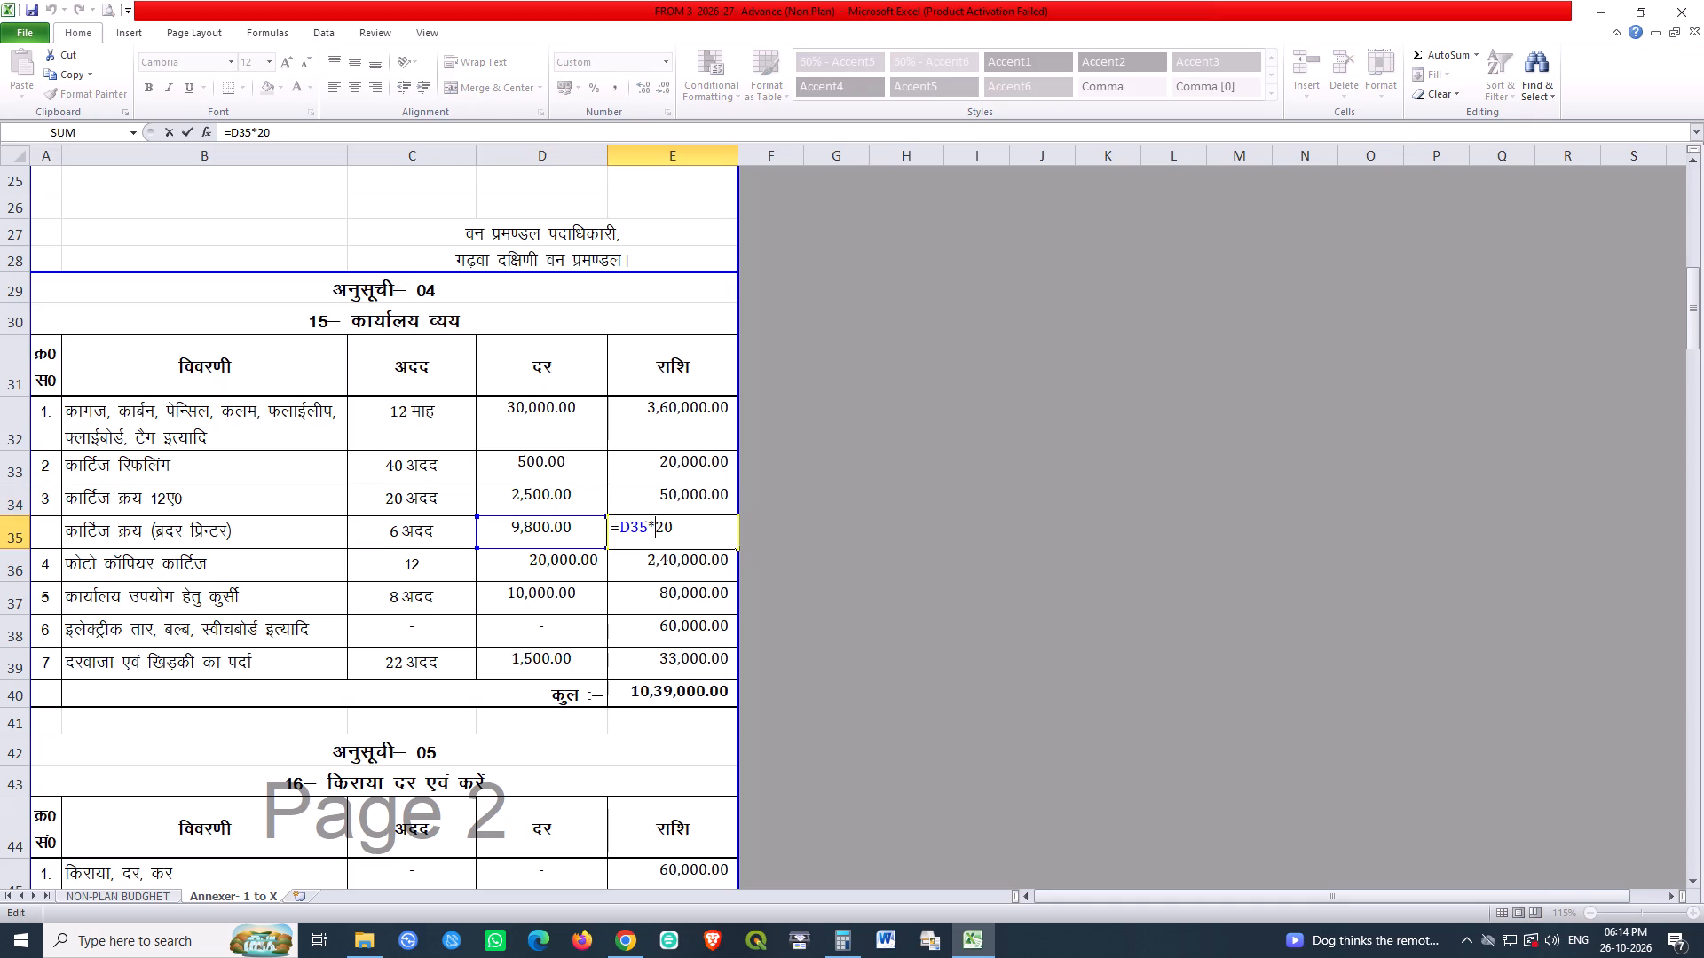
{"action": "key", "text": "shift+Right"}
{"action": "key", "text": "shift+Right"}
{"action": "key", "text": "6"}
{"action": "key", "text": "Return"}
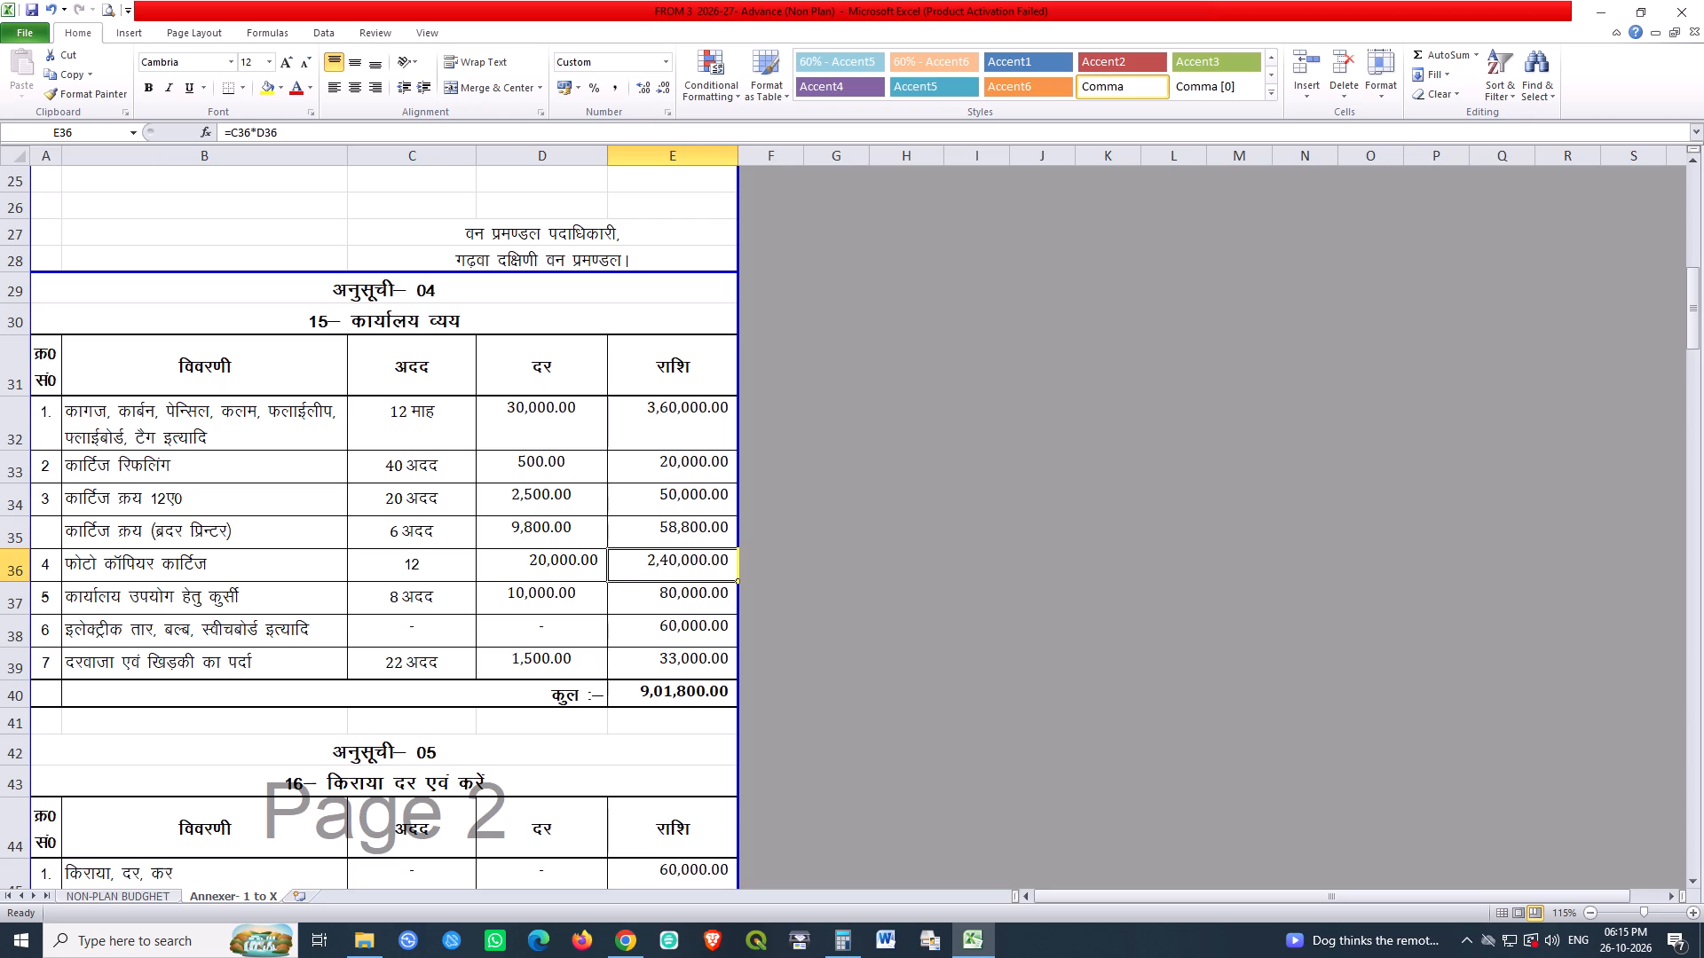
Renumber the schedule 04 items in A35:A39 as 4, 5, 6, 7 and 8.
{"action": "left_click", "coordinate": [51, 538]}
{"action": "key", "text": "4"}
{"action": "key", "text": "Return"}
{"action": "key", "text": "5"}
{"action": "key", "text": "Return"}
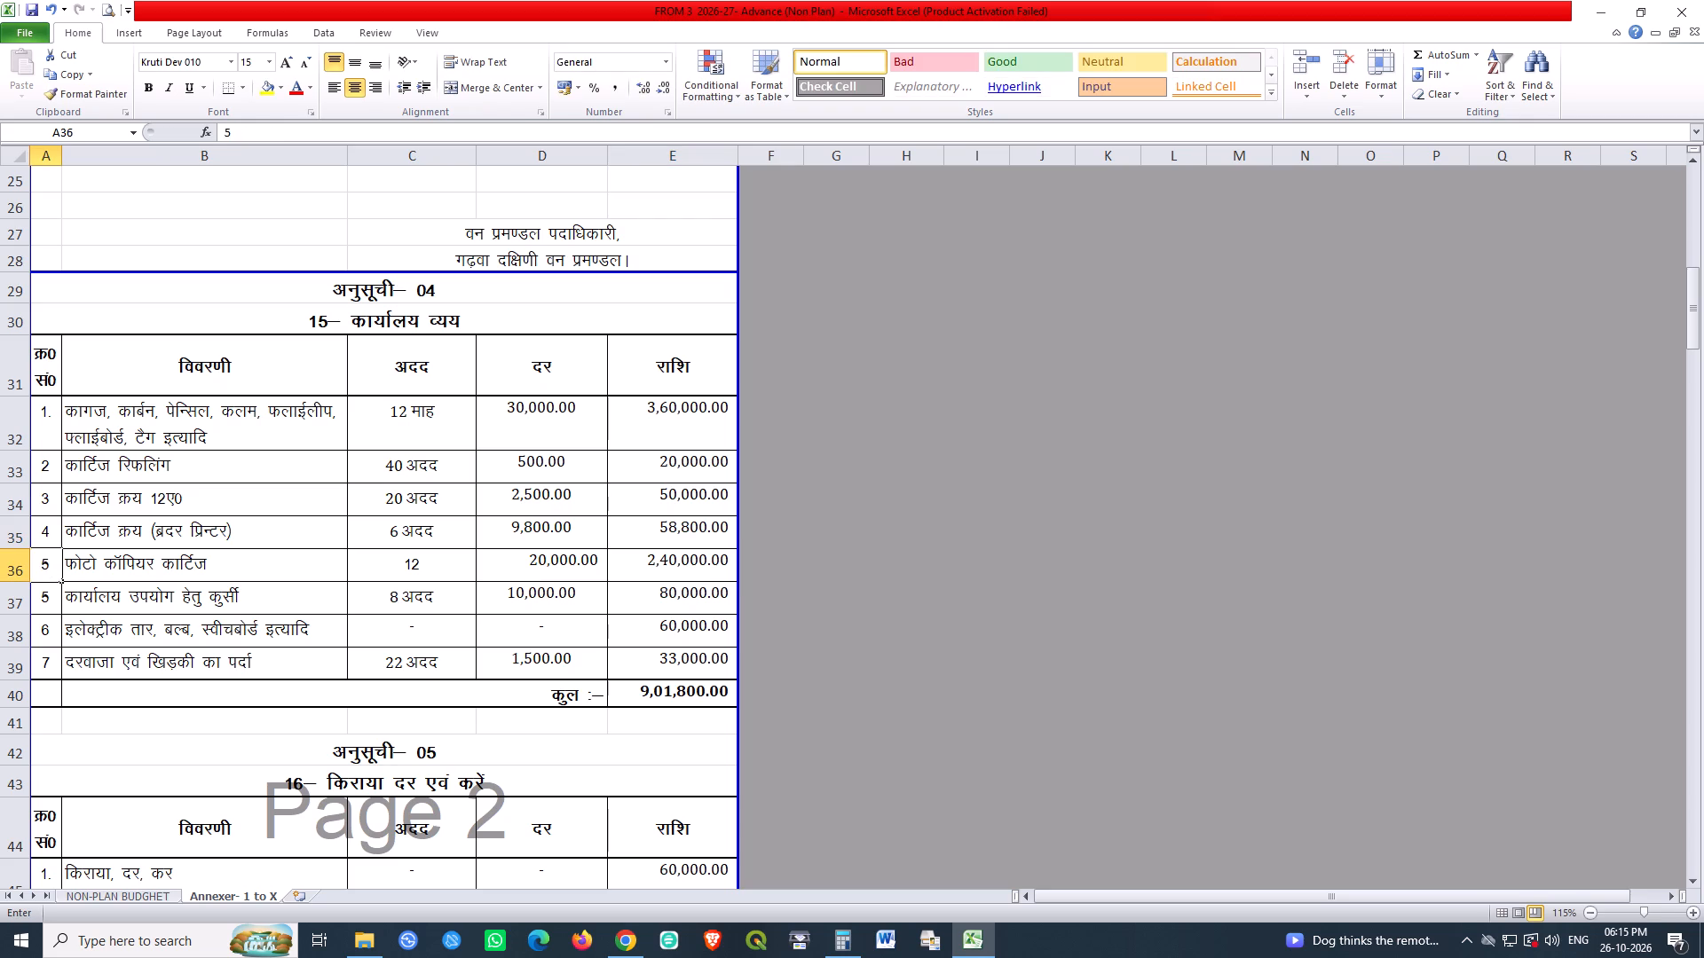
{"action": "key", "text": "6"}
{"action": "key", "text": "Return"}
{"action": "key", "text": "7"}
{"action": "key", "text": "Return"}
{"action": "key", "text": "8"}
{"action": "key", "text": "Return"}
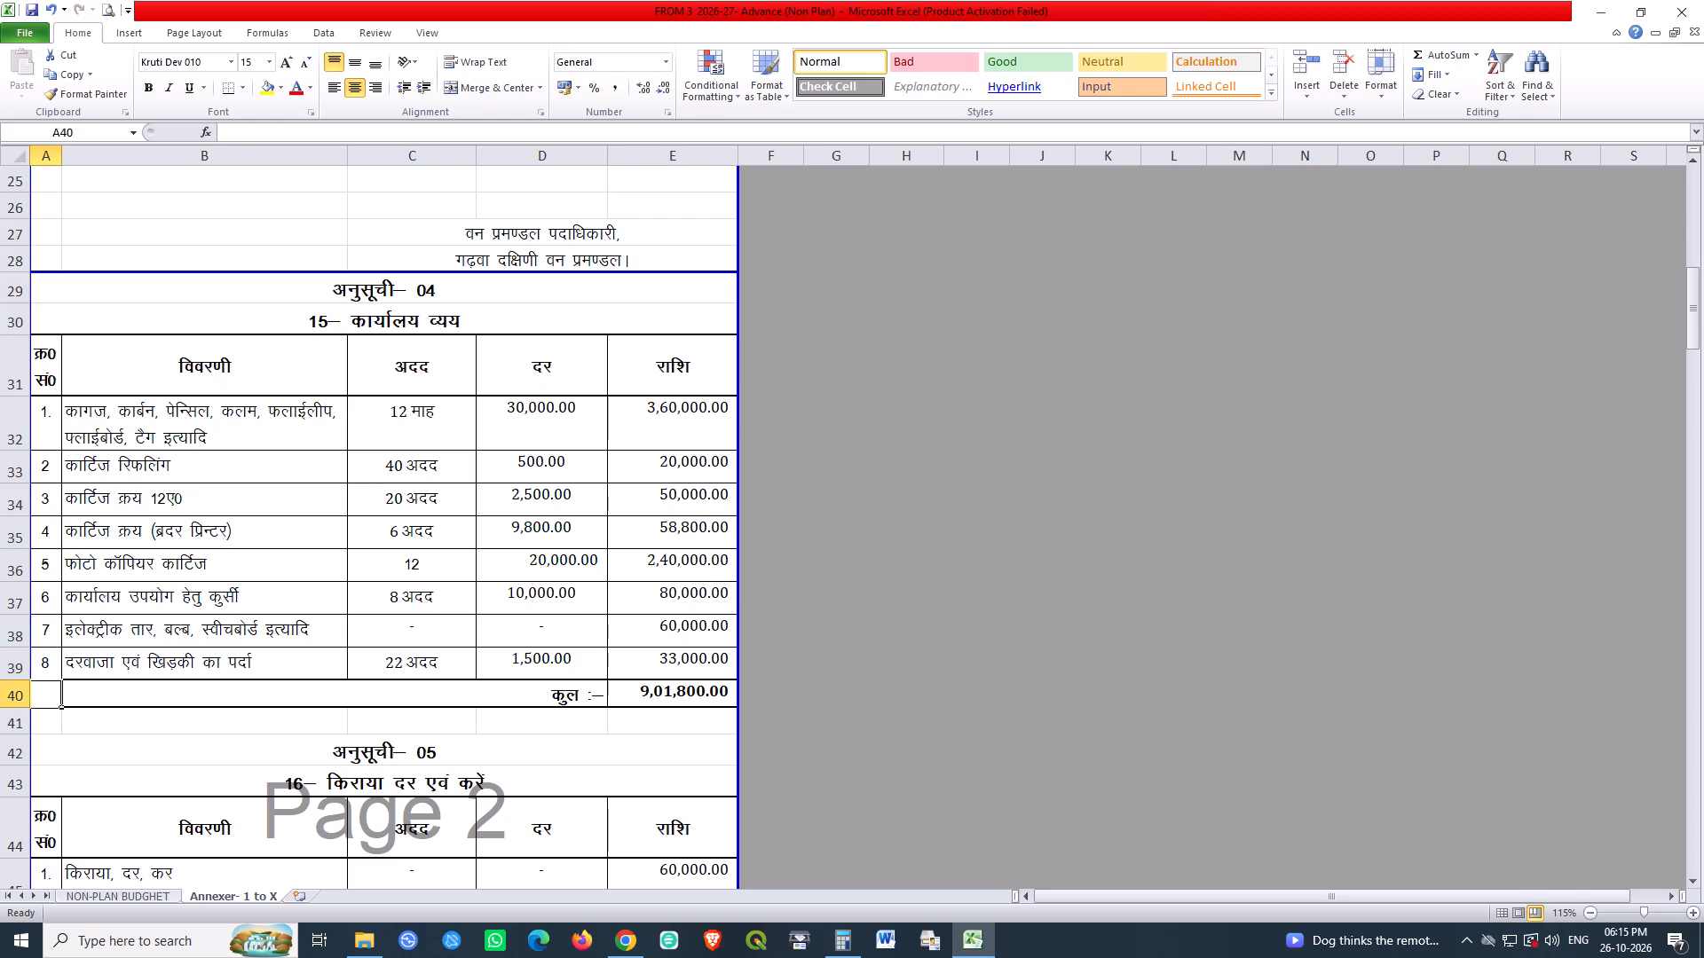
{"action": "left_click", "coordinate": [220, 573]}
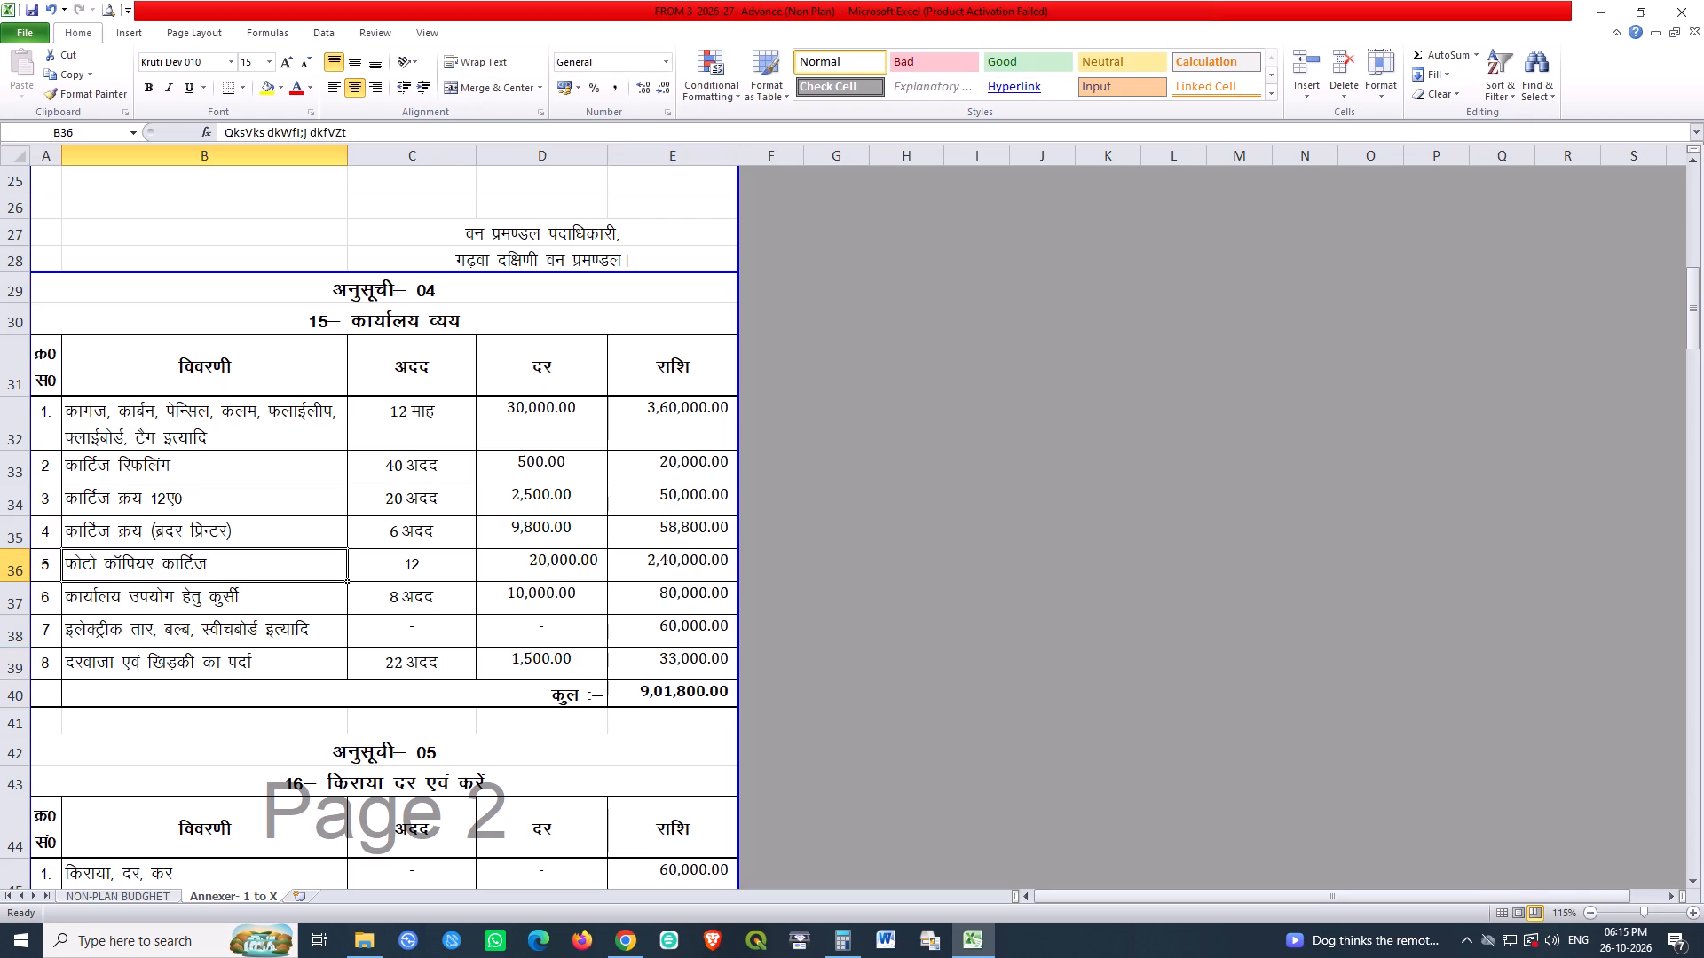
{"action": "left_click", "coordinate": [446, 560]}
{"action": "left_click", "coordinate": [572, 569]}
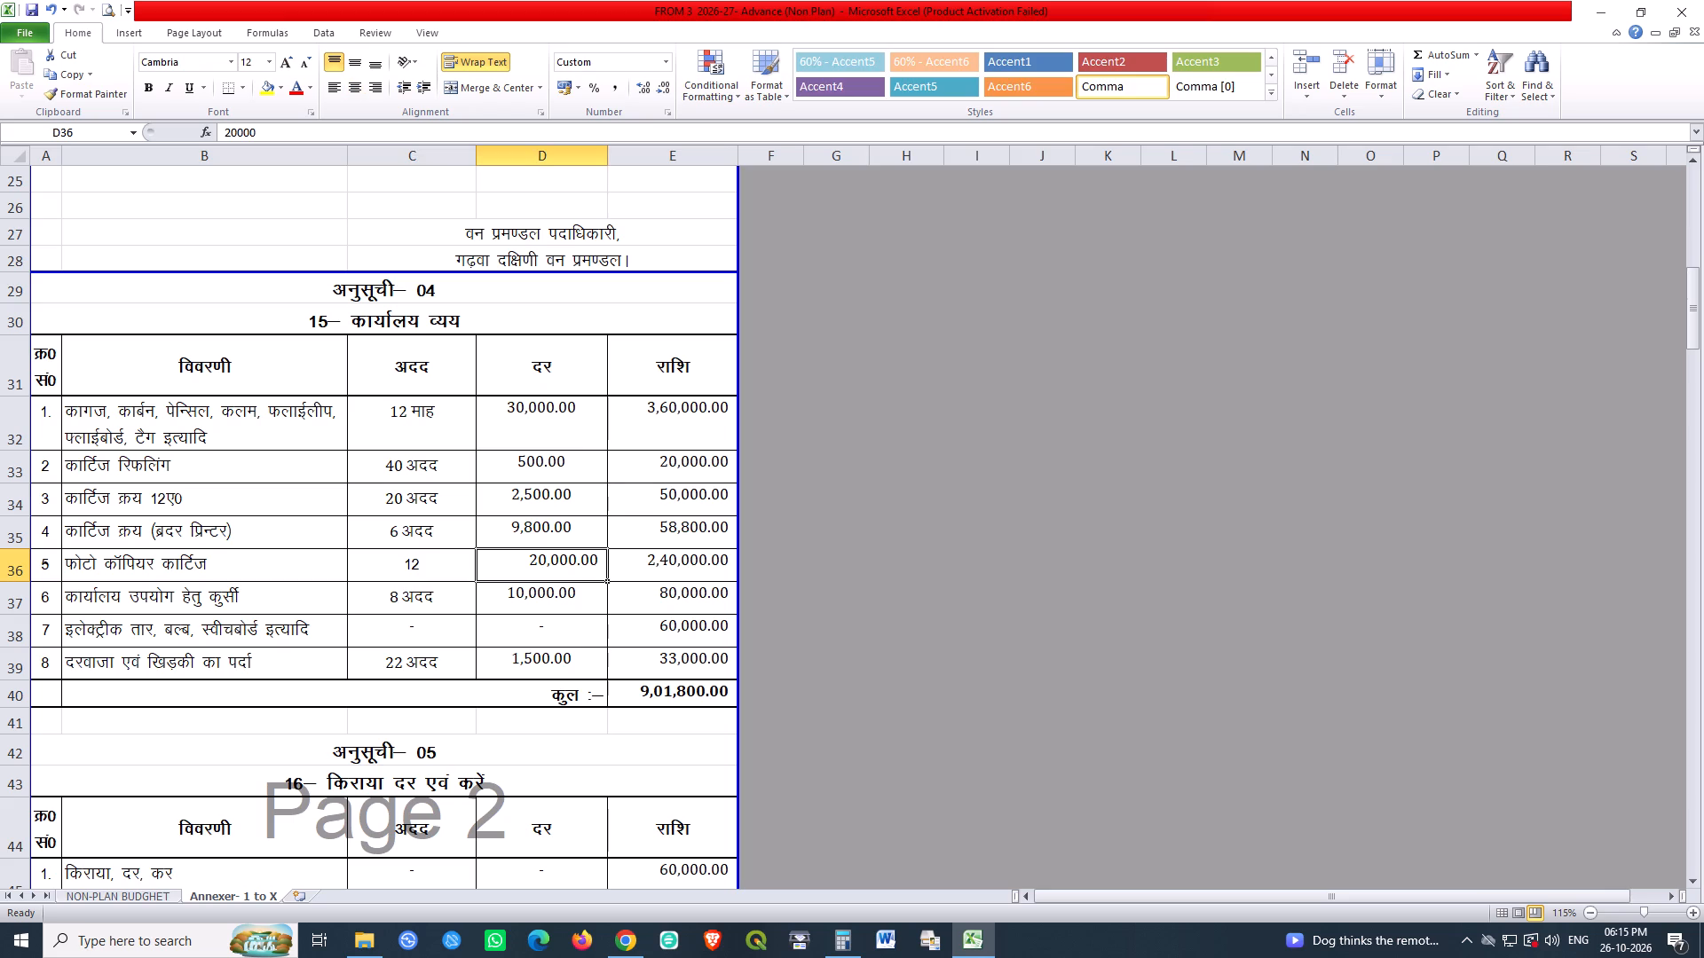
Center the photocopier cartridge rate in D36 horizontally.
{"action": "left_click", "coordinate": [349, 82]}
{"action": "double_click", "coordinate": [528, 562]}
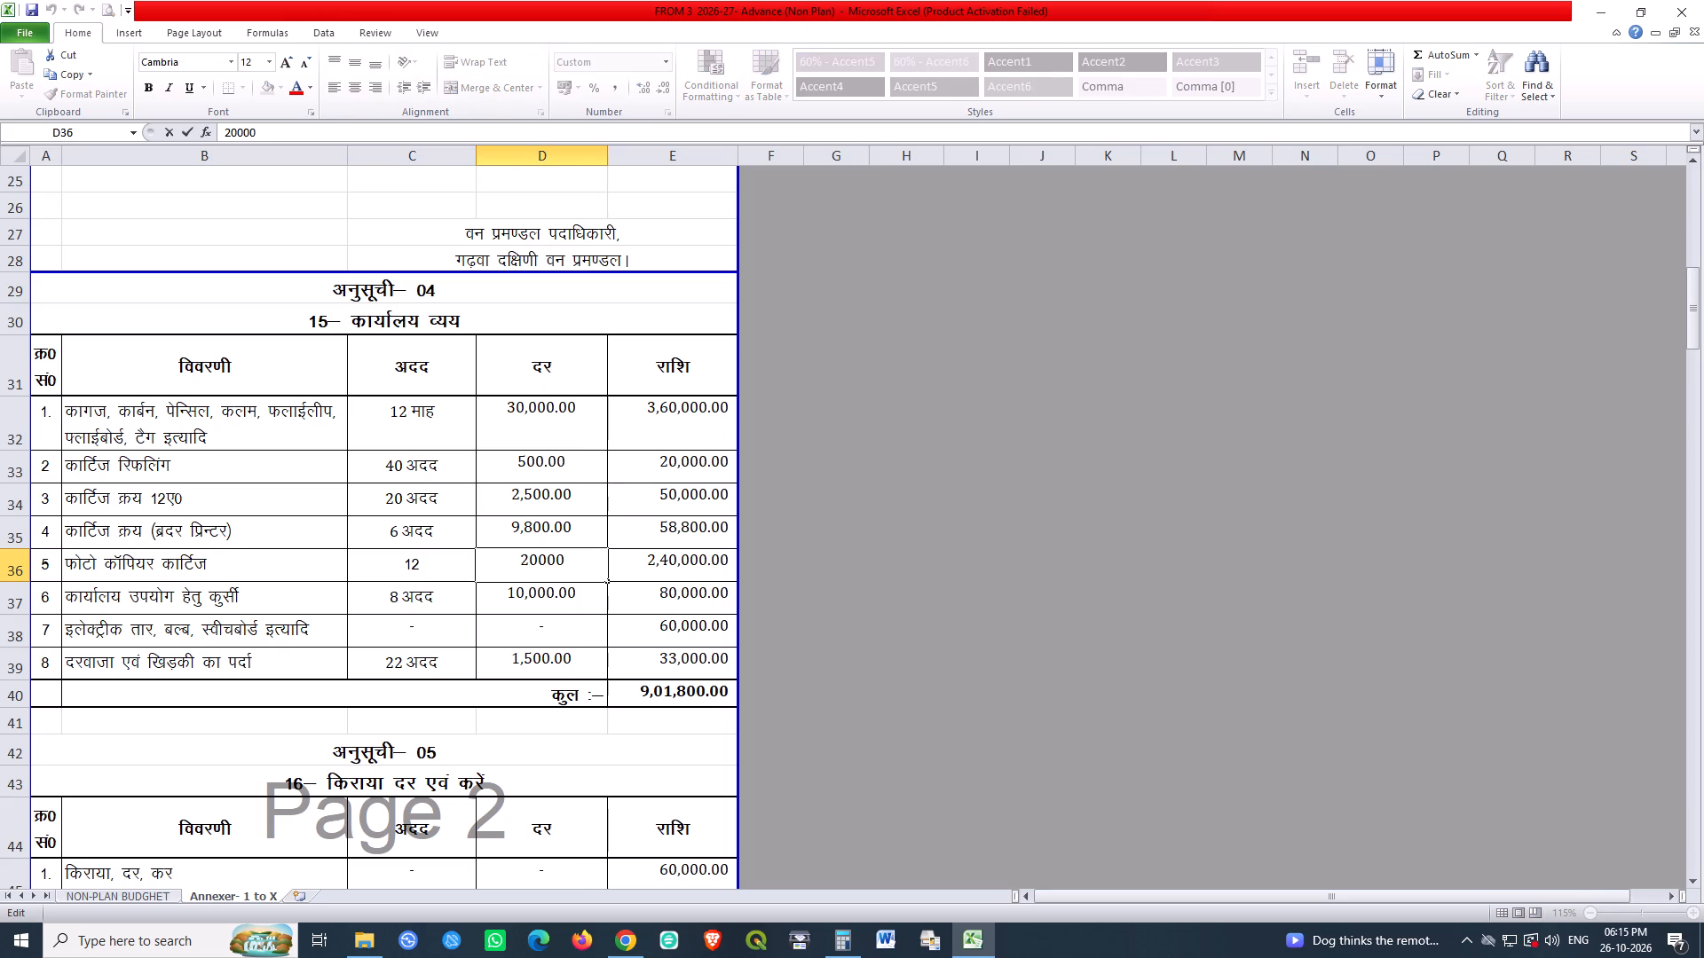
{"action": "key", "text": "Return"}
Set the quantity of the photocopier cartridge item in C36 to 6.
{"action": "left_click", "coordinate": [346, 568]}
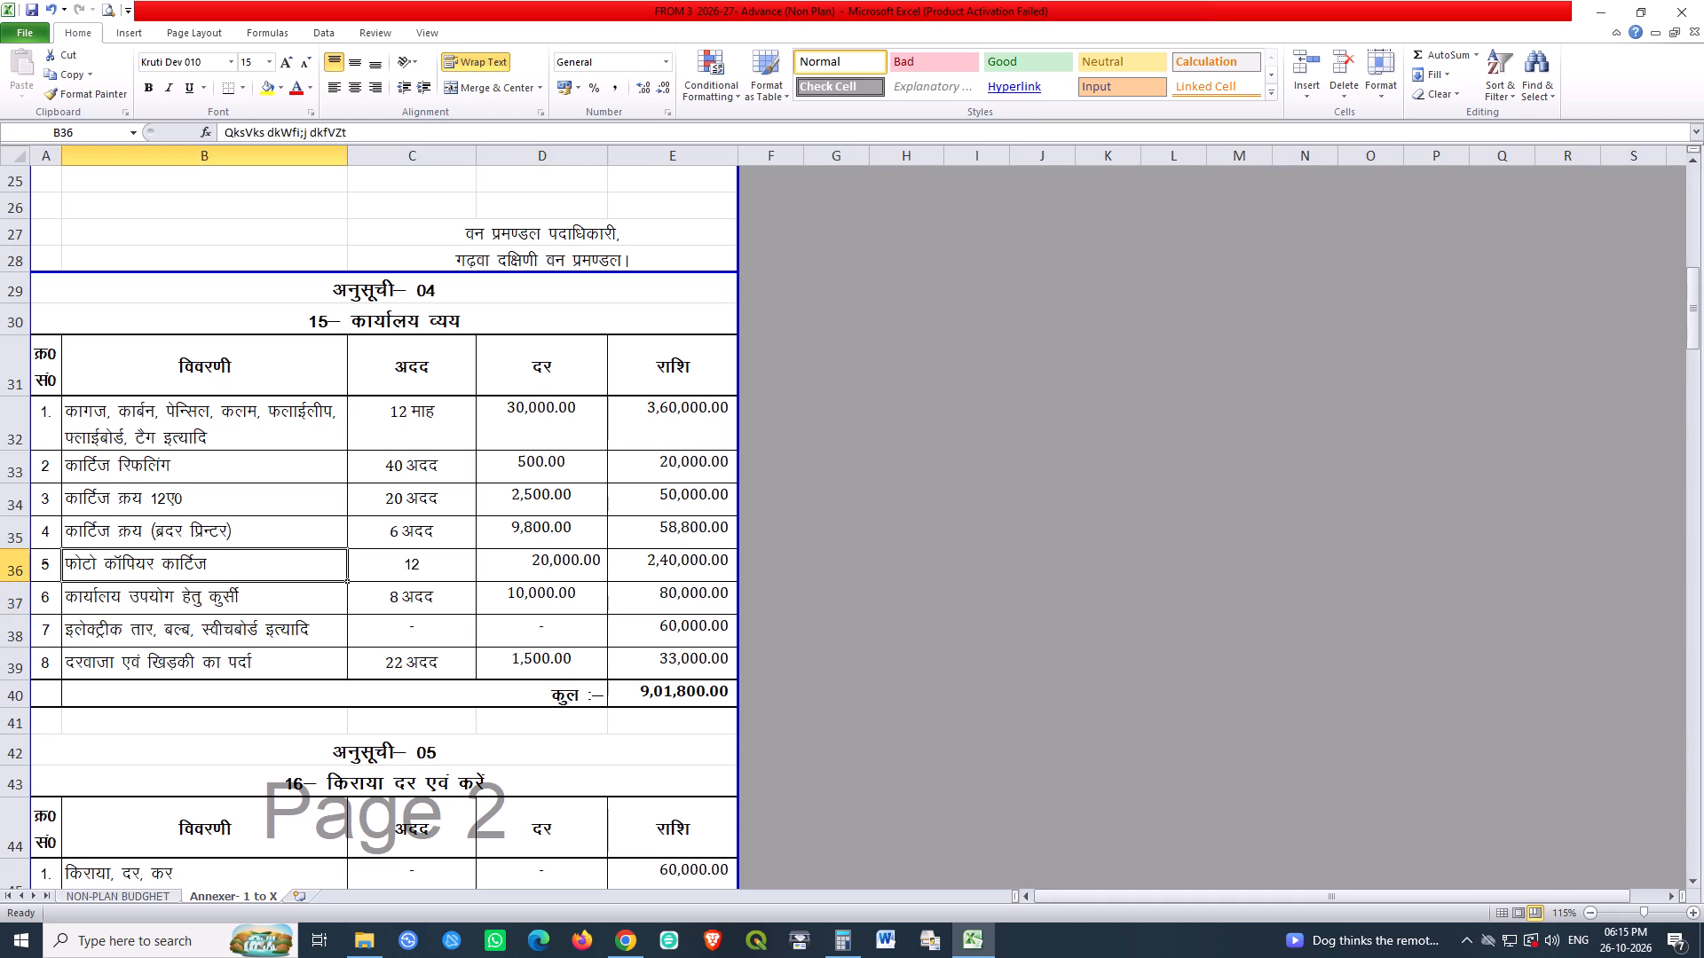
{"action": "left_click", "coordinate": [455, 569]}
{"action": "key", "text": "6"}
{"action": "key", "text": "Return"}
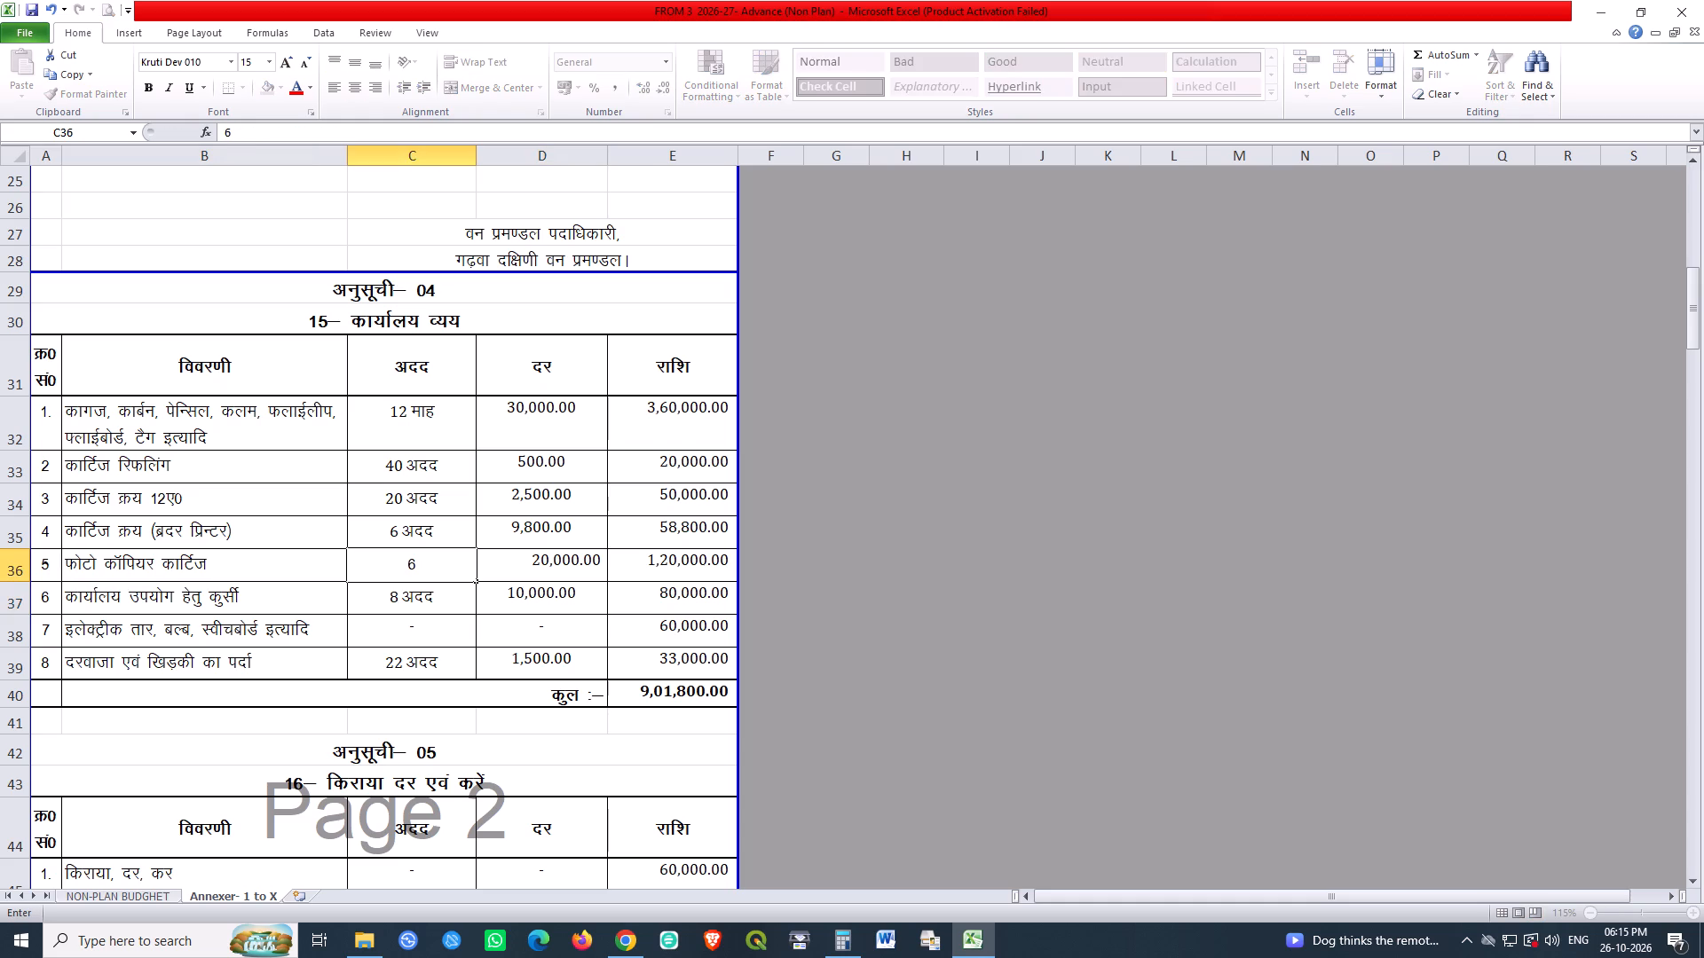
Fill the Brother printer cartridge rate and its formatting from D35 down into the photocopier cartridge rate cell D36.
{"action": "left_click", "coordinate": [525, 575]}
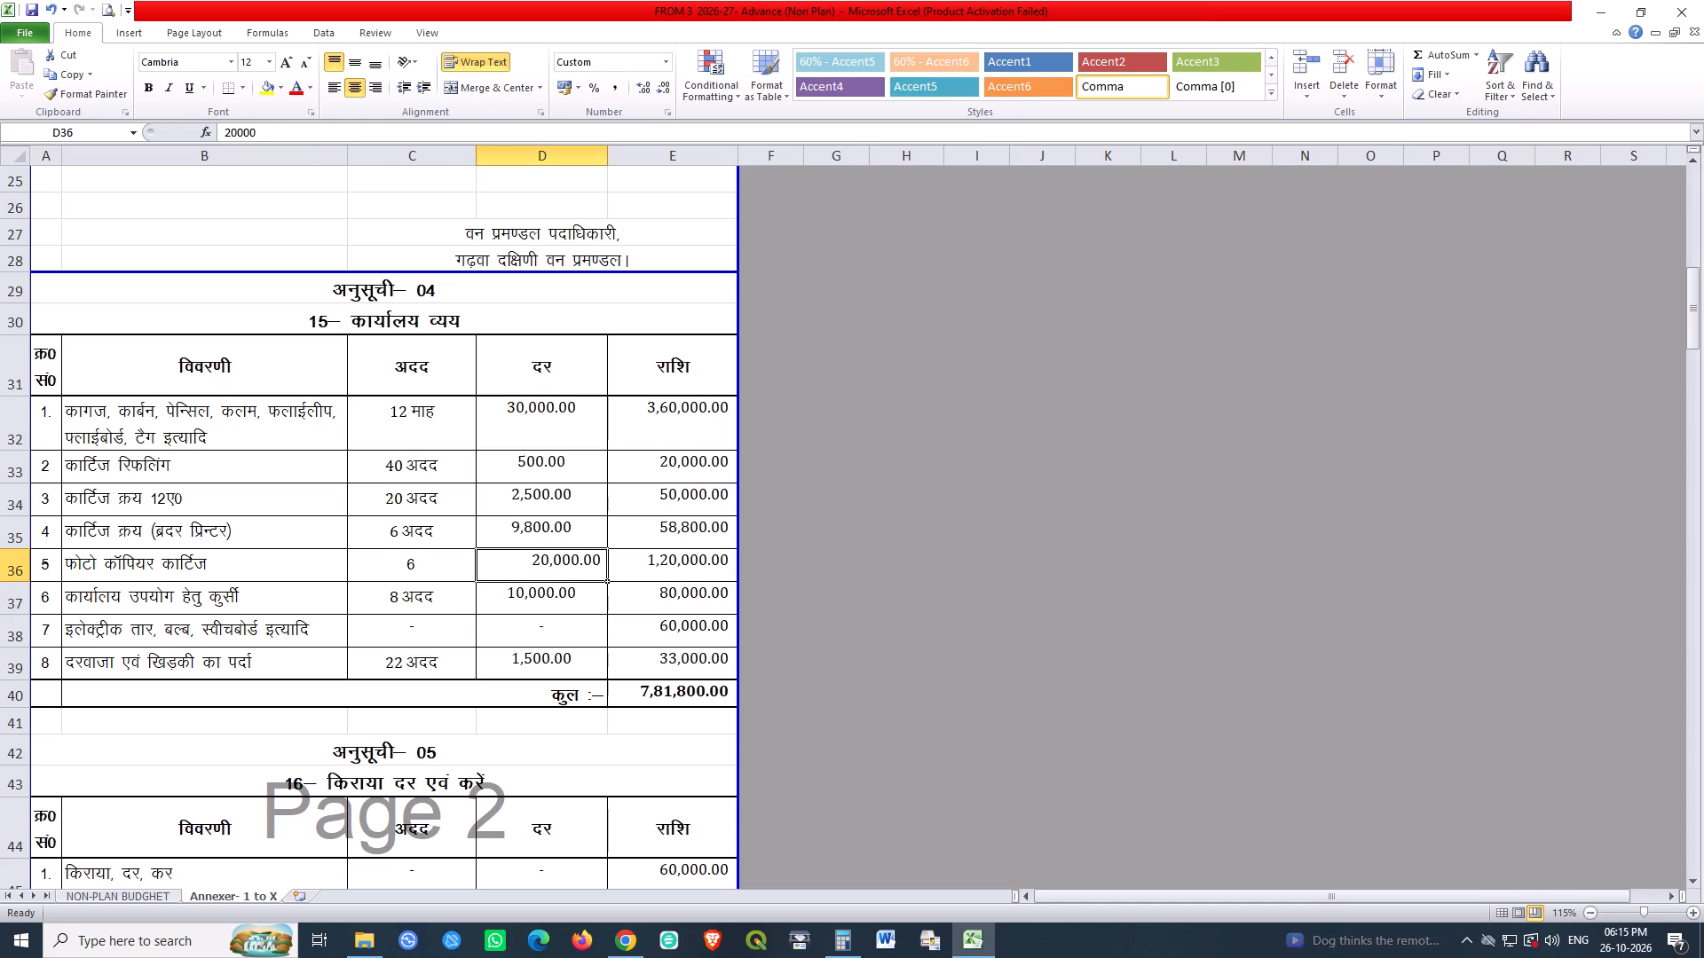
{"action": "key", "text": "ctrl+d"}
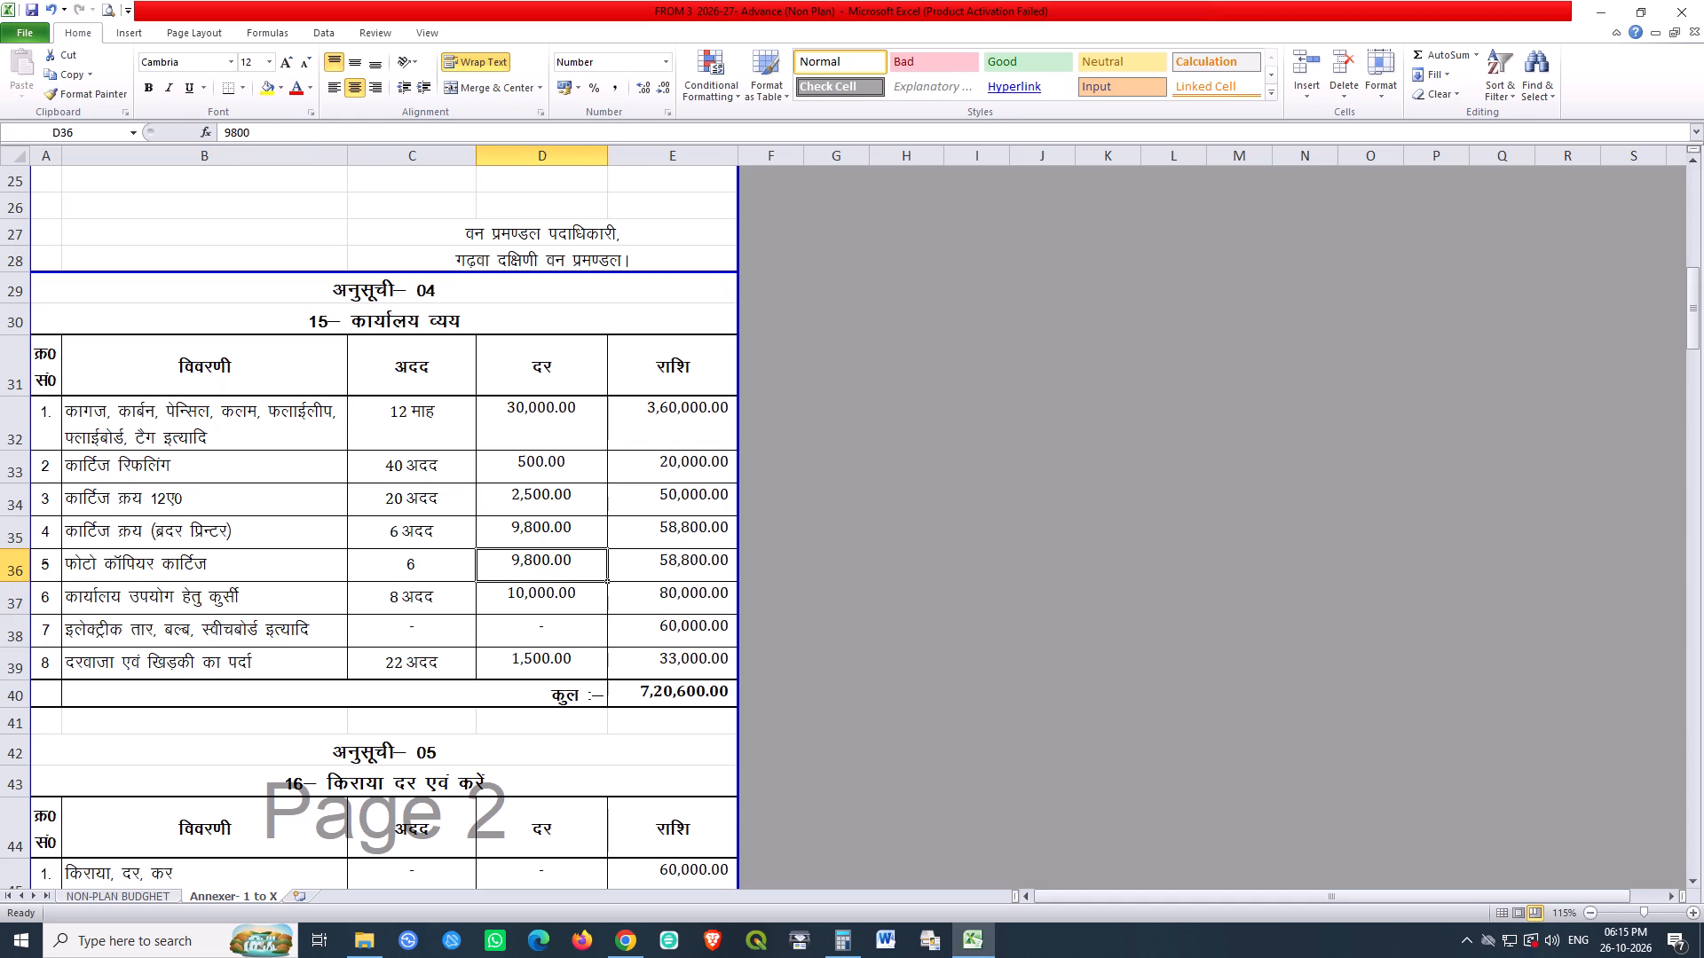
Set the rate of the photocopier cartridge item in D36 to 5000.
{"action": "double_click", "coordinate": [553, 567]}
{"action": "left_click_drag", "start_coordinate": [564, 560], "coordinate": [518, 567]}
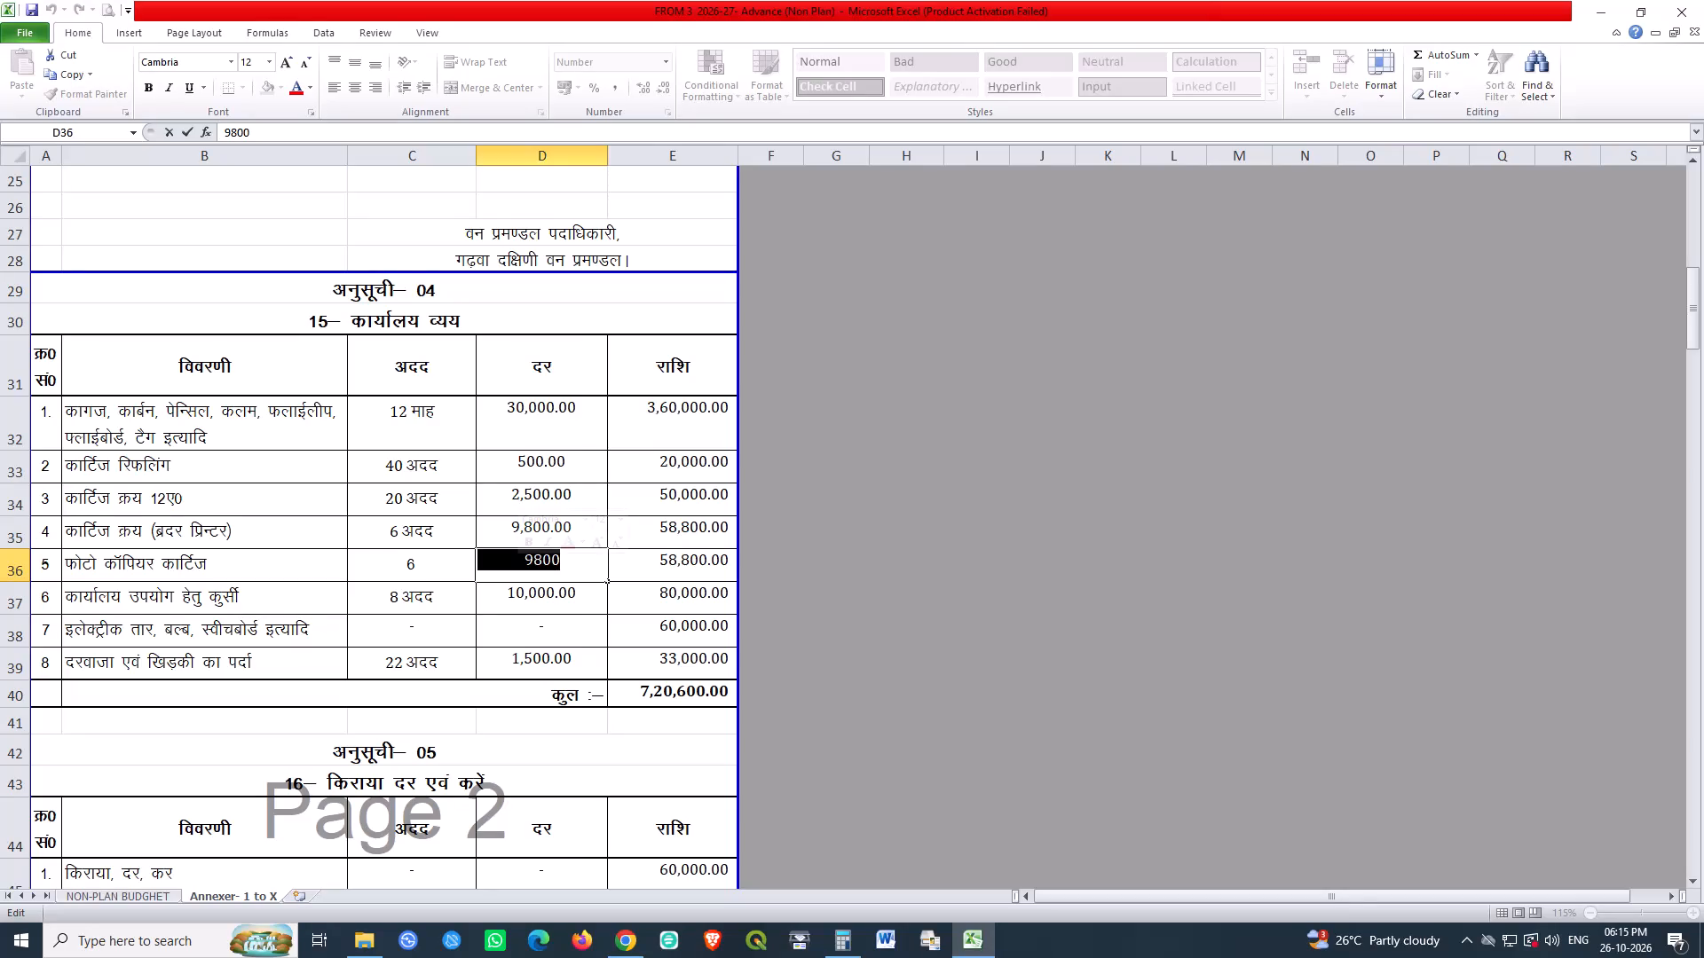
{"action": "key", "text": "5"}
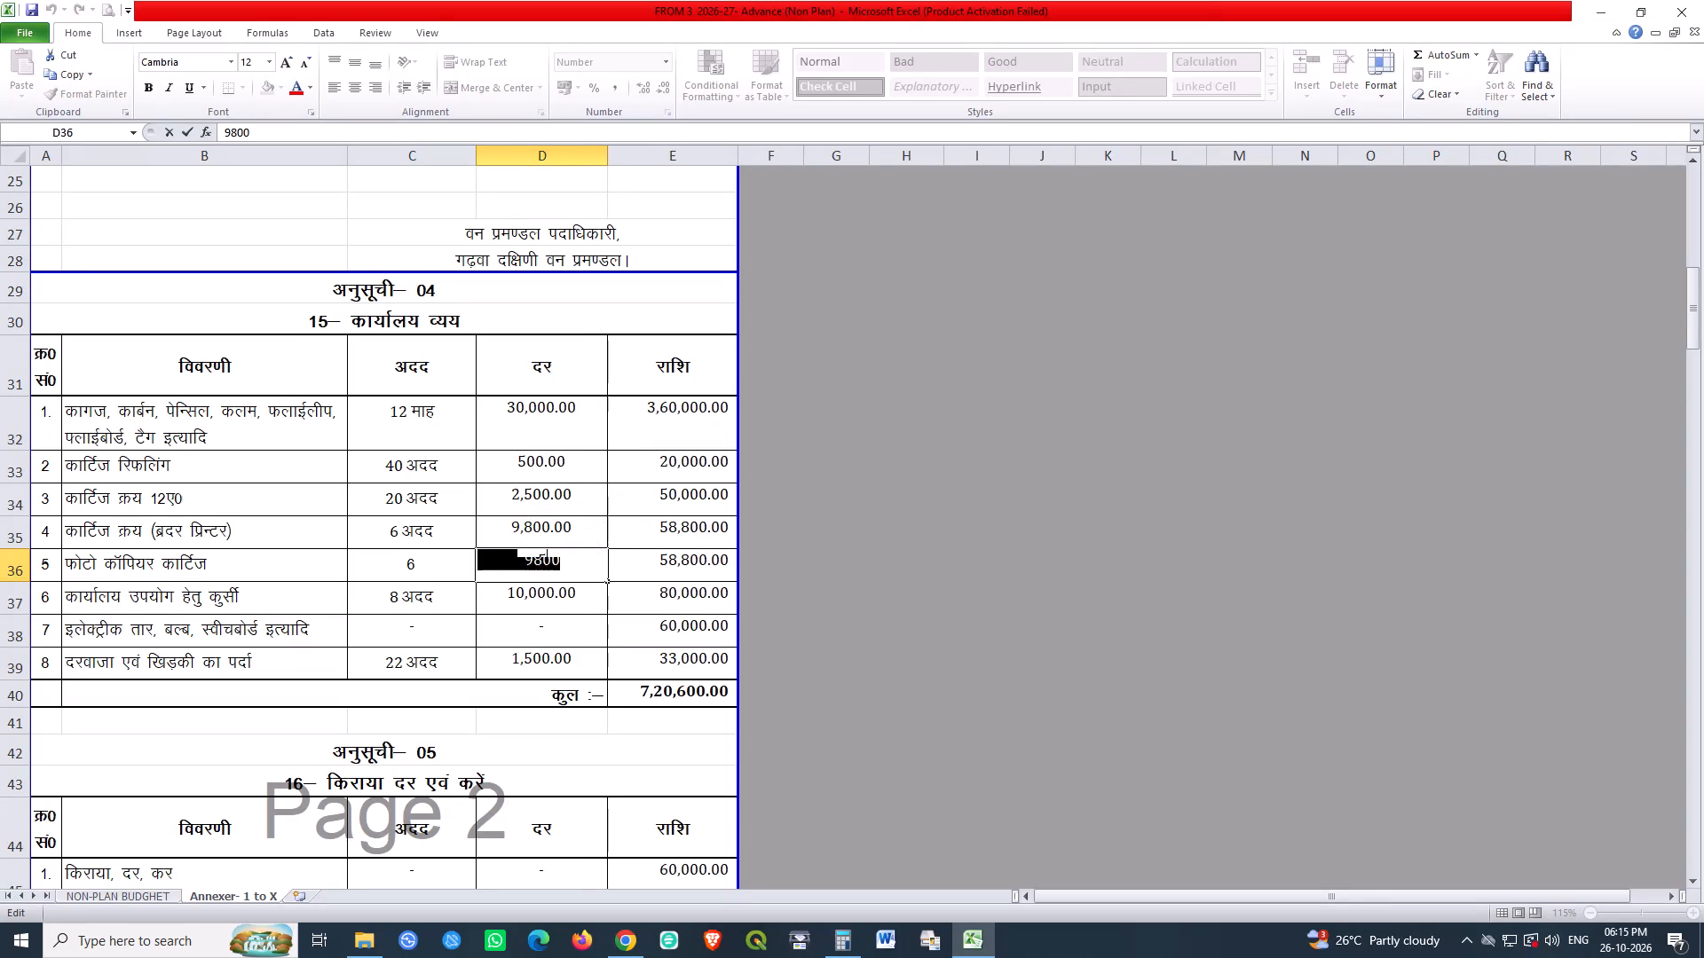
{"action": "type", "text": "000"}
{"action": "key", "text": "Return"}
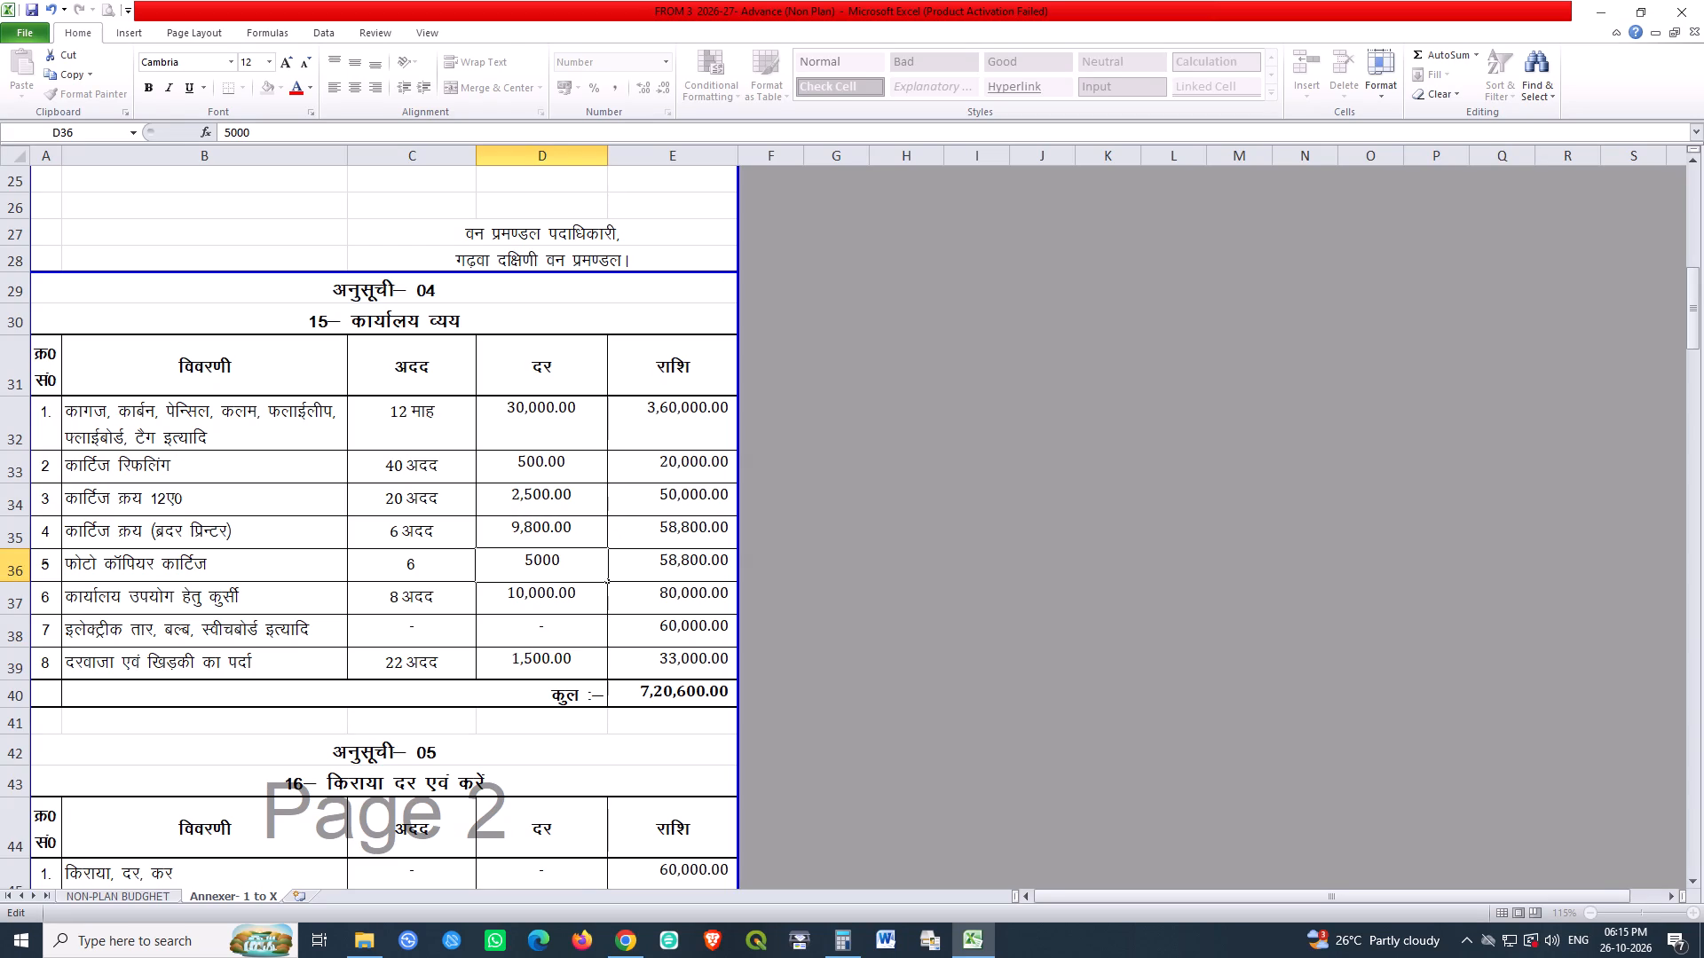
Set the photocopier cartridge rate in D36 to 12000 and check its amount formula in E36.
{"action": "double_click", "coordinate": [528, 566]}
{"action": "left_click_drag", "start_coordinate": [524, 557], "coordinate": [532, 558]}
{"action": "type", "text": "12"}
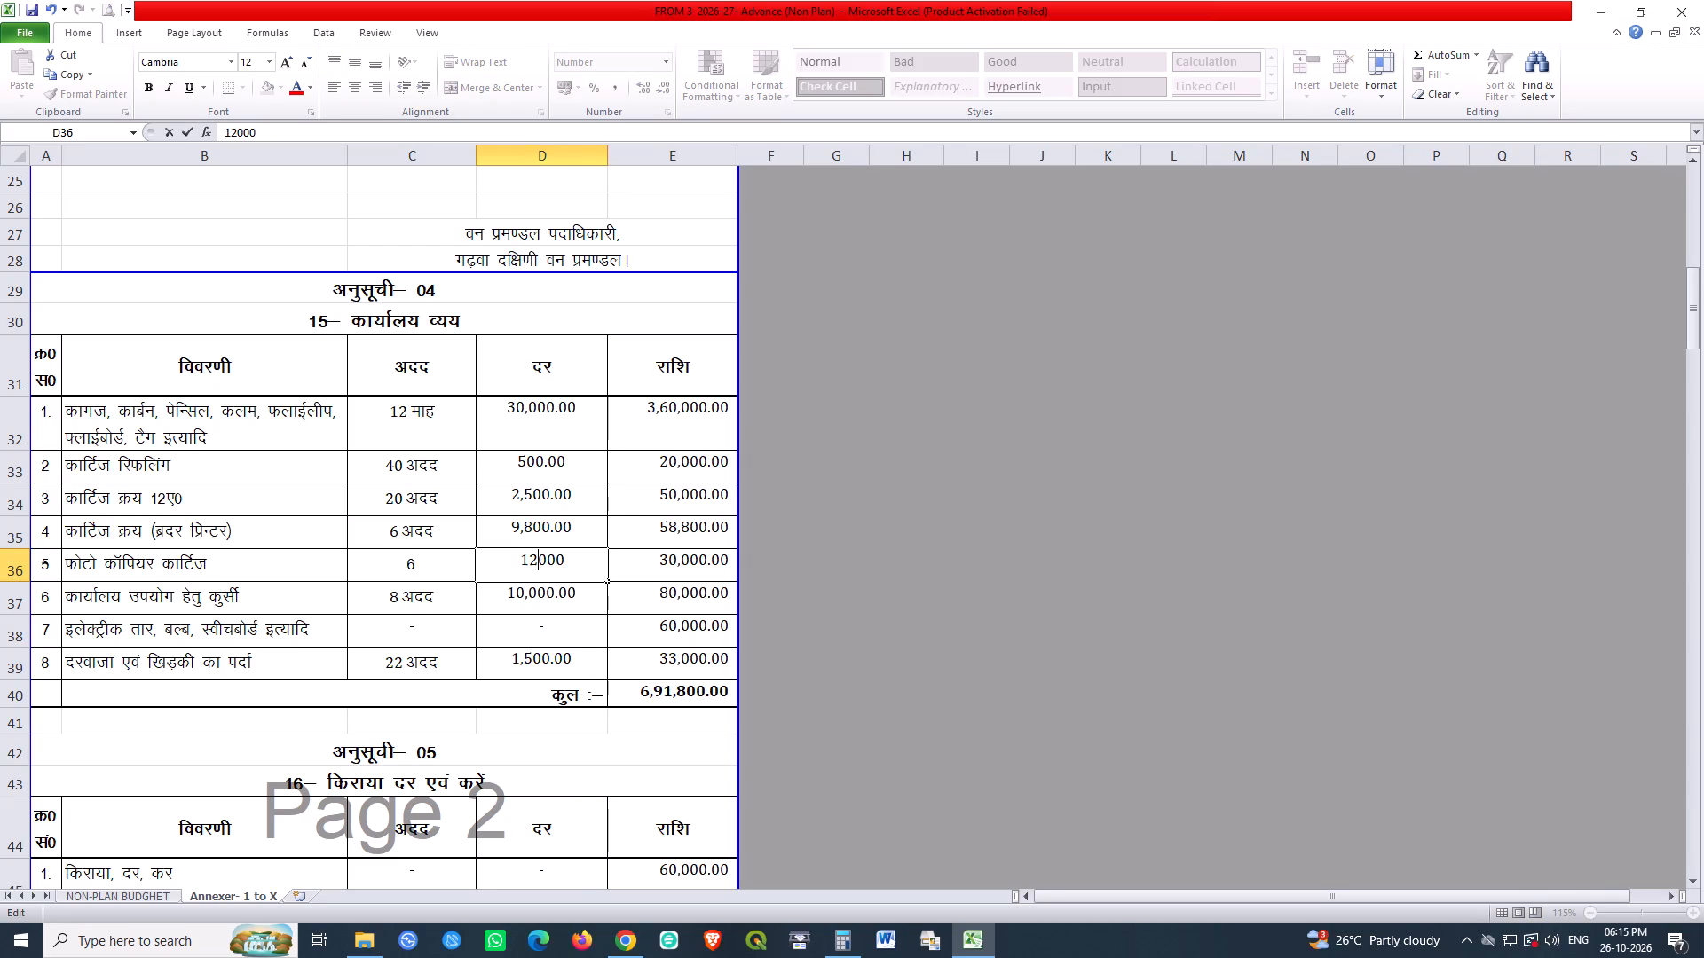
{"action": "key", "text": "Return"}
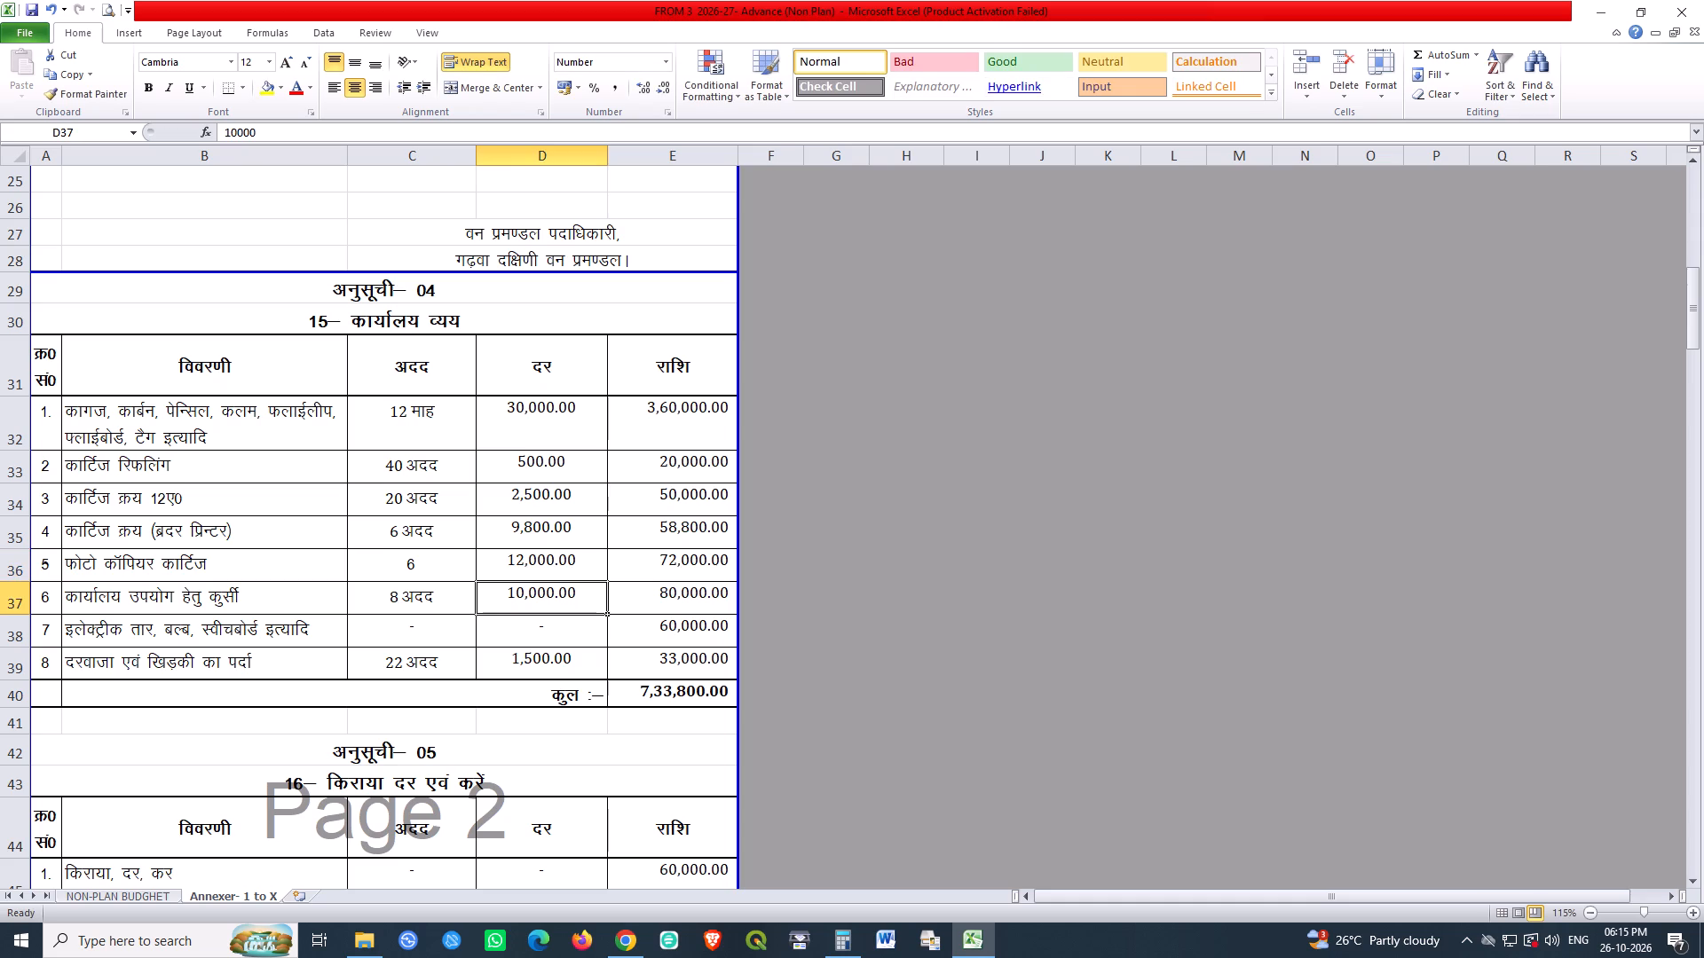
{"action": "left_click", "coordinate": [410, 567]}
{"action": "double_click", "coordinate": [710, 568]}
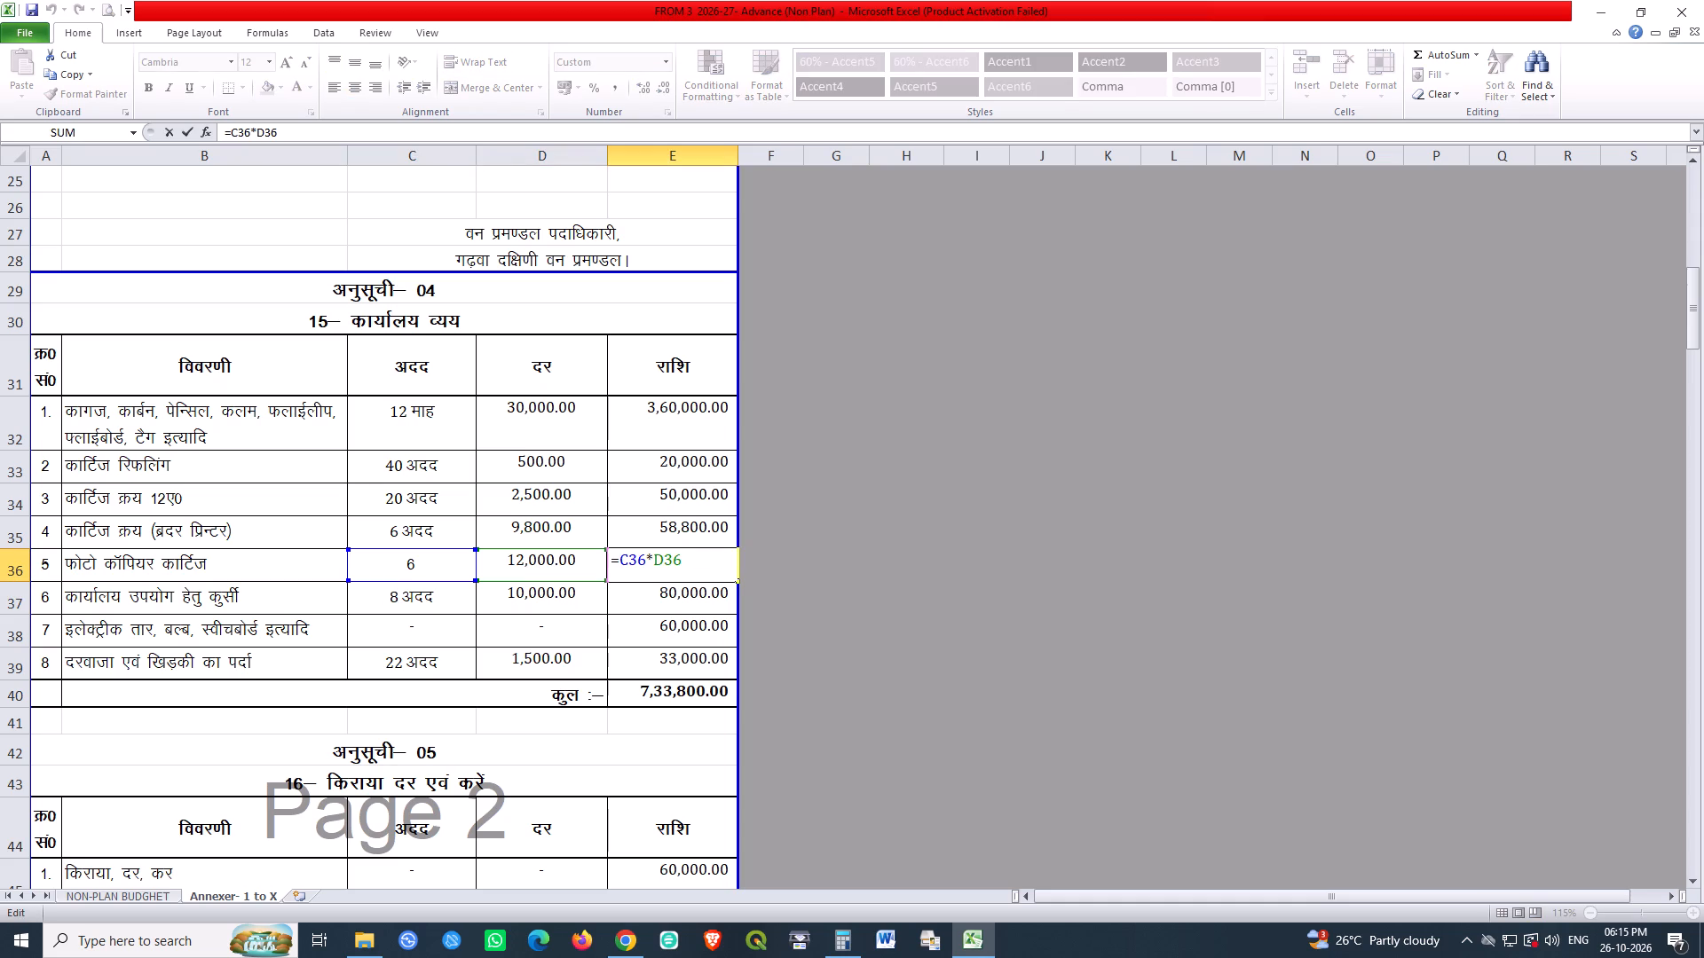
{"action": "key", "text": "Return"}
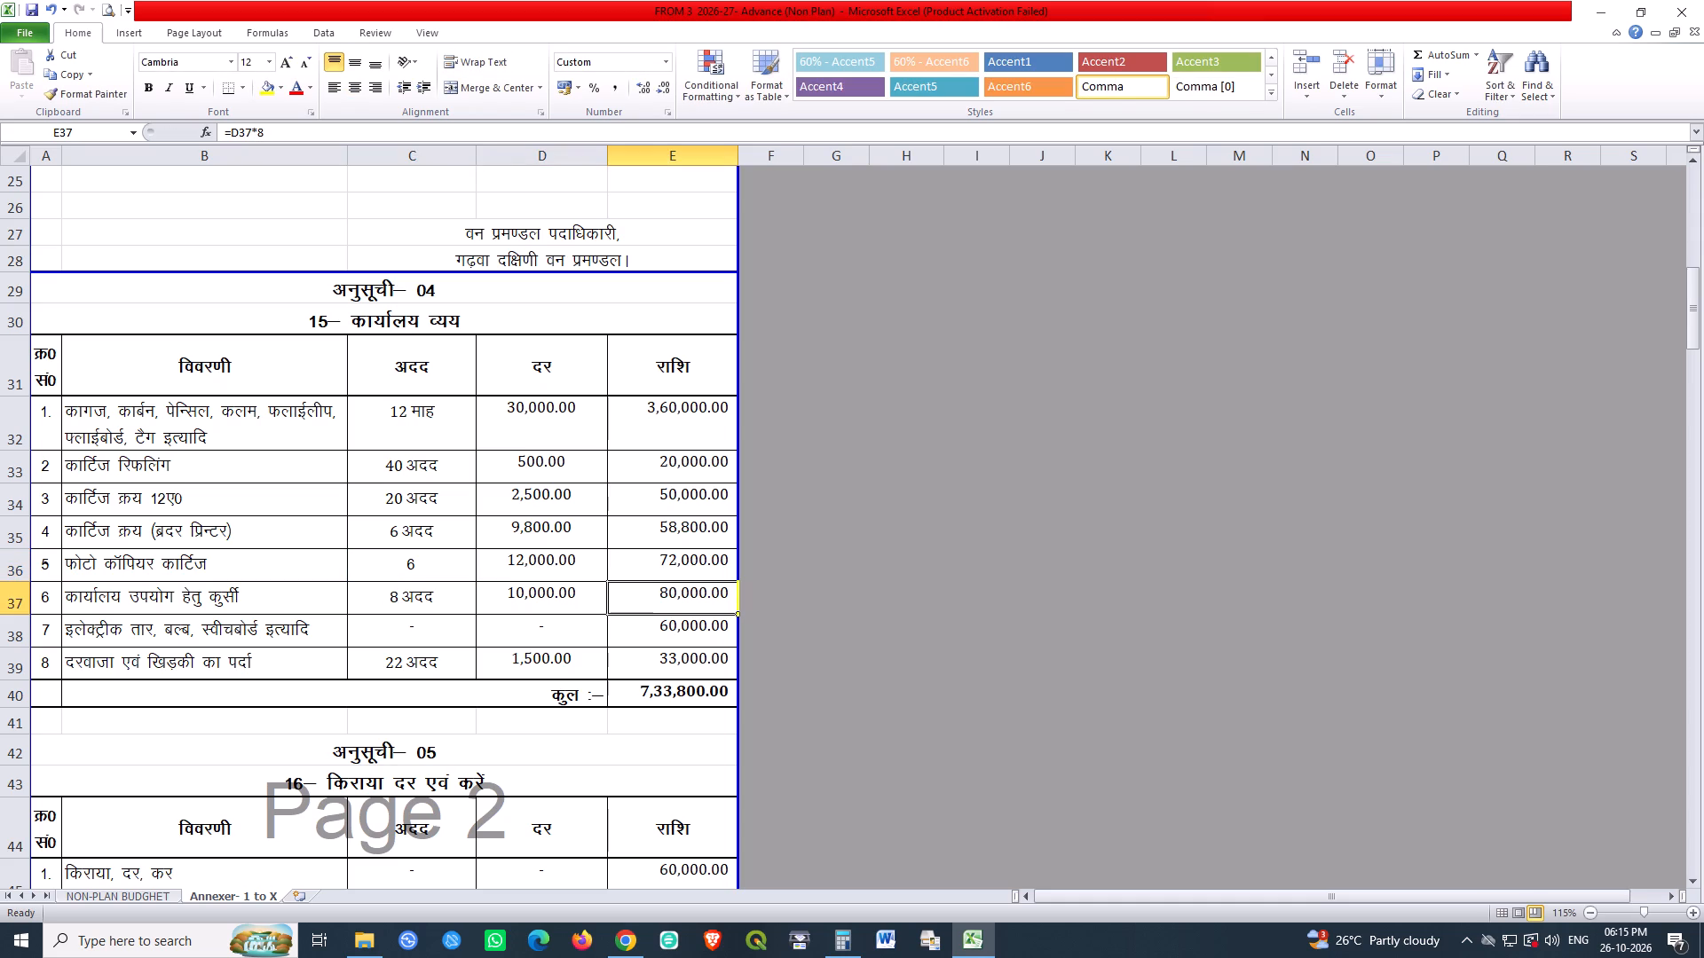
Review the office chair entries in row 37 and set the electrical wire, bulb and switchboard amount in E38 to 80000.
{"action": "left_click", "coordinate": [388, 605]}
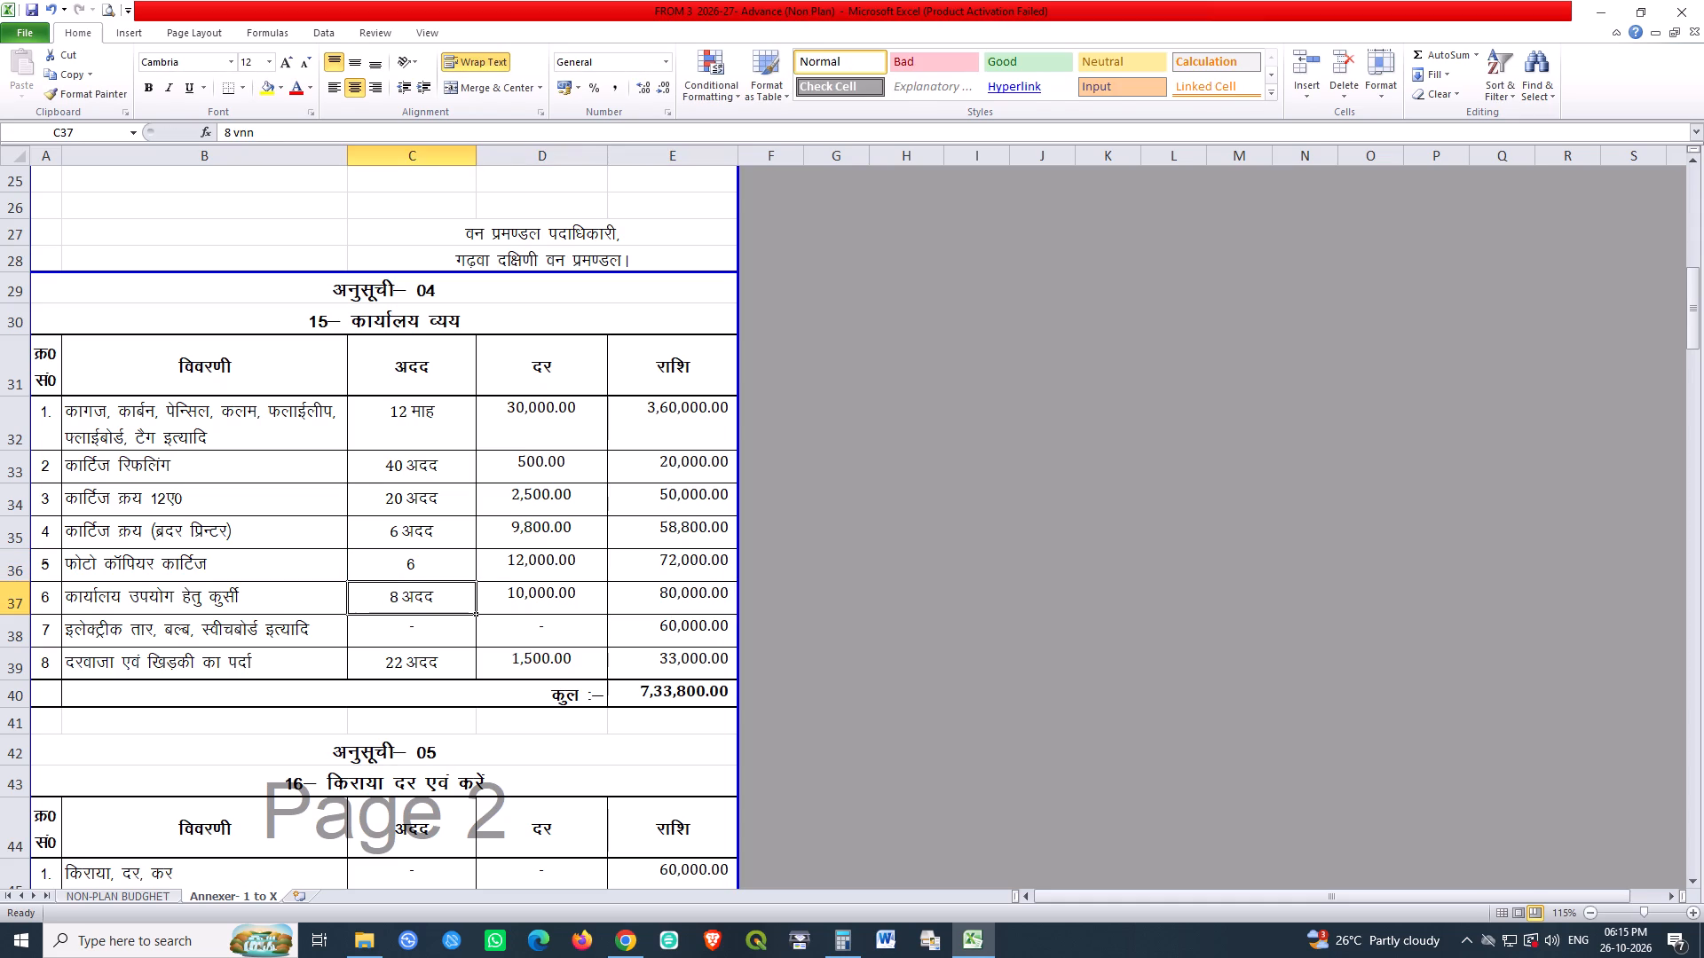
{"action": "left_click", "coordinate": [525, 600]}
{"action": "left_click", "coordinate": [692, 609]}
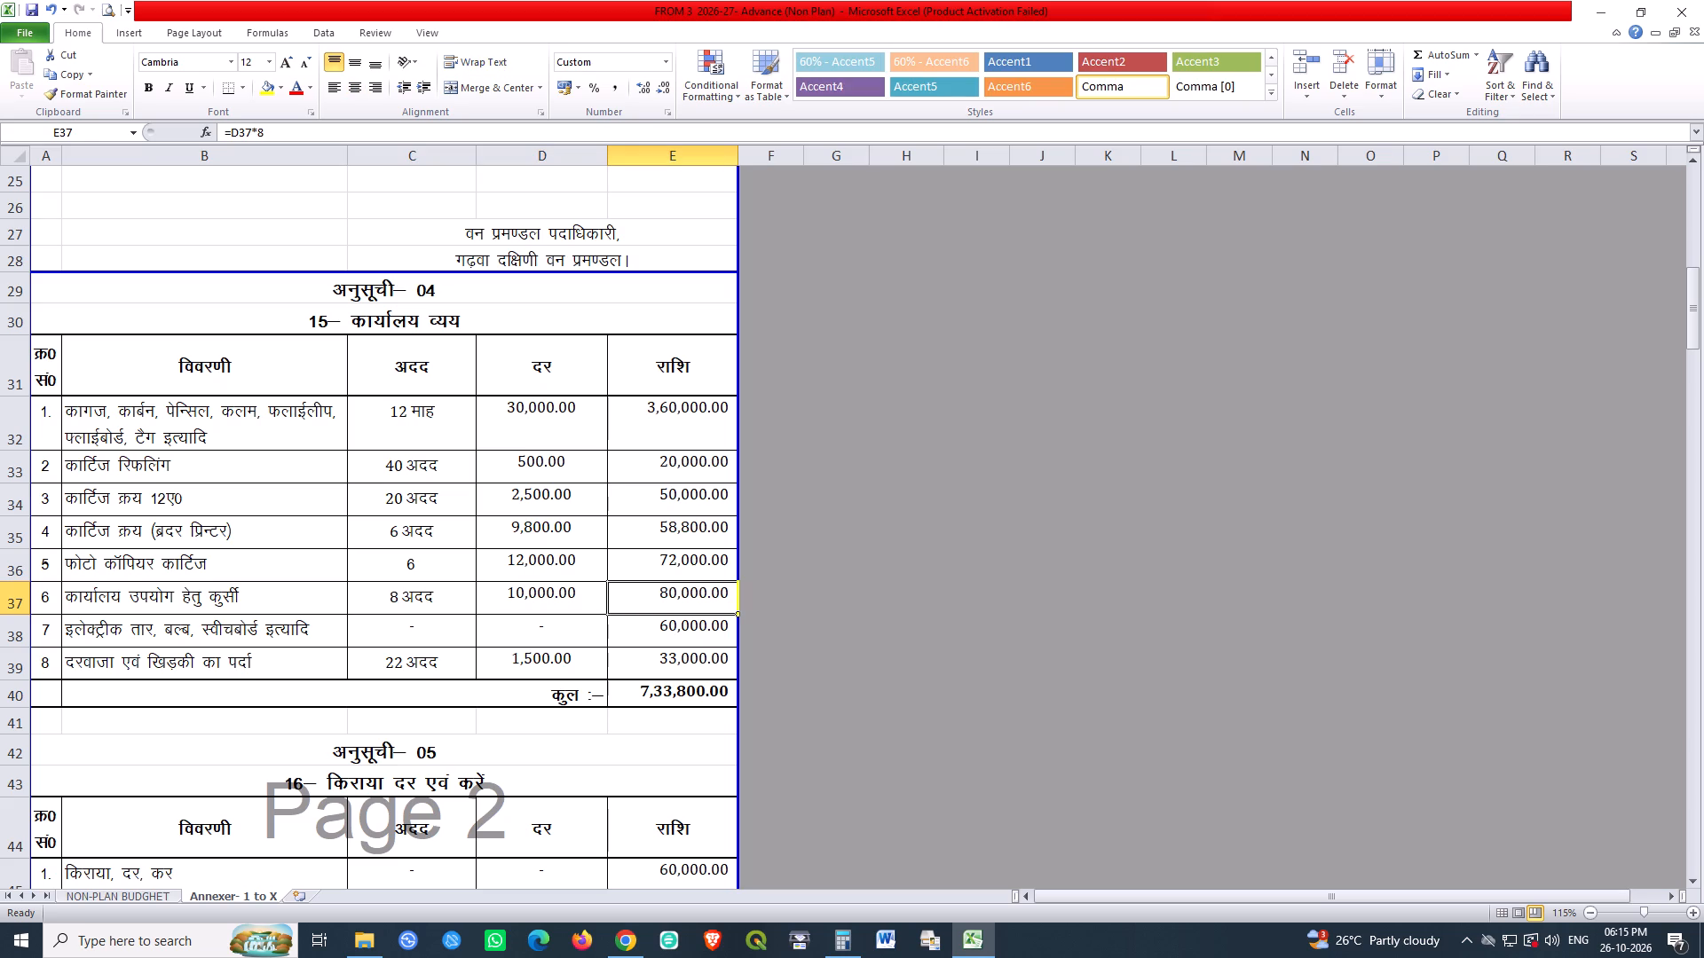
{"action": "left_click", "coordinate": [694, 635]}
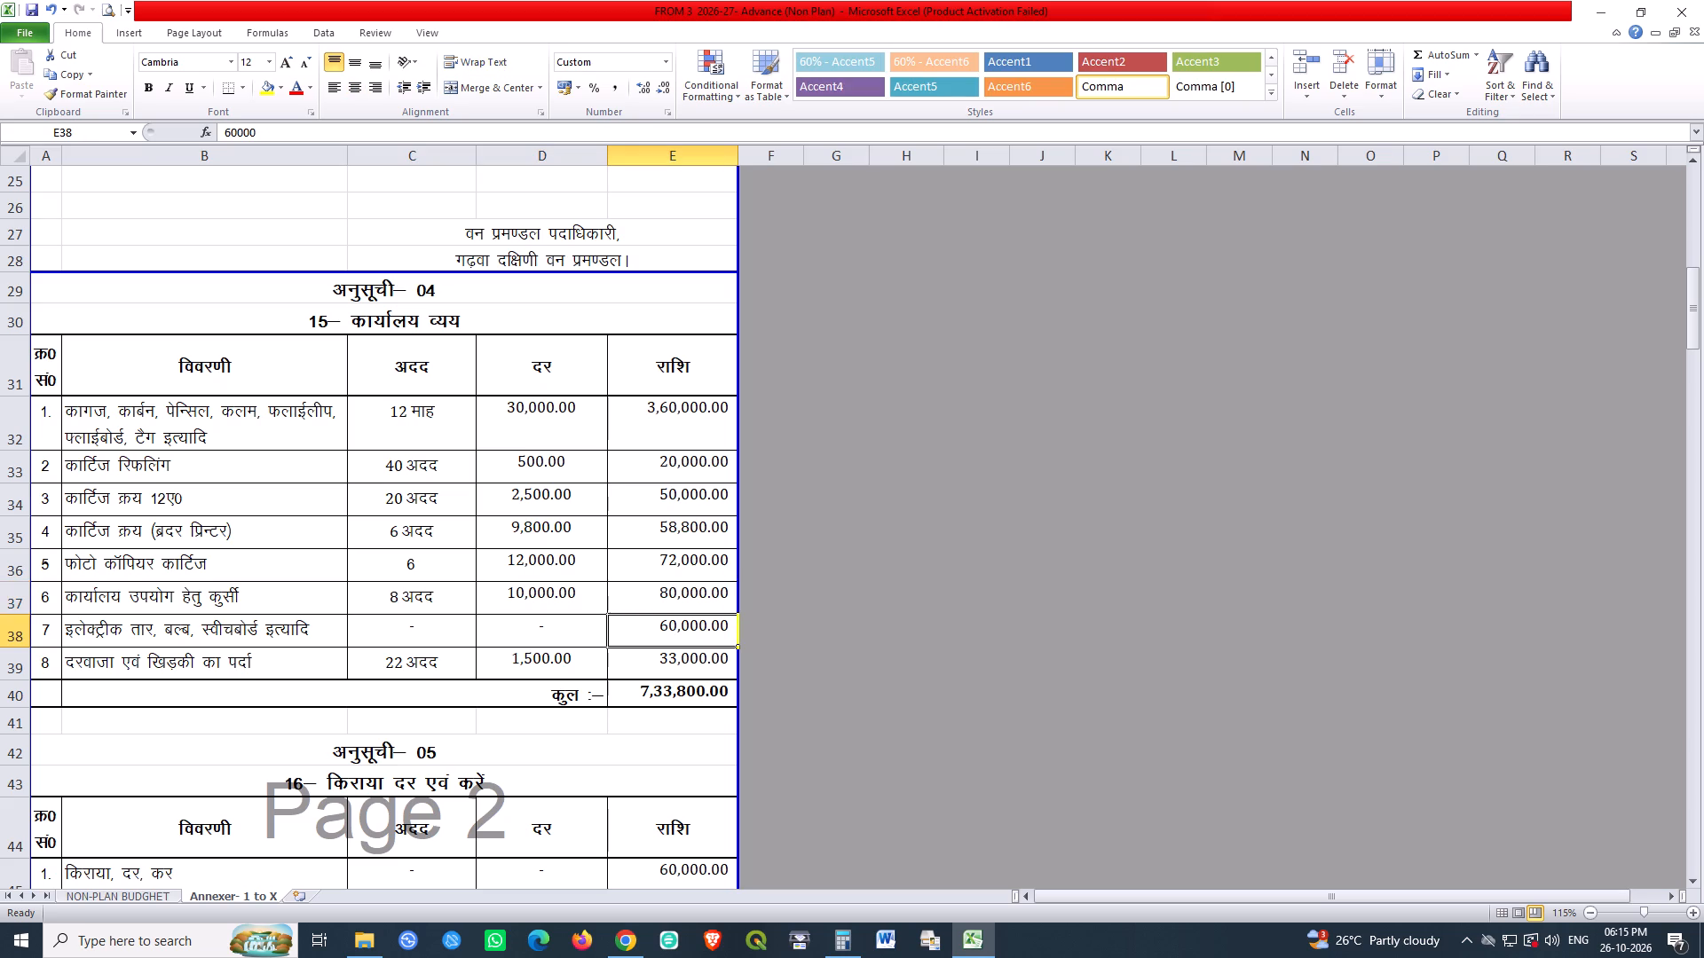
{"action": "double_click", "coordinate": [694, 635]}
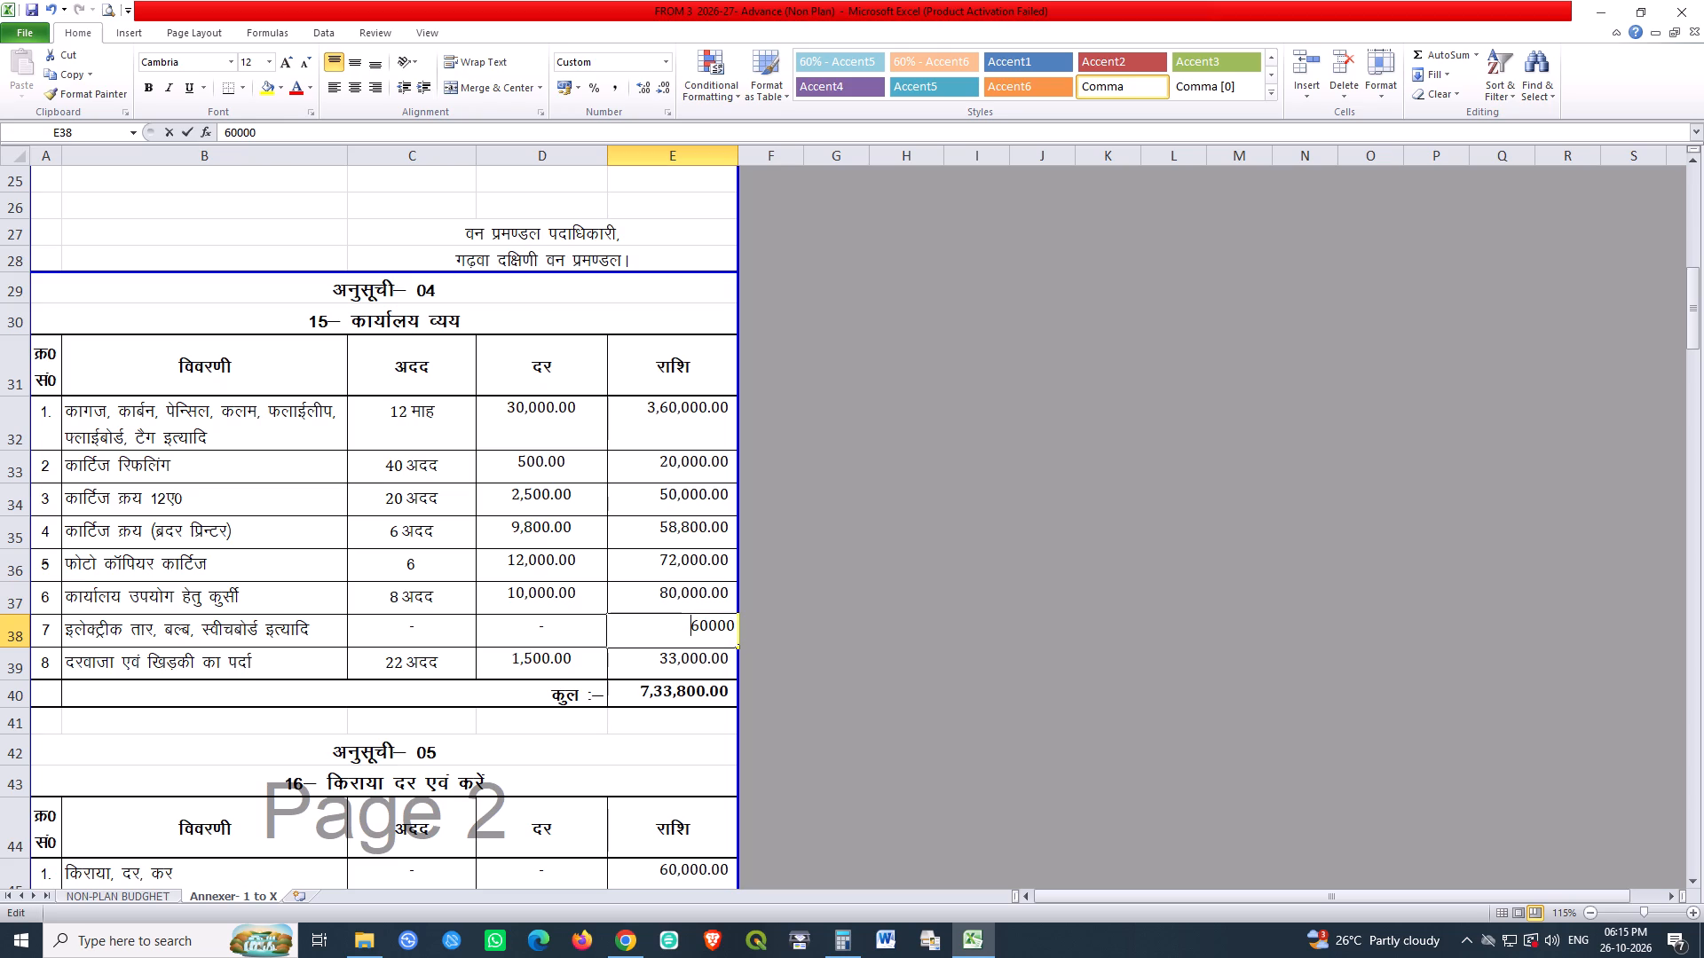
{"action": "left_click", "coordinate": [695, 627]}
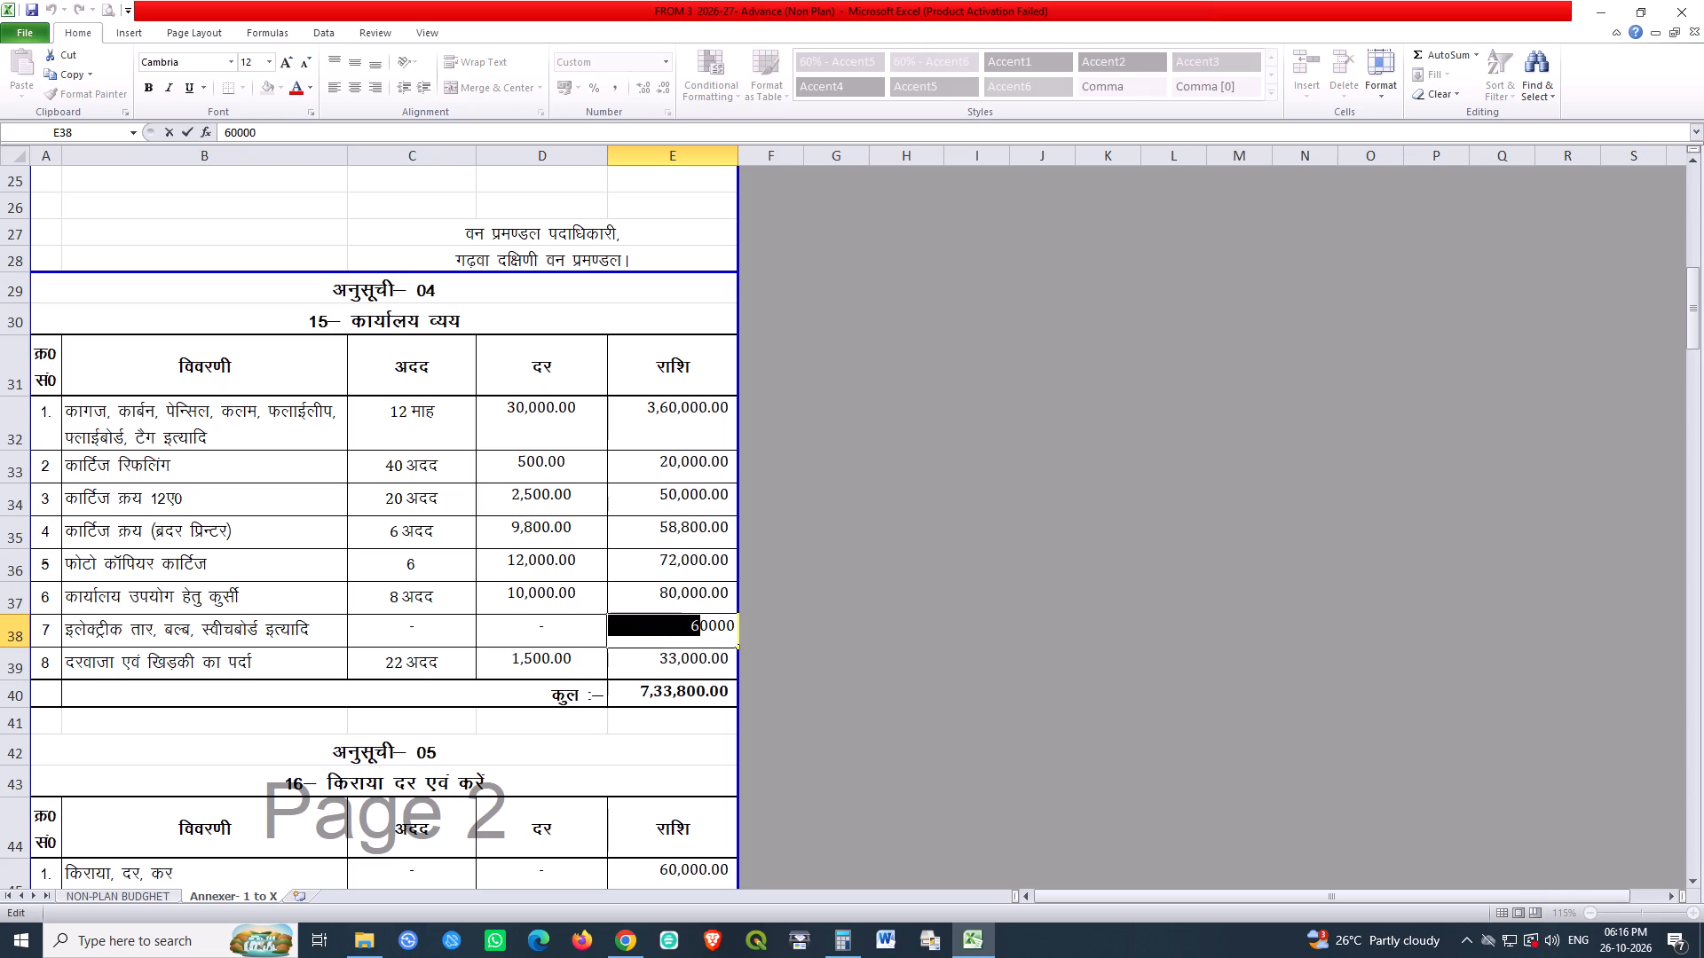
{"action": "key", "text": "8"}
{"action": "key", "text": "Return"}
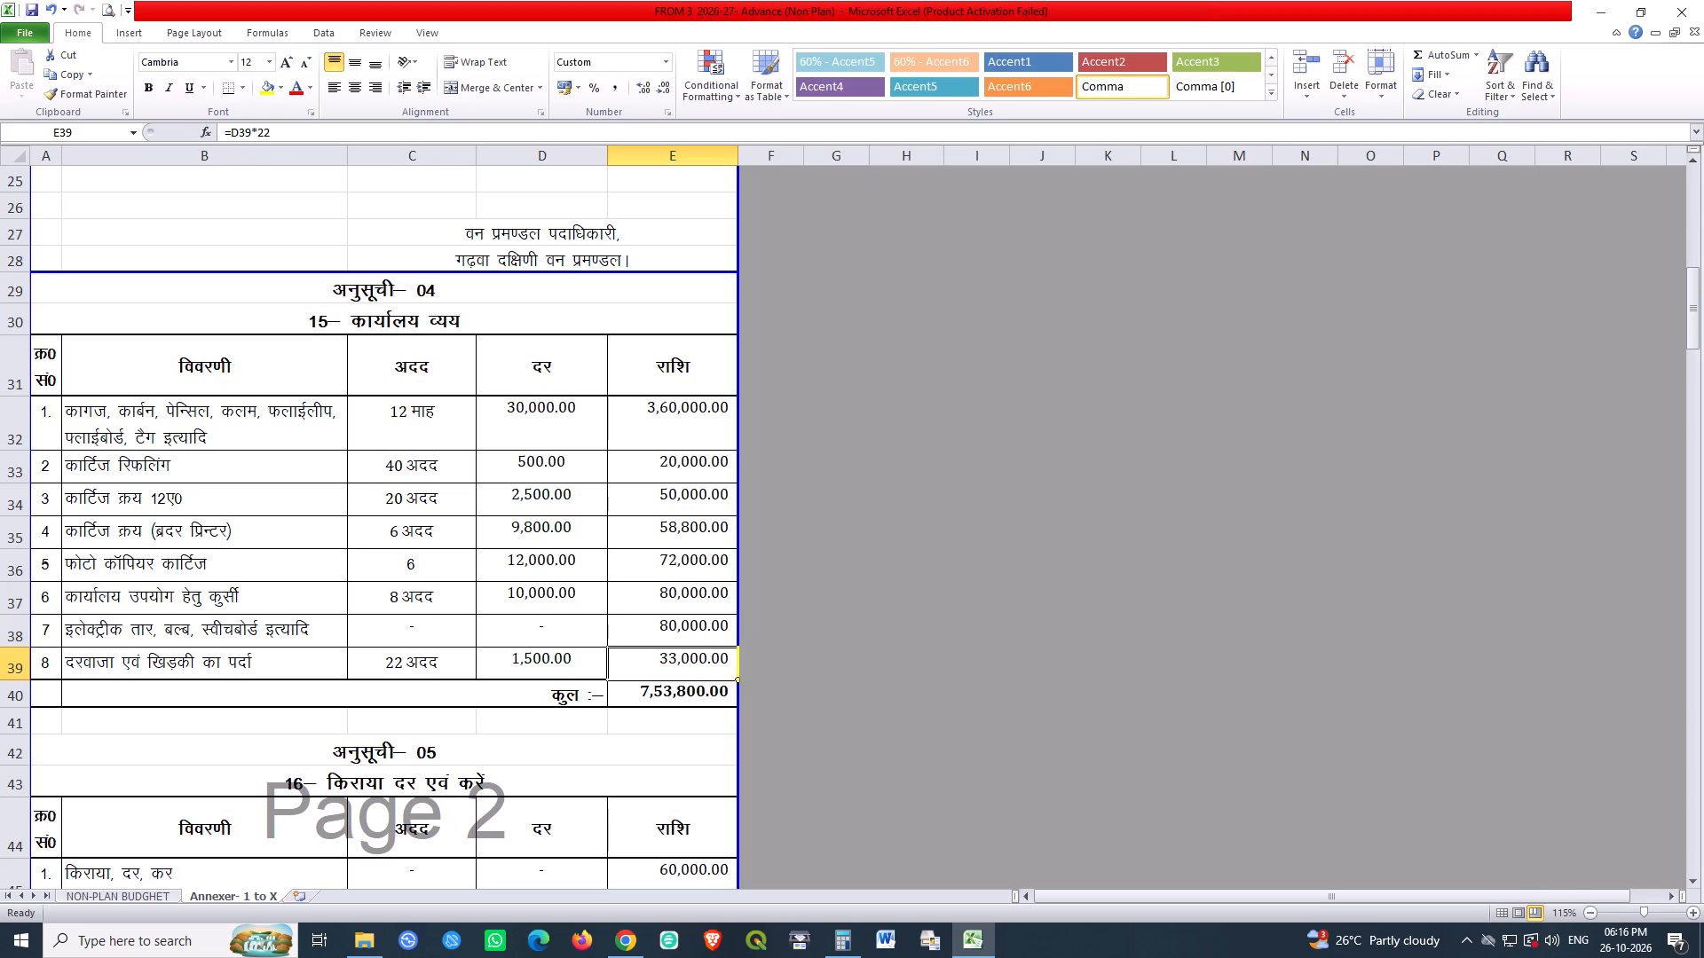
Set the door and window curtain rate in D39 to 2000 and check the schedule 04 total formula in E40.
{"action": "double_click", "coordinate": [535, 659]}
{"action": "key", "text": "Right"}
{"action": "key", "text": "shift+Left"}
{"action": "key", "text": "shift+Left"}
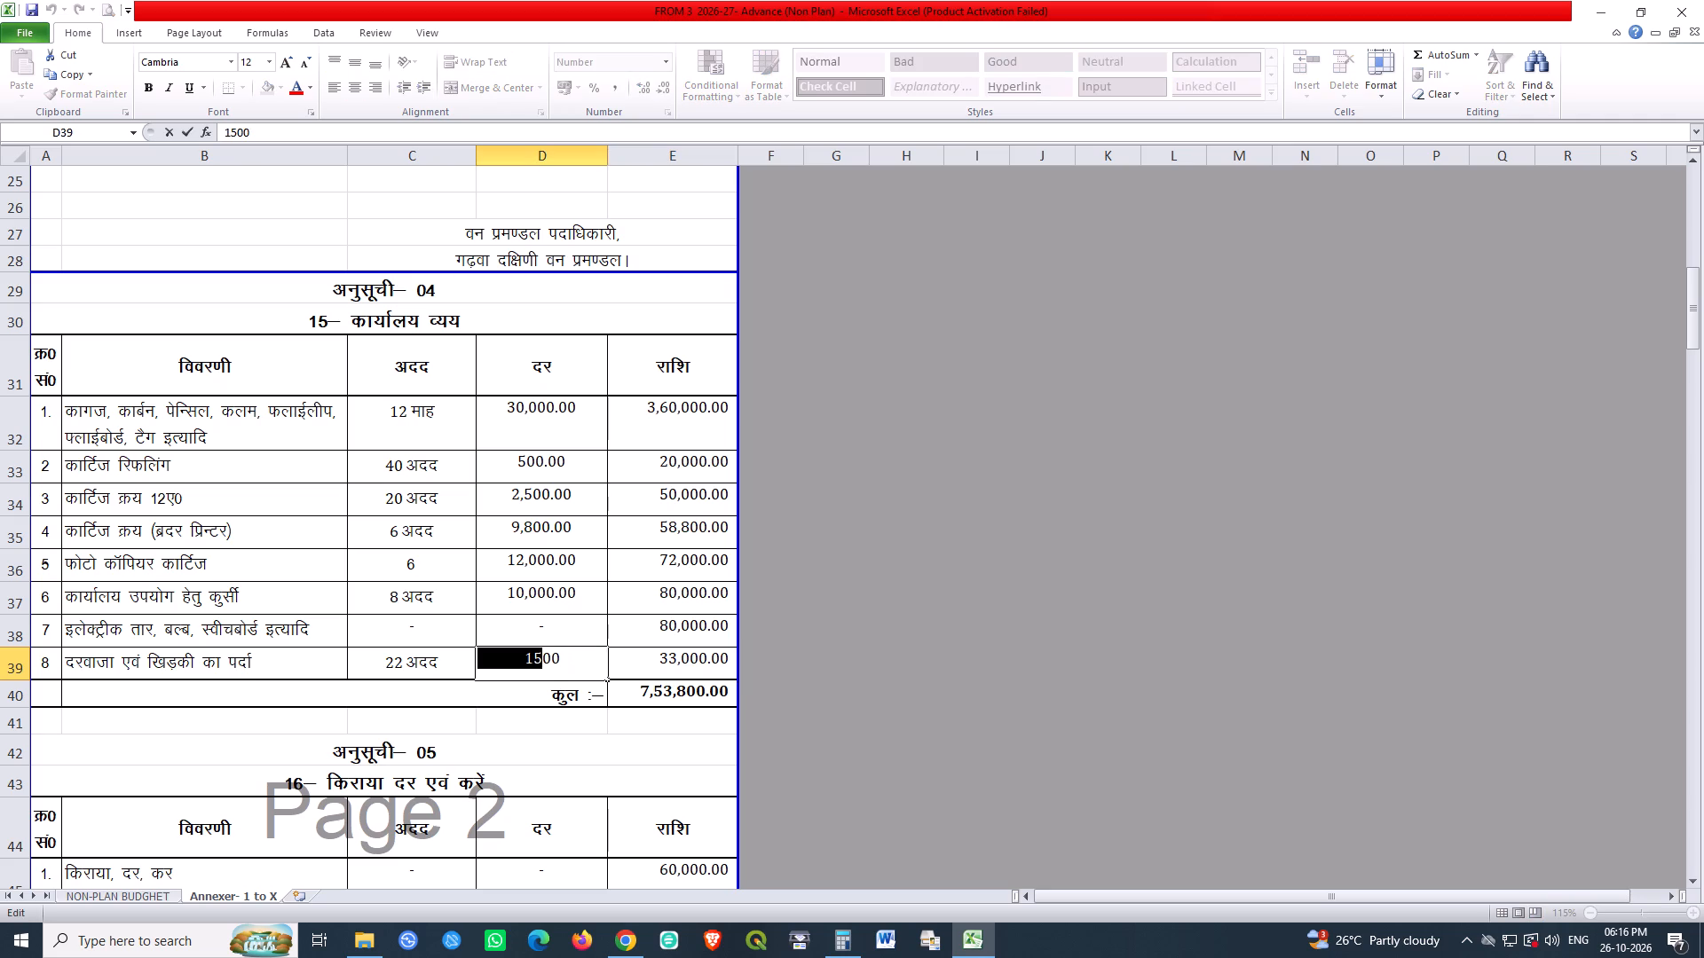
{"action": "type", "text": "20"}
{"action": "key", "text": "Return"}
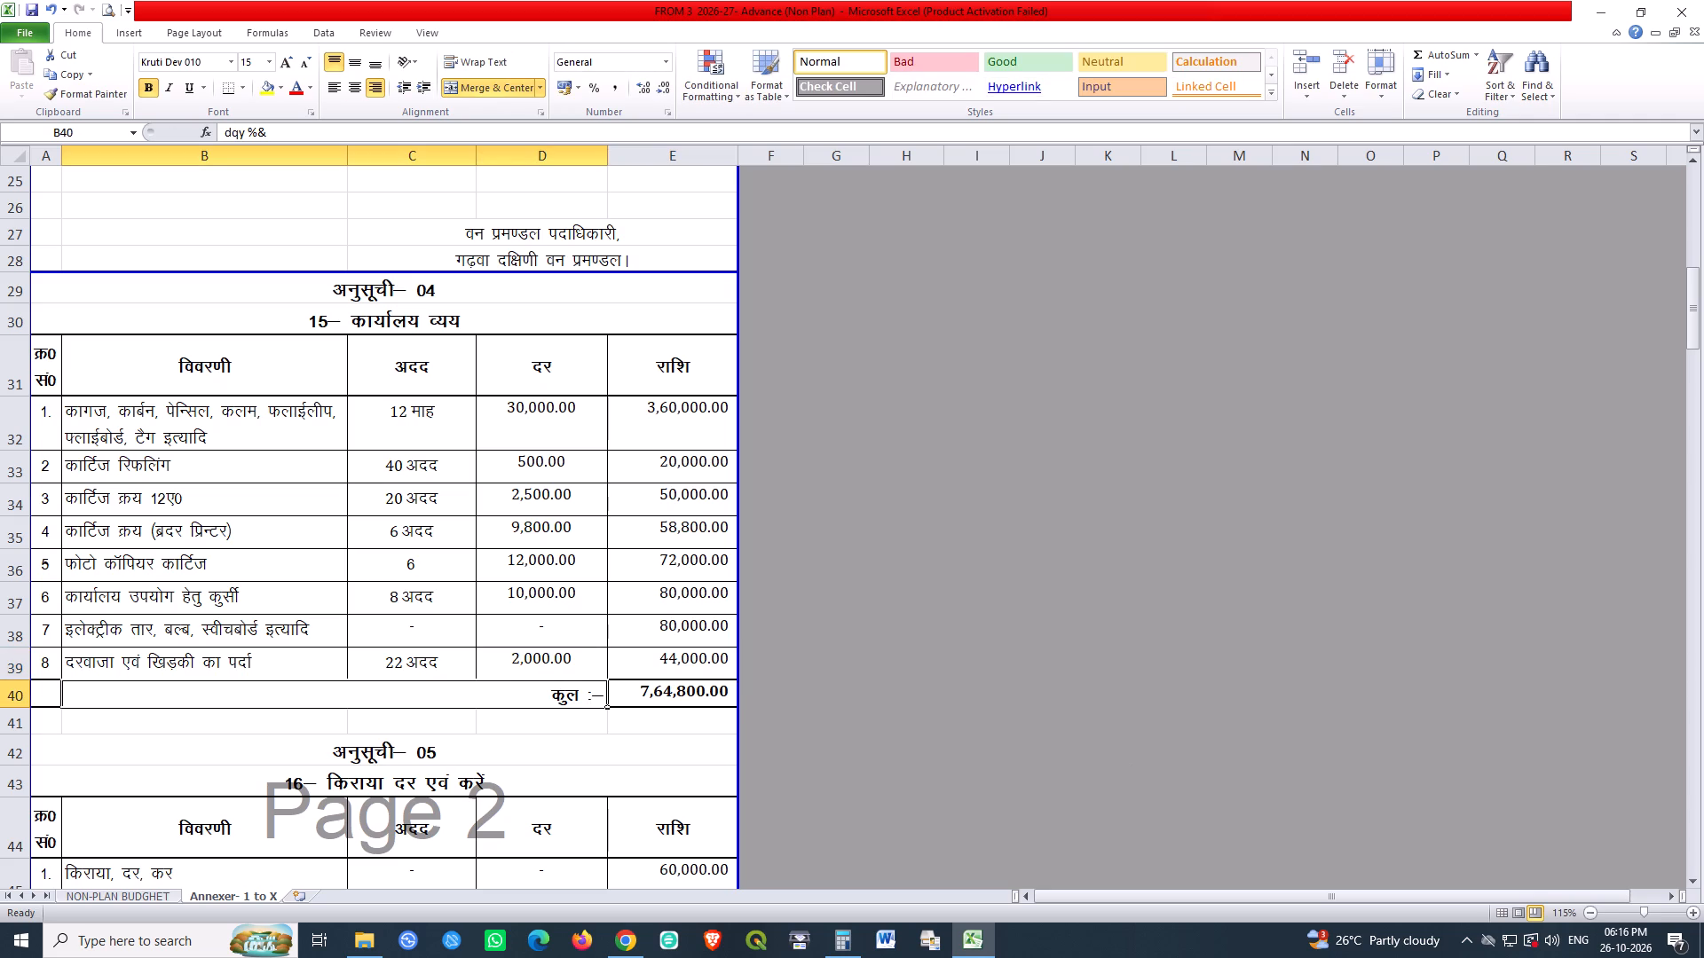
{"action": "double_click", "coordinate": [698, 697]}
{"action": "key", "text": "Return"}
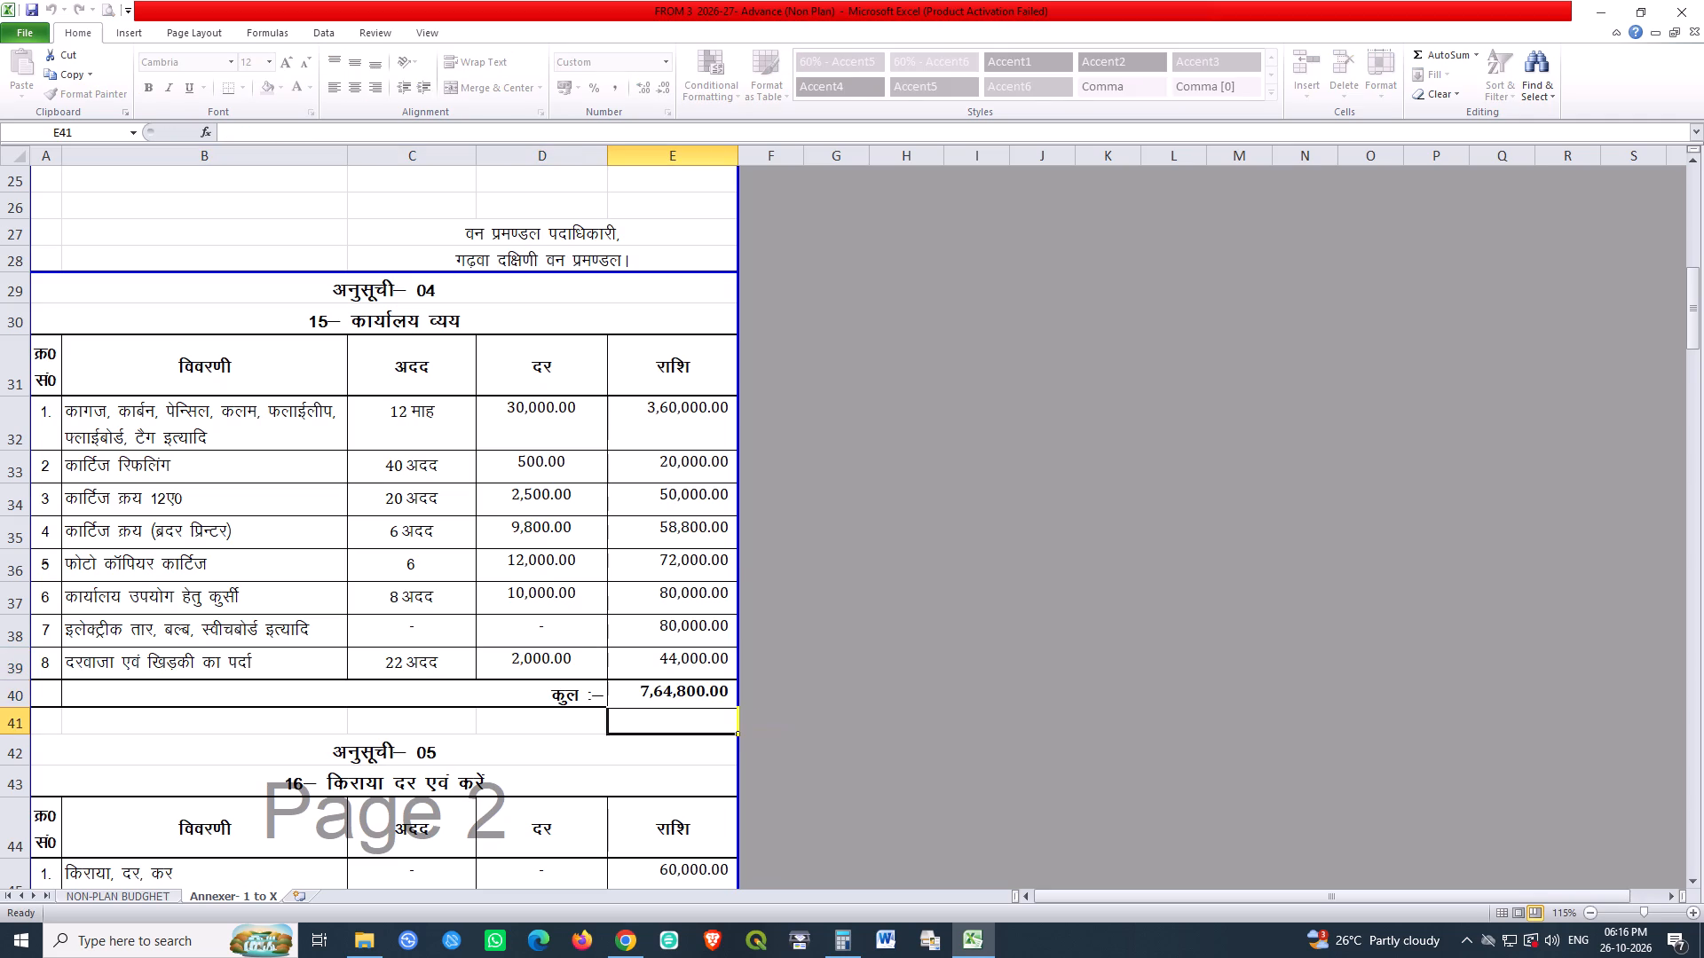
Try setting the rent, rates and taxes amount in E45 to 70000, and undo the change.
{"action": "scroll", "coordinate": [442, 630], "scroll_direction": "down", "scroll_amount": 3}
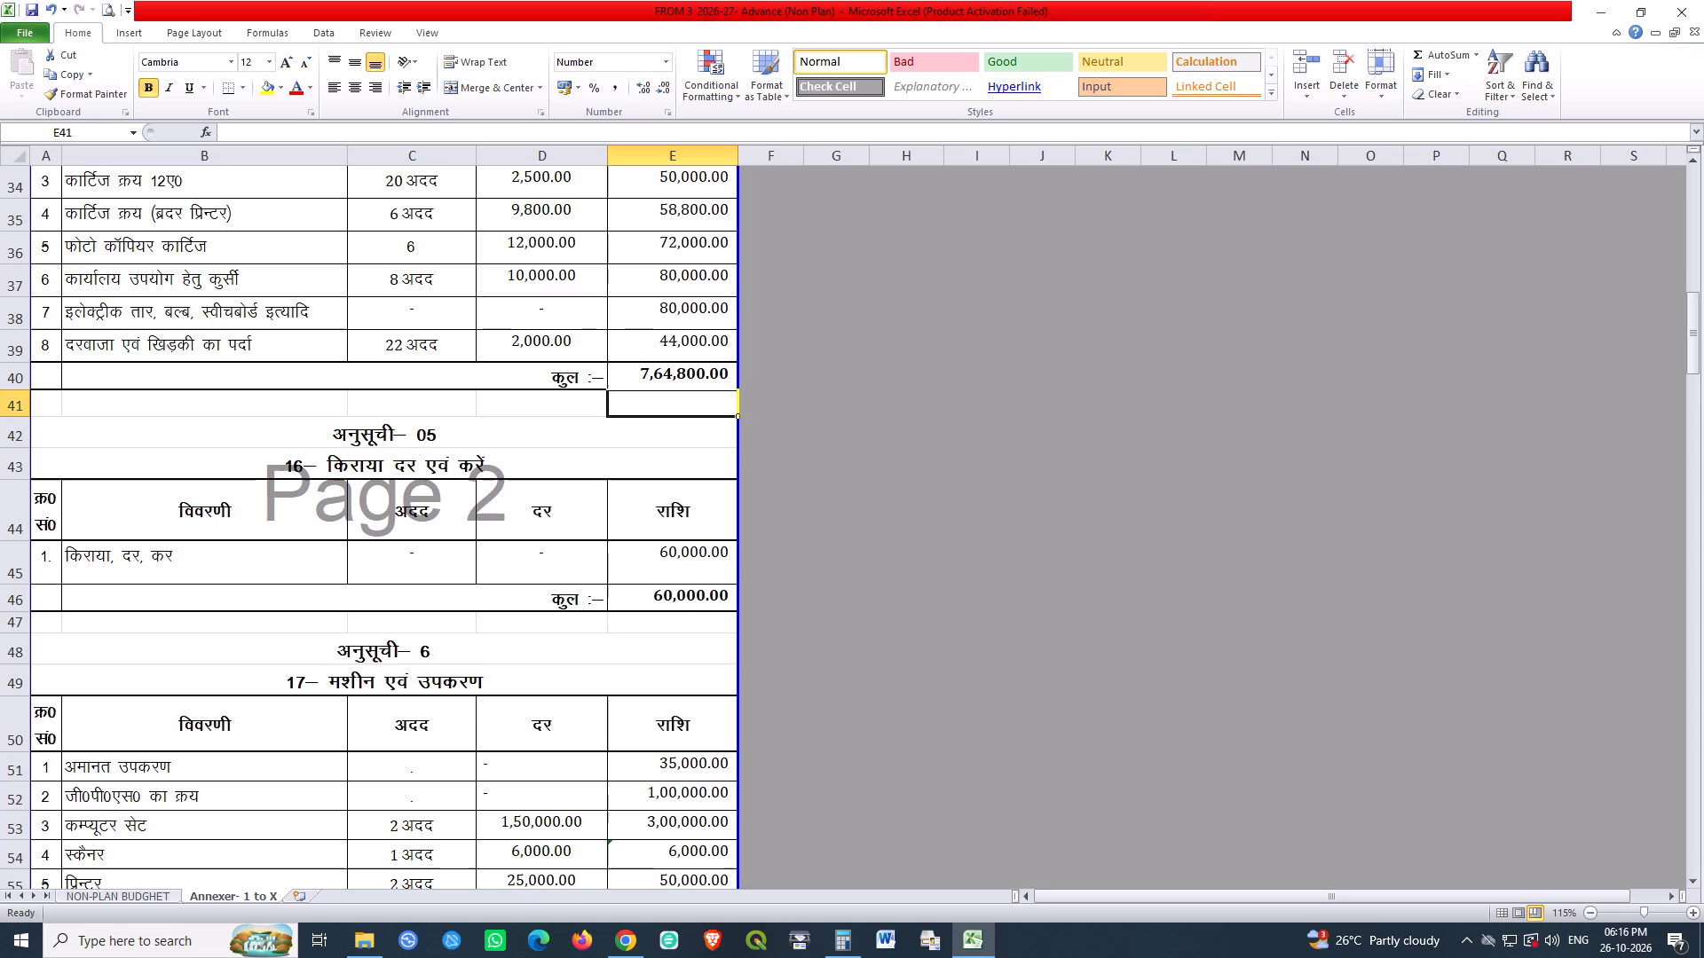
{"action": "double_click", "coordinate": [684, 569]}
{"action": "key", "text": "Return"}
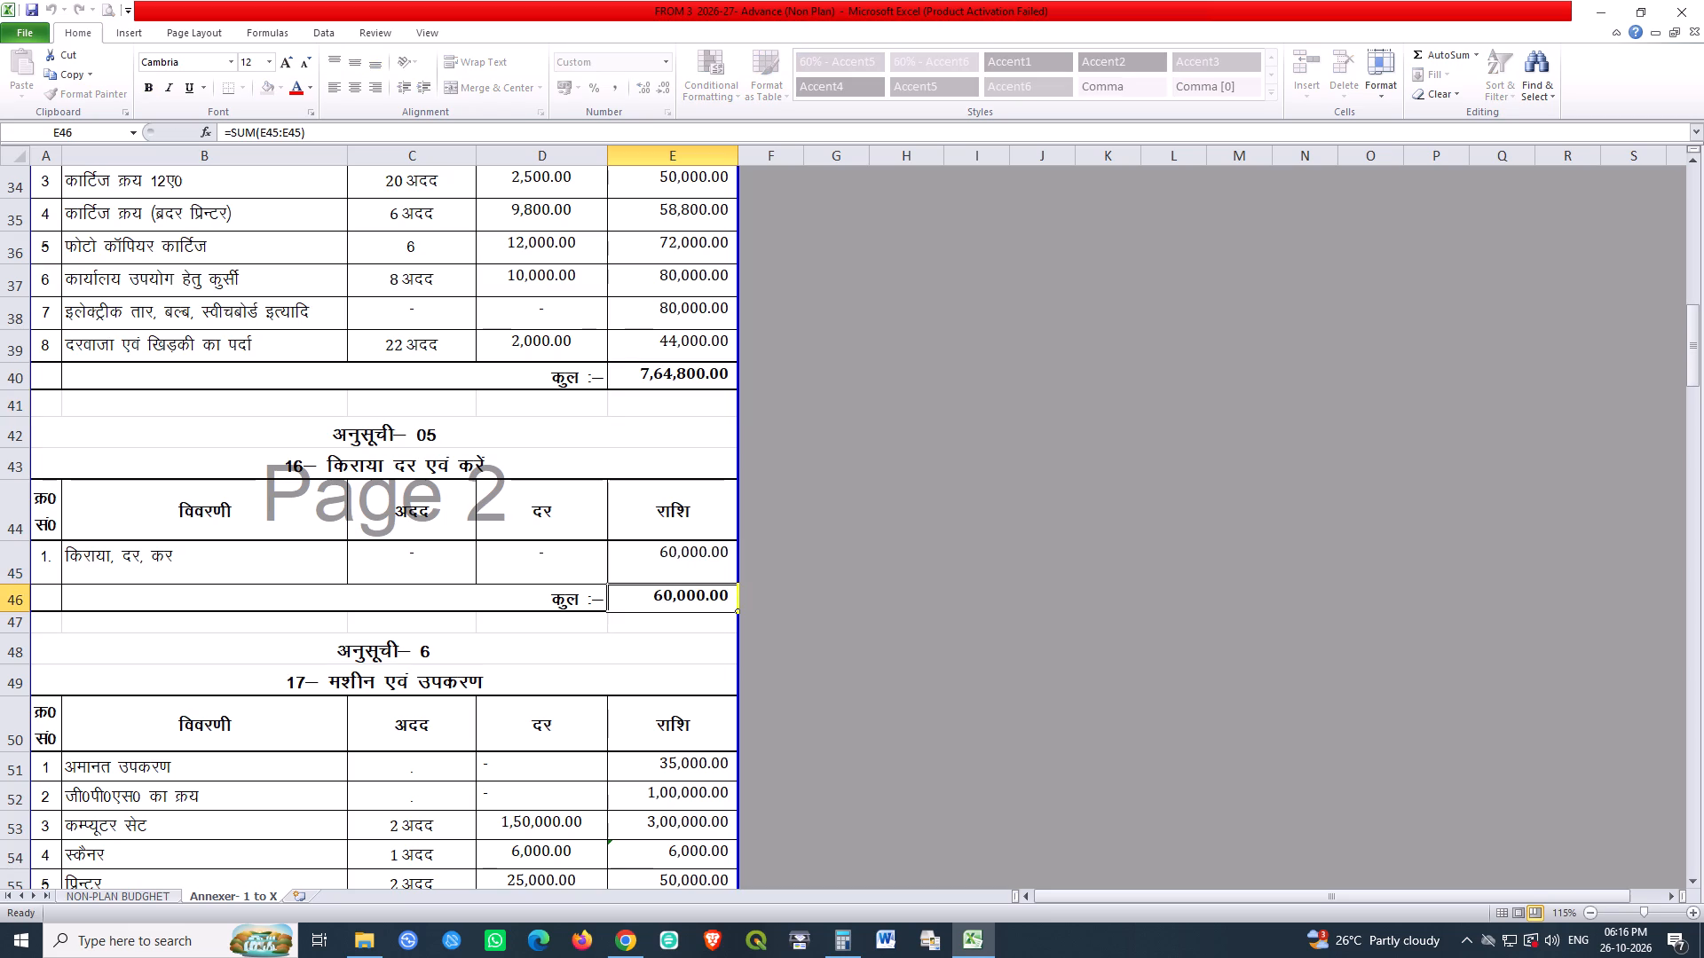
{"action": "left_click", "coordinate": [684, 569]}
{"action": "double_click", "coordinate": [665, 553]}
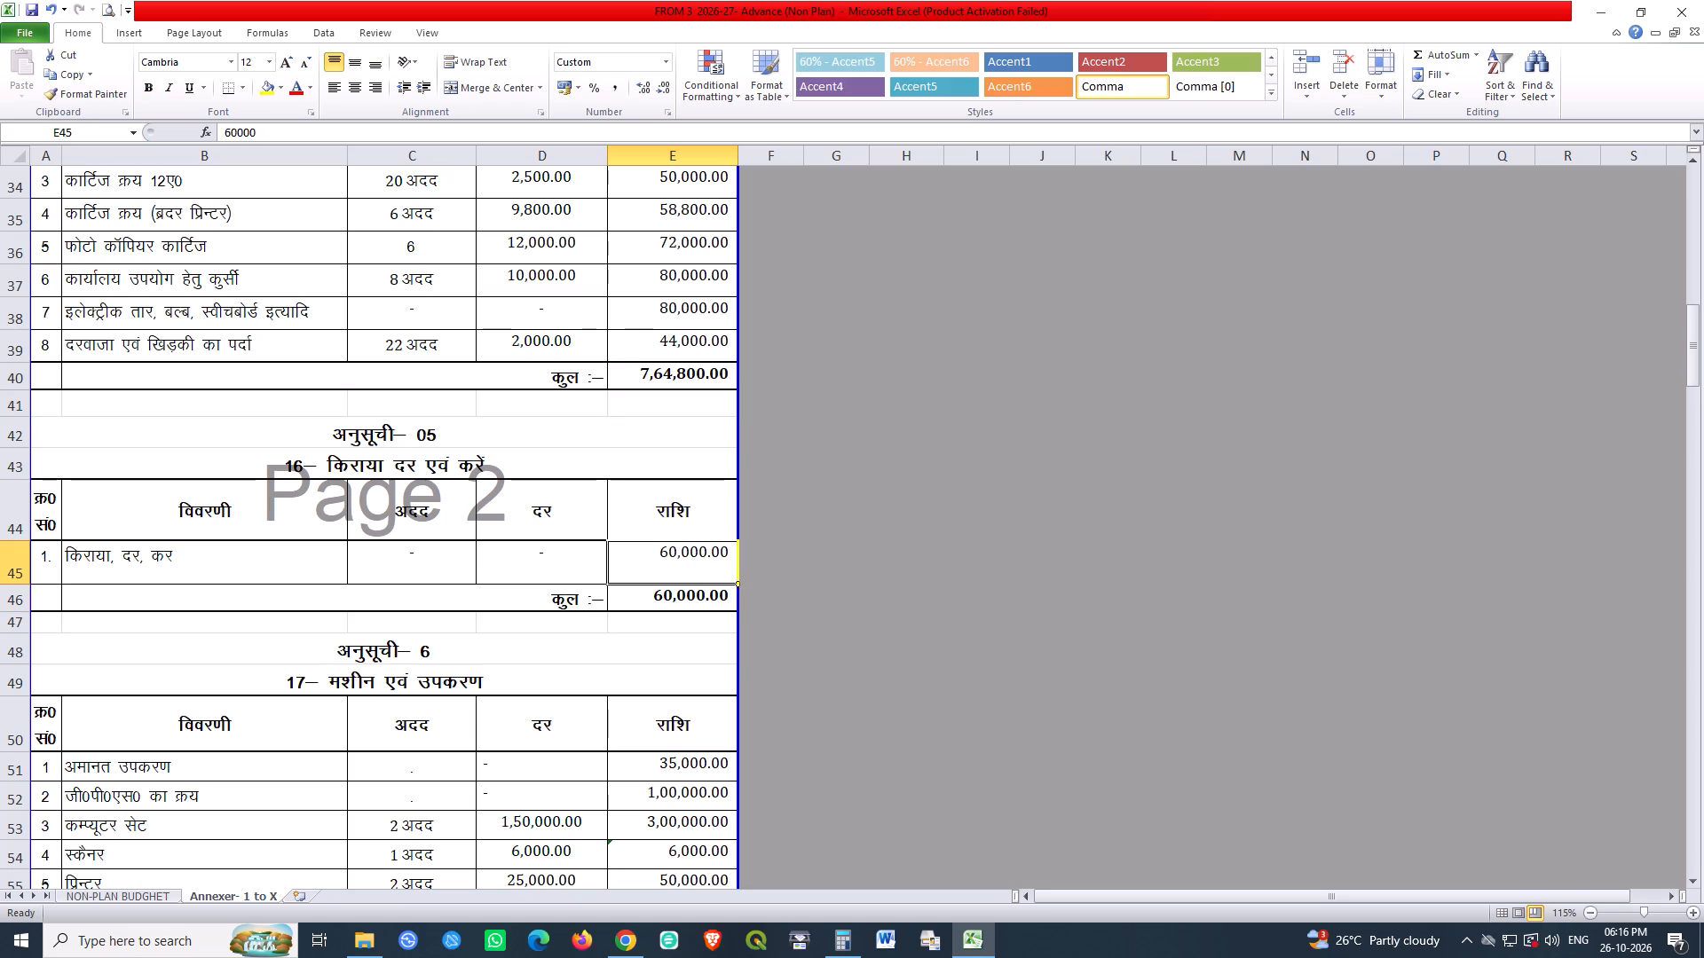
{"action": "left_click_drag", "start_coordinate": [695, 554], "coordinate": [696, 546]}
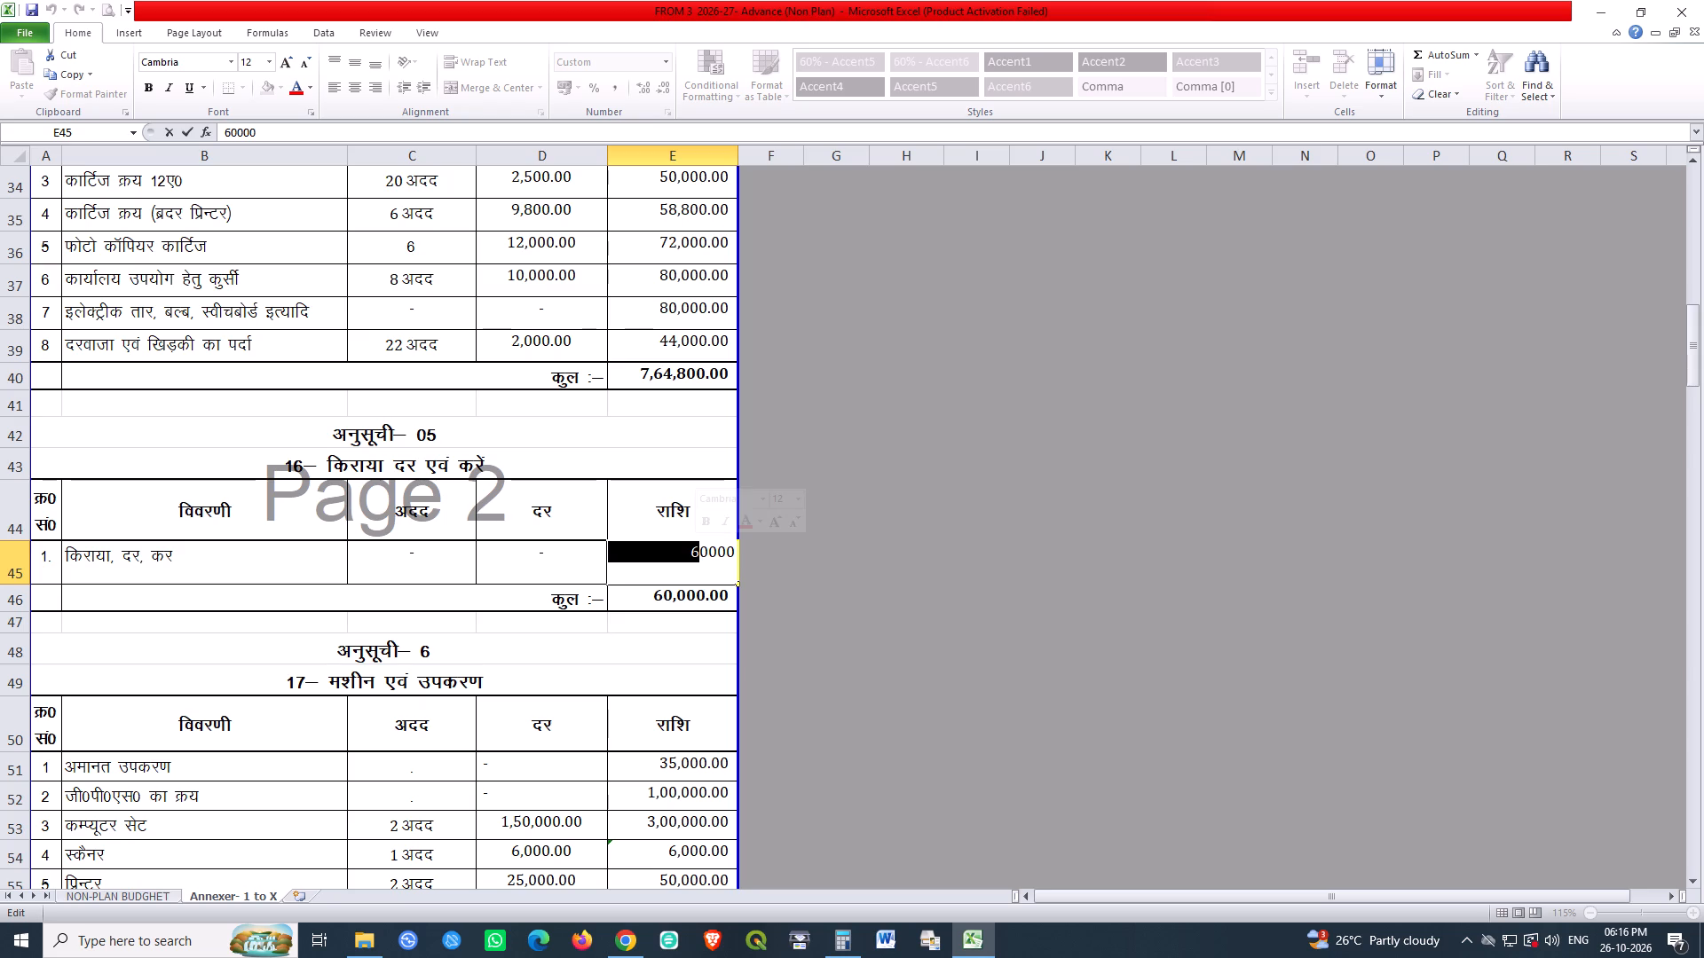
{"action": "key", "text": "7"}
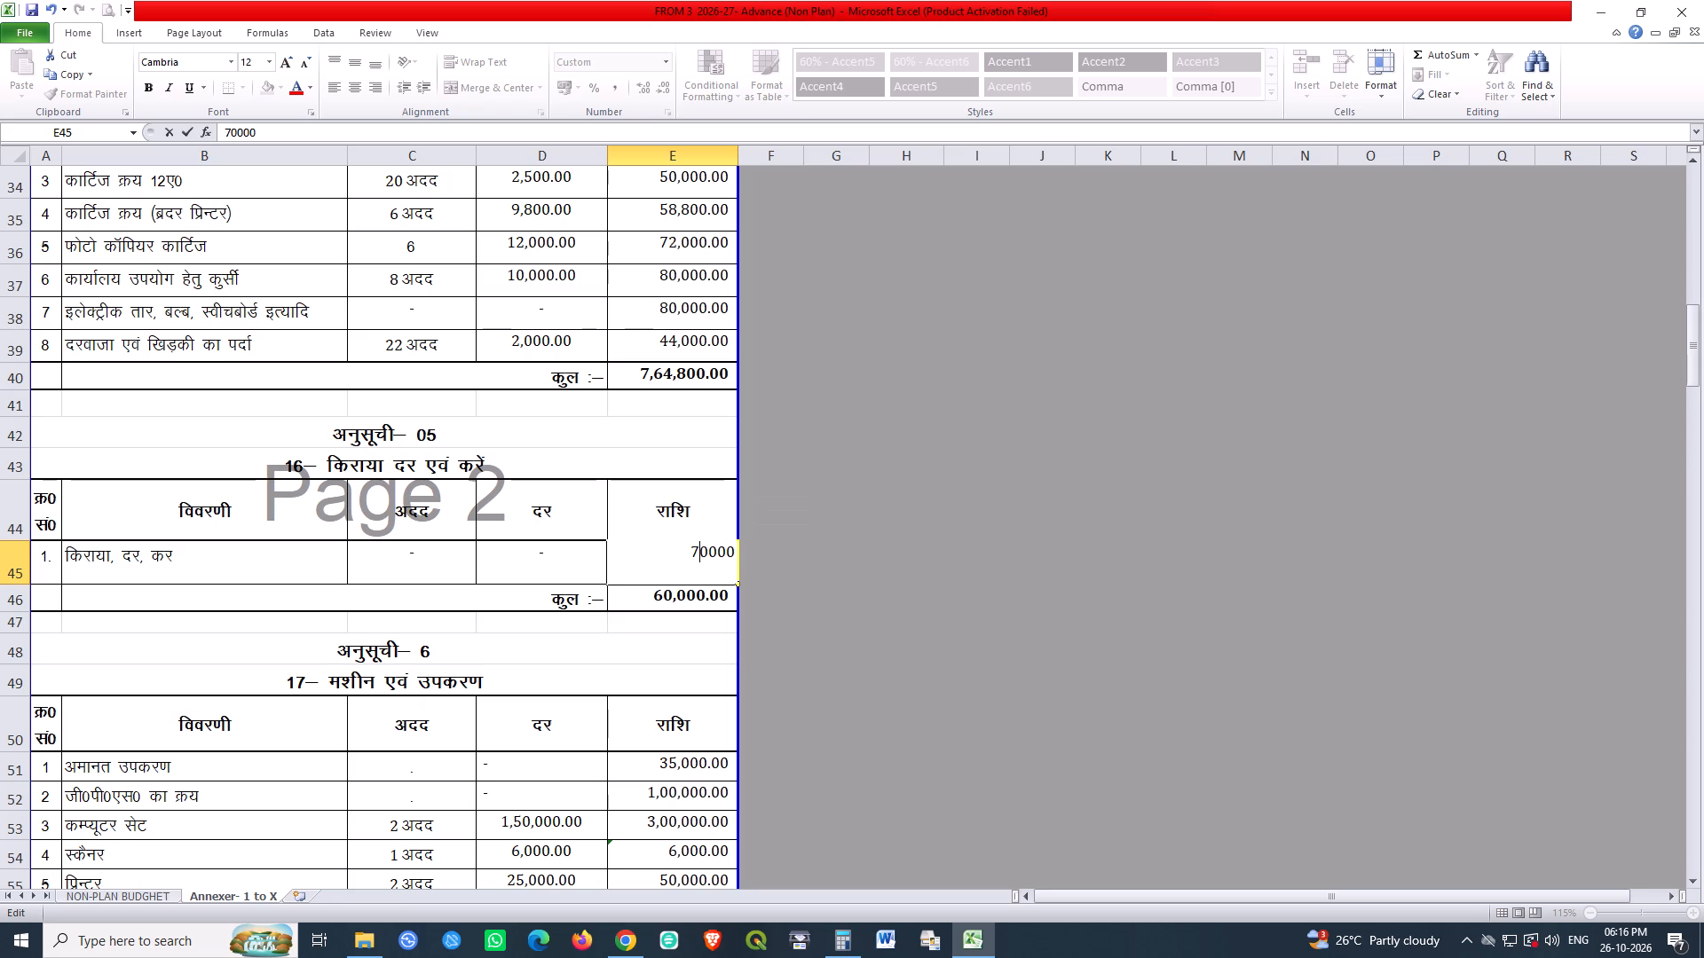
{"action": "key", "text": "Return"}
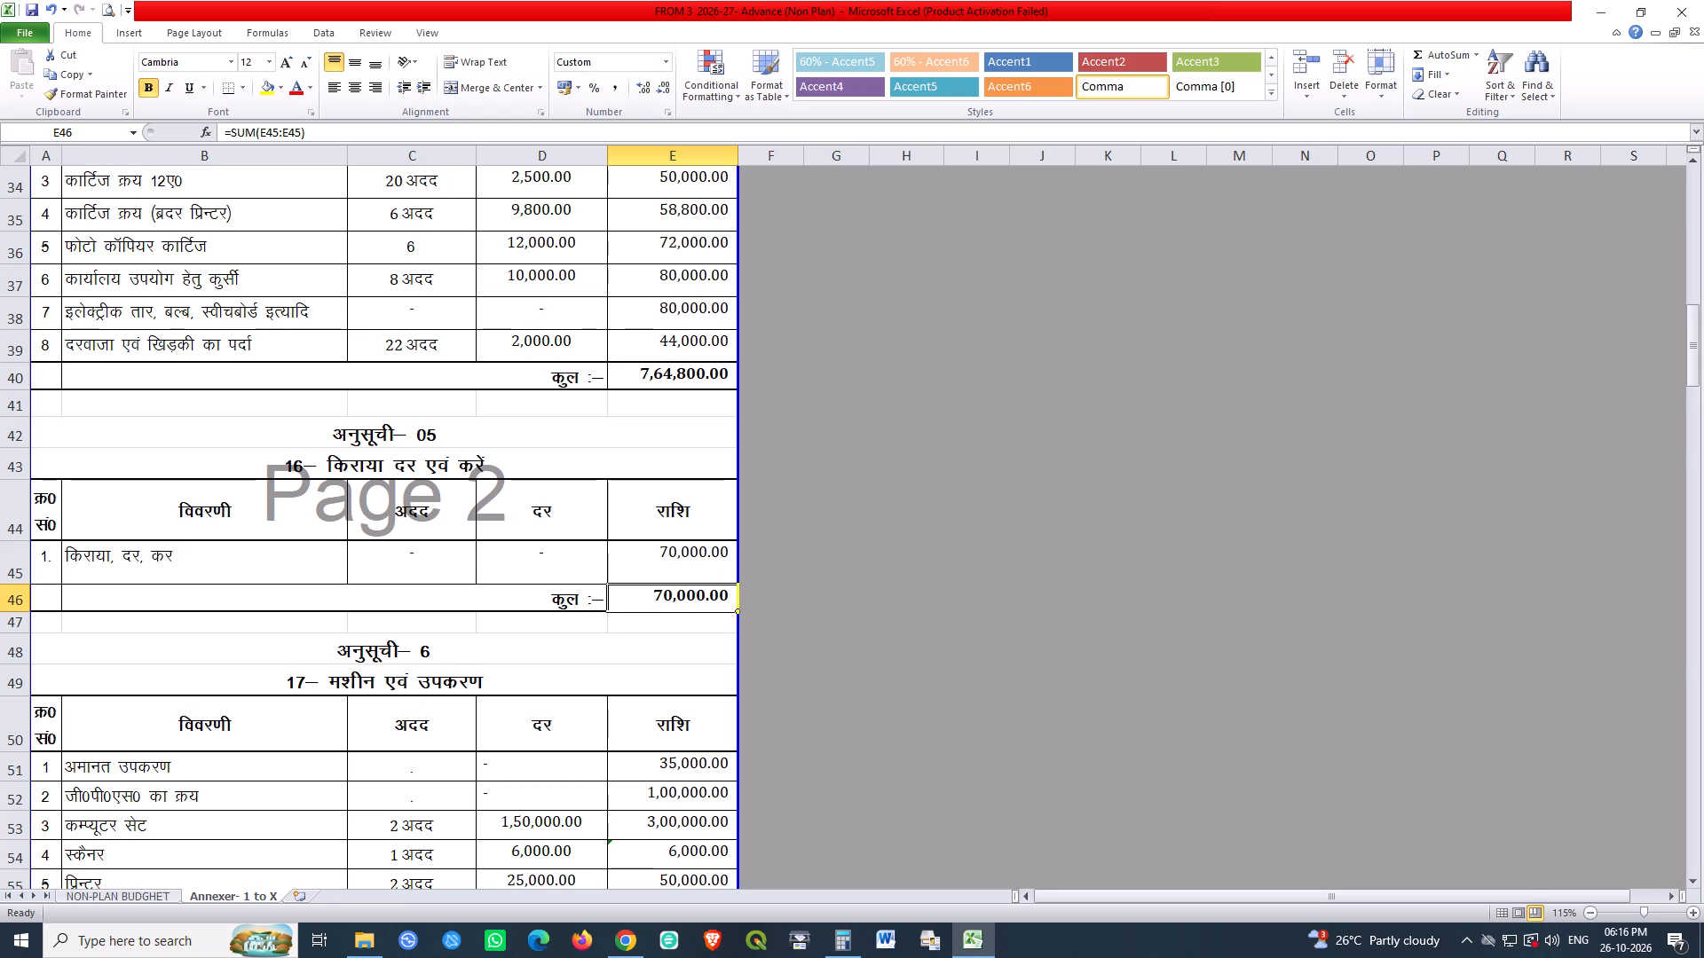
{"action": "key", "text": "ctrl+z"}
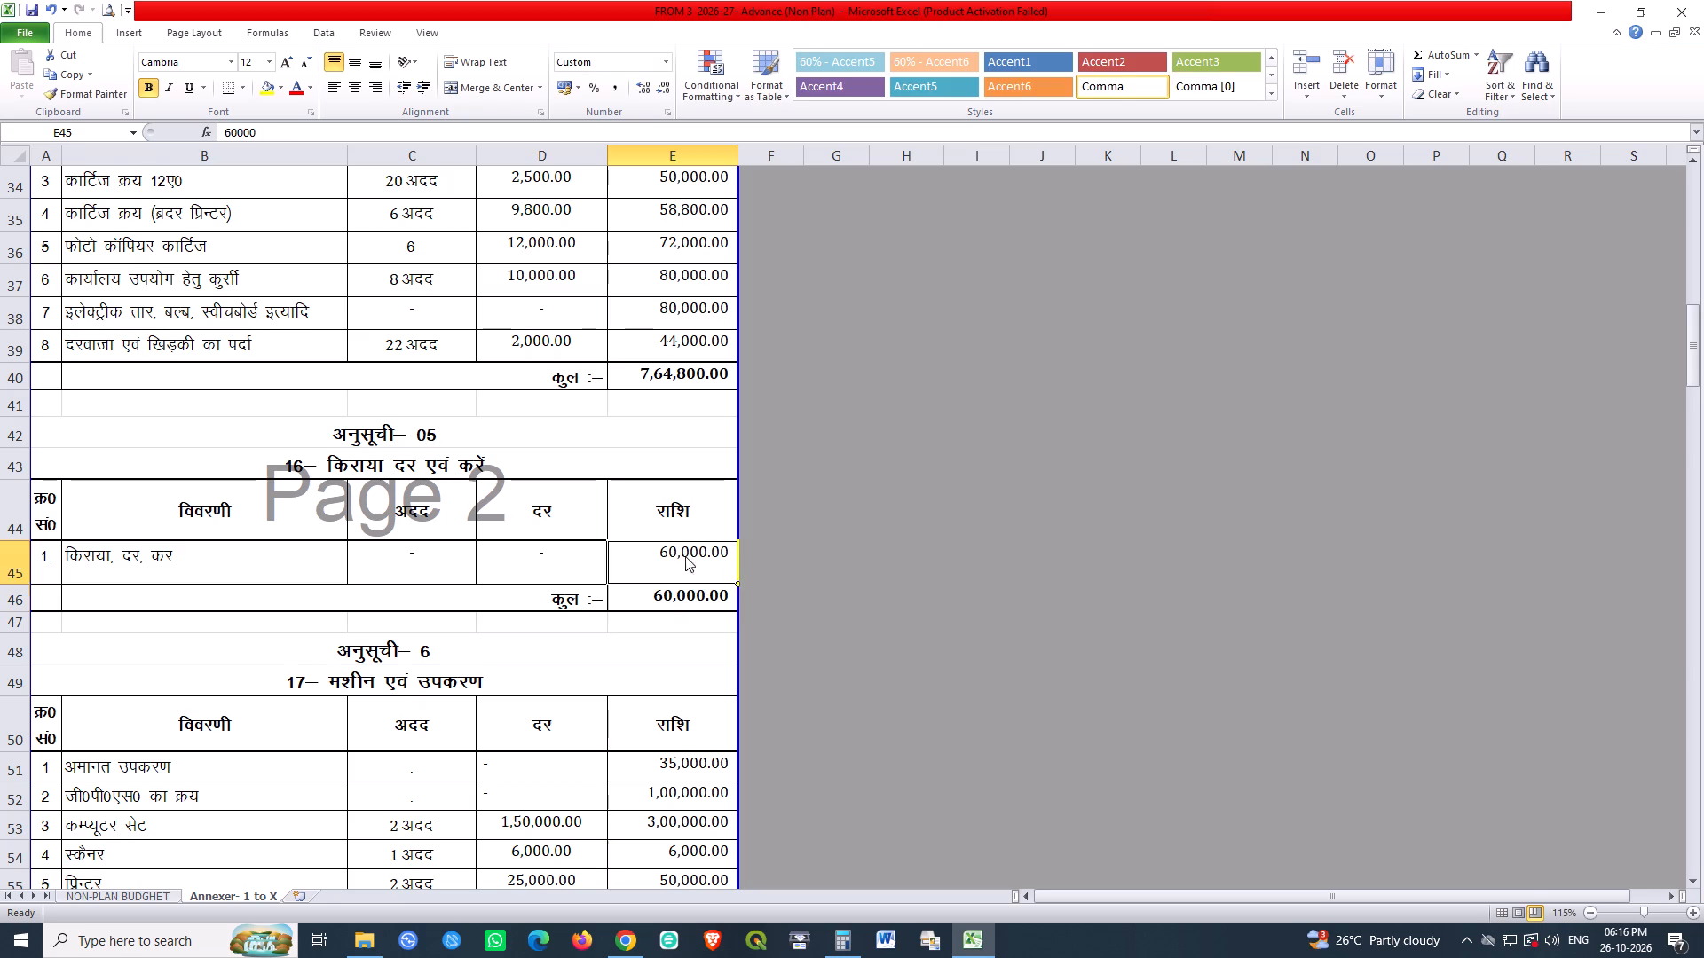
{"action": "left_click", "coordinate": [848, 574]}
Review the first schedule 6 equipment amounts and set the computer set rate in D53 to 200000.
{"action": "scroll", "coordinate": [786, 564], "scroll_direction": "down", "scroll_amount": 2}
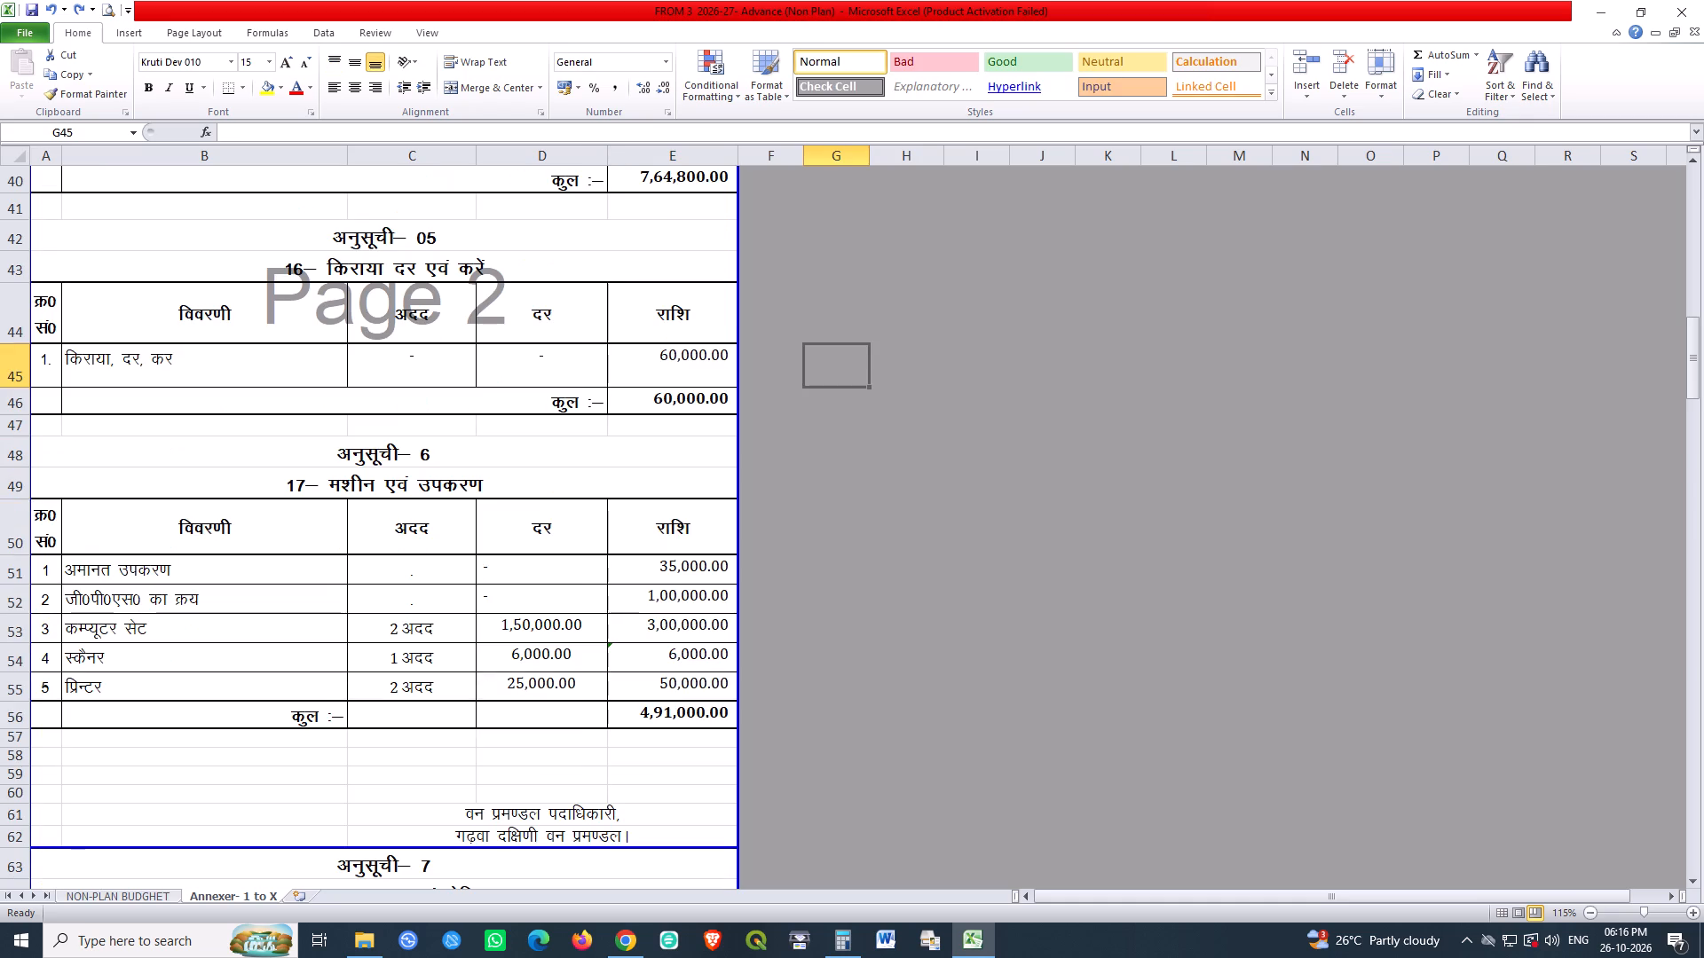
{"action": "left_click", "coordinate": [672, 576]}
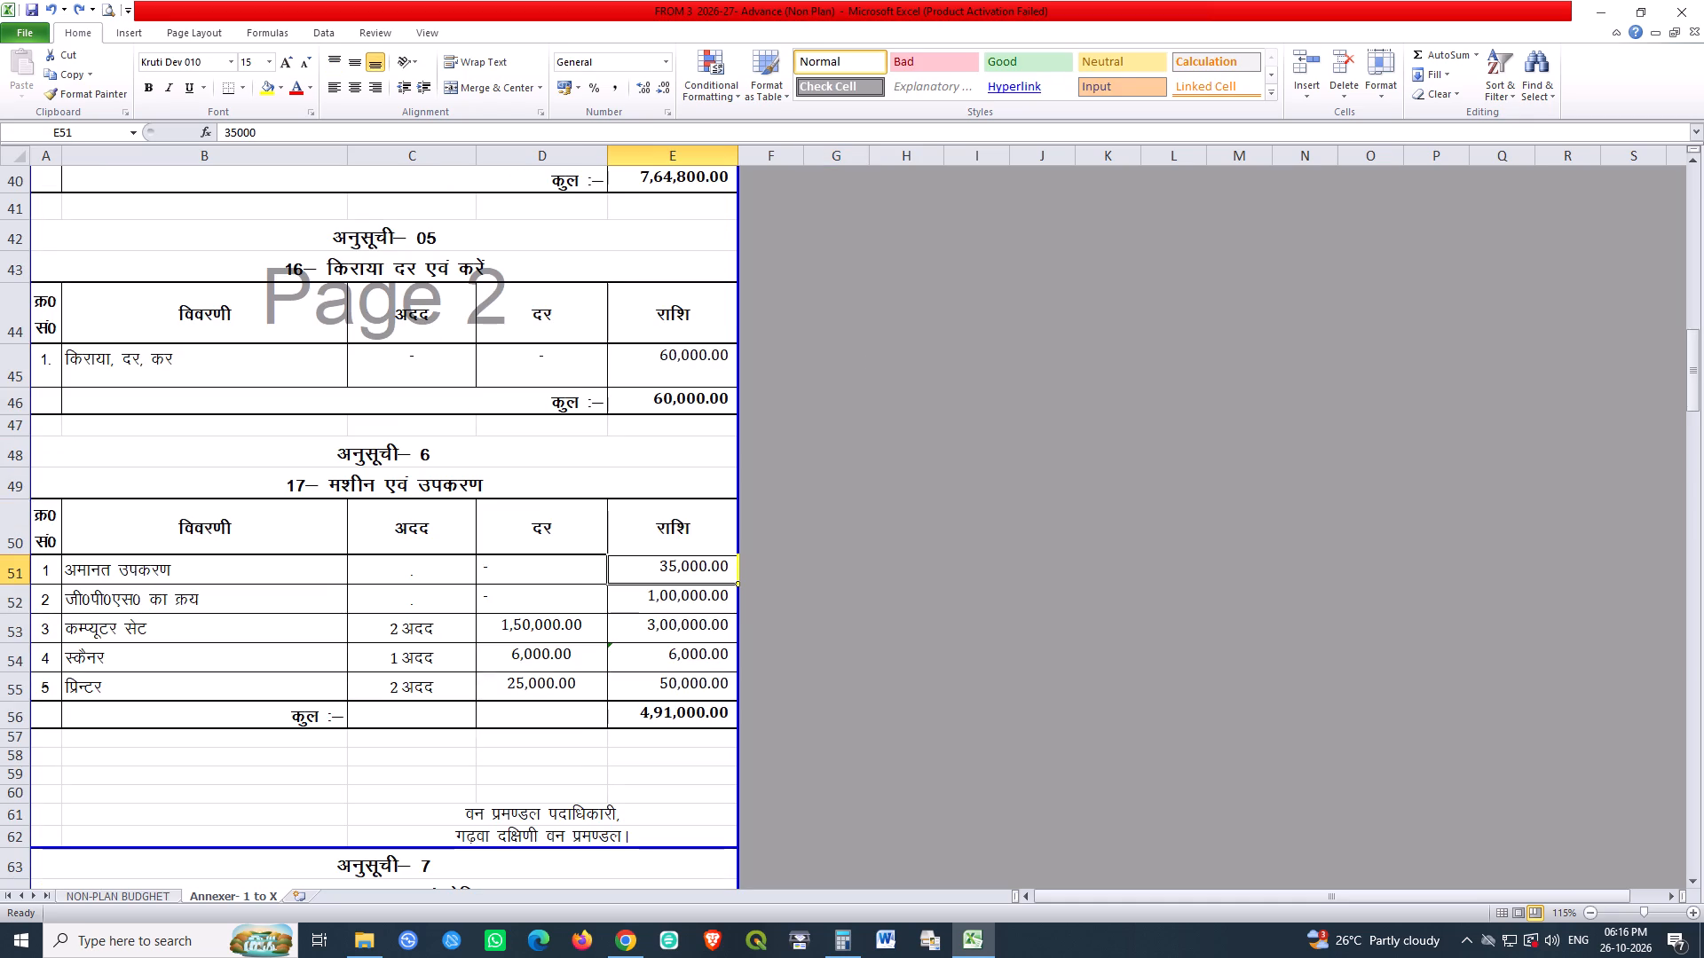
{"action": "left_click", "coordinate": [663, 599]}
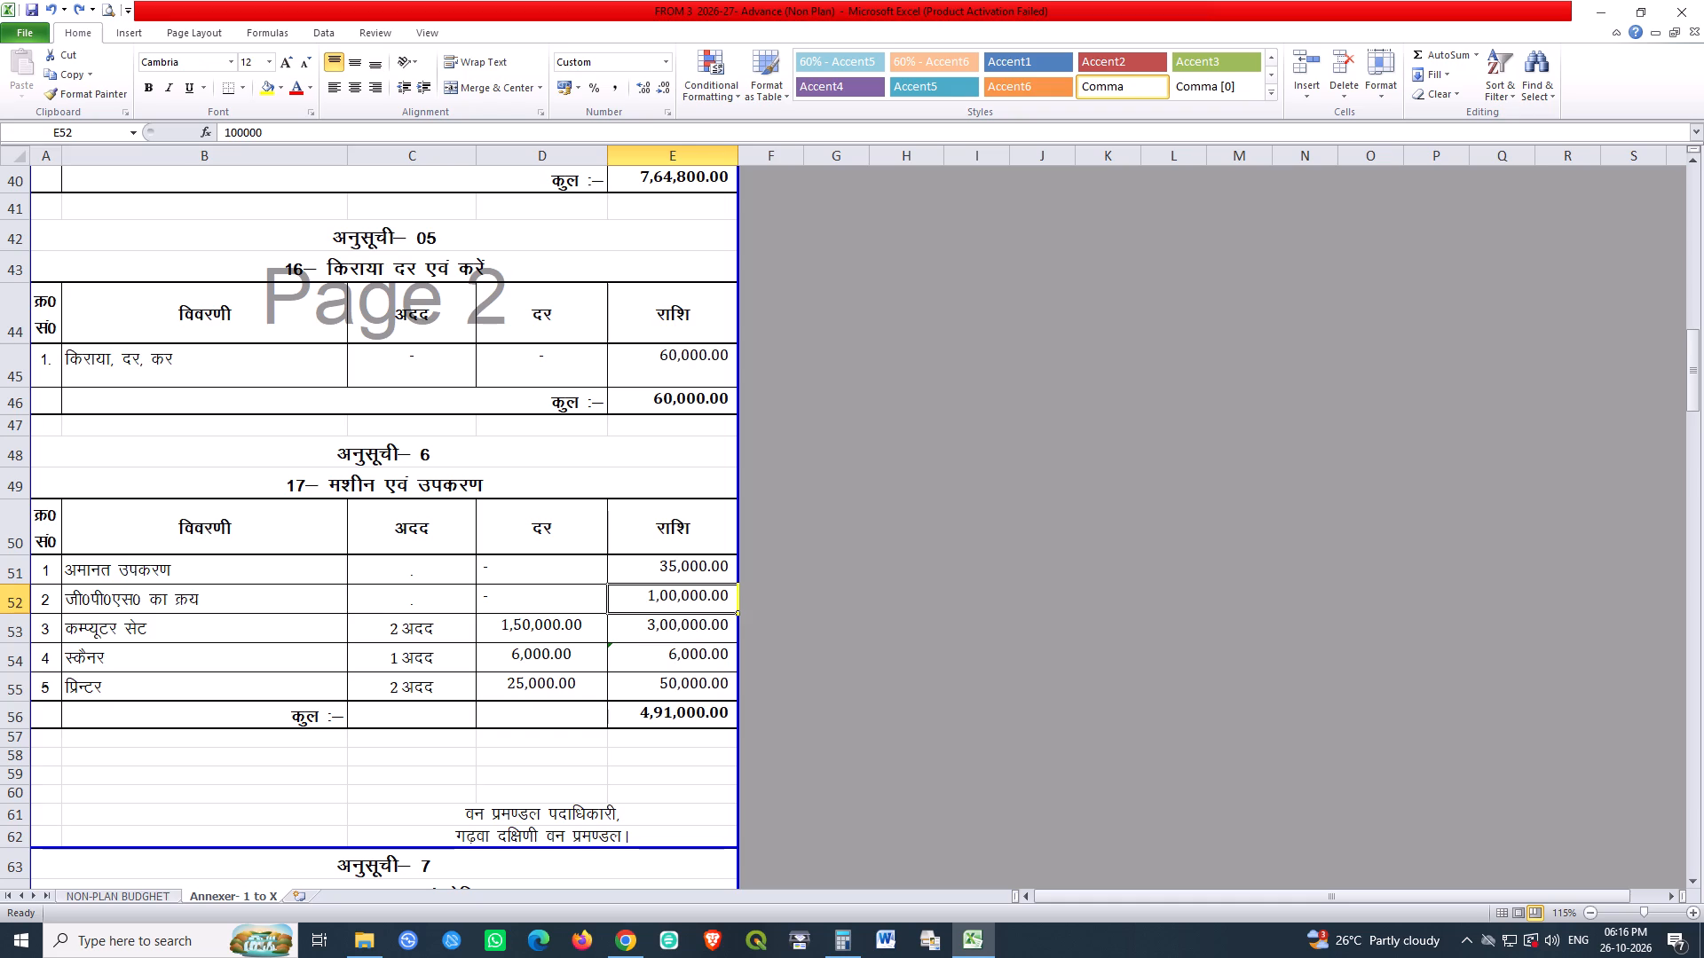
{"action": "left_click", "coordinate": [695, 632]}
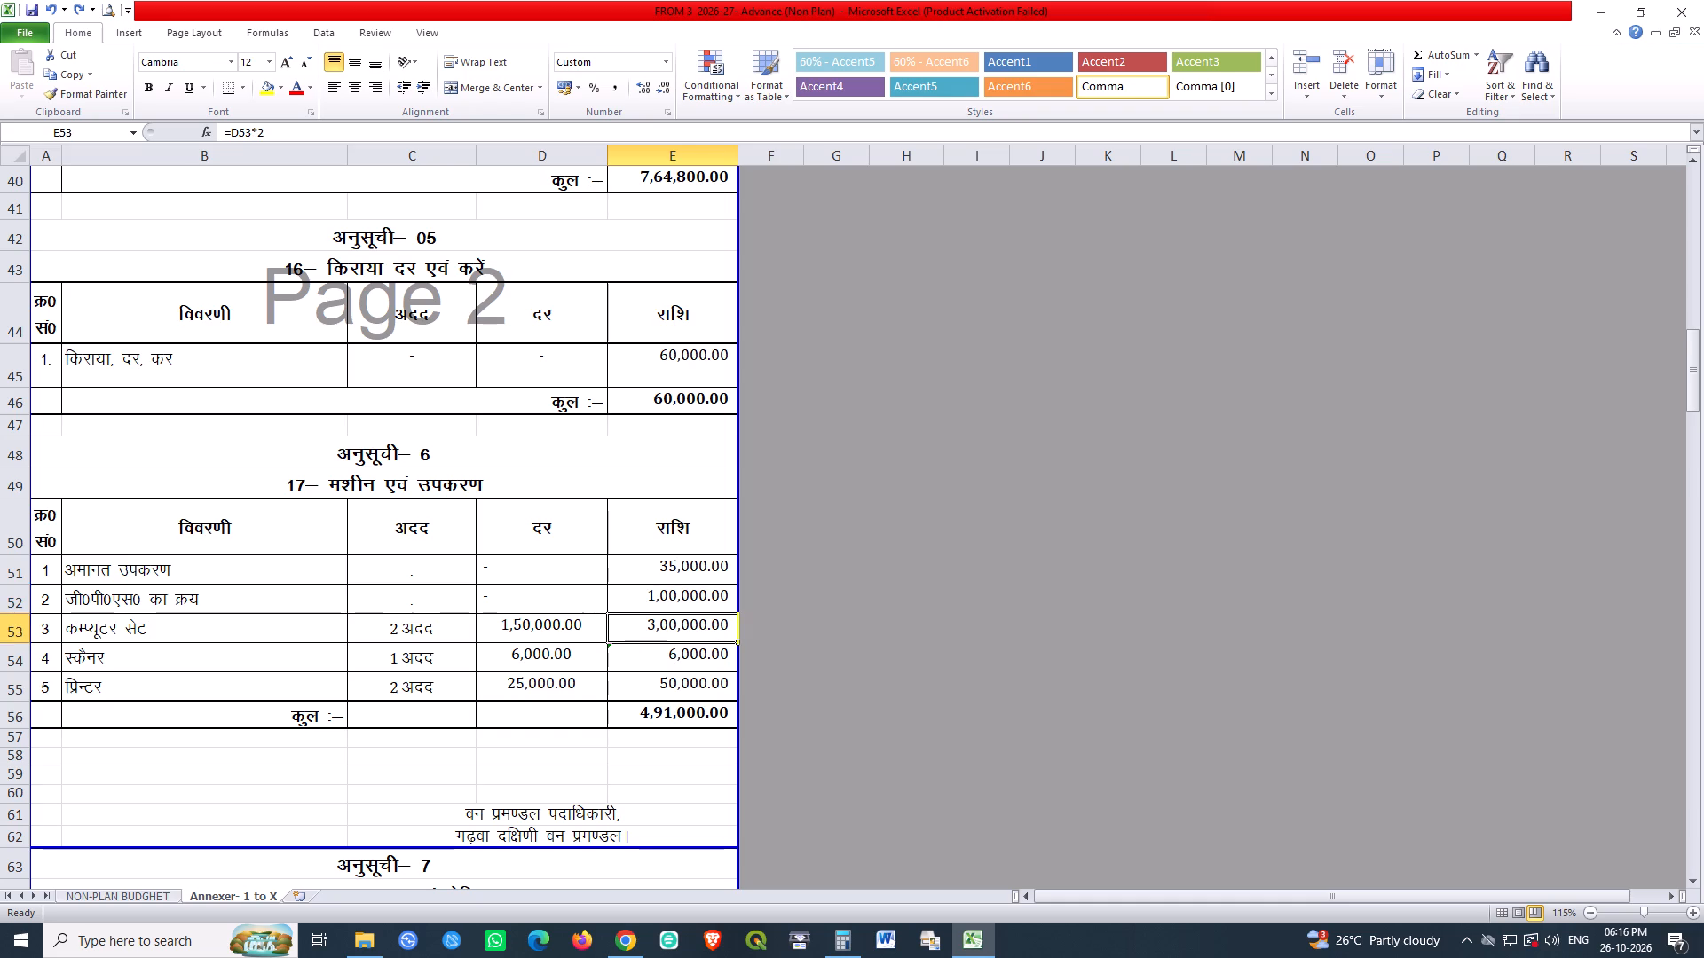
{"action": "double_click", "coordinate": [489, 631]}
{"action": "key", "text": "shift+Right"}
{"action": "key", "text": "shift+Right"}
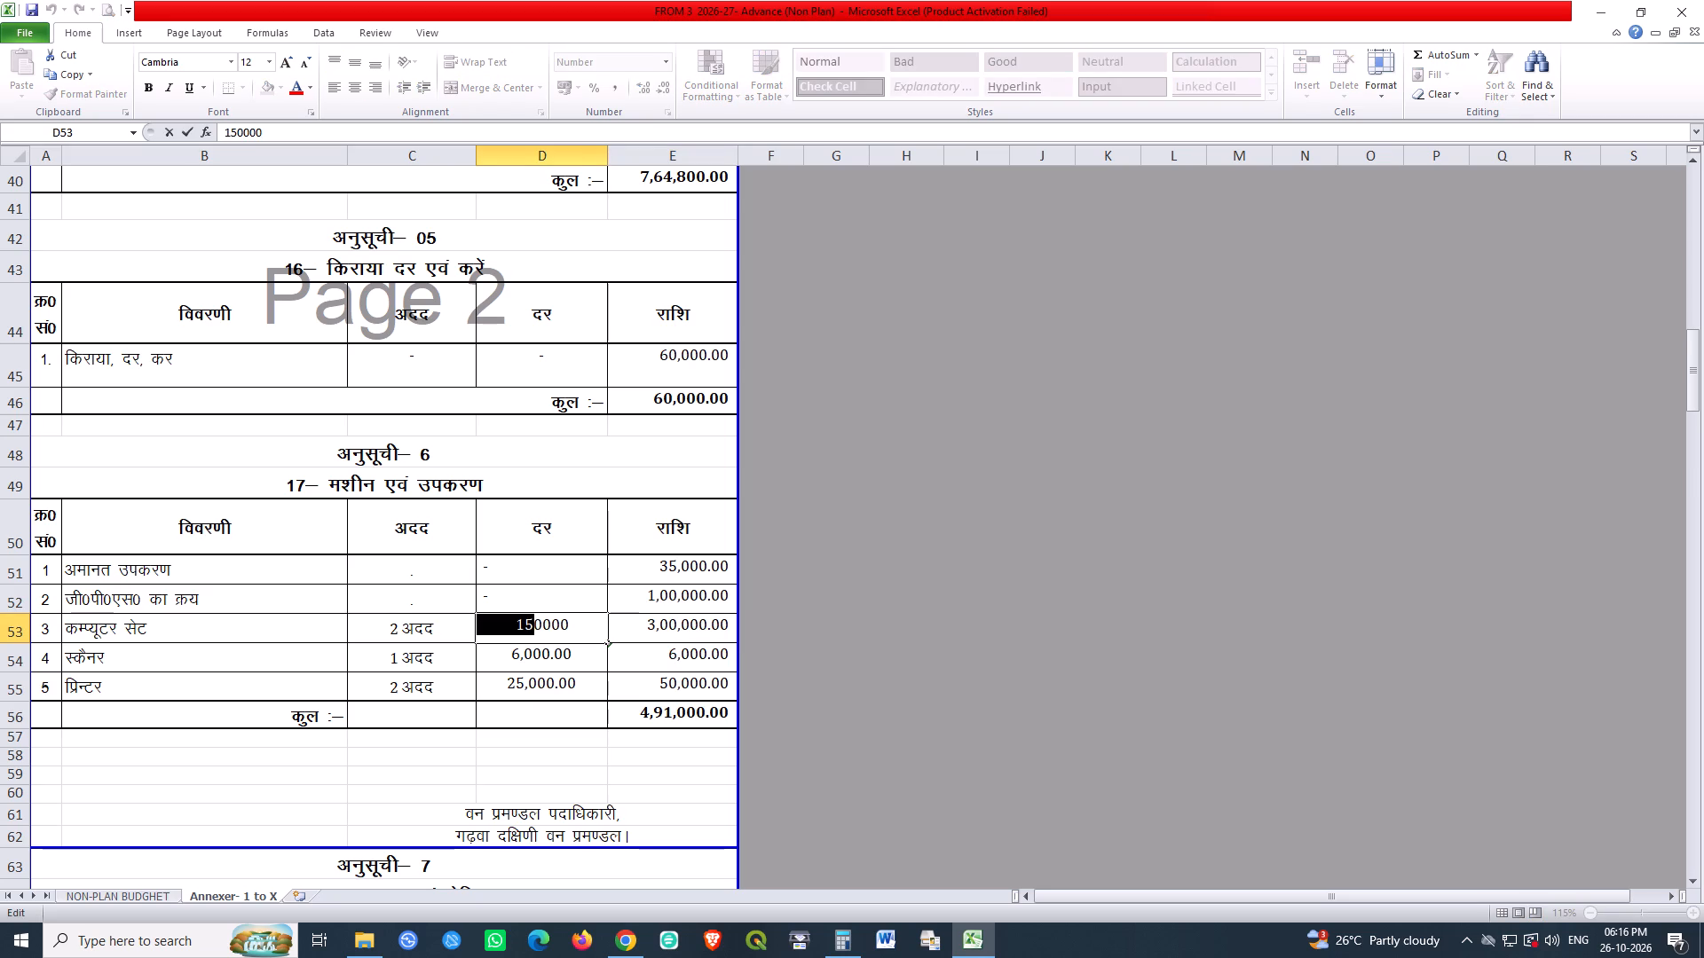
{"action": "key", "text": "2"}
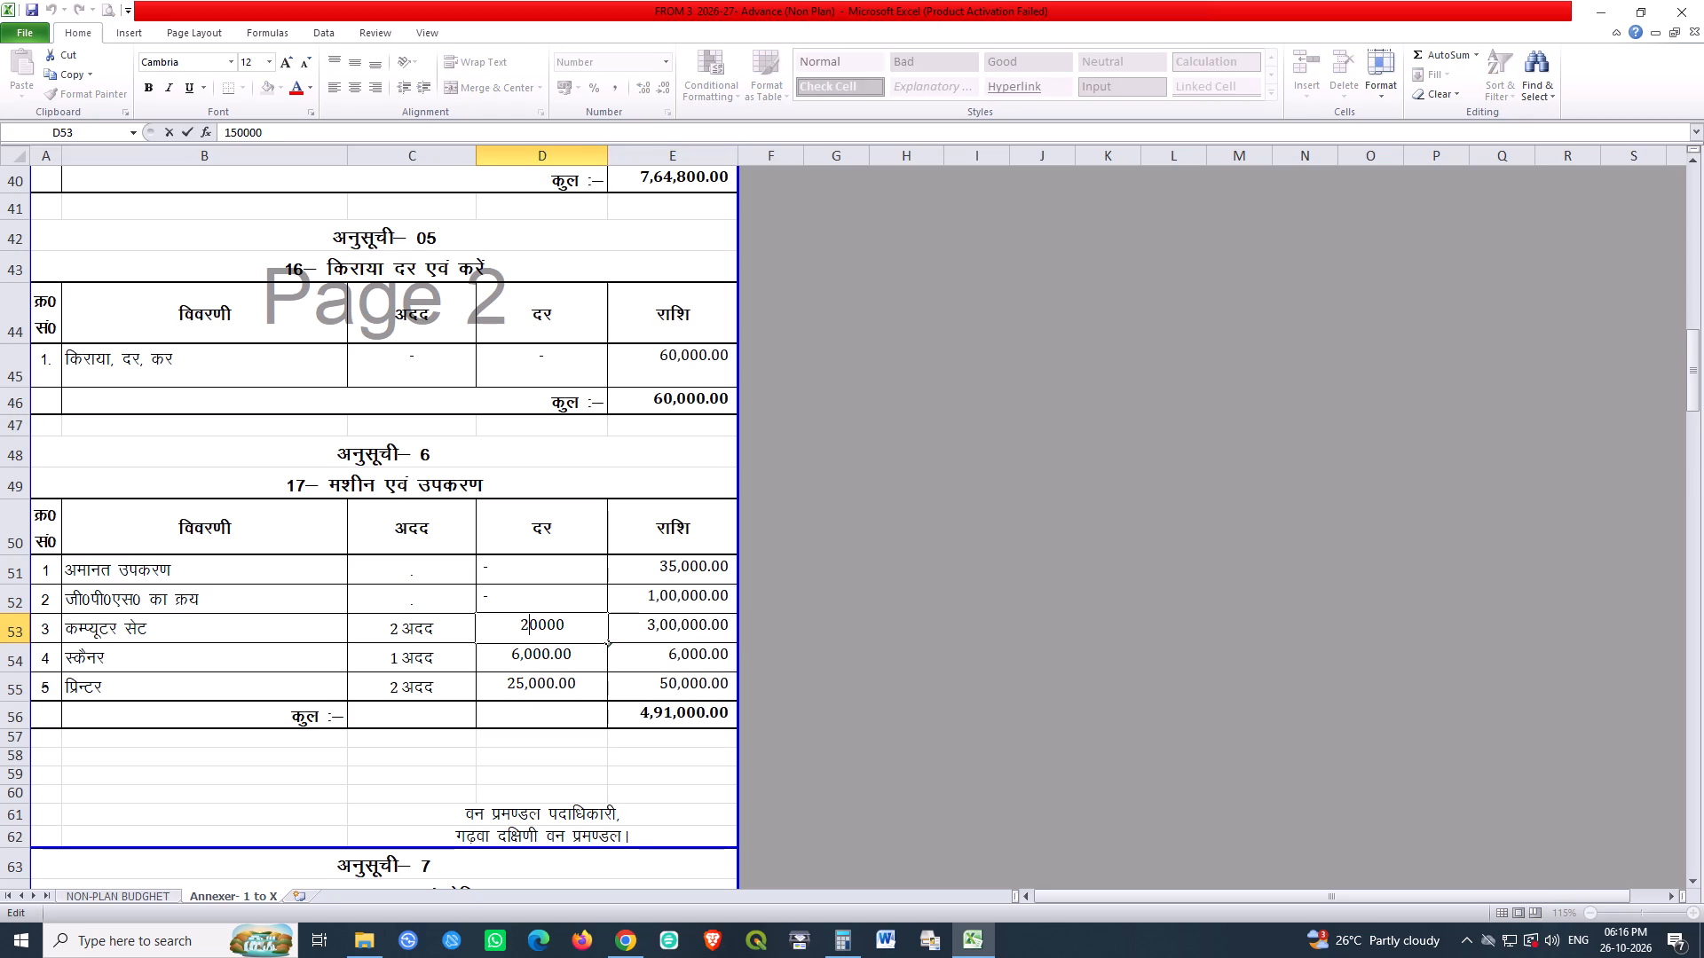
{"action": "key", "text": "0"}
{"action": "key", "text": "Return"}
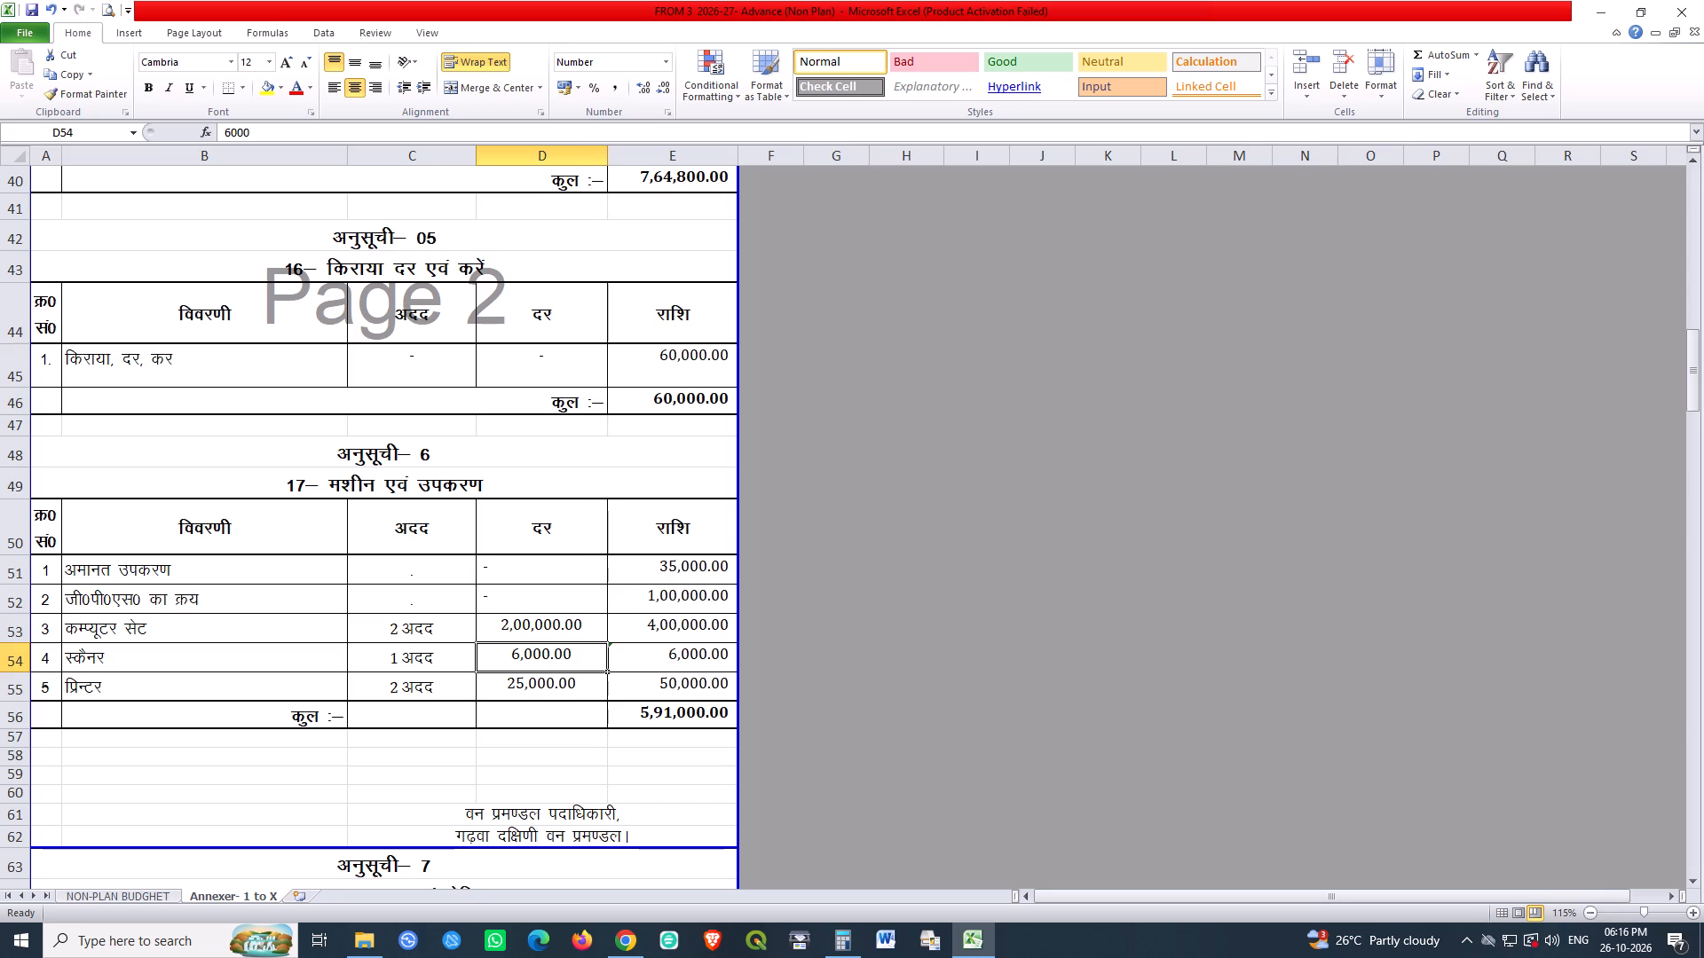
Change the scanner quantity in C54 to 2 and its rate in D54 to 30000.
{"action": "double_click", "coordinate": [390, 661]}
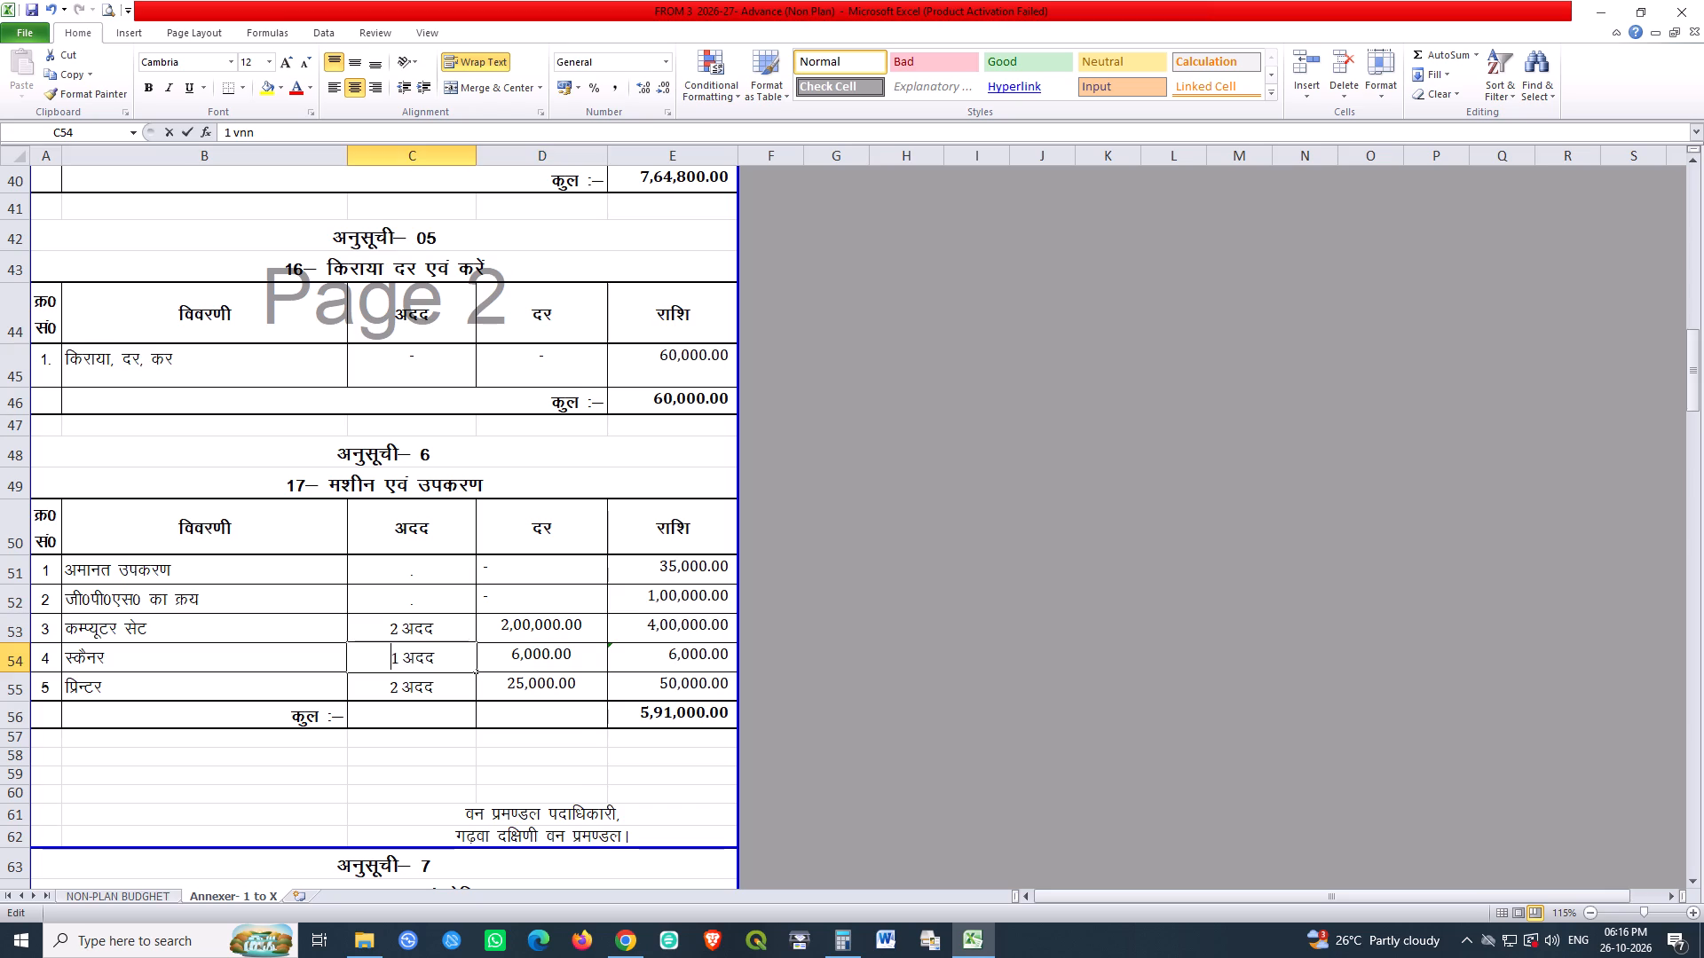
{"action": "key", "text": "shift+Right"}
{"action": "key", "text": "2"}
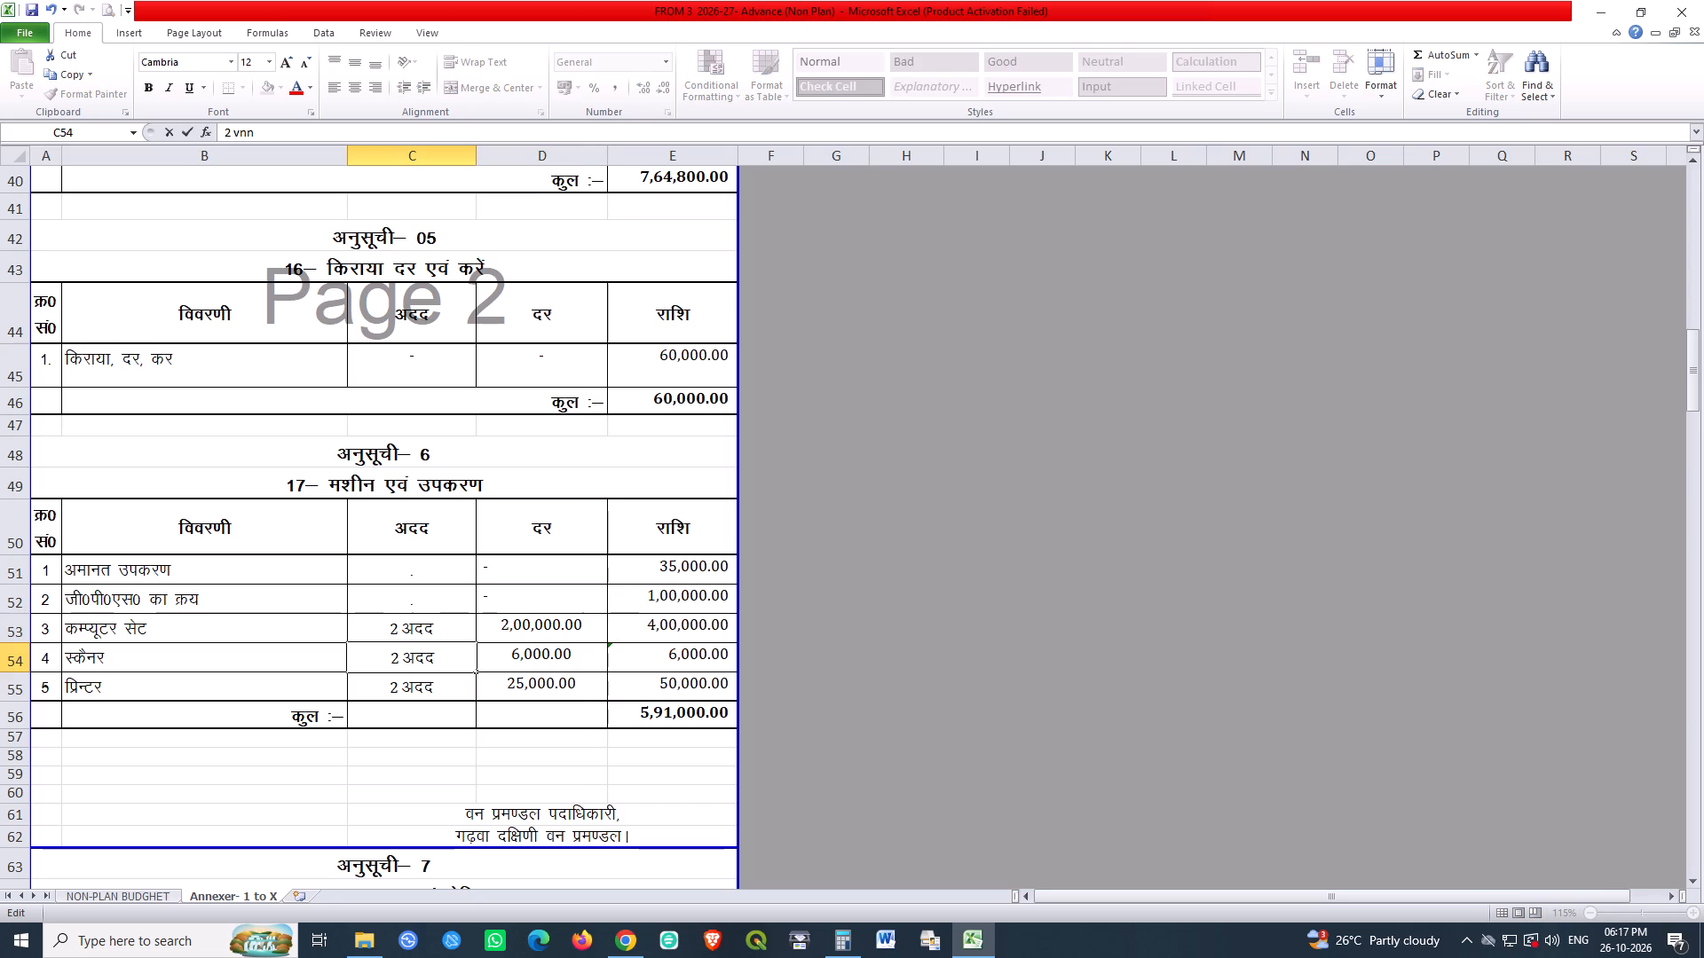
{"action": "key", "text": "Return"}
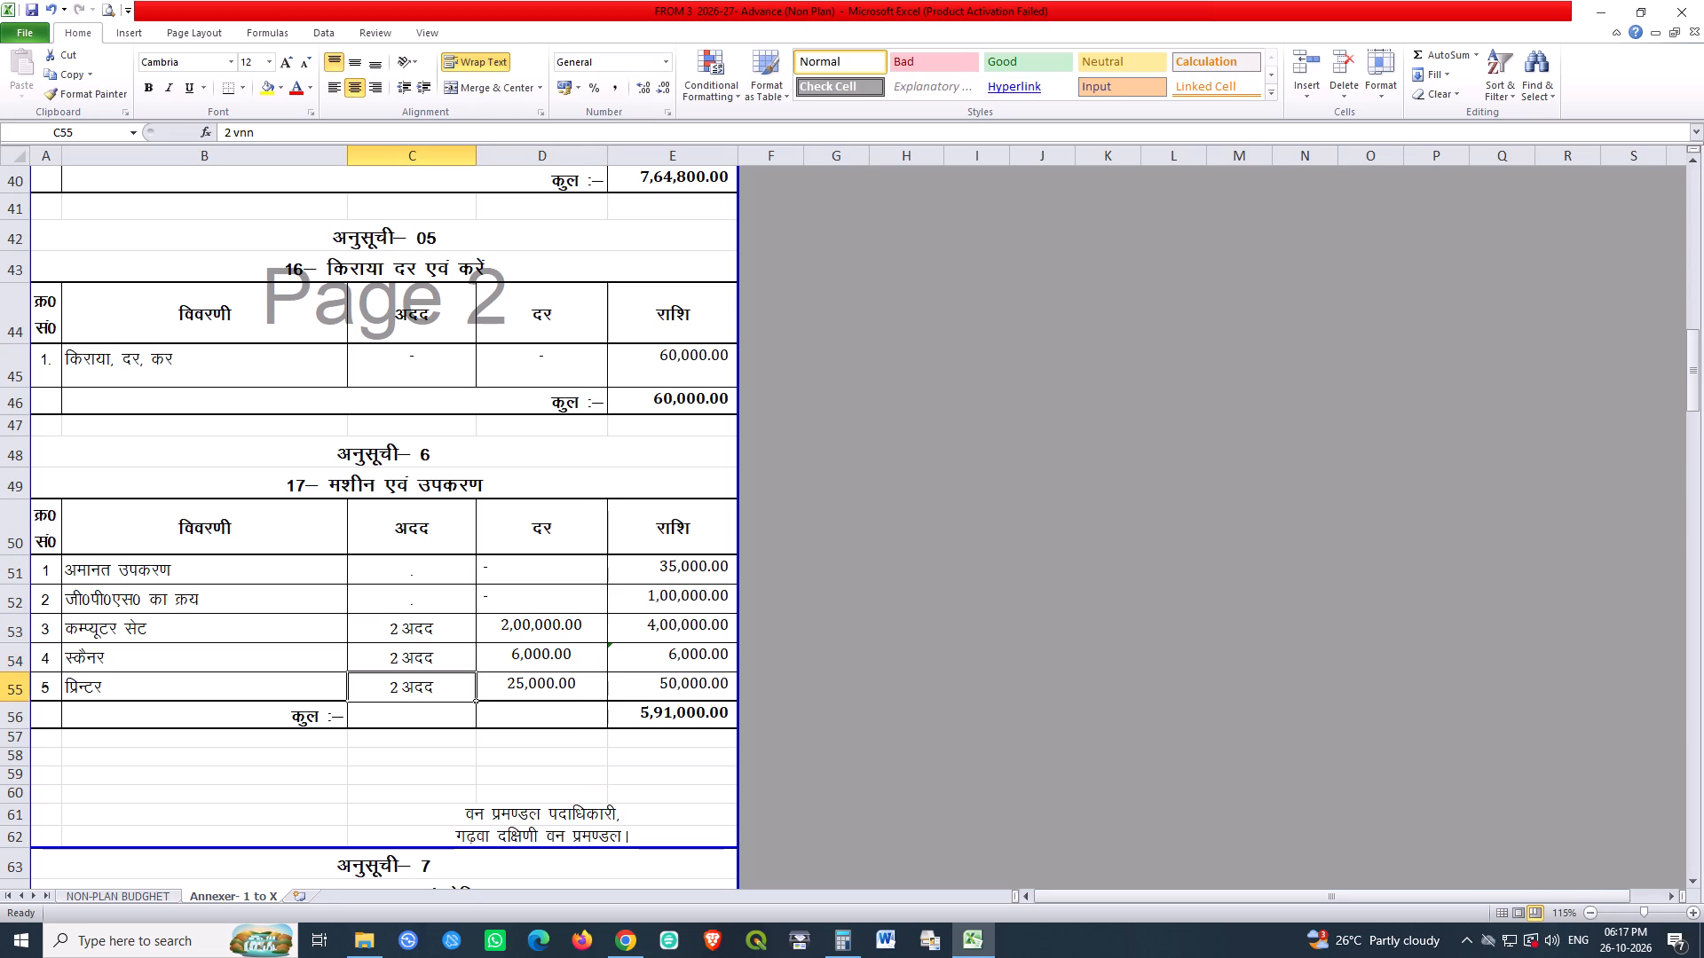
{"action": "double_click", "coordinate": [519, 660]}
{"action": "key", "text": "shift+Right"}
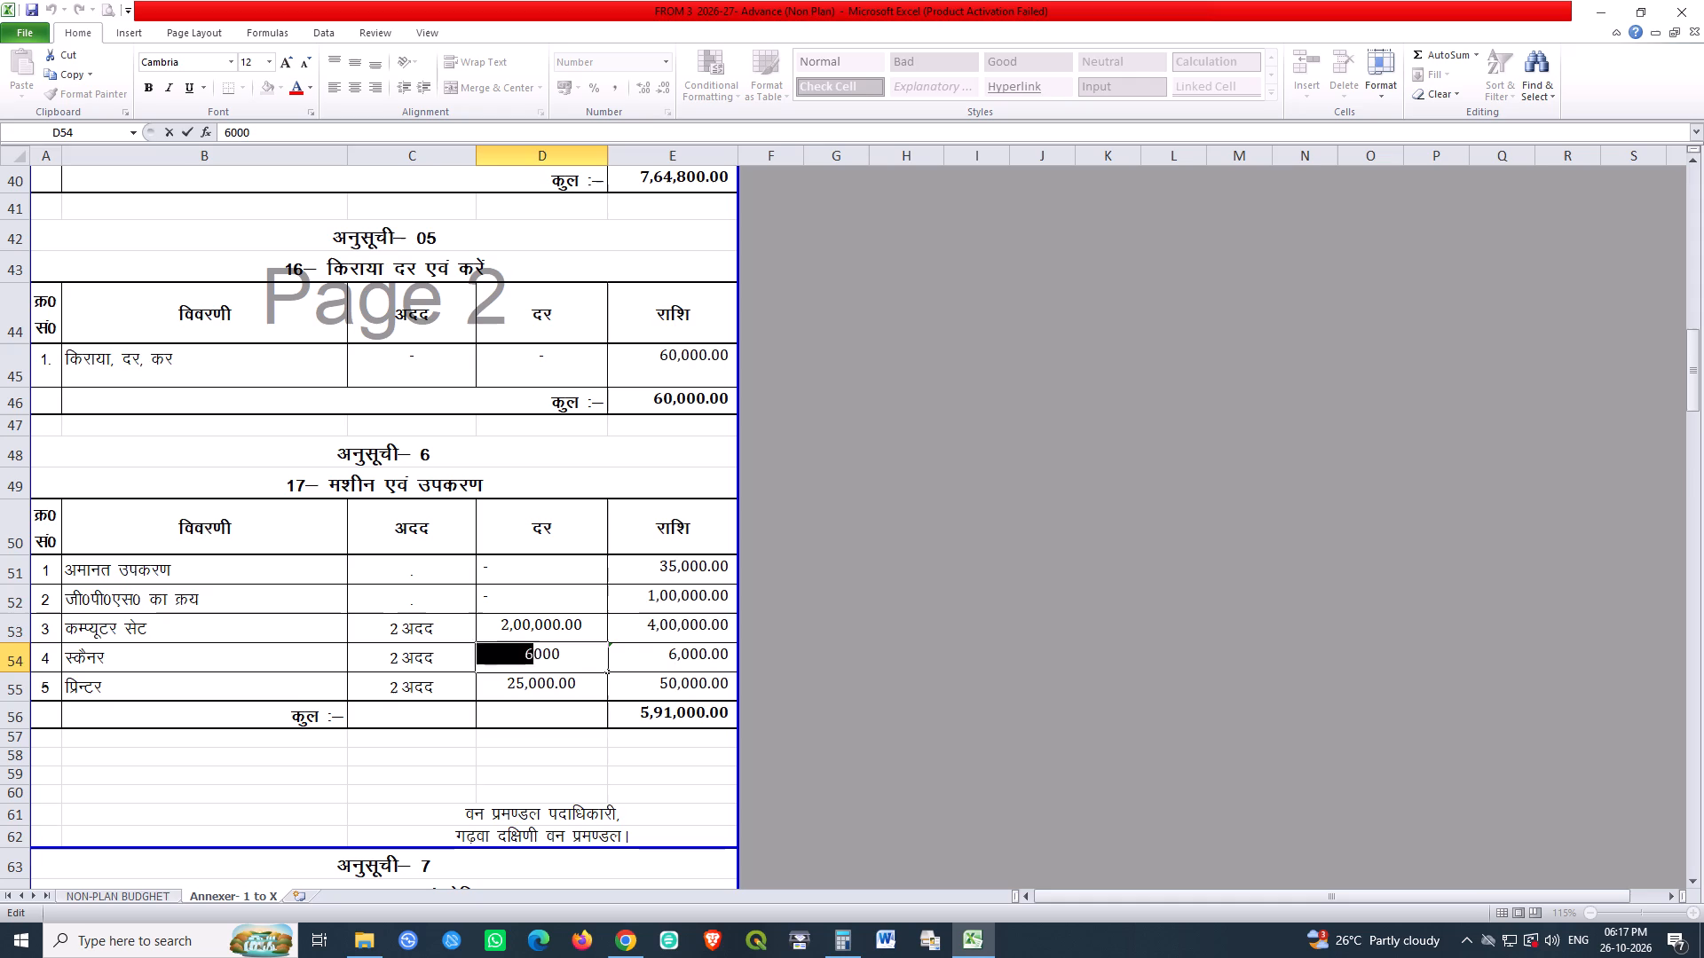
{"action": "key", "text": "3"}
{"action": "key", "text": "BackSpace"}
{"action": "type", "text": "30"}
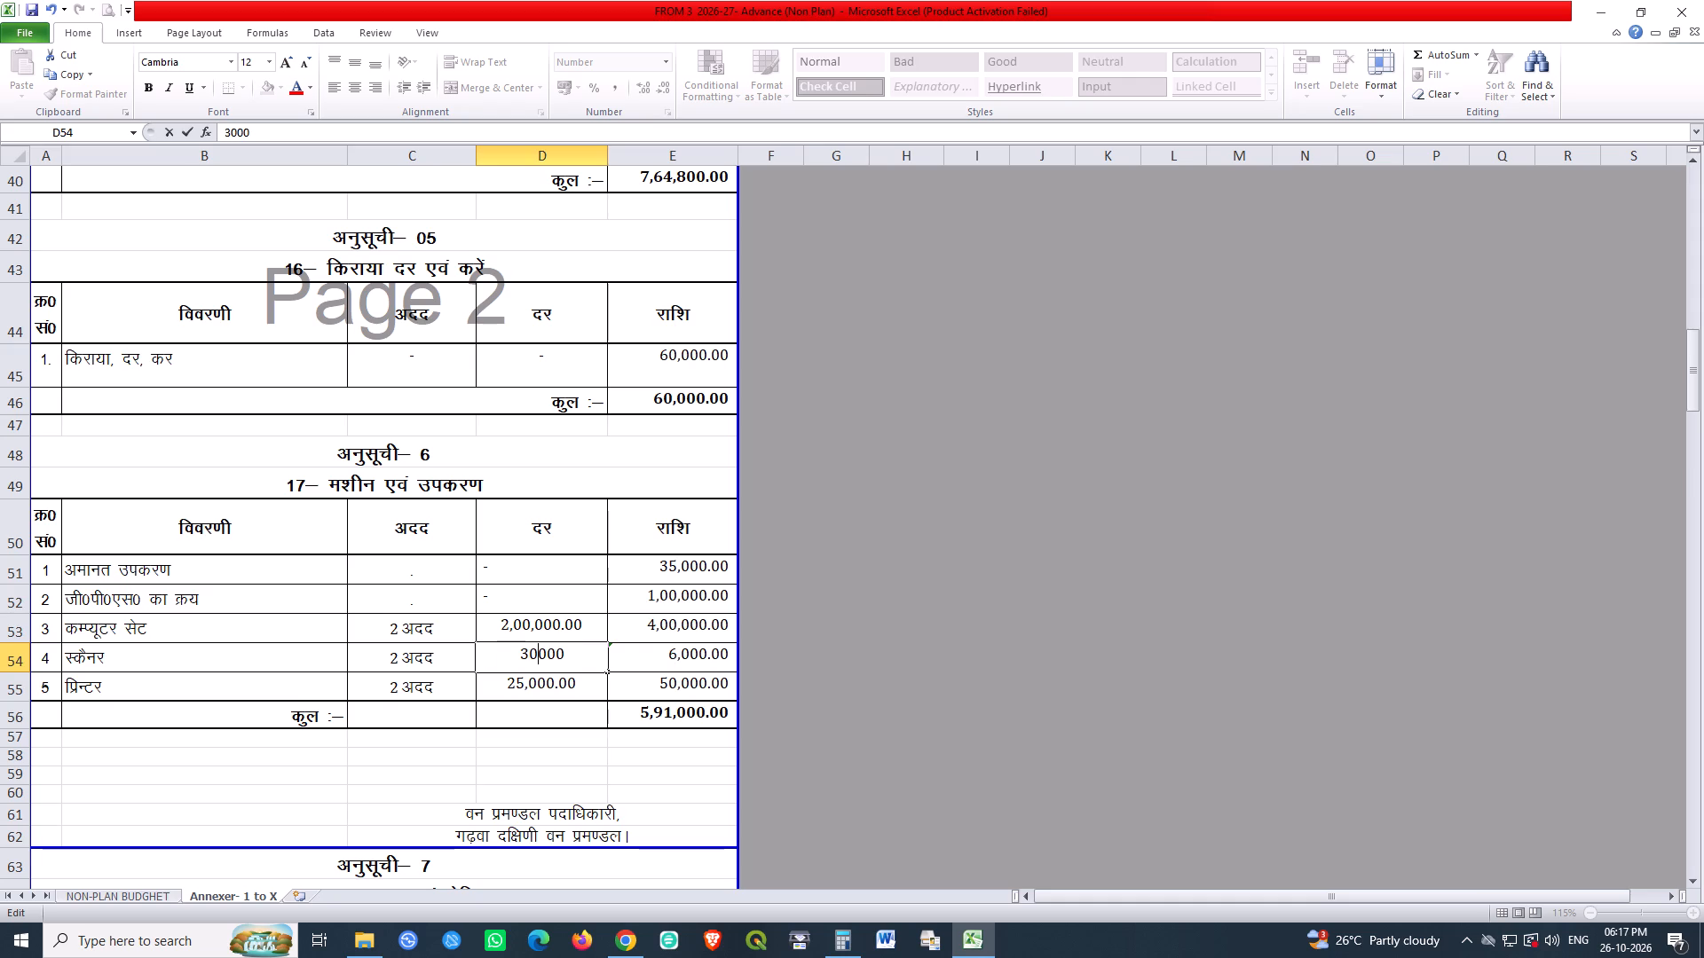
{"action": "key", "text": "Return"}
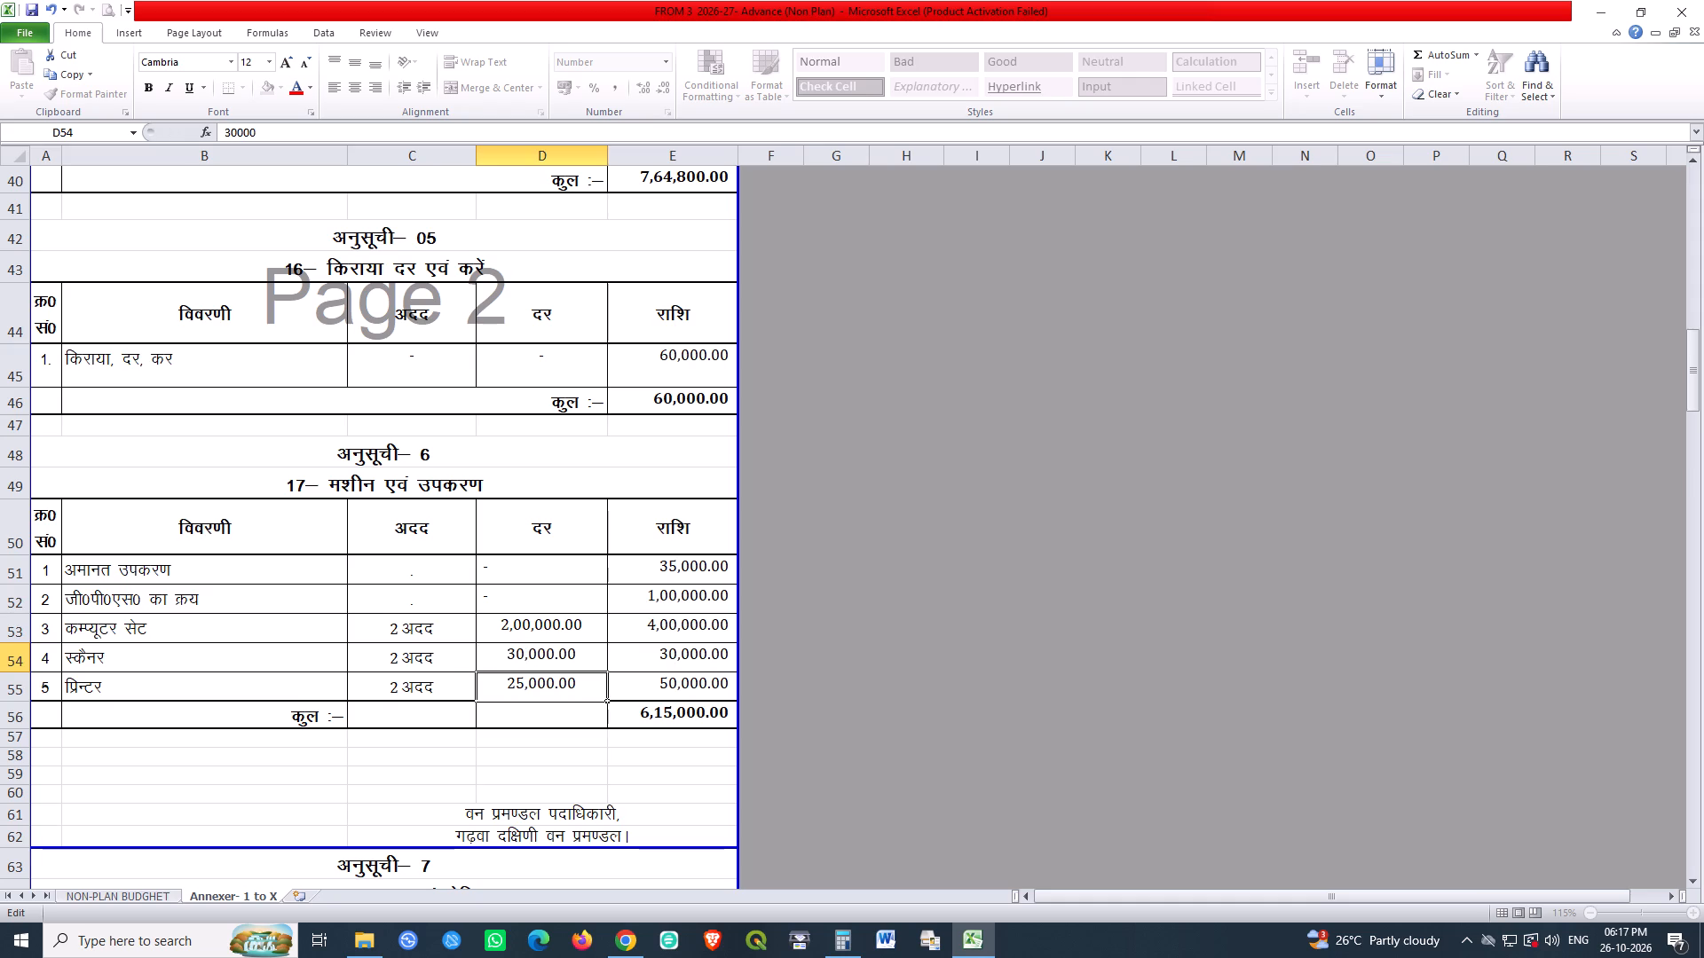
Correct the scanner amount formula in E54 to =D54*2 and check the computer set formula in E53.
{"action": "double_click", "coordinate": [662, 653]}
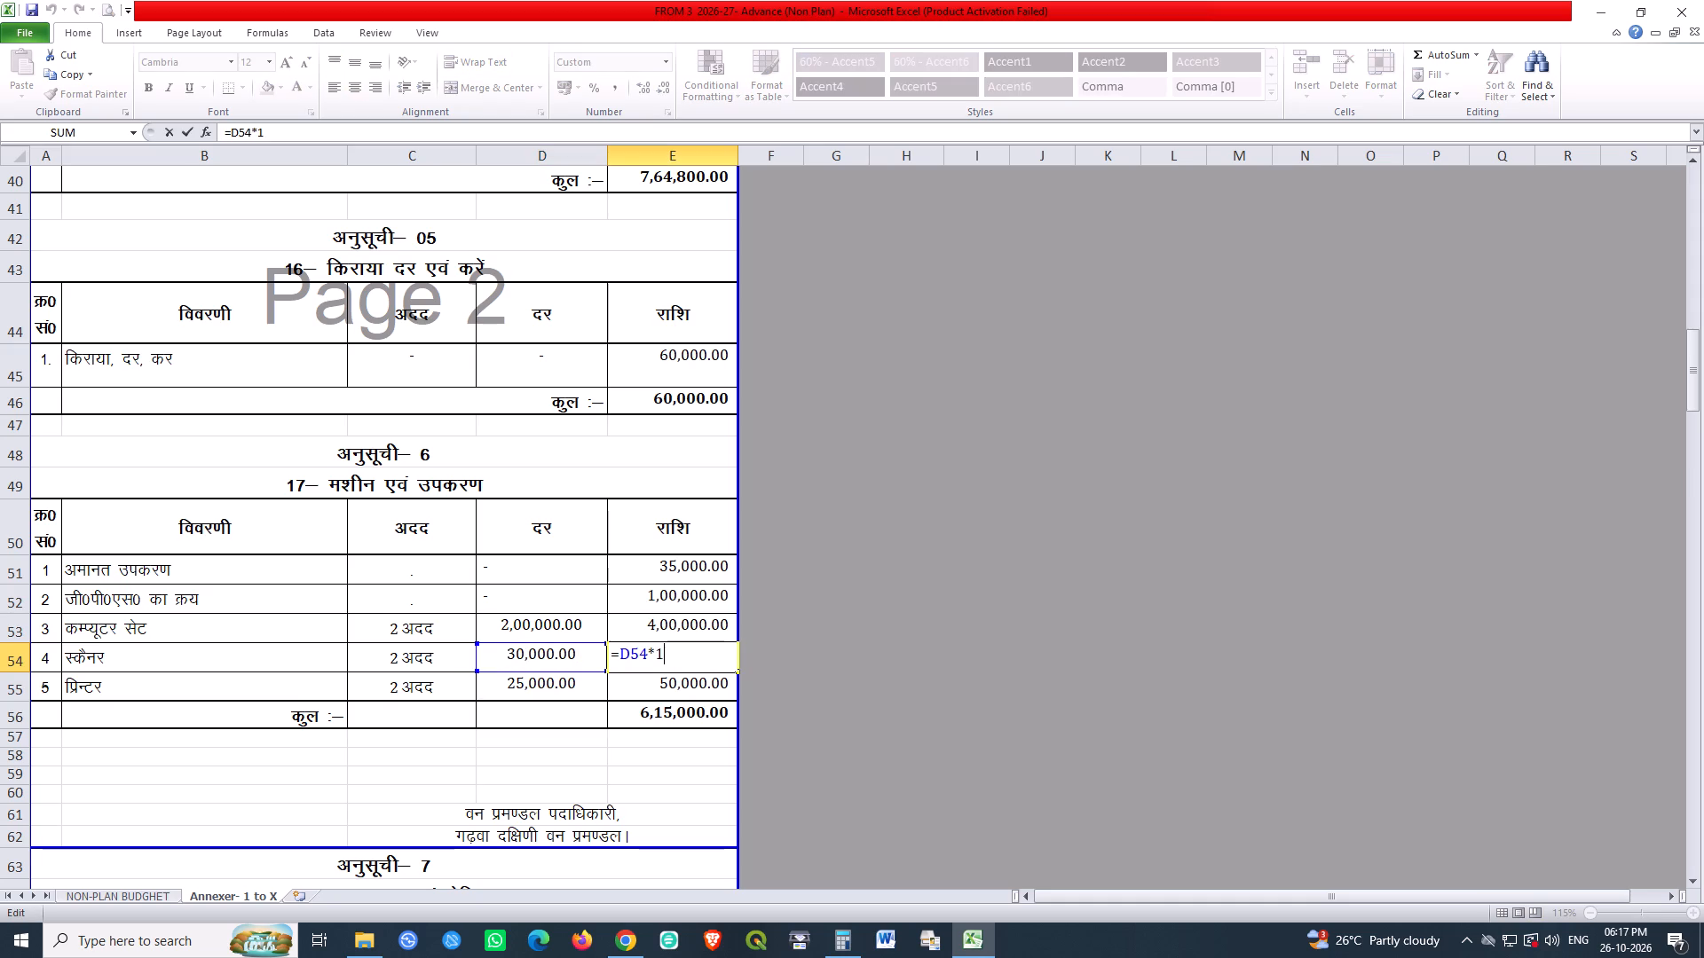
{"action": "key", "text": "BackSpace"}
{"action": "key", "text": "2"}
{"action": "key", "text": "Return"}
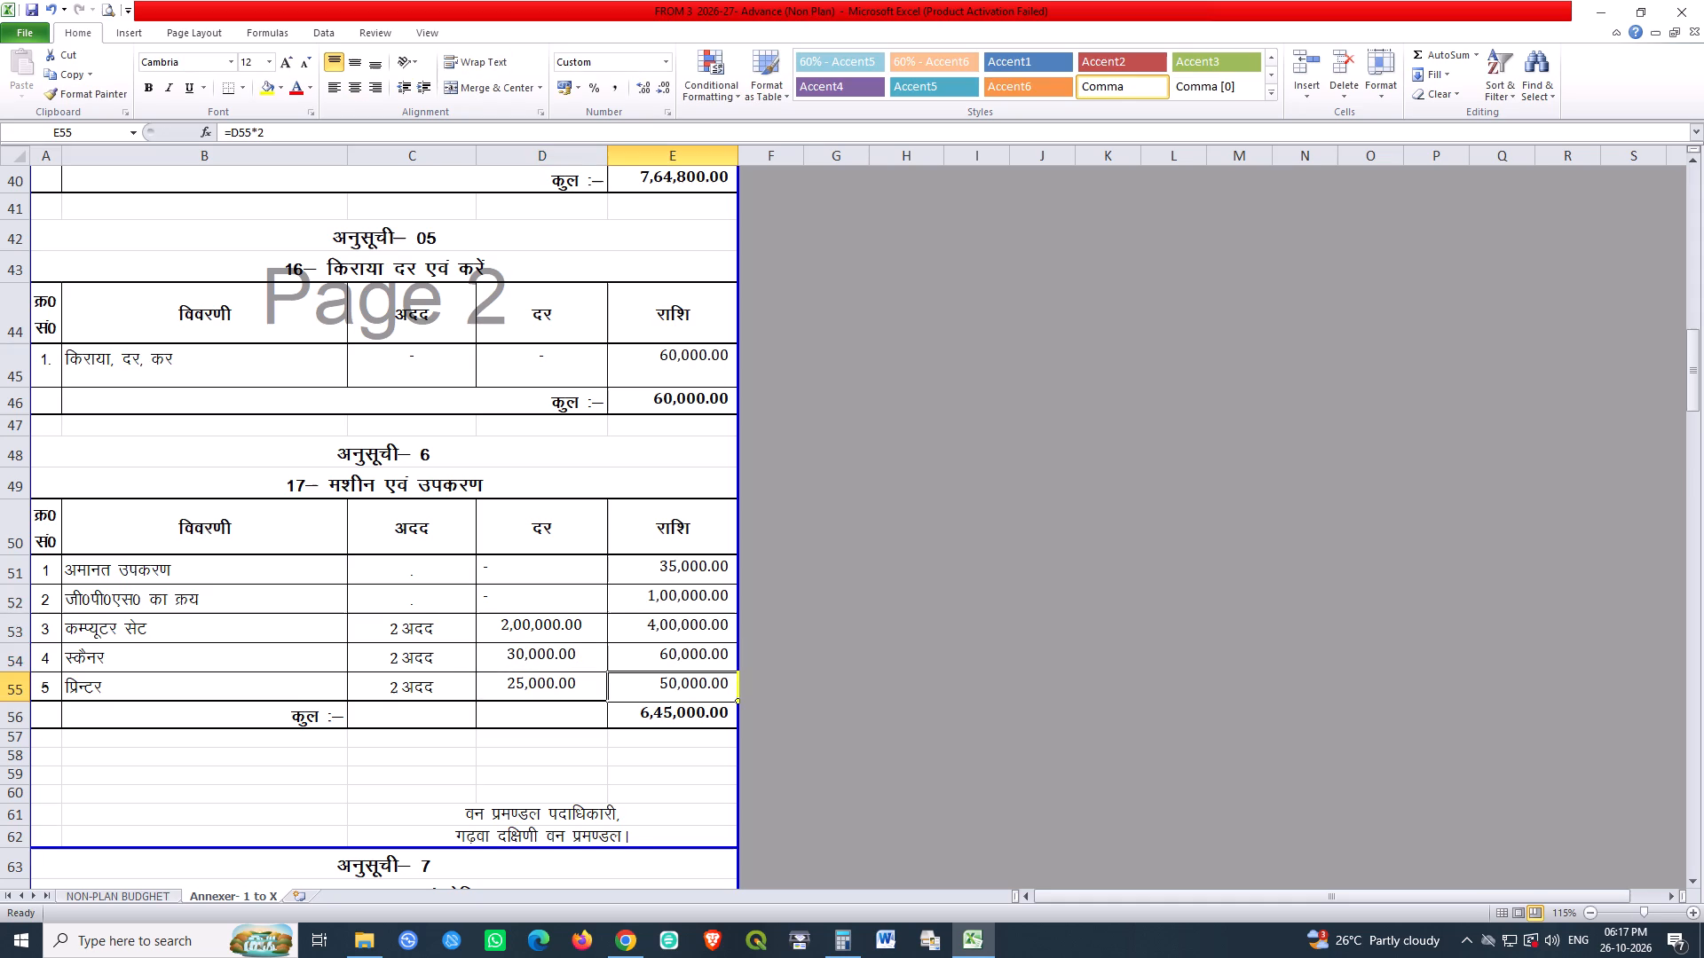
{"action": "double_click", "coordinate": [677, 624]}
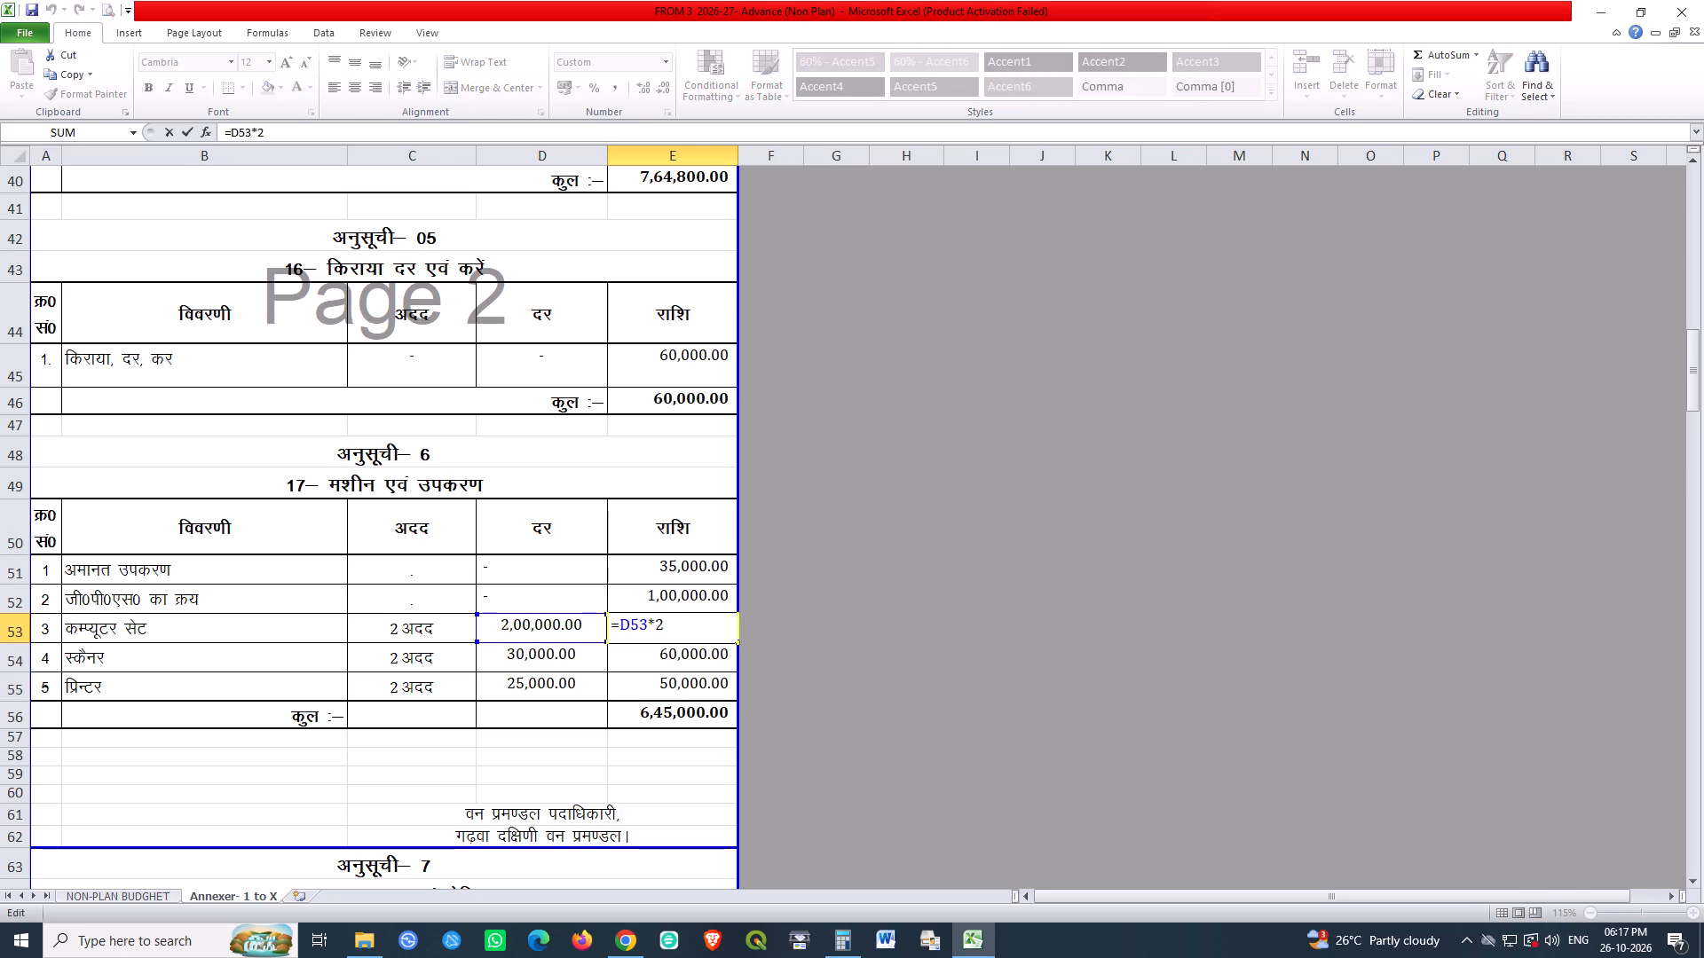
{"action": "key", "text": "Return"}
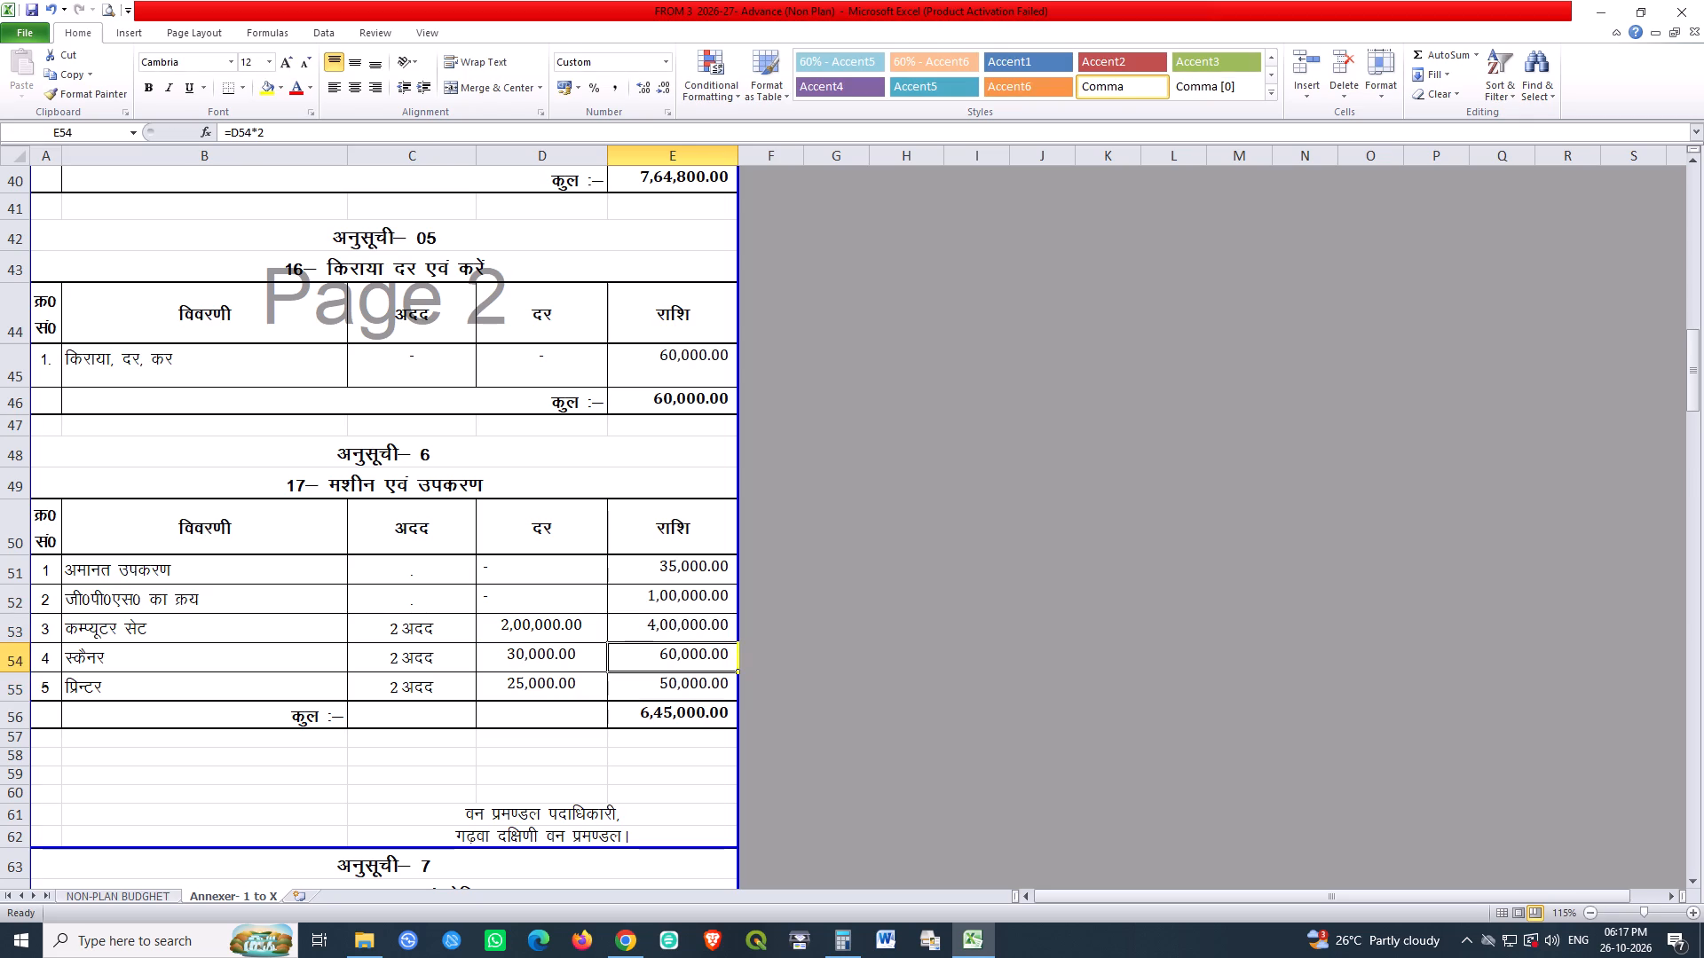
Check the printer quantity in C55, set its rate in D55 to 40000, and check the amount formula in E55.
{"action": "double_click", "coordinate": [396, 687]}
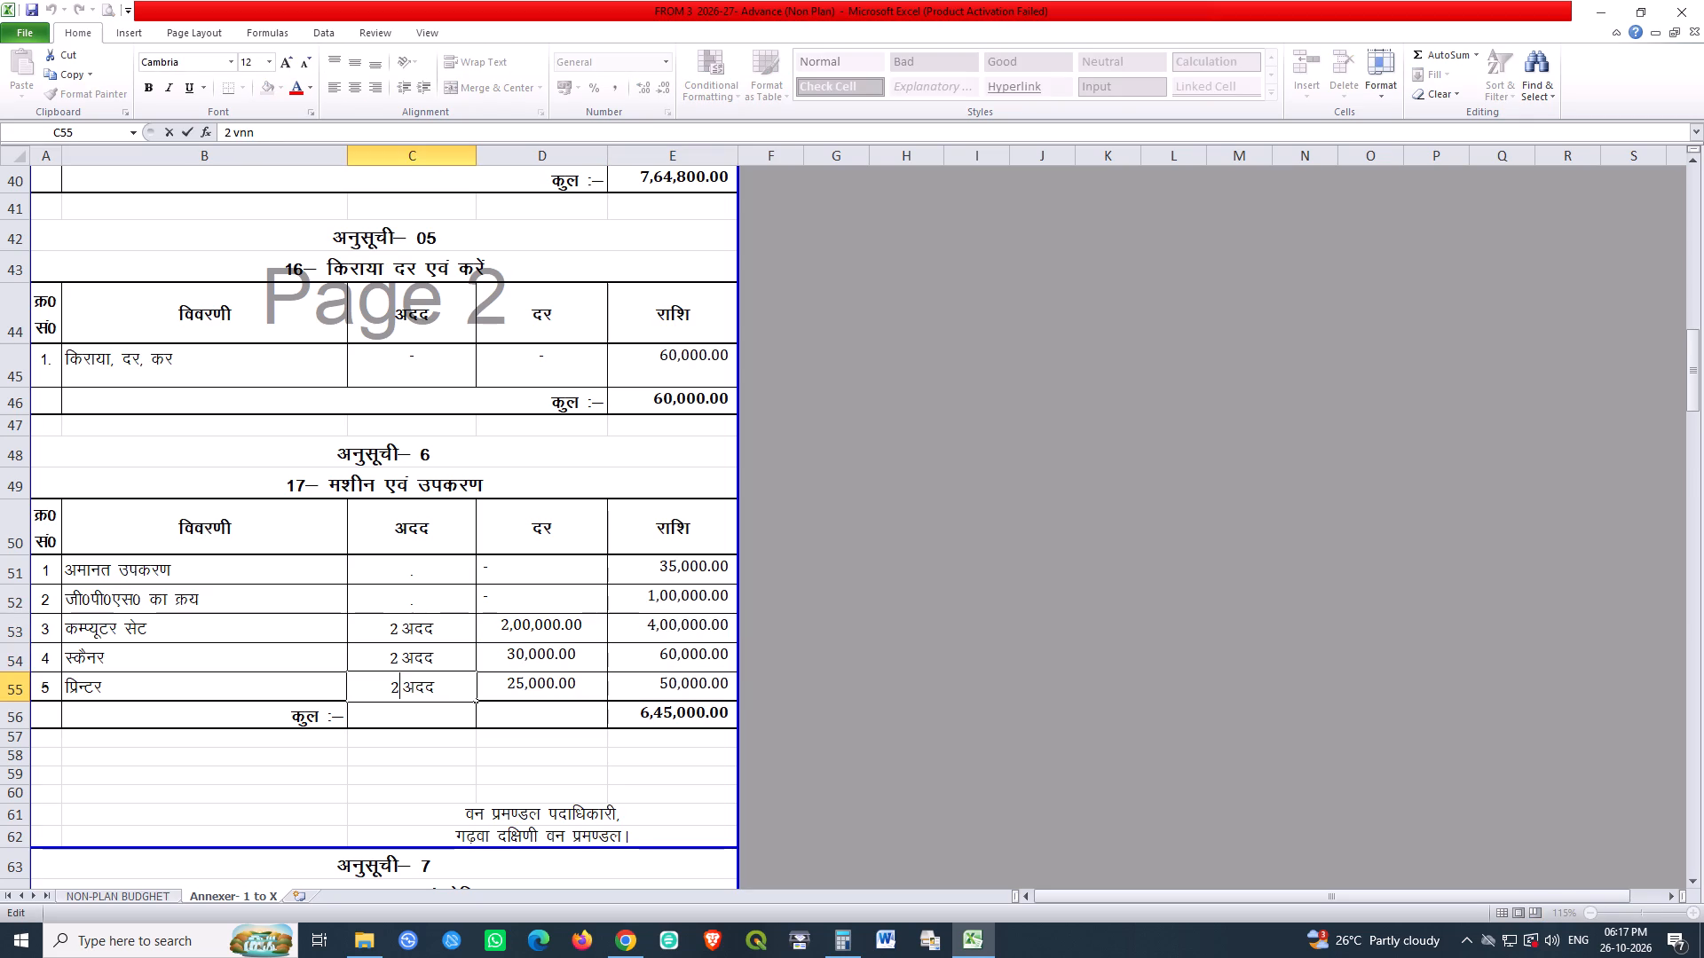
{"action": "key", "text": "Return"}
{"action": "double_click", "coordinate": [513, 680]}
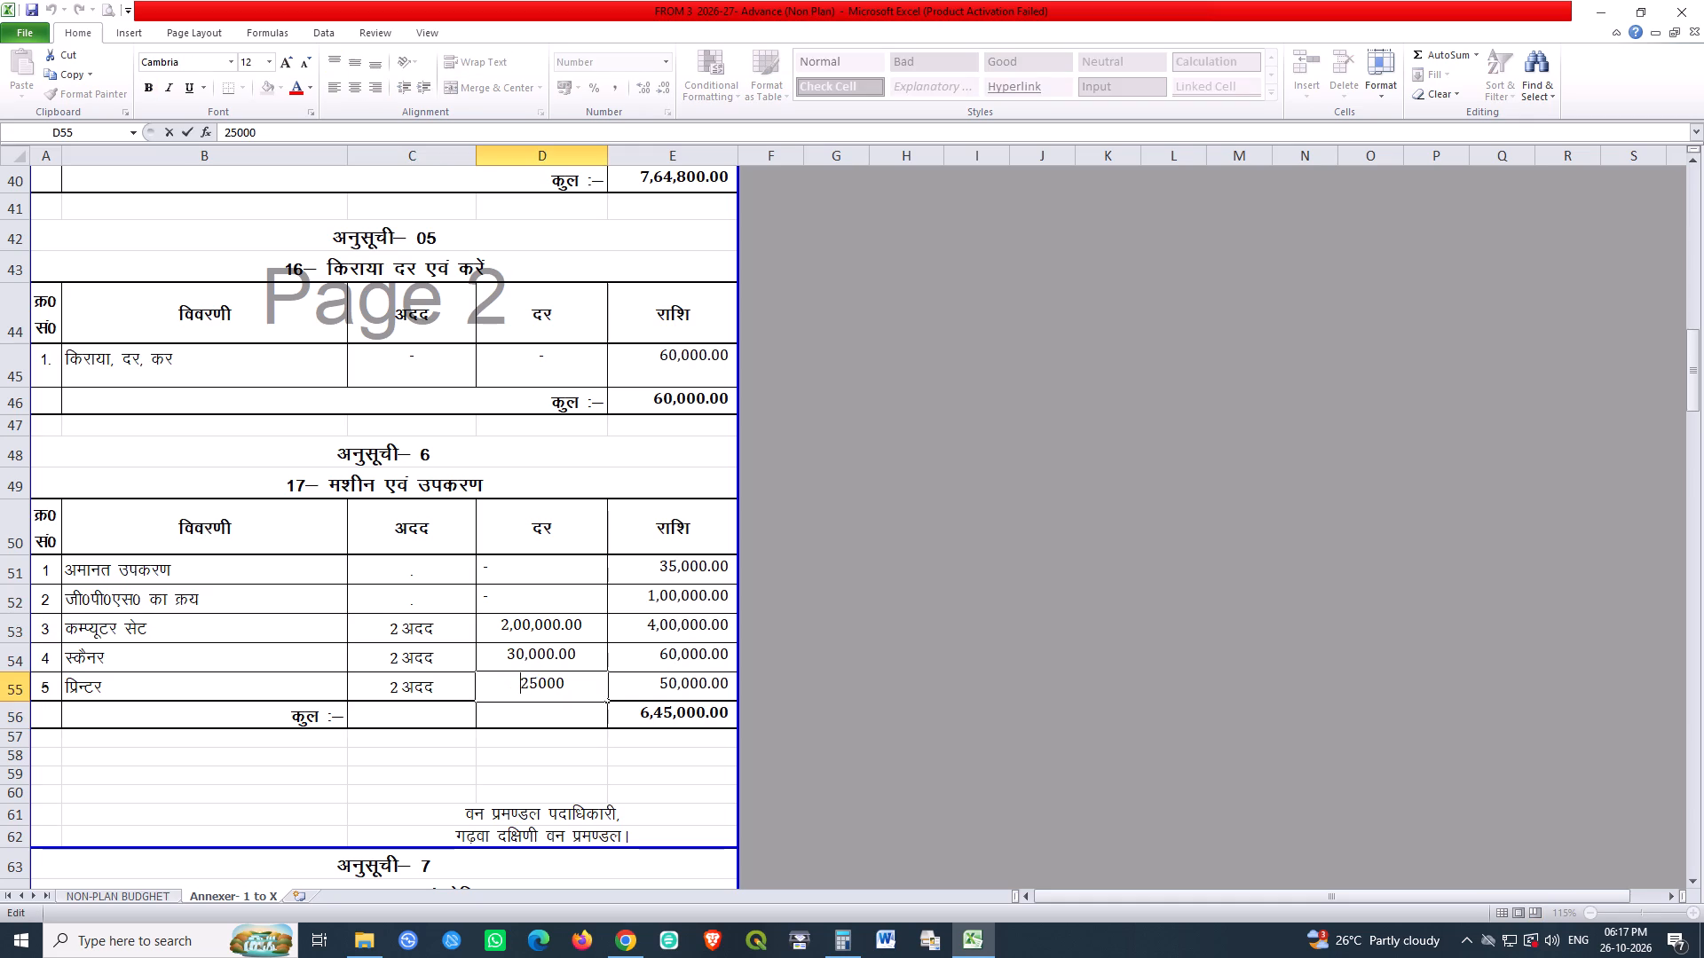
{"action": "key", "text": "shift+Right"}
{"action": "key", "text": "shift+Right"}
{"action": "type", "text": "40"}
{"action": "key", "text": "Return"}
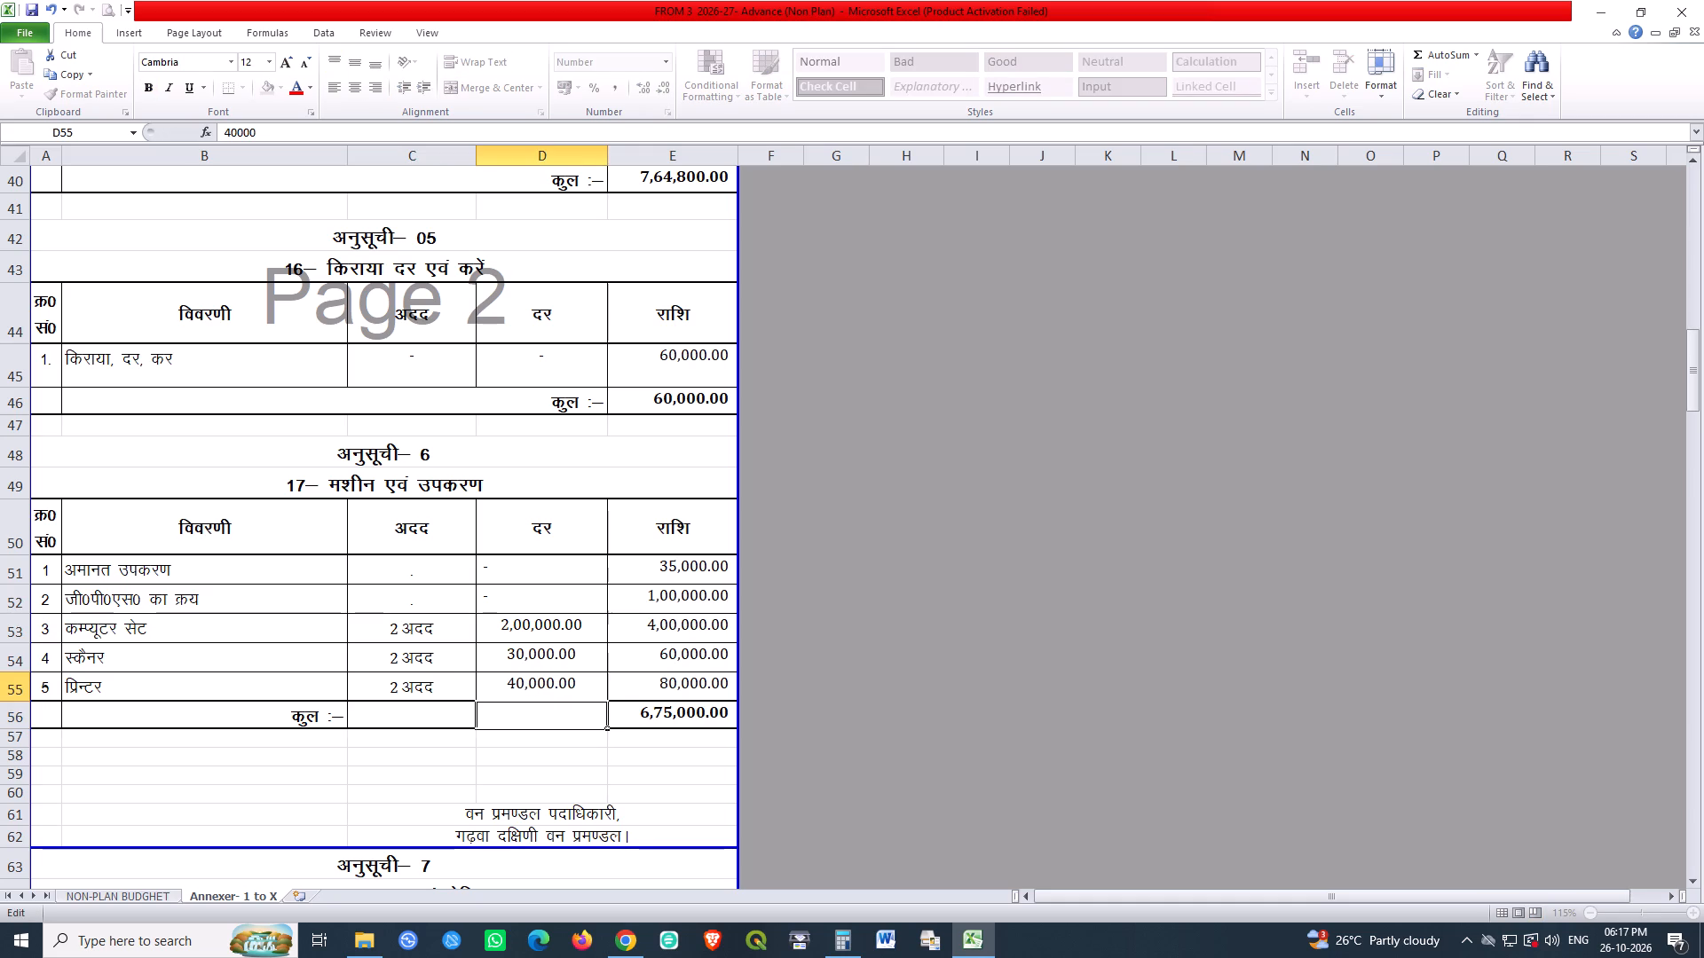
{"action": "double_click", "coordinate": [689, 696]}
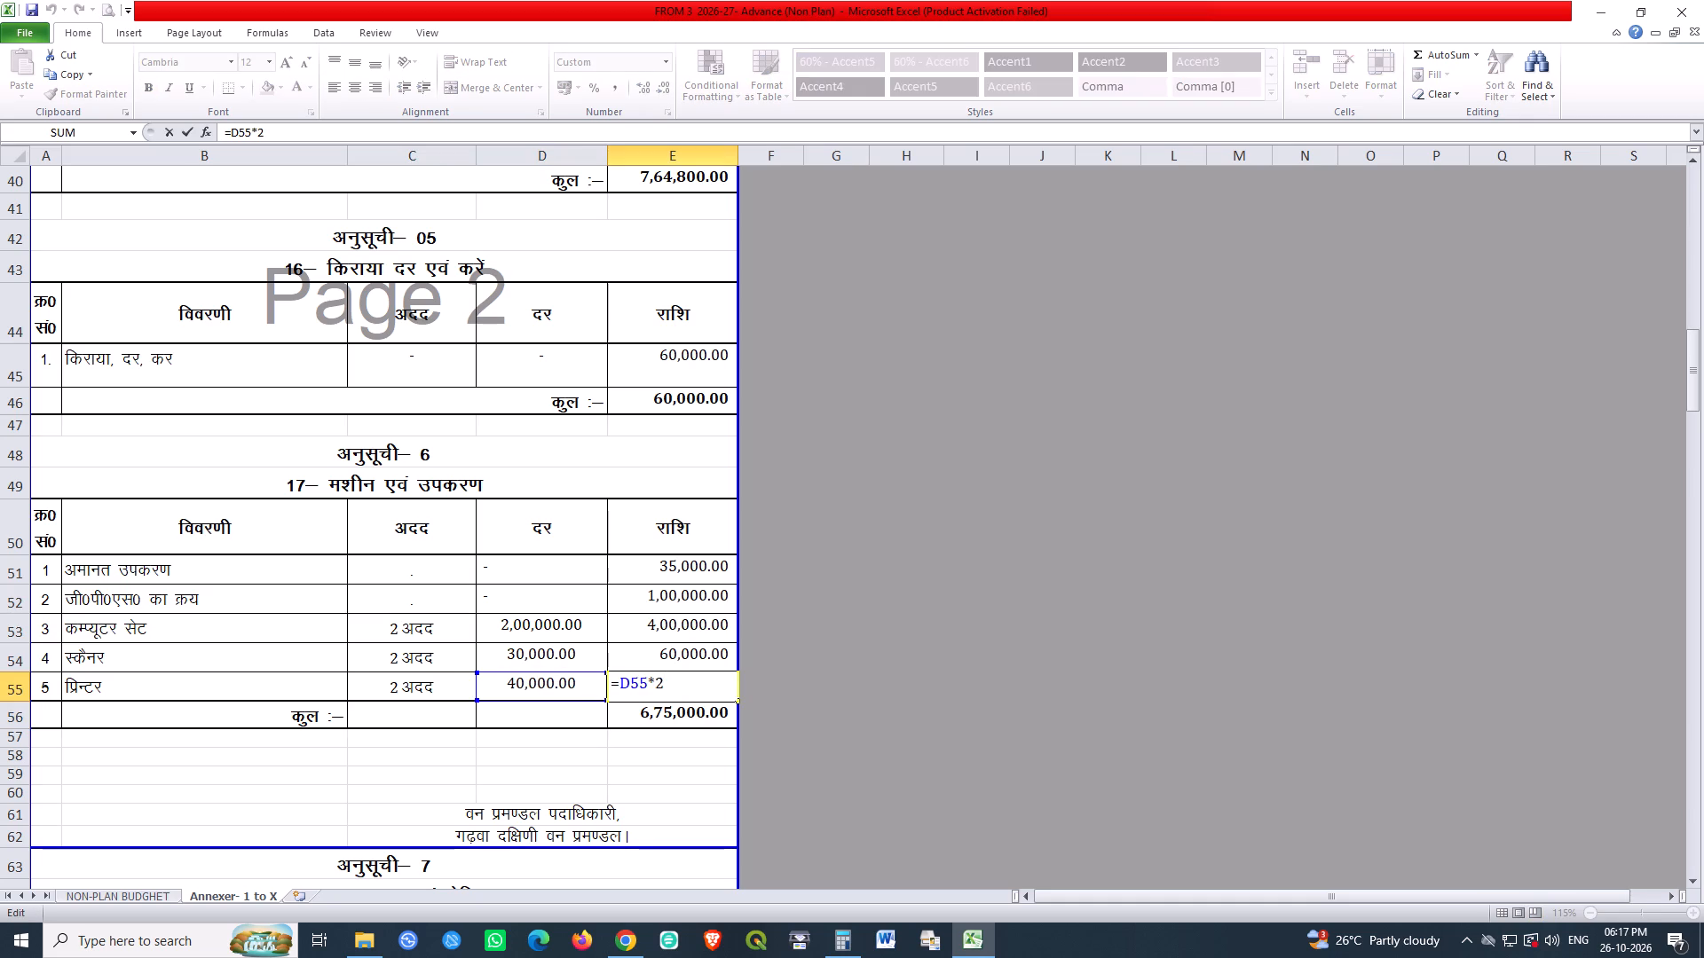
{"action": "key", "text": "Return"}
Check the schedule 6 total formula in E56 and save the workbook.
{"action": "double_click", "coordinate": [673, 720]}
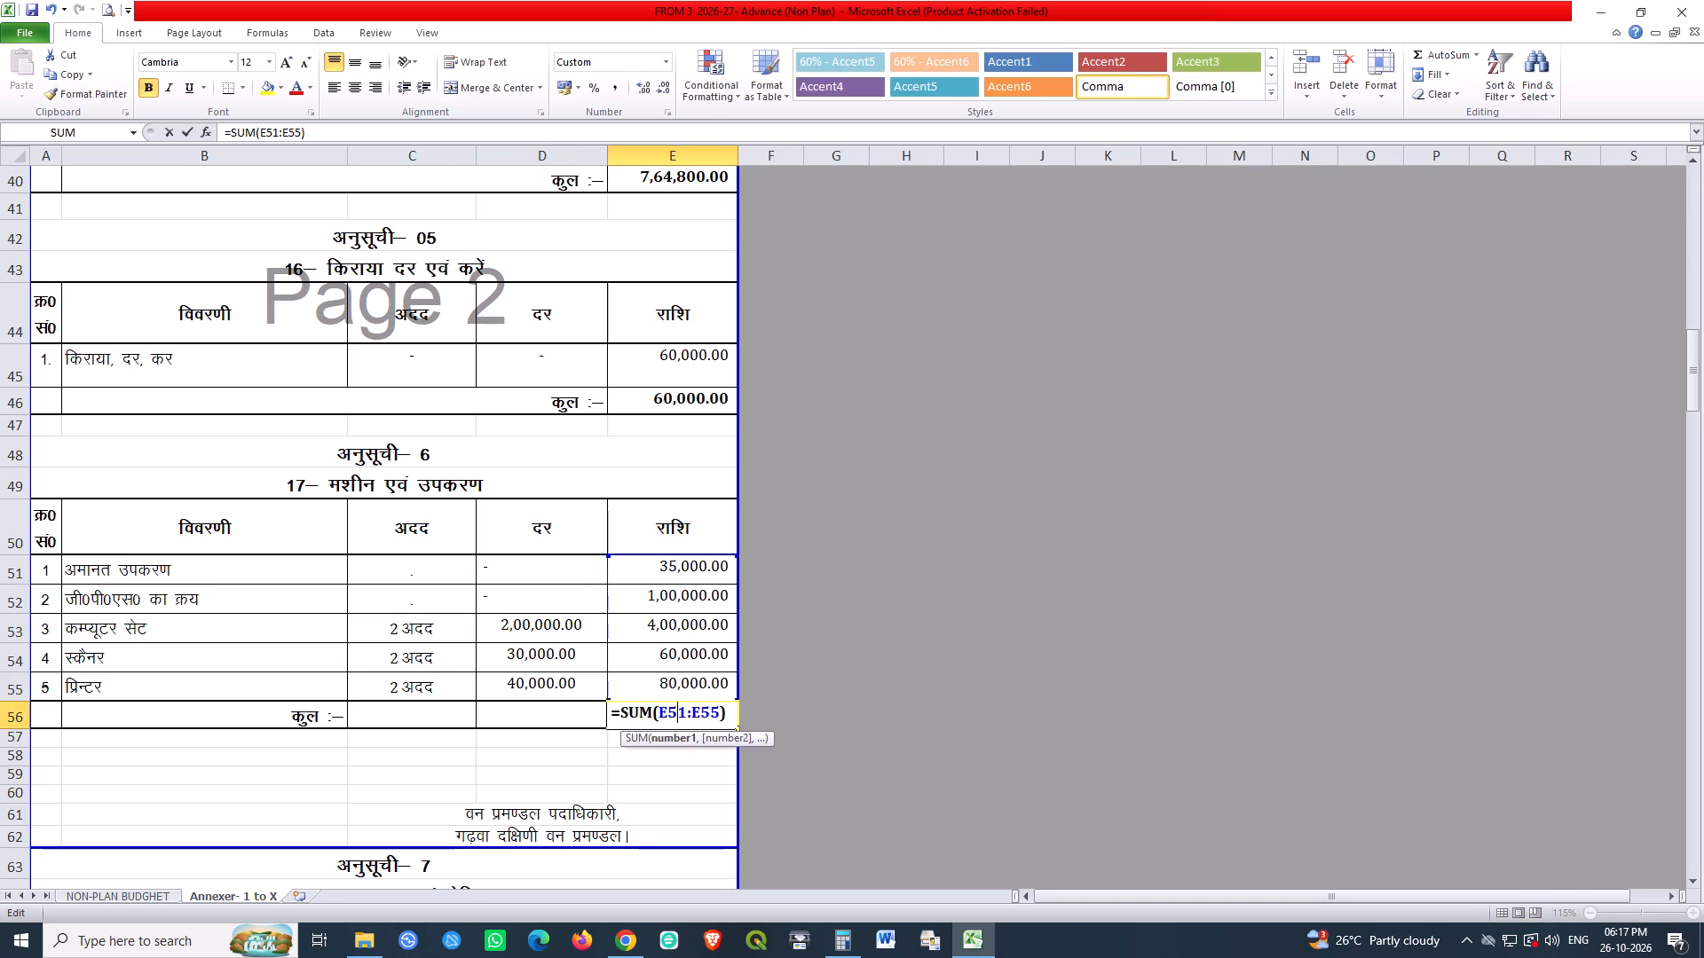
{"action": "key", "text": "Return"}
{"action": "scroll", "coordinate": [712, 631], "scroll_direction": "down", "scroll_amount": 1}
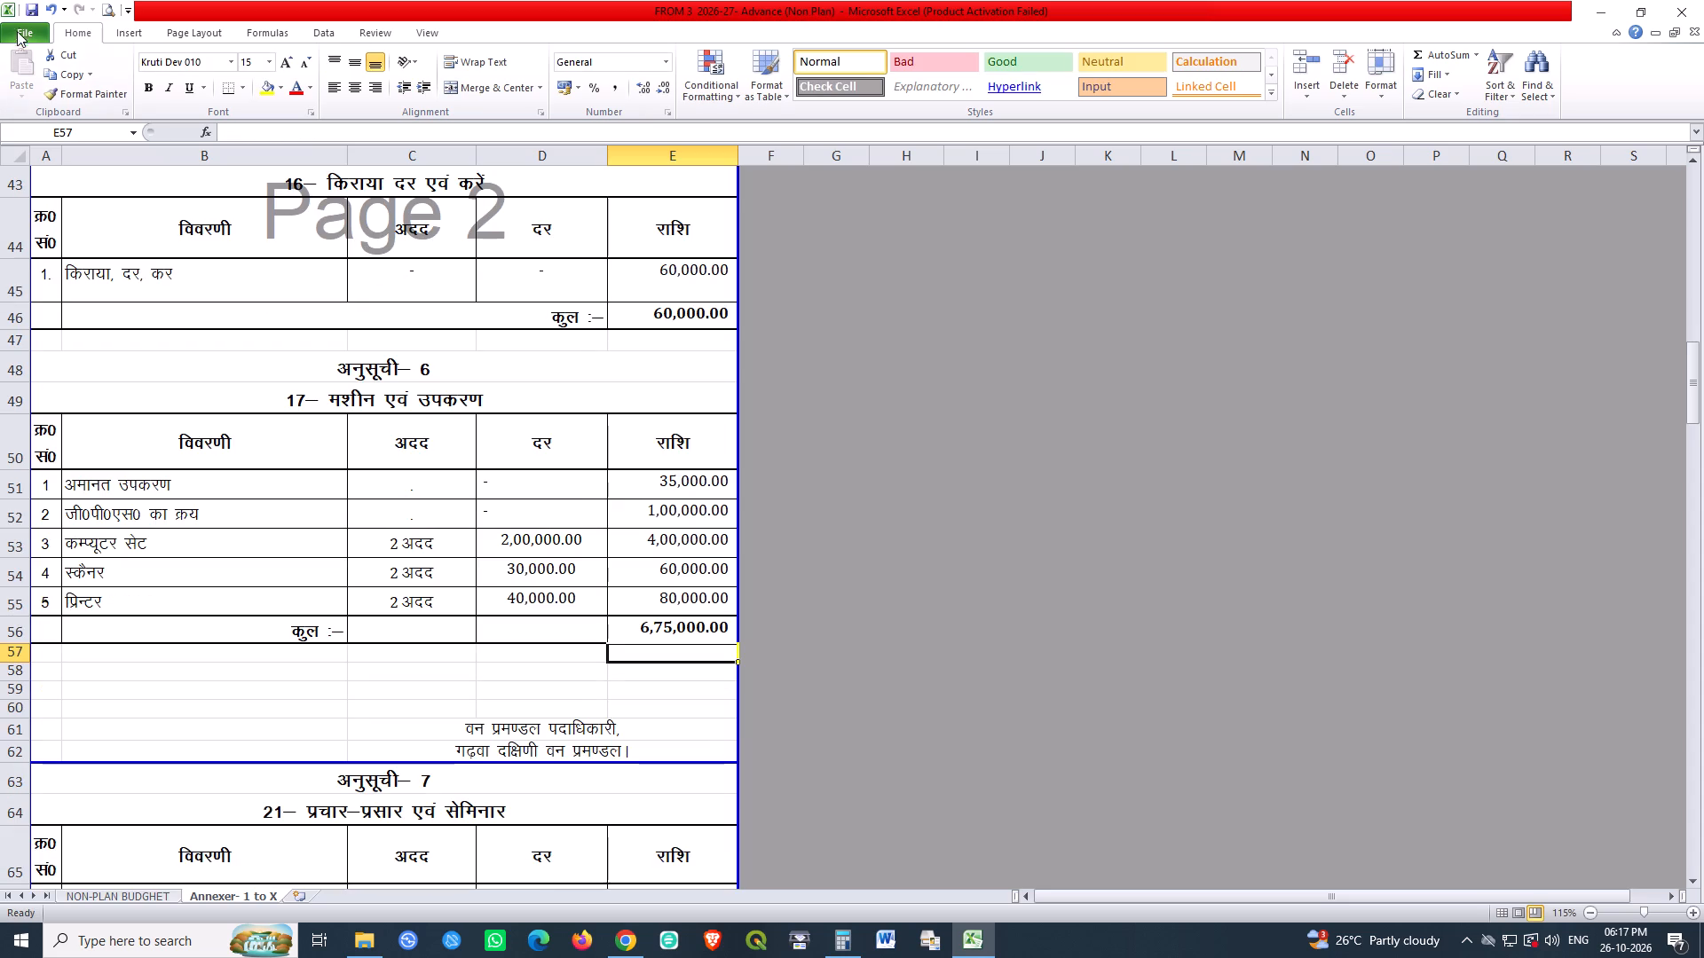
{"action": "triple_click", "coordinate": [34, 6]}
Set the photocopier machine purchase rate in D75 of schedule 08 to 180000.
{"action": "scroll", "coordinate": [665, 643], "scroll_direction": "down", "scroll_amount": 4}
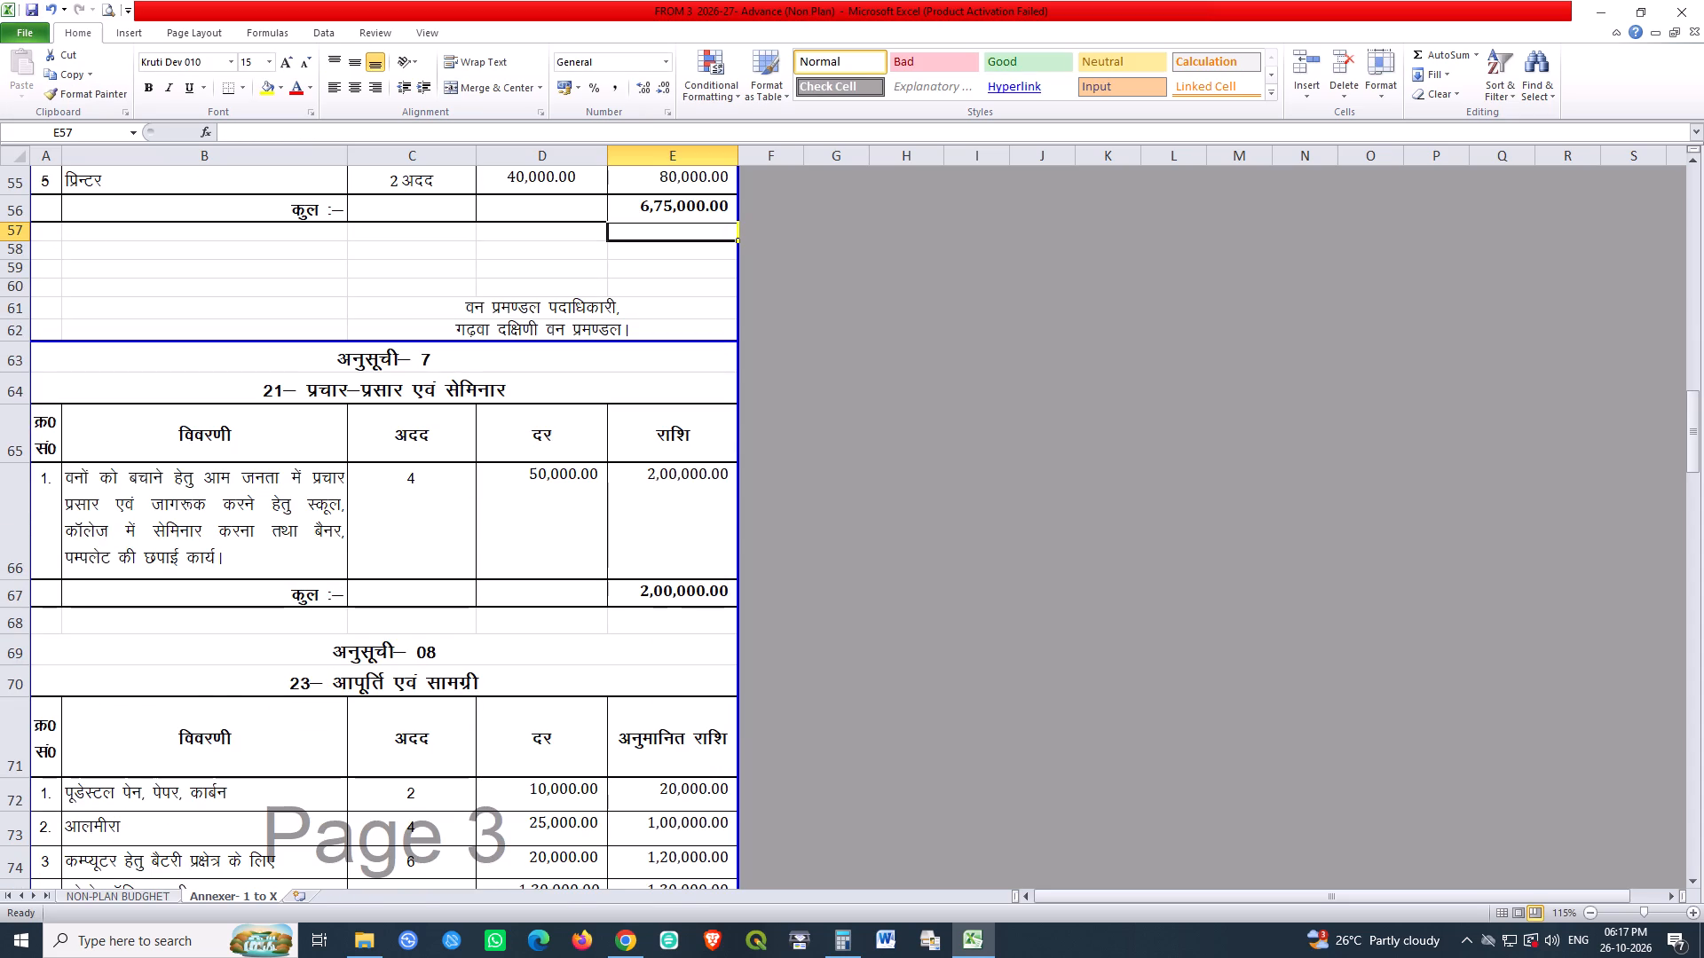
{"action": "scroll", "coordinate": [653, 654], "scroll_direction": "down", "scroll_amount": 1}
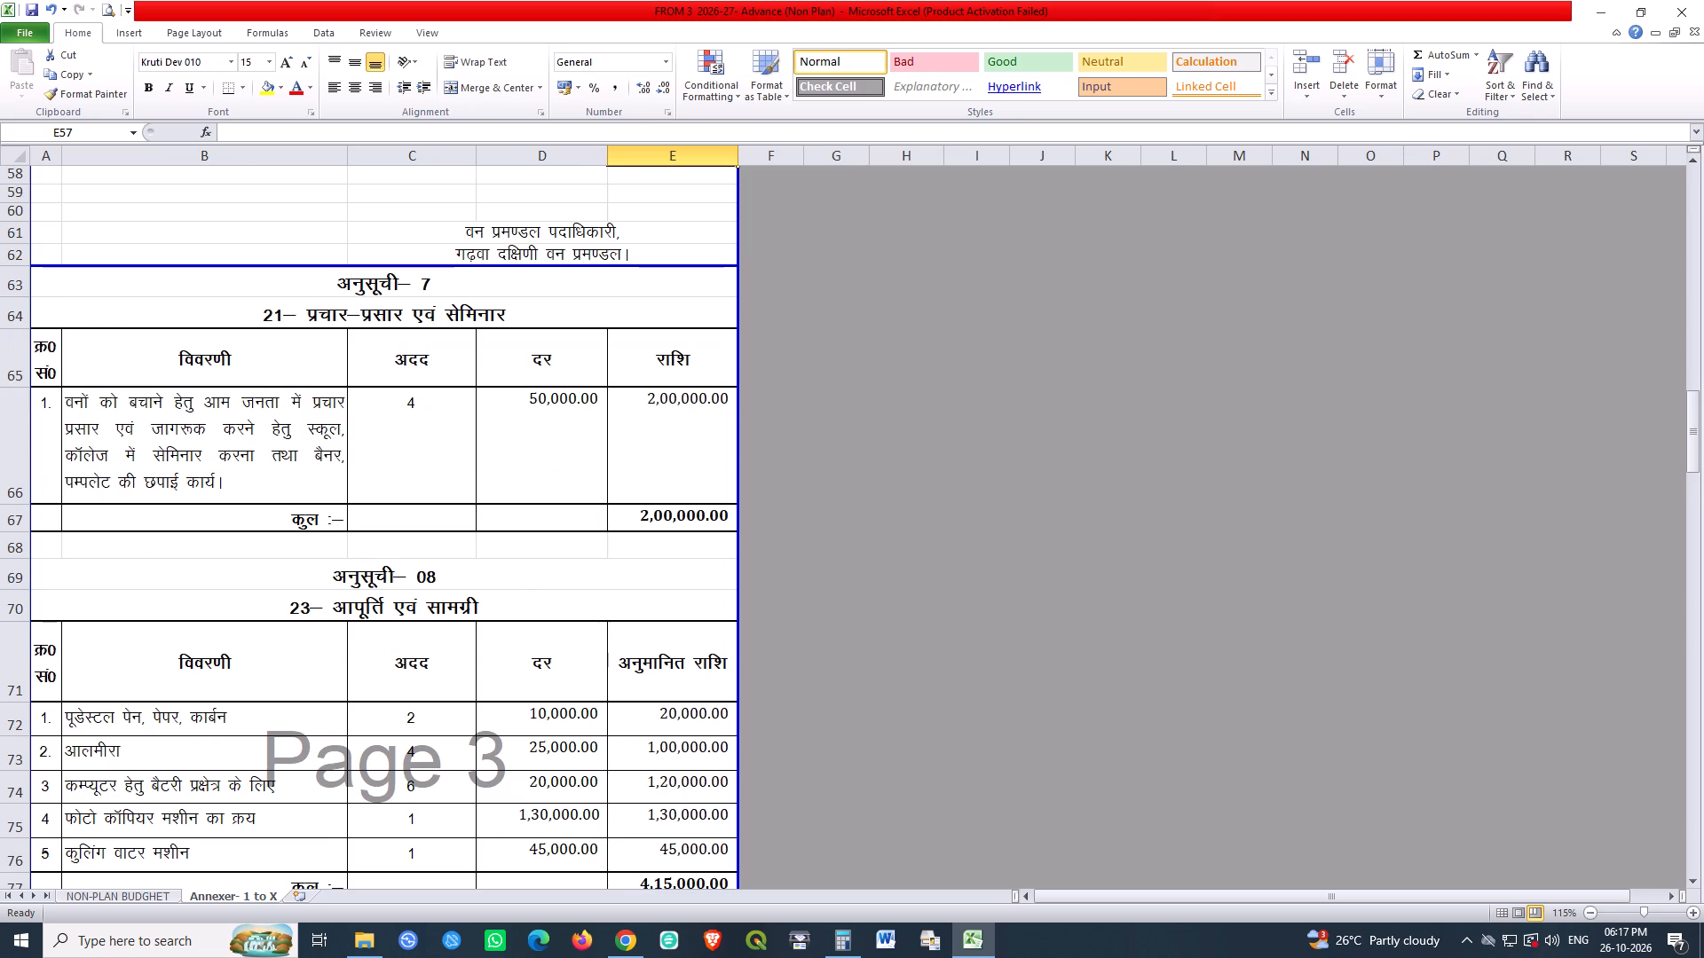
{"action": "scroll", "coordinate": [704, 581], "scroll_direction": "down", "scroll_amount": 2}
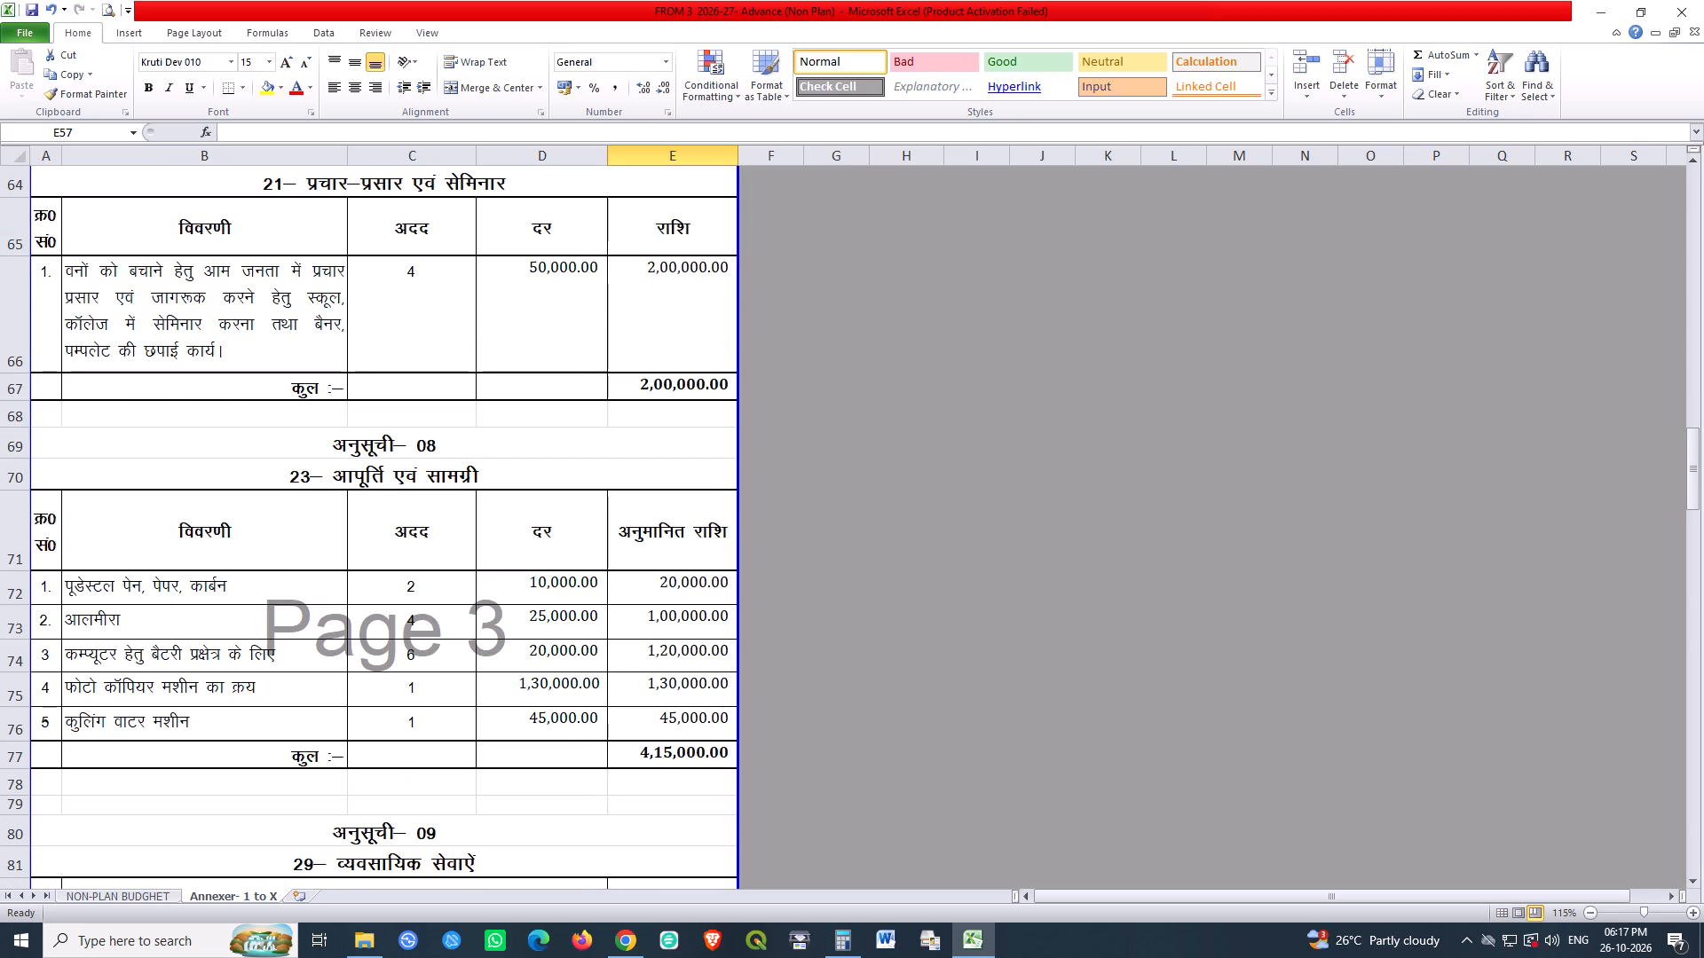
{"action": "double_click", "coordinate": [533, 682]}
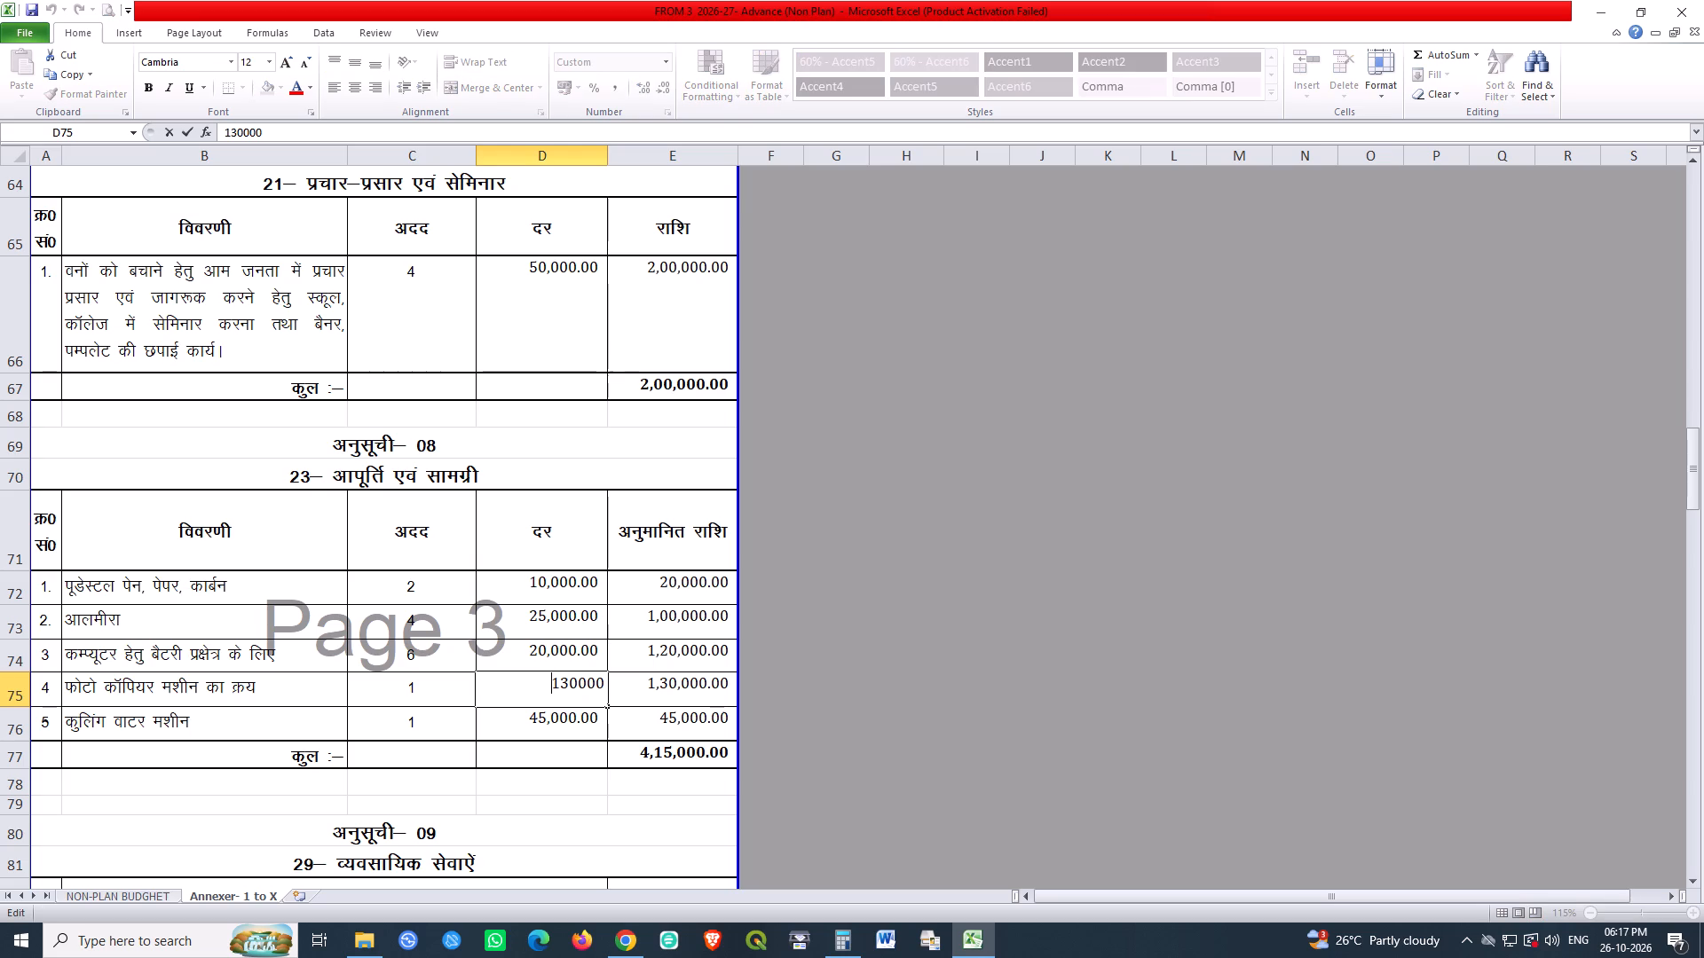
{"action": "key", "text": "Right"}
{"action": "key", "text": "Right"}
{"action": "key", "text": "shift+Left"}
{"action": "key", "text": "8"}
{"action": "key", "text": "Return"}
Set the range-office computer battery rate in D74 to 22000.
{"action": "left_click", "coordinate": [572, 732]}
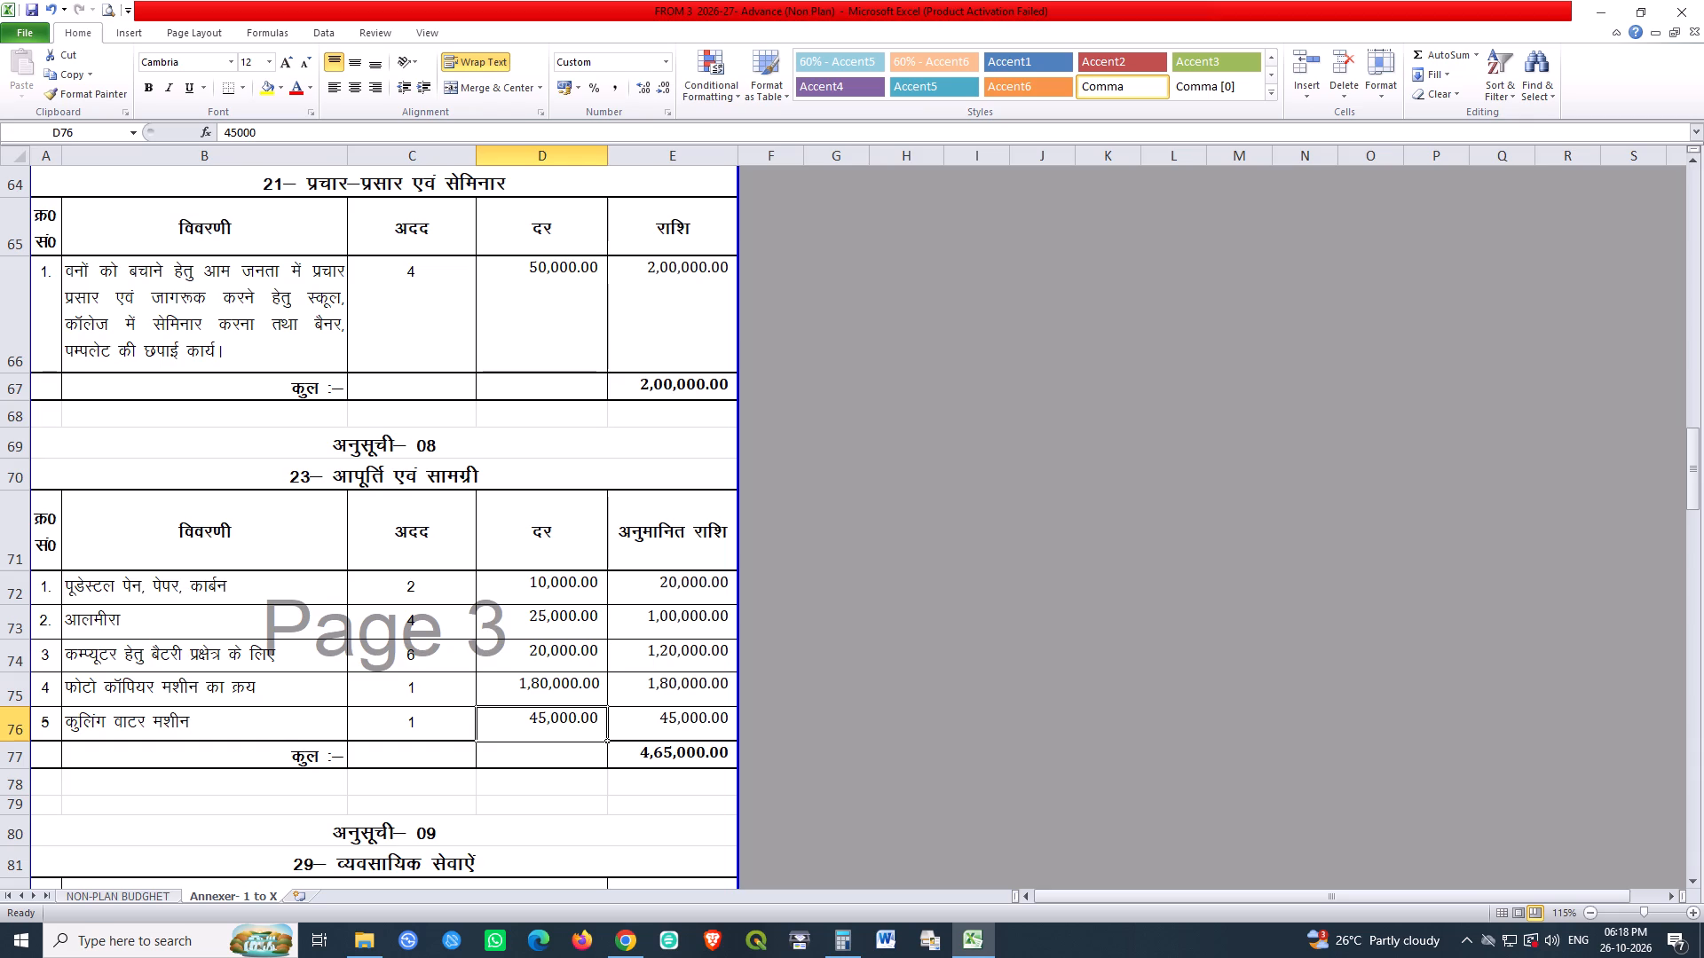
{"action": "double_click", "coordinate": [540, 653]}
{"action": "key", "text": "Right"}
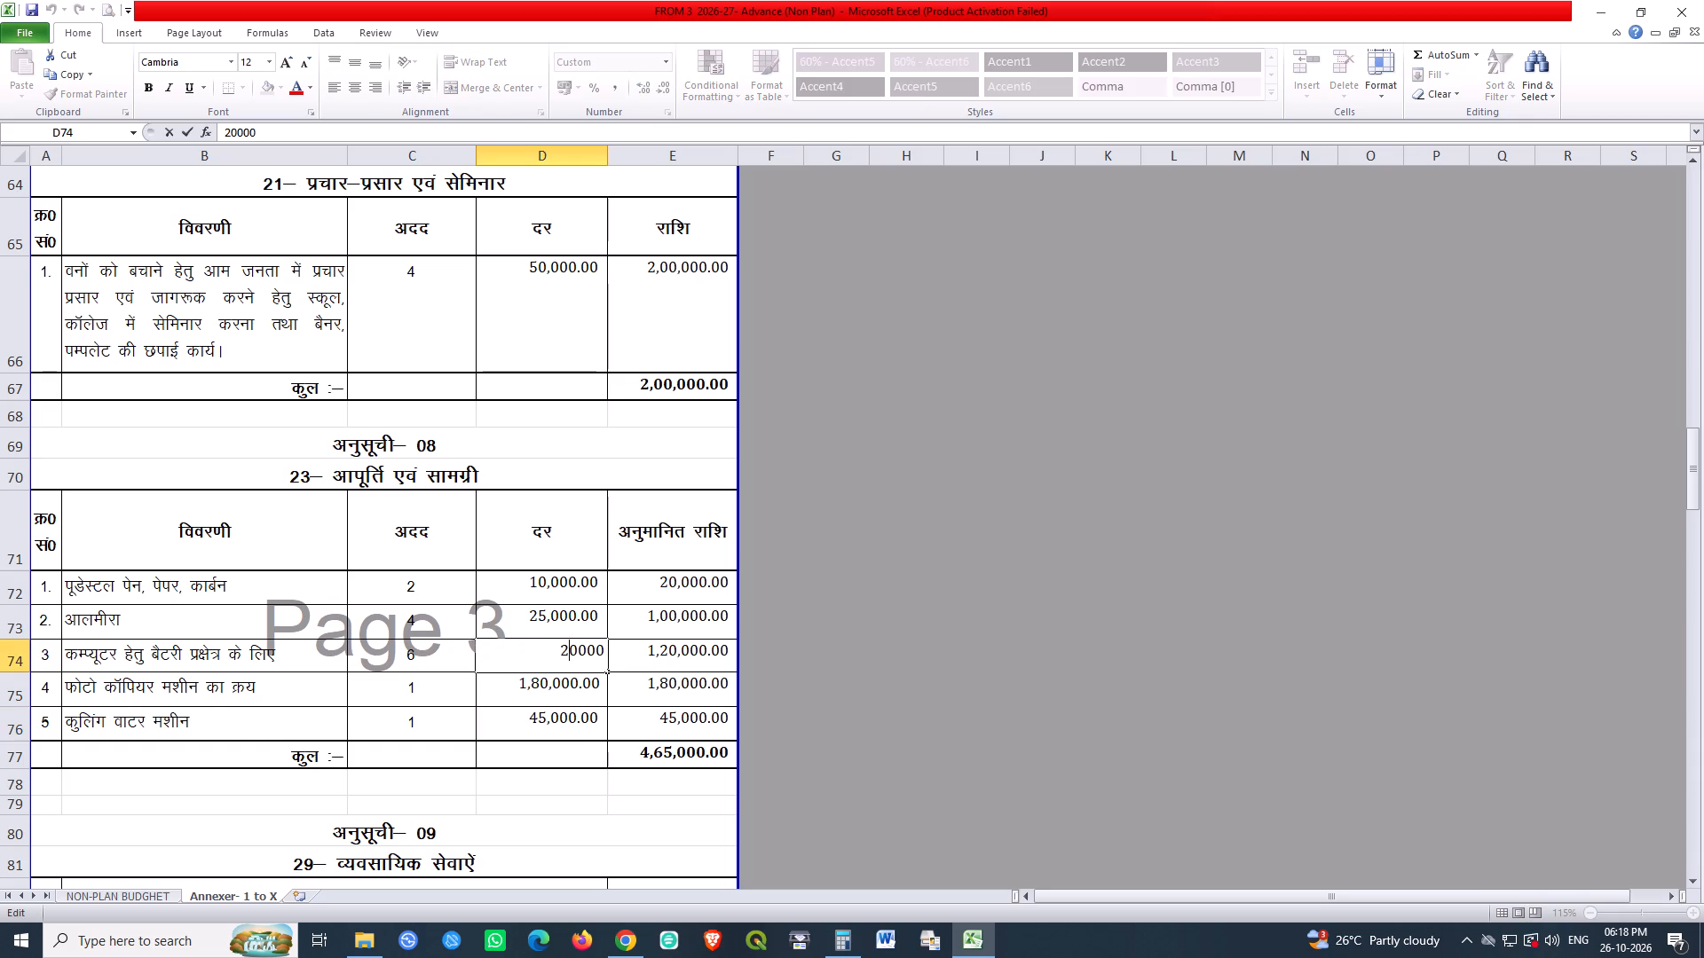
{"action": "key", "text": "shift+Right"}
{"action": "key", "text": "2"}
{"action": "key", "text": "Return"}
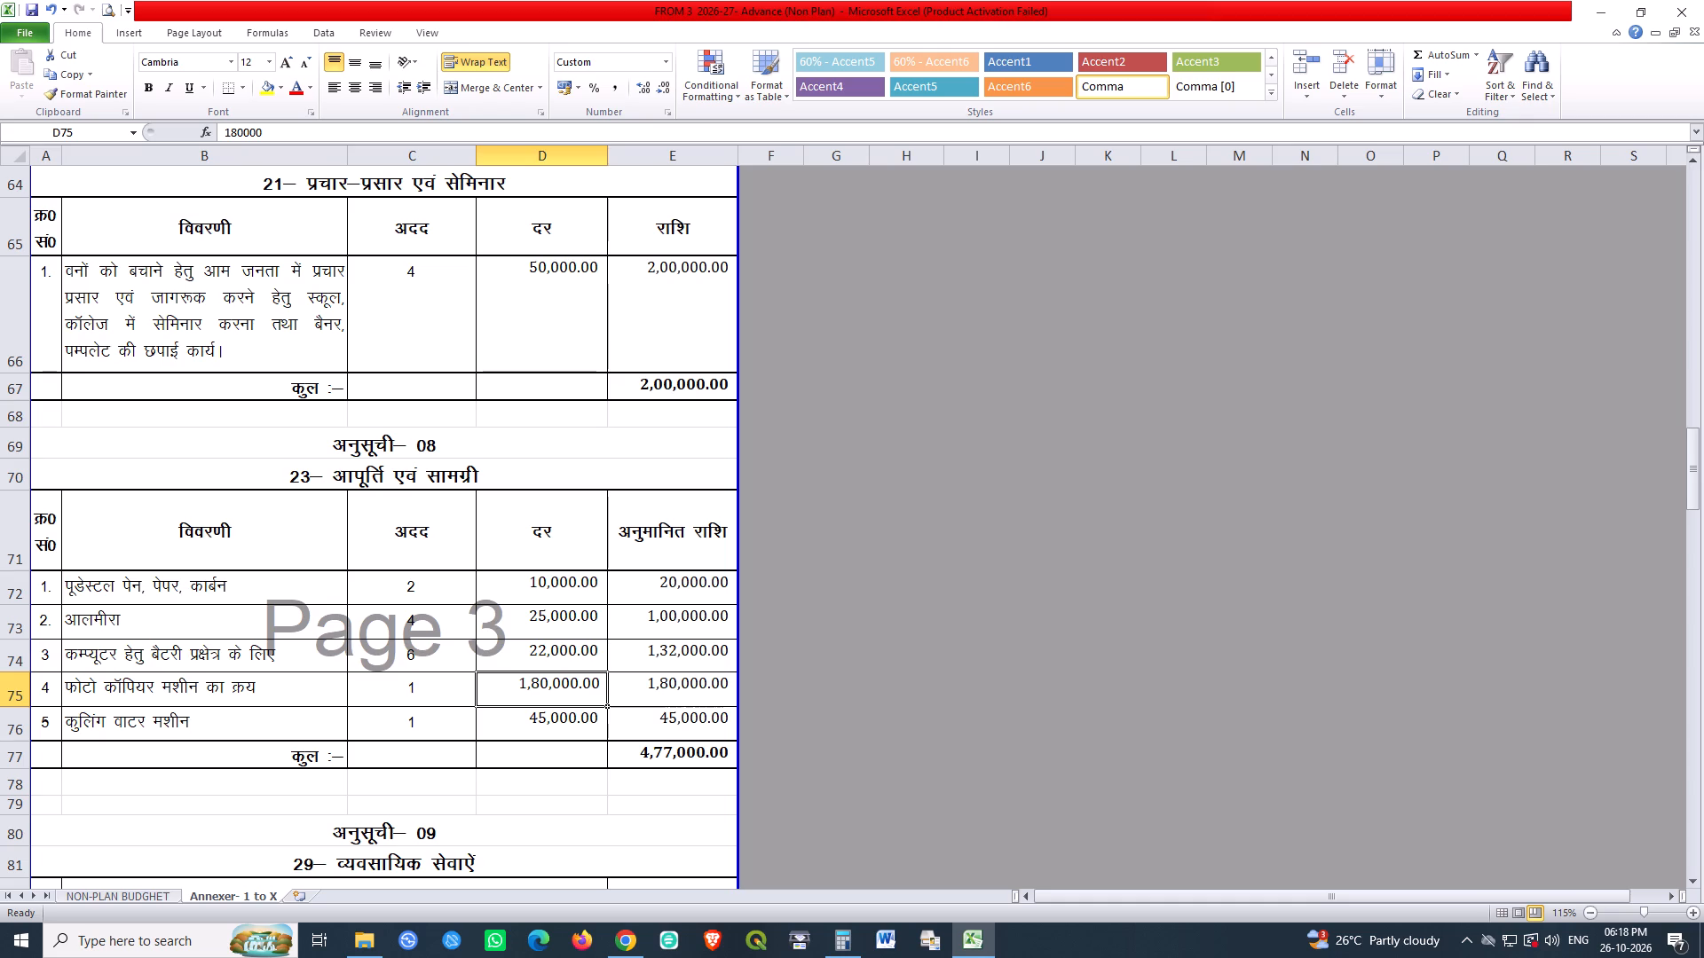
Set the range-office computer battery quantity in C74 to 8 and check the amount formula in E74.
{"action": "left_click", "coordinate": [438, 646]}
{"action": "key", "text": "8"}
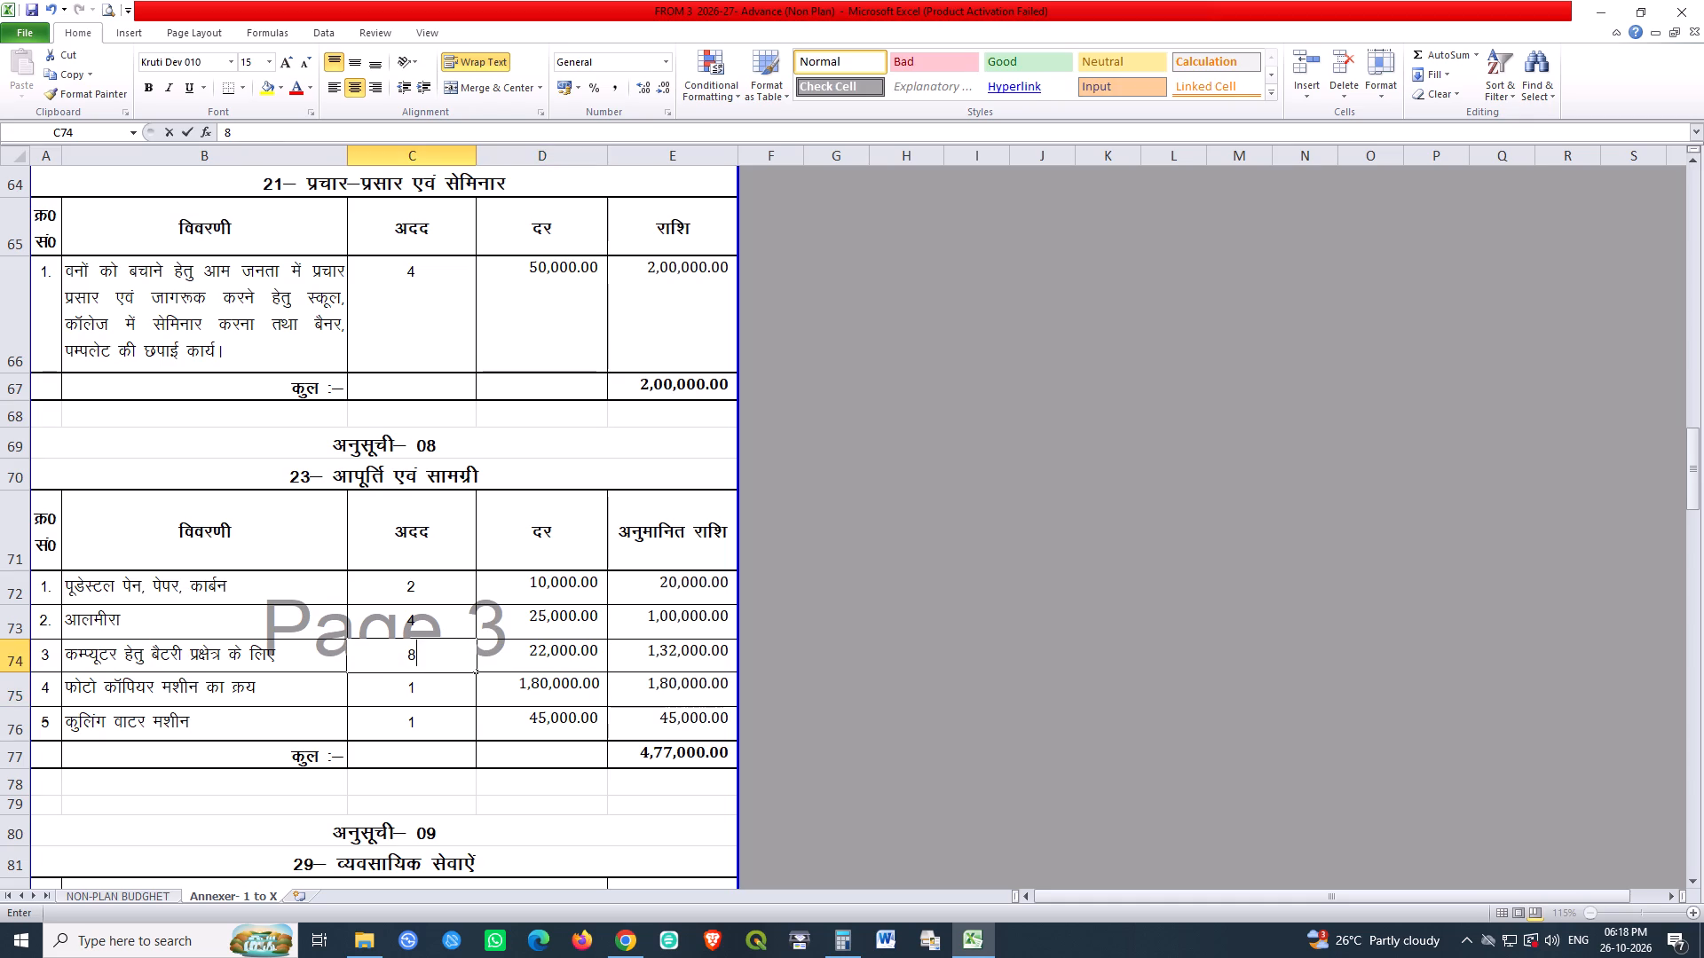
{"action": "key", "text": "Return"}
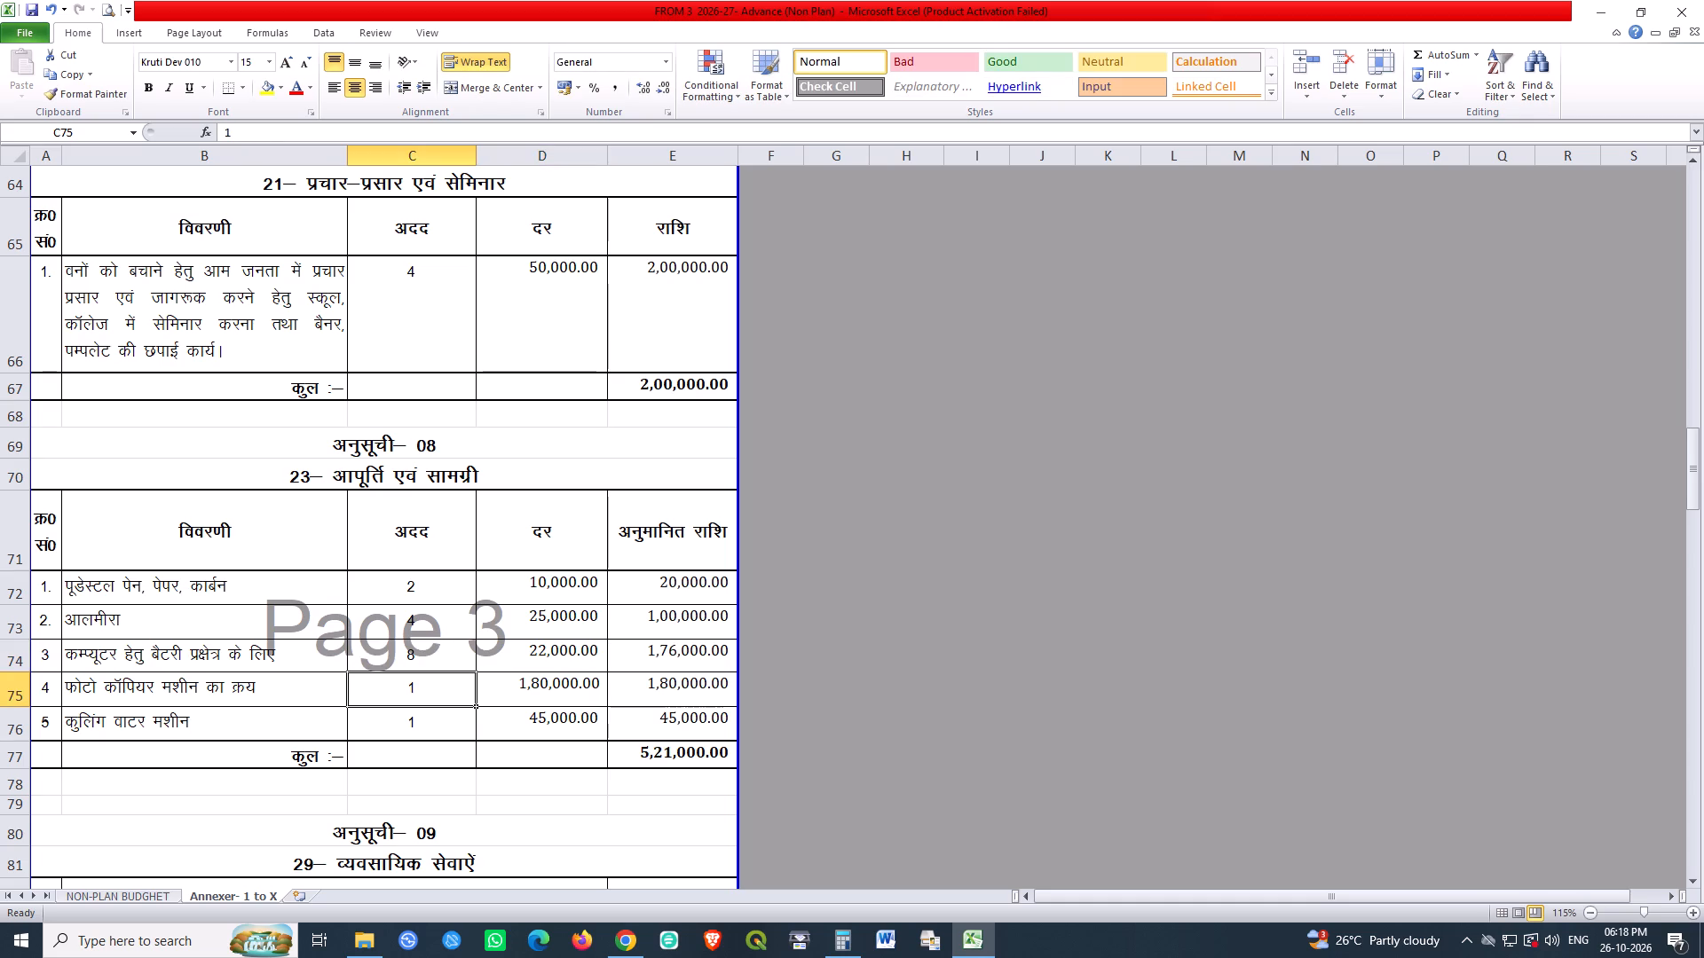
{"action": "double_click", "coordinate": [640, 651]}
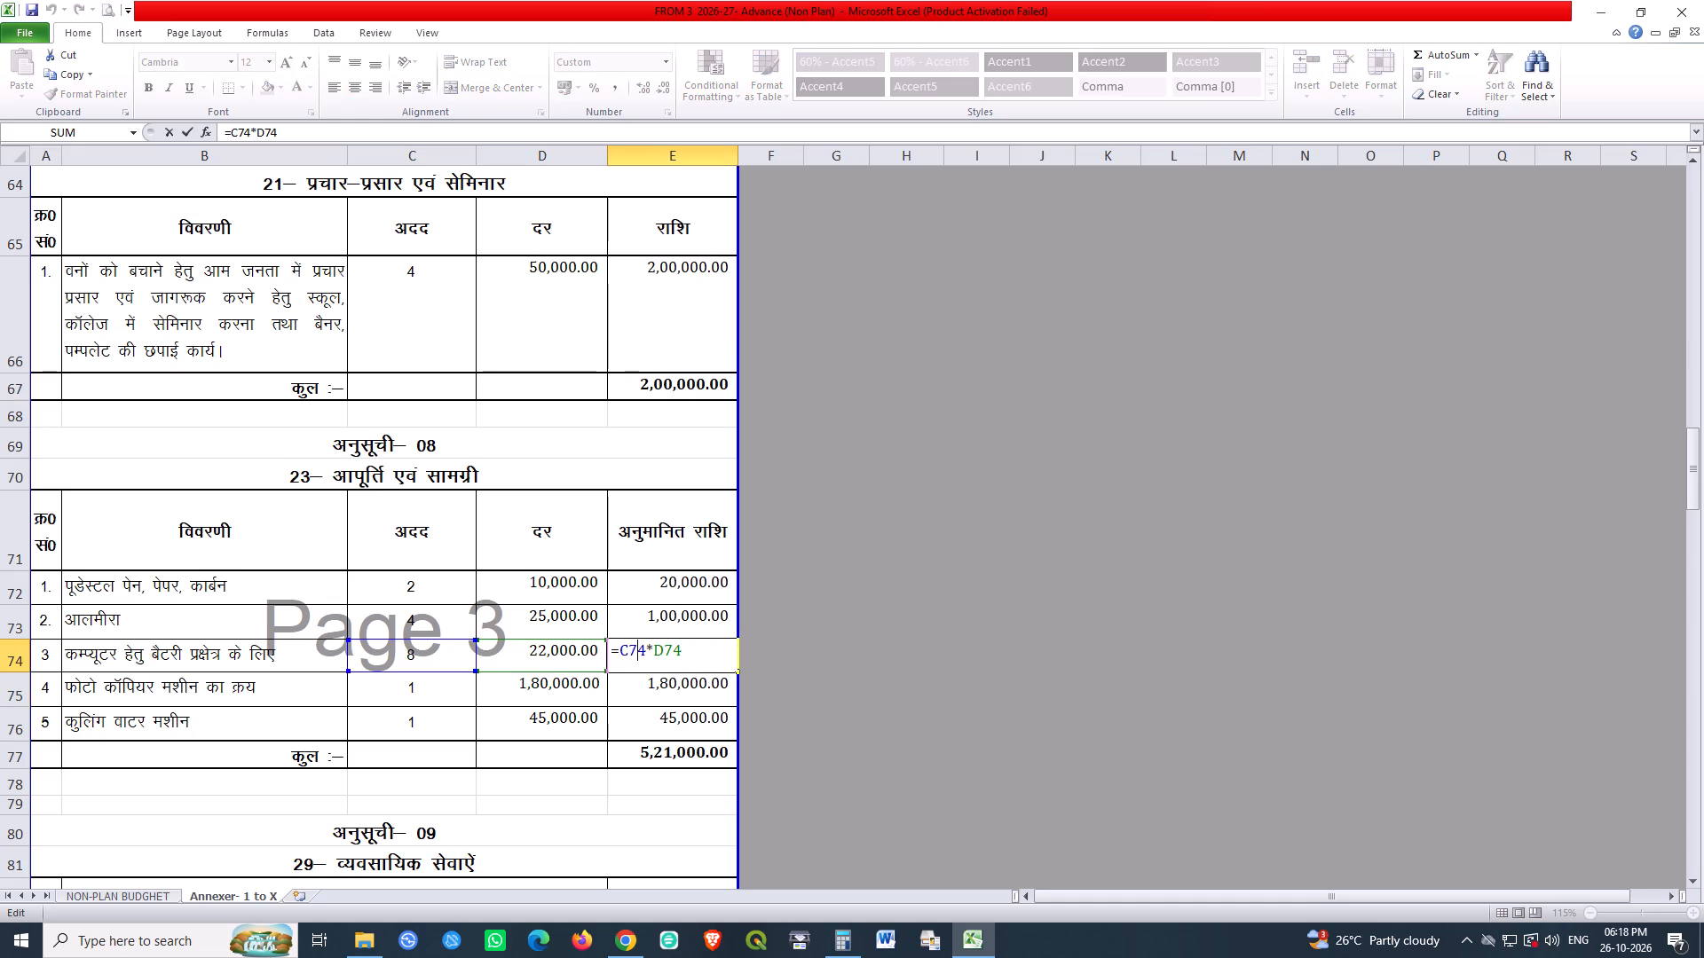
{"action": "key", "text": "Return"}
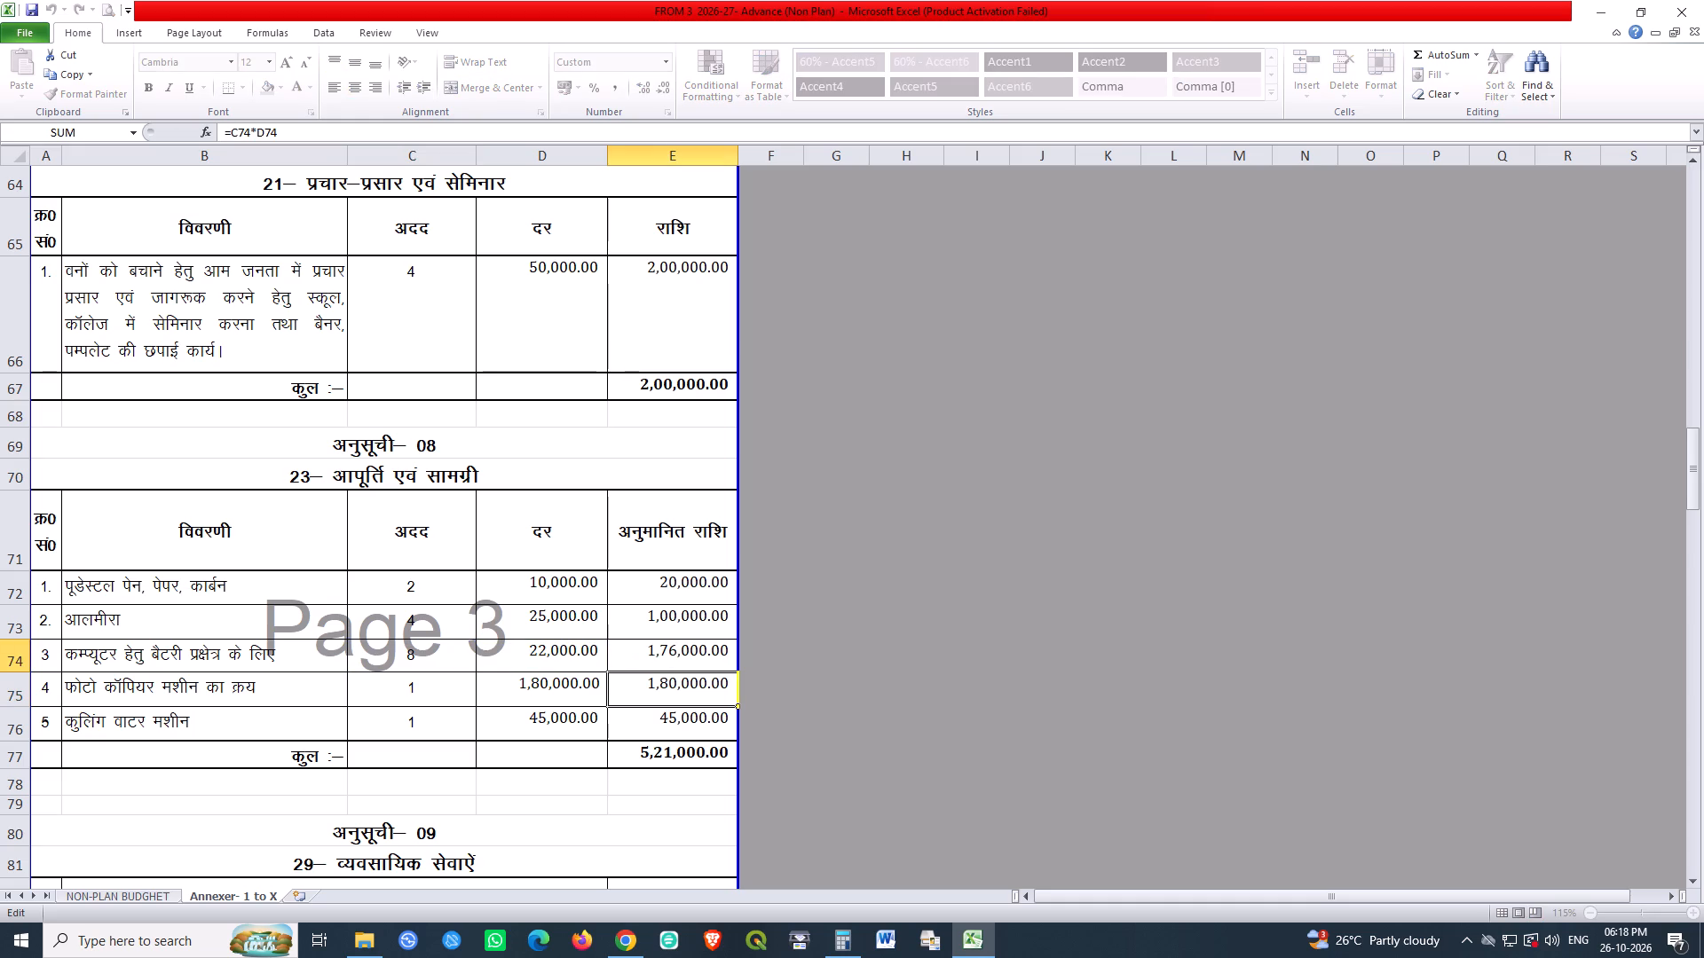
Change the last multiplier in the schedule 09 professional services calculation text in C83 to 12, making it 1088 x365x 12.
{"action": "left_click", "coordinate": [557, 724]}
{"action": "scroll", "coordinate": [636, 719], "scroll_direction": "down", "scroll_amount": 3}
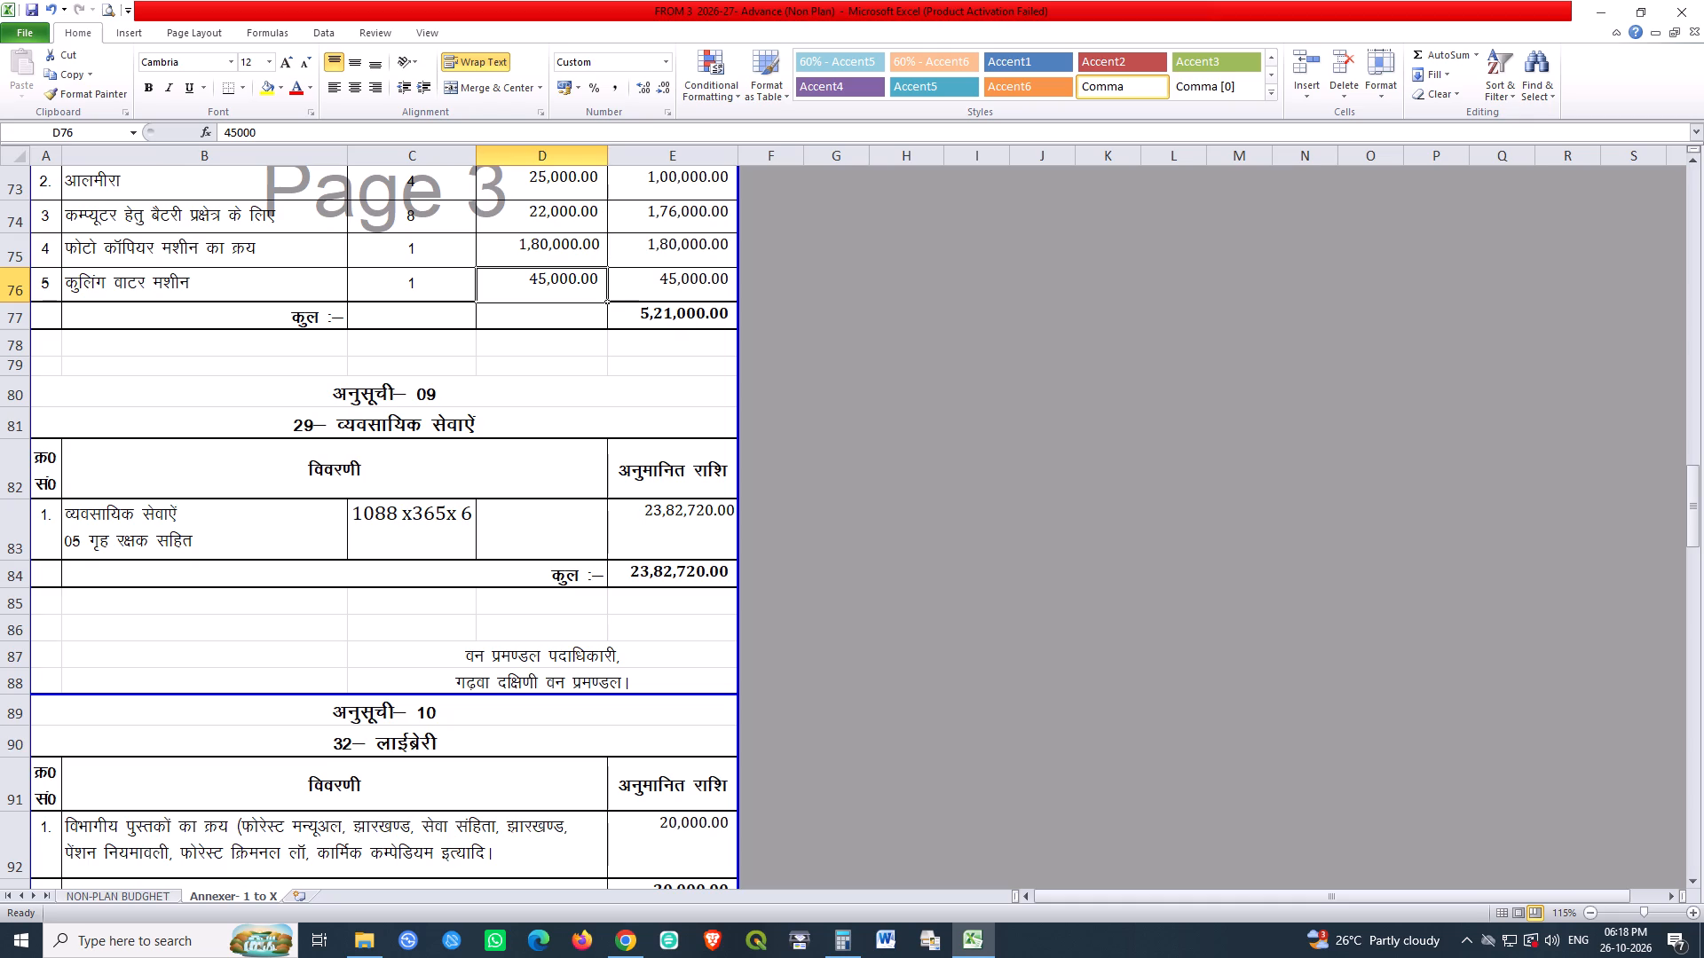
{"action": "left_click", "coordinate": [893, 571]}
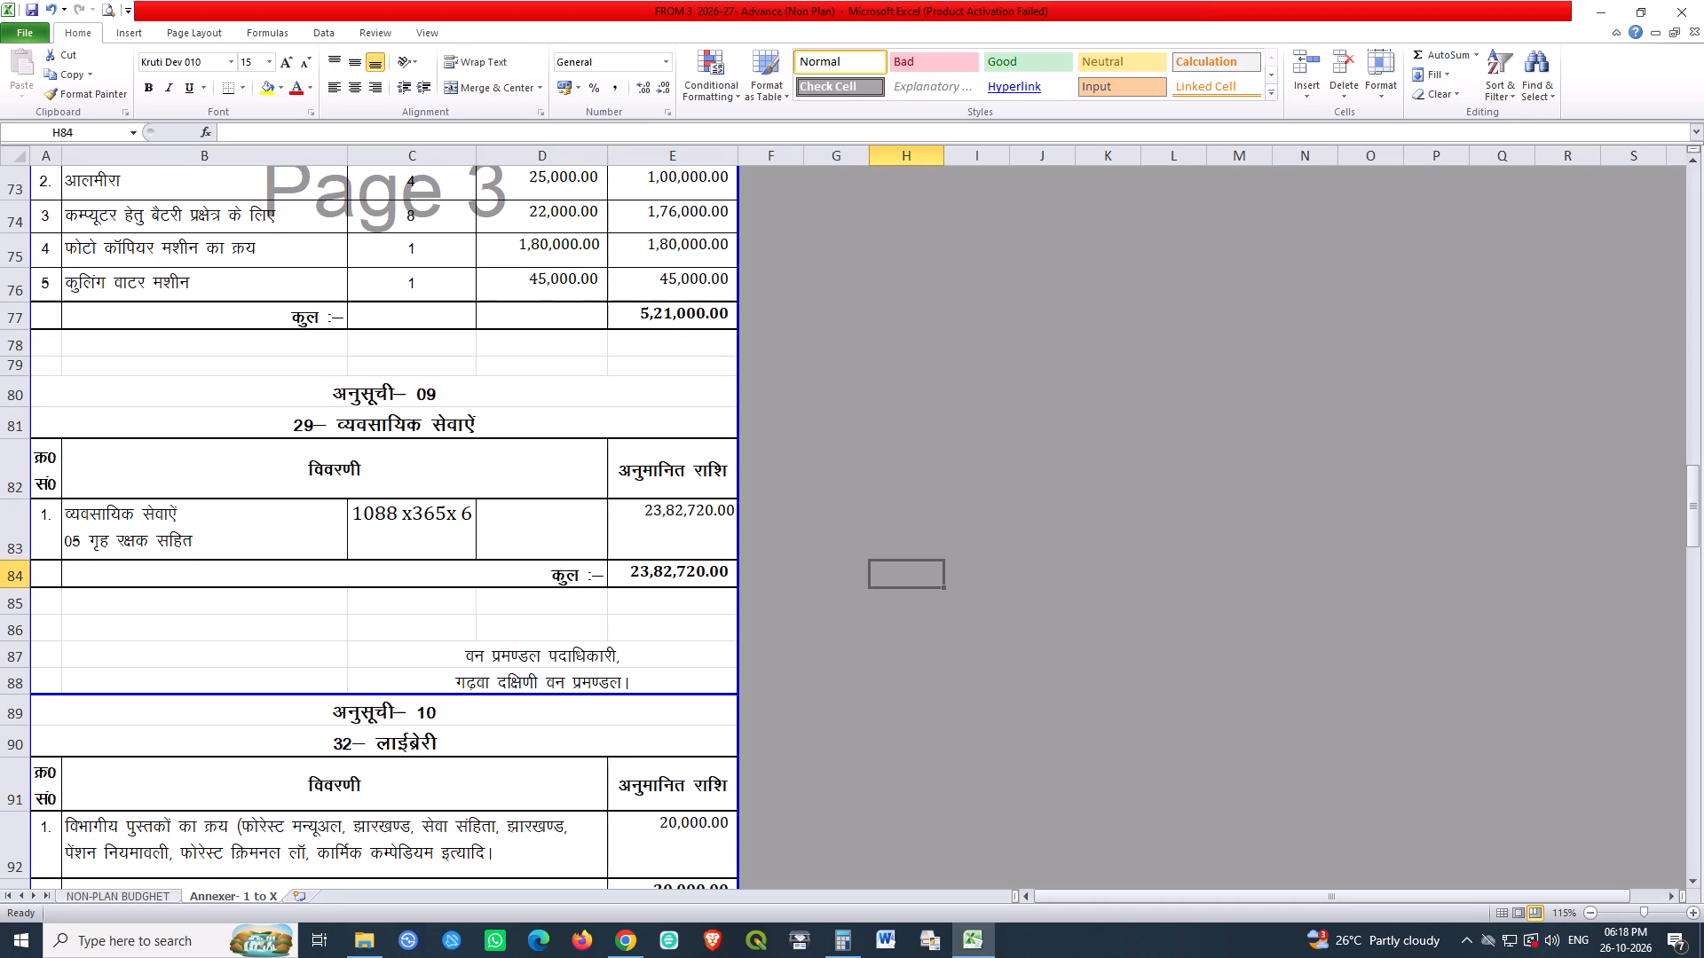
{"action": "left_click", "coordinate": [372, 519]}
{"action": "double_click", "coordinate": [378, 519]}
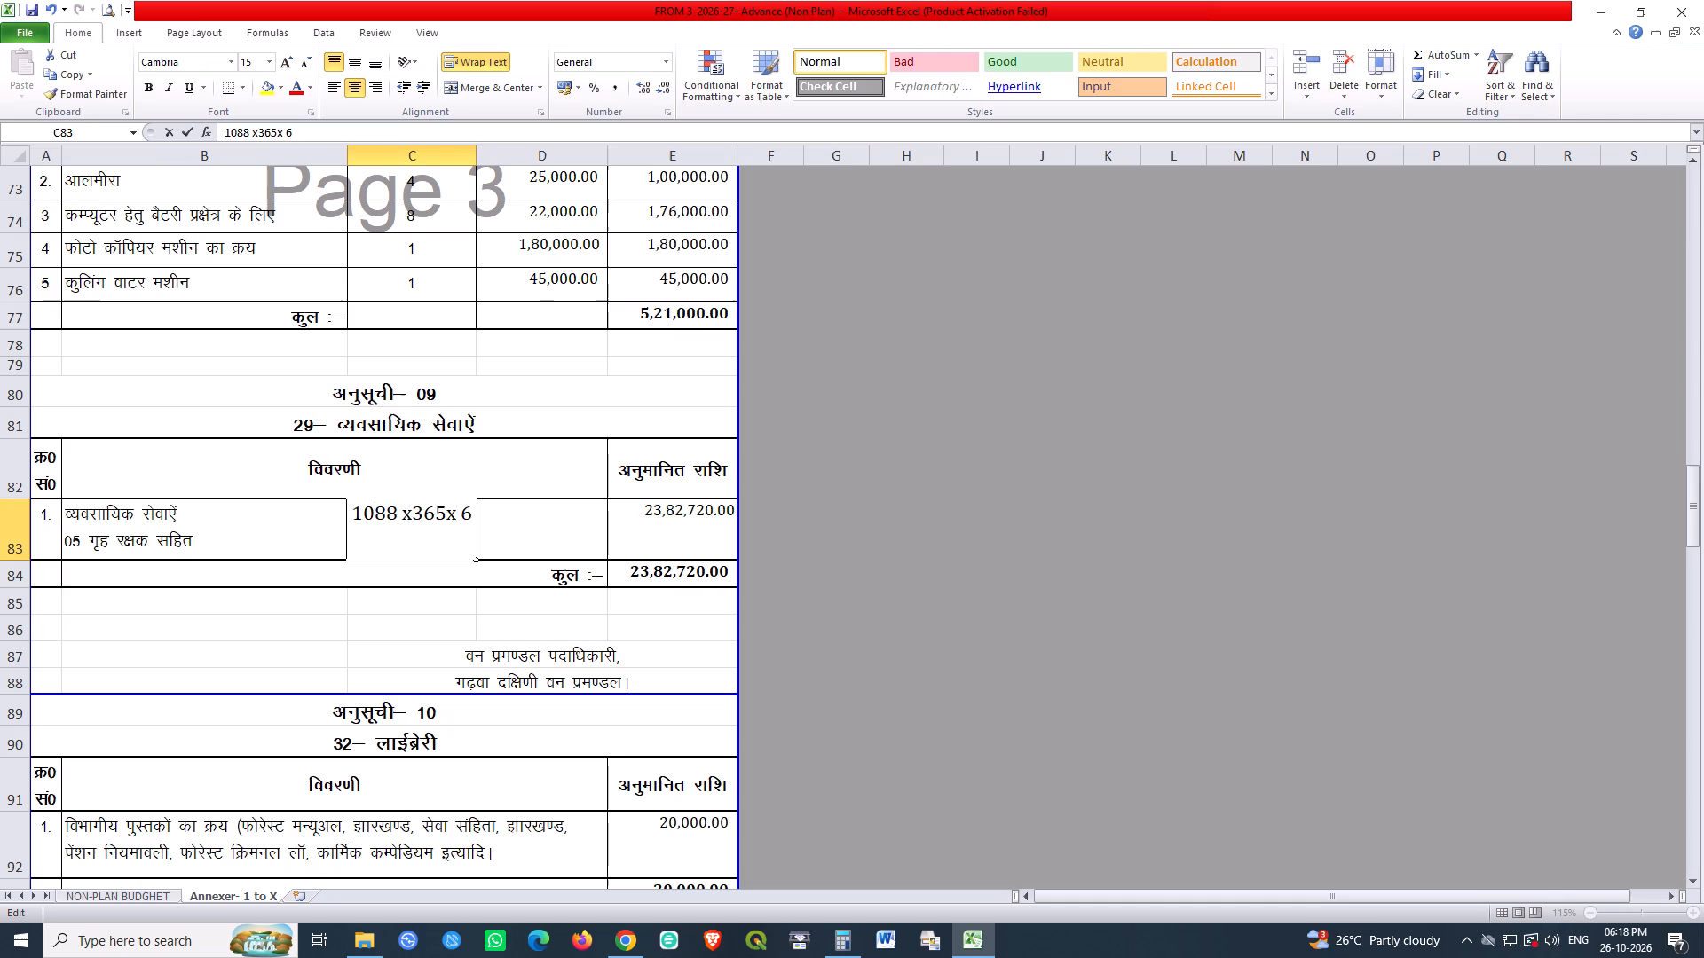
{"action": "key", "text": "Right"}
{"action": "key", "text": "Right"}
{"action": "key", "text": "Right"}
{"action": "key", "text": "Right"}
{"action": "key", "text": "Right"}
{"action": "key", "text": "Right"}
{"action": "key", "text": "Right"}
{"action": "key", "text": "Right"}
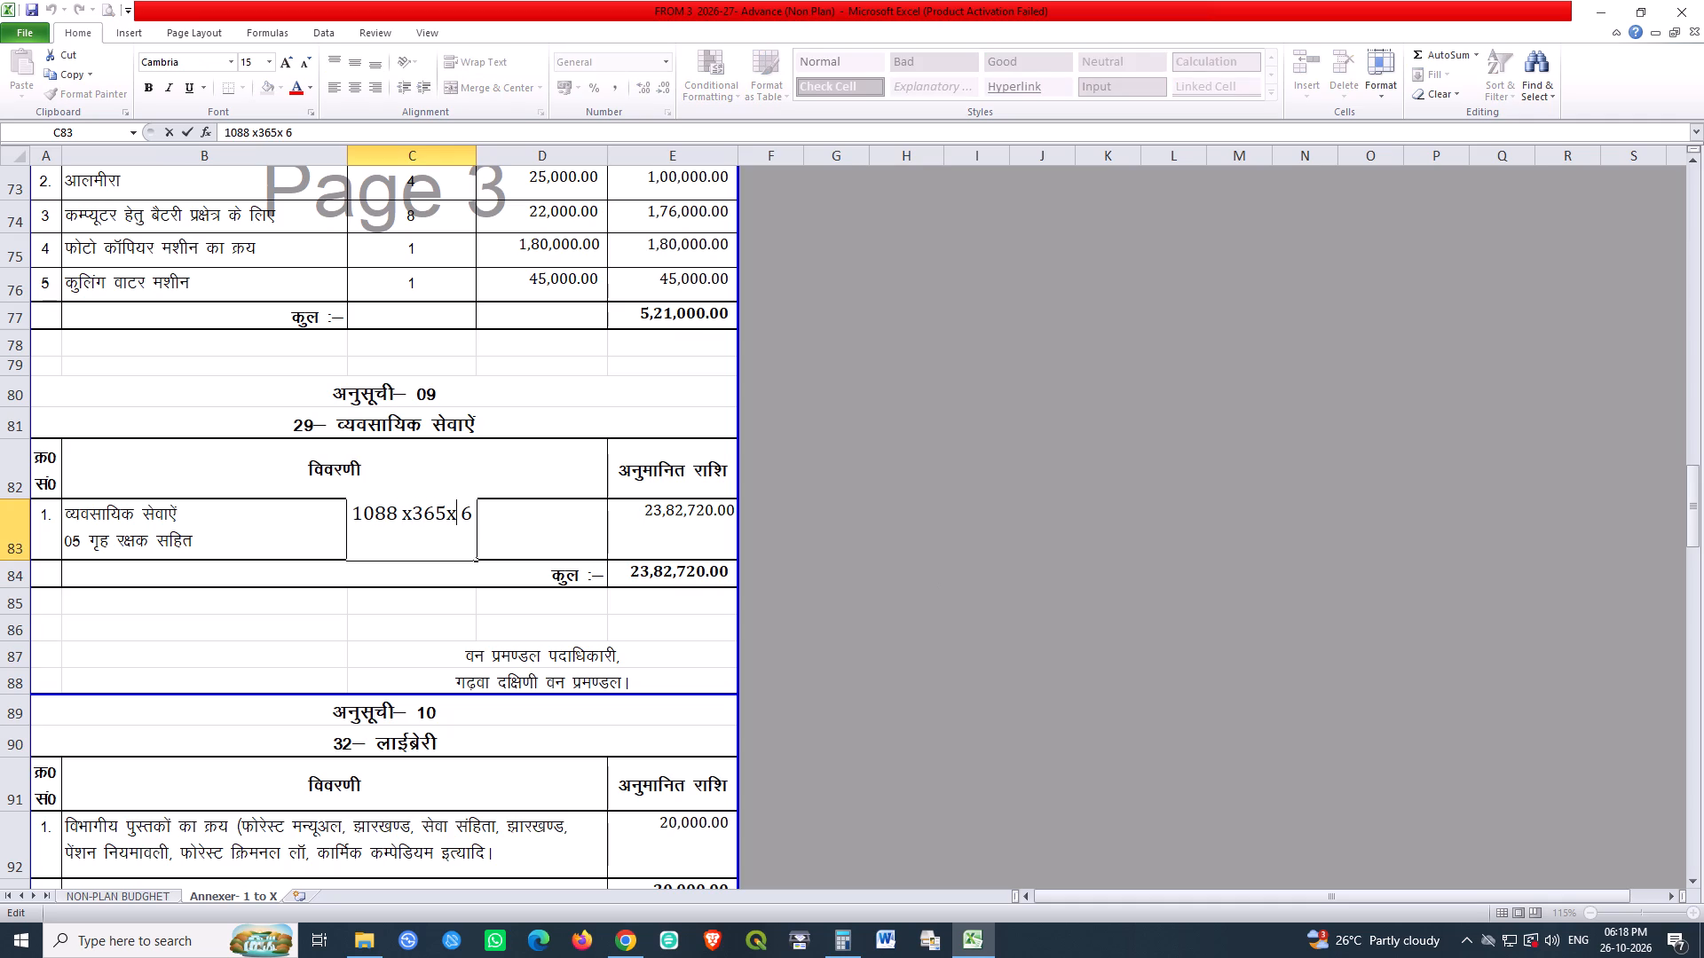
{"action": "key", "text": "Right"}
{"action": "key", "text": "shift+Right"}
{"action": "type", "text": "12"}
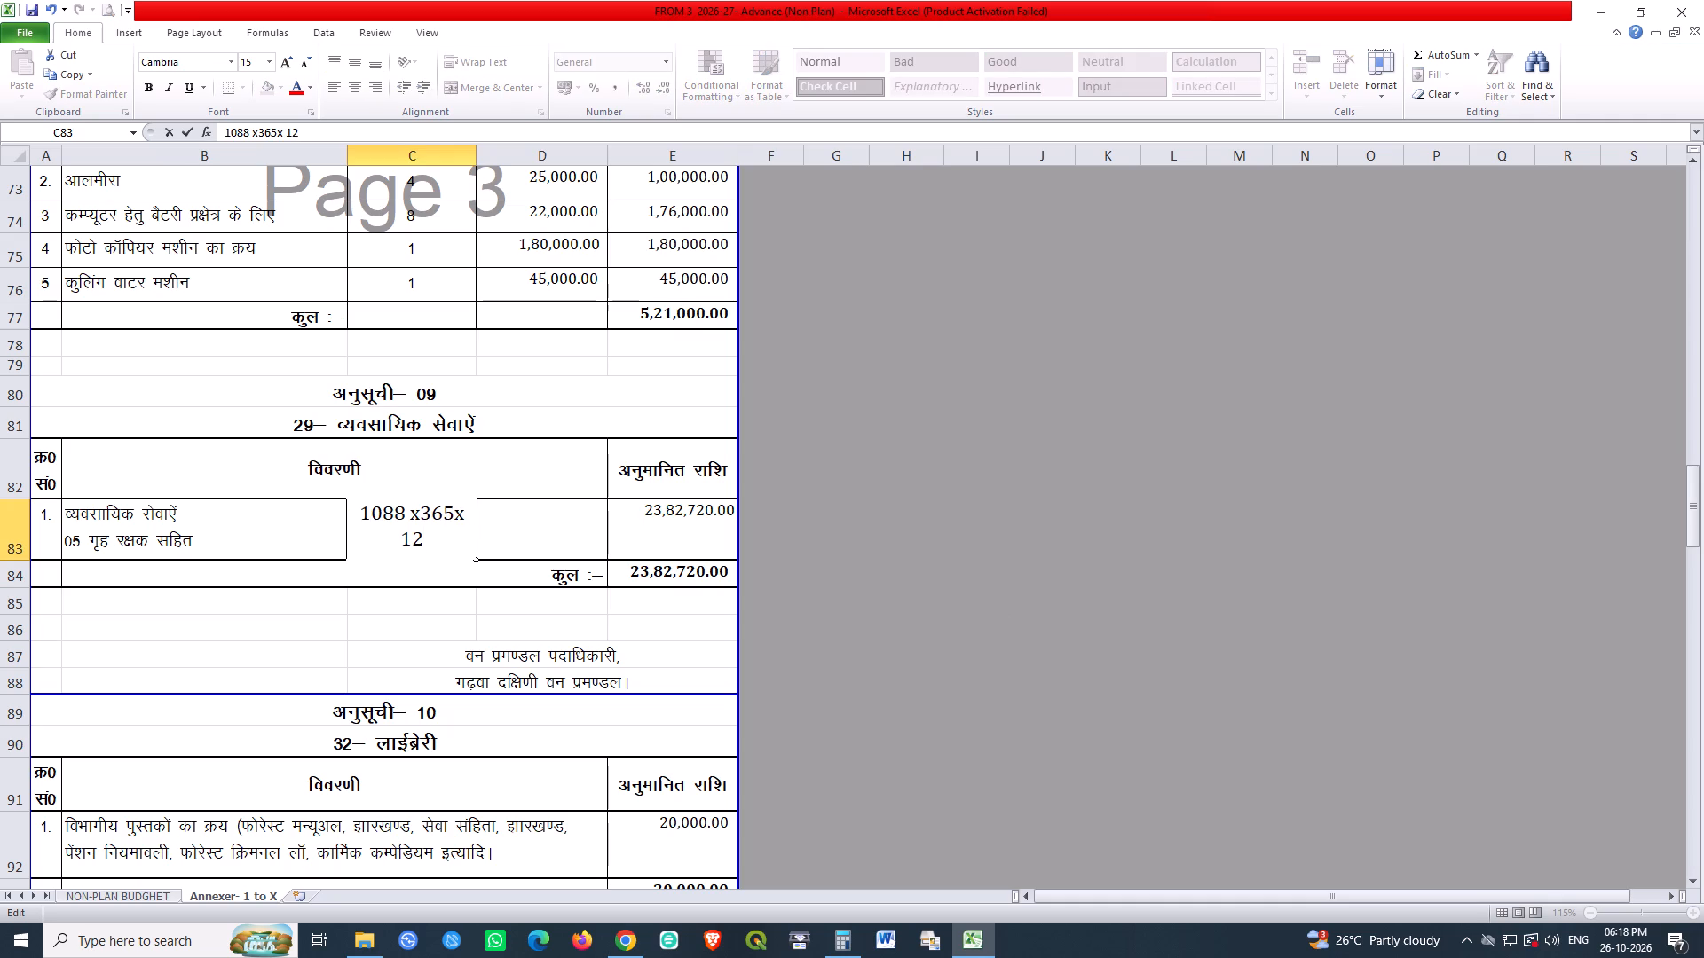
{"action": "key", "text": "Up"}
{"action": "key", "text": "Left"}
{"action": "key", "text": "Left"}
{"action": "key", "text": "Return"}
Change the professional services amount formula in E83 to =1088*365*12.
{"action": "double_click", "coordinate": [637, 529]}
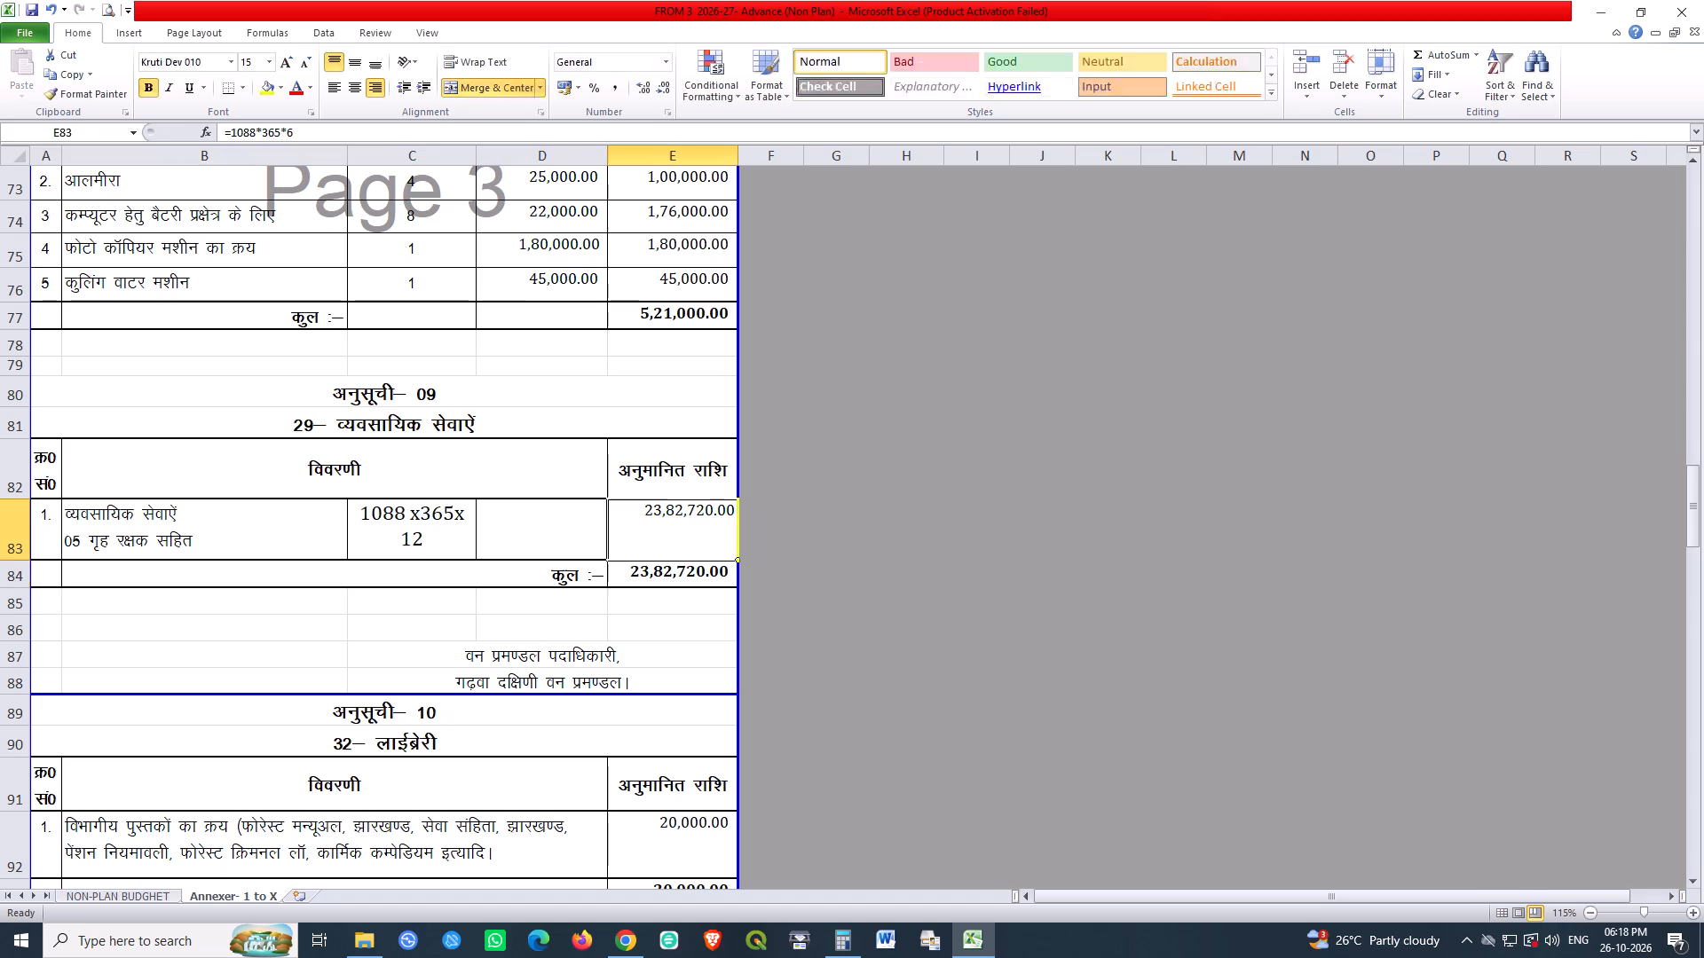
{"action": "left_click_drag", "start_coordinate": [730, 504], "coordinate": [739, 509]}
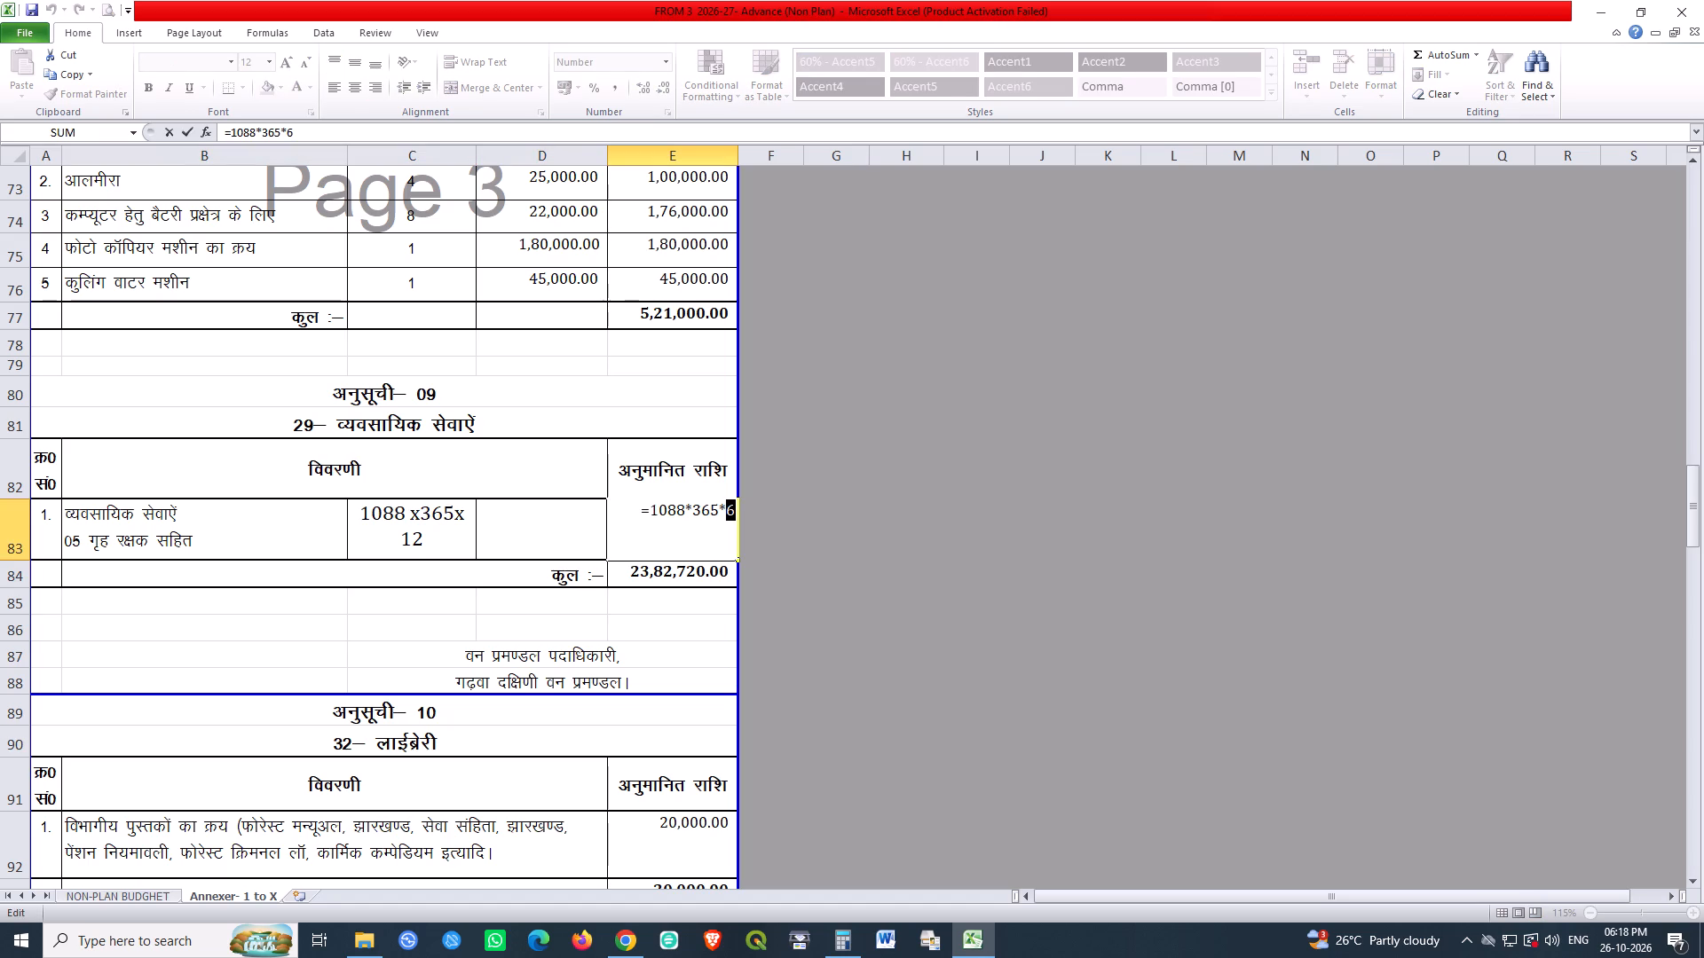
{"action": "type", "text": "12"}
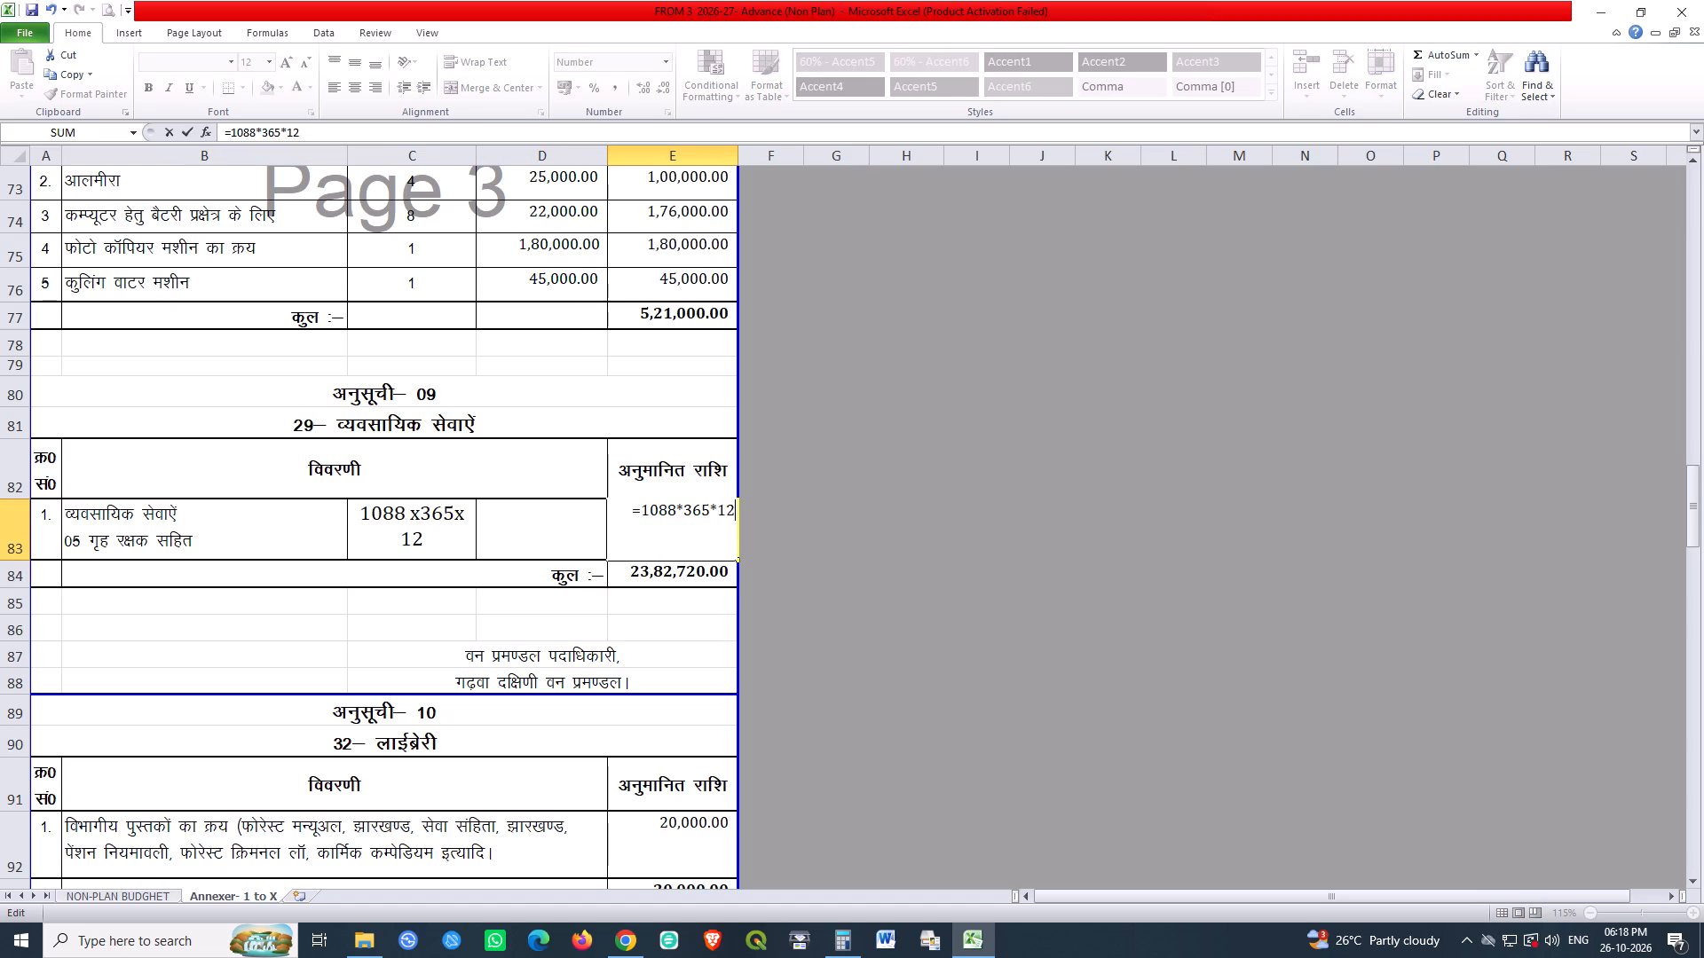
{"action": "key", "text": "Return"}
Insert two blank rows above the total row of schedule 09.
{"action": "left_click", "coordinate": [28, 573]}
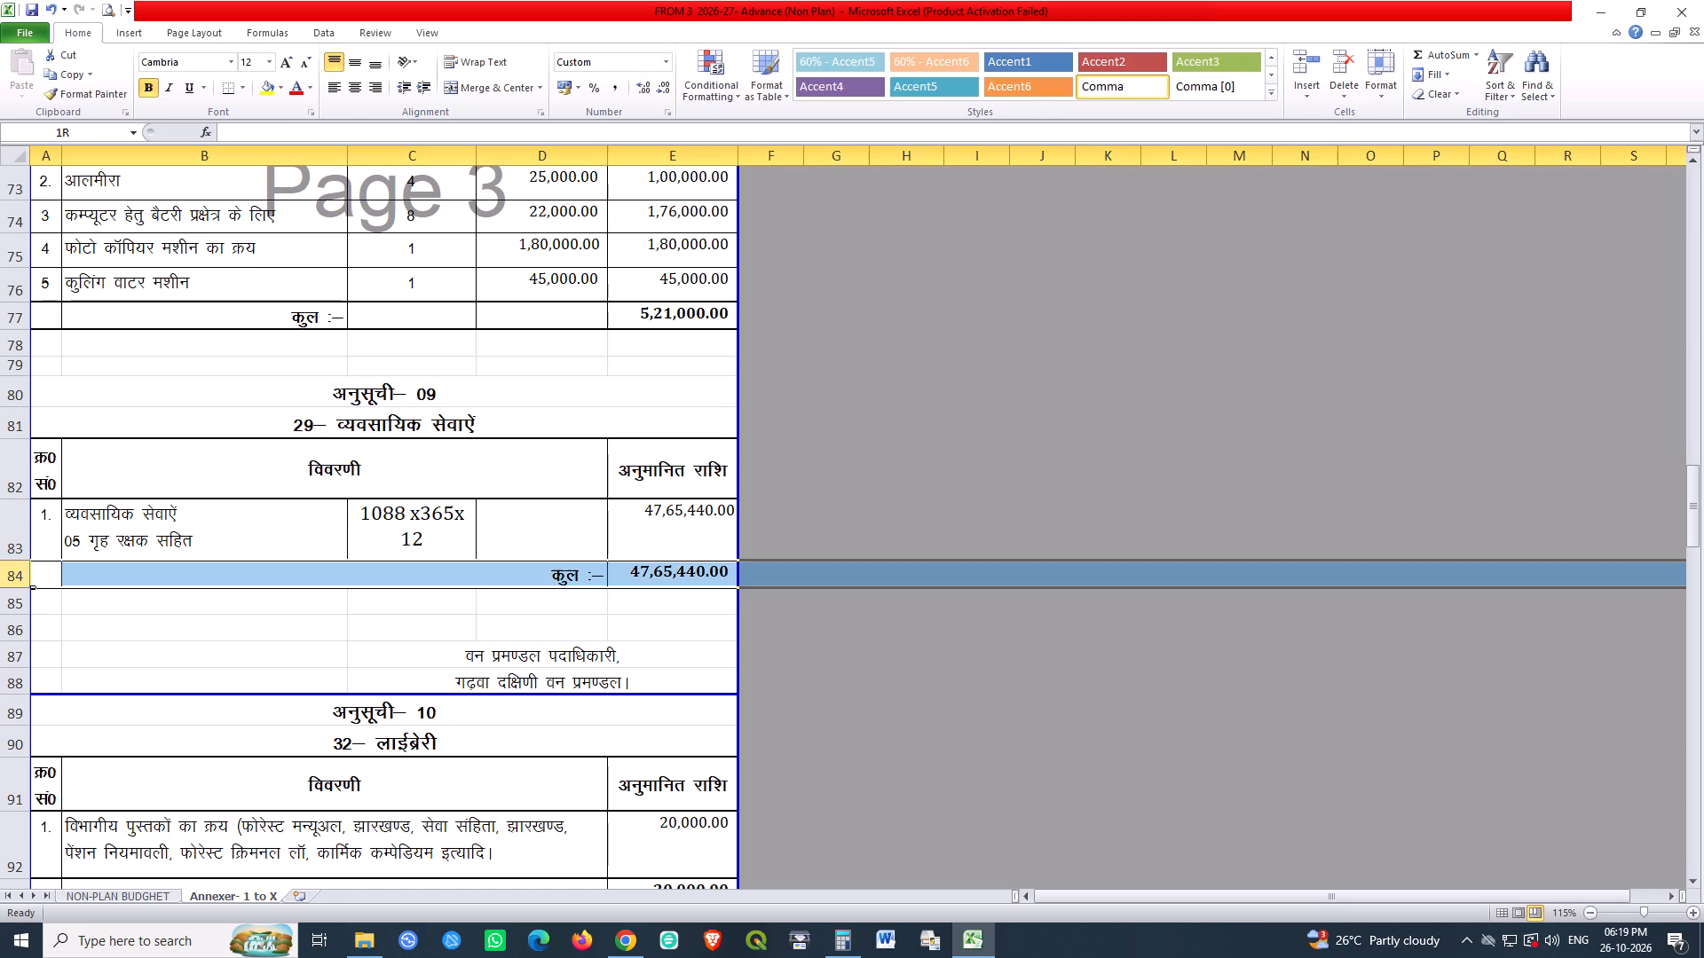
{"action": "key", "text": "ctrl+plus"}
{"action": "key", "text": "ctrl+plus"}
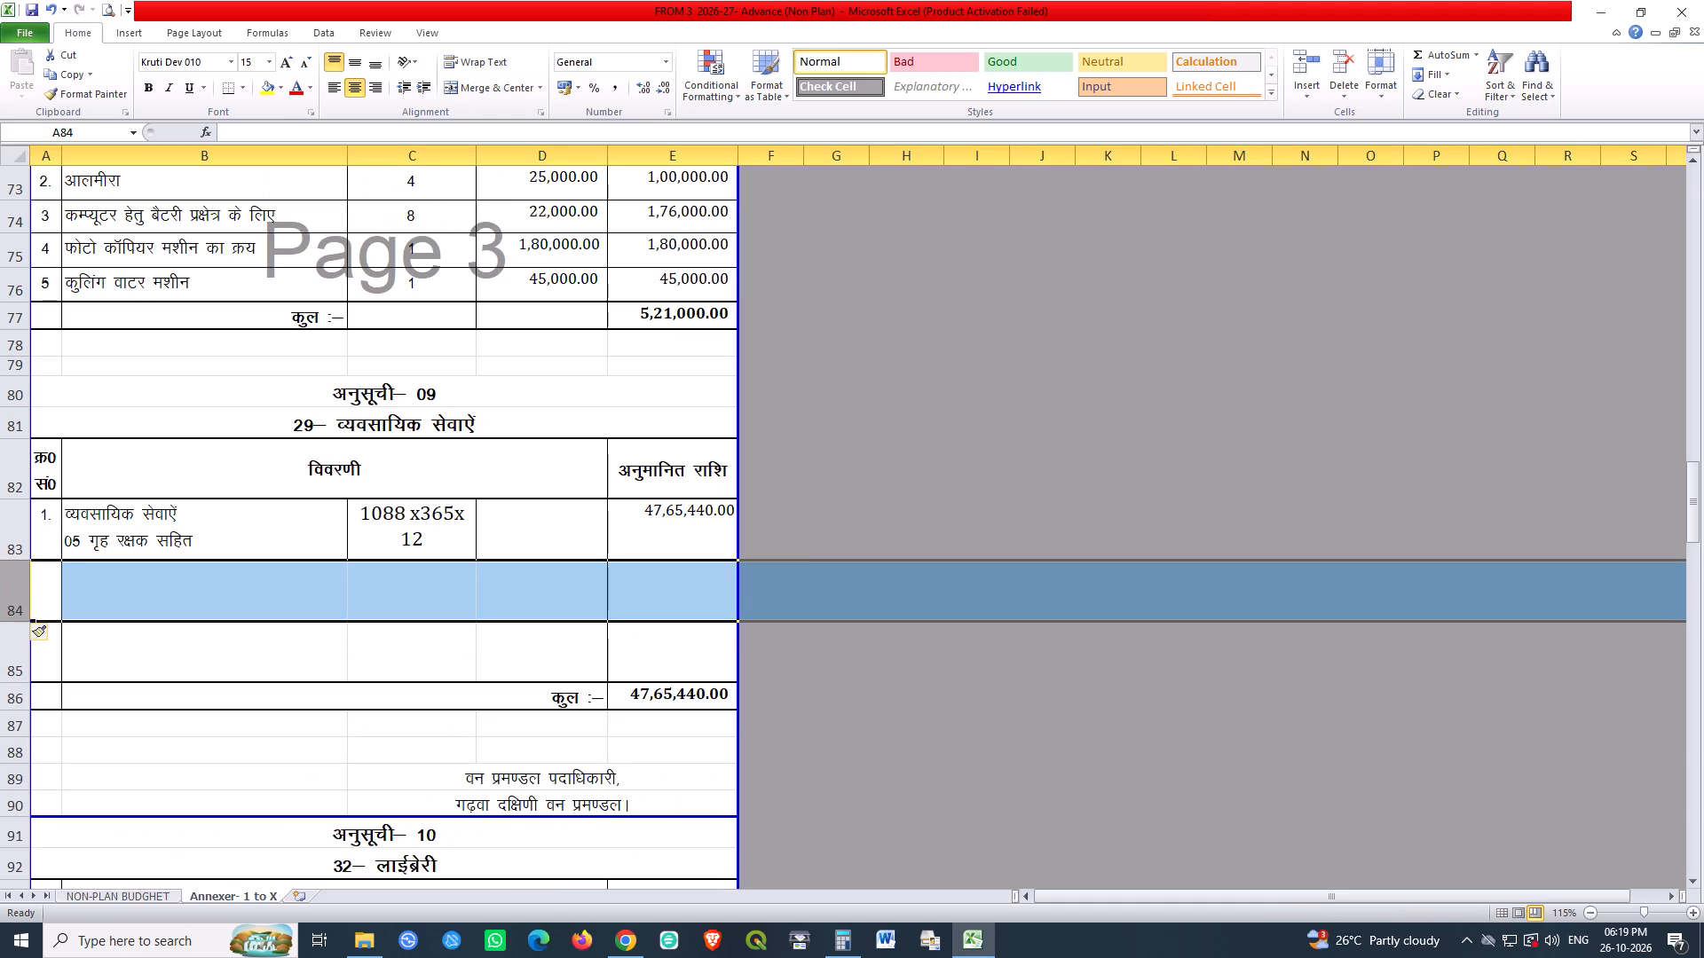
{"action": "left_click", "coordinate": [286, 732]}
Apply outline borders to the new rows 84 and 85, across A84:E84 and around B84:B85, C84:D85 and C84:C85.
{"action": "left_click_drag", "start_coordinate": [44, 582], "coordinate": [608, 594]}
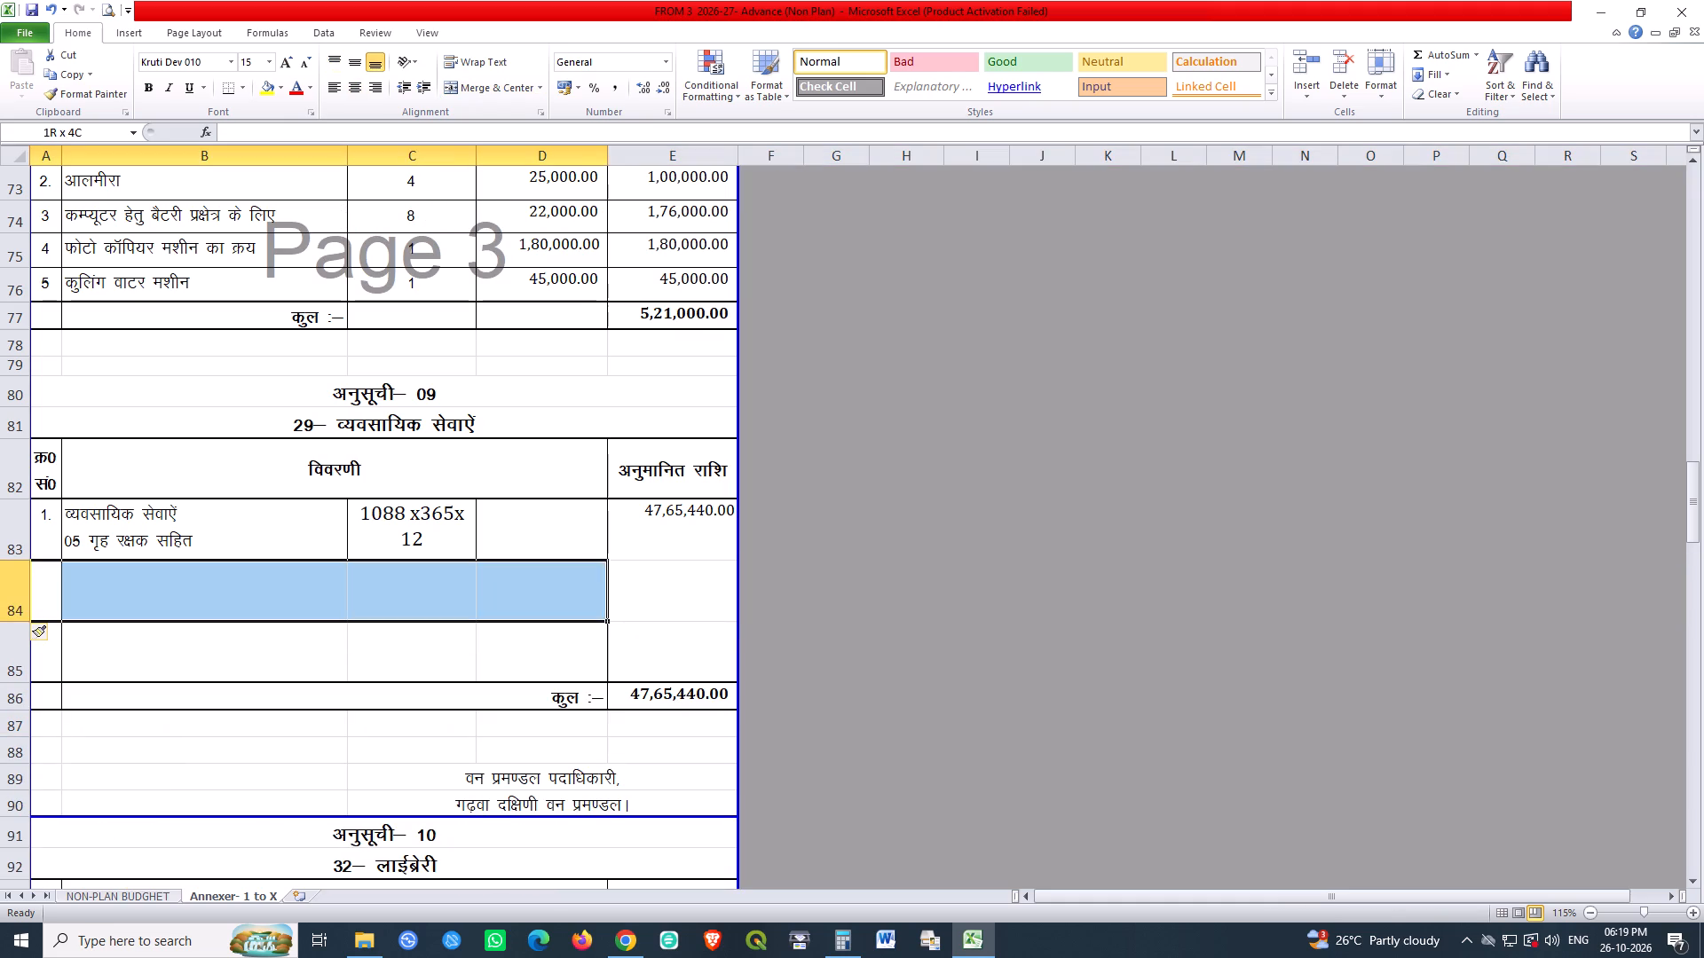
{"action": "left_click_drag", "start_coordinate": [608, 594], "coordinate": [677, 617]}
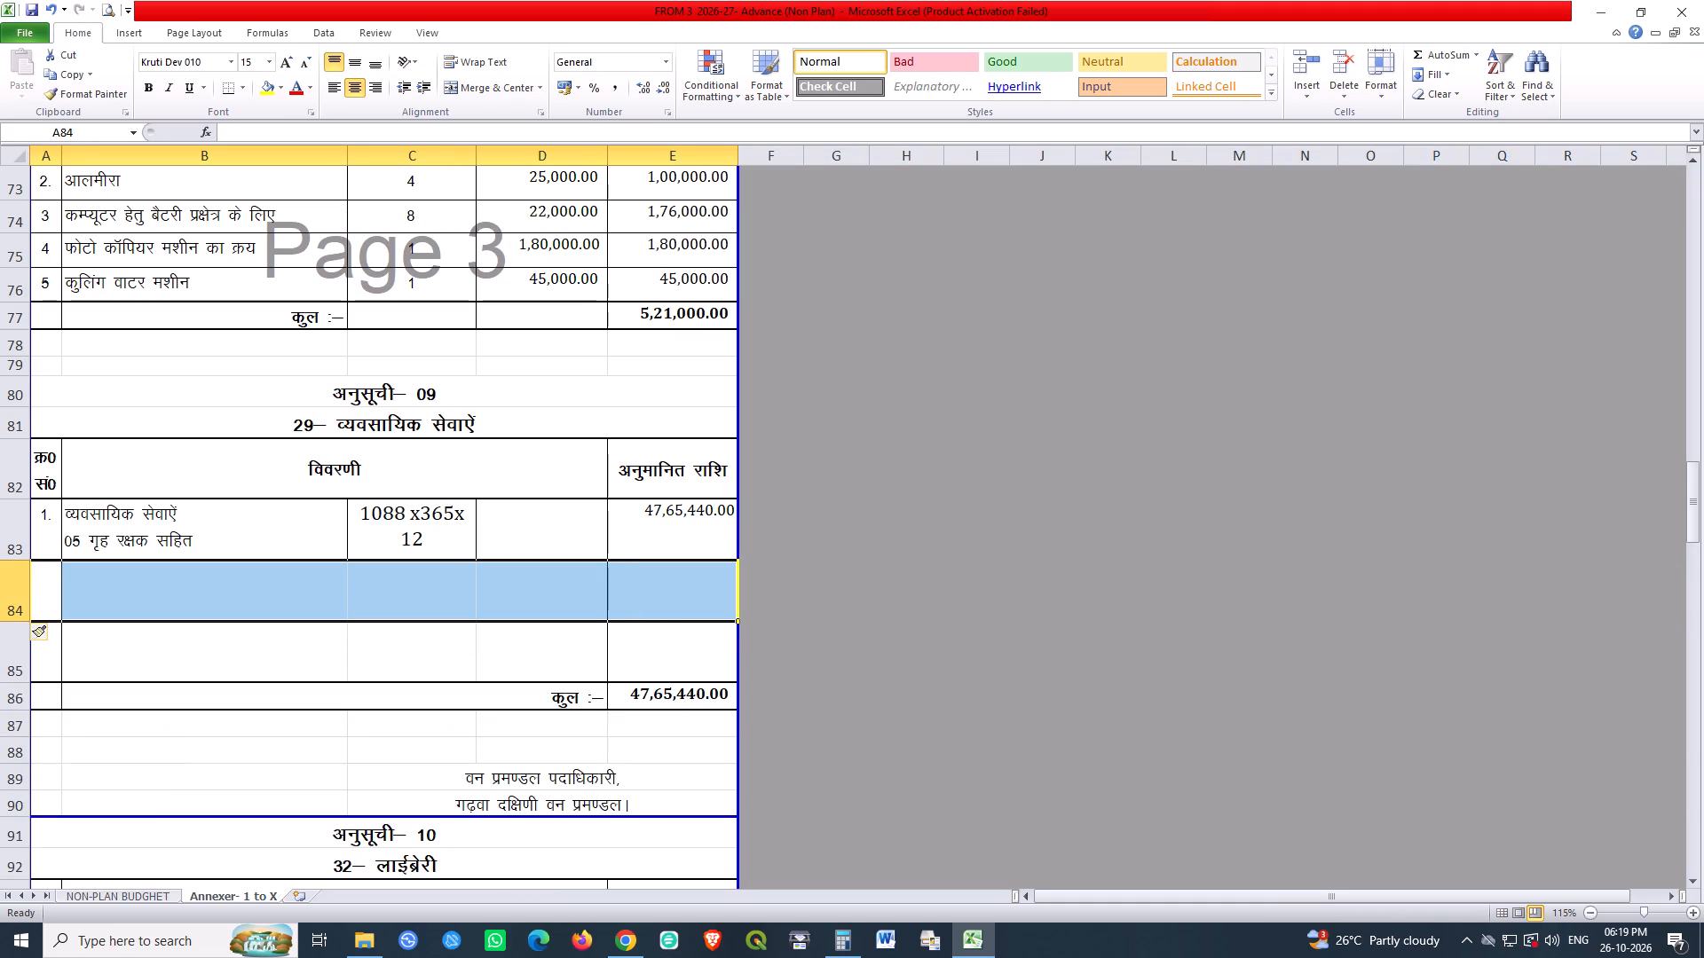
{"action": "key", "text": "ctrl+shift+7"}
{"action": "left_click", "coordinate": [335, 650]}
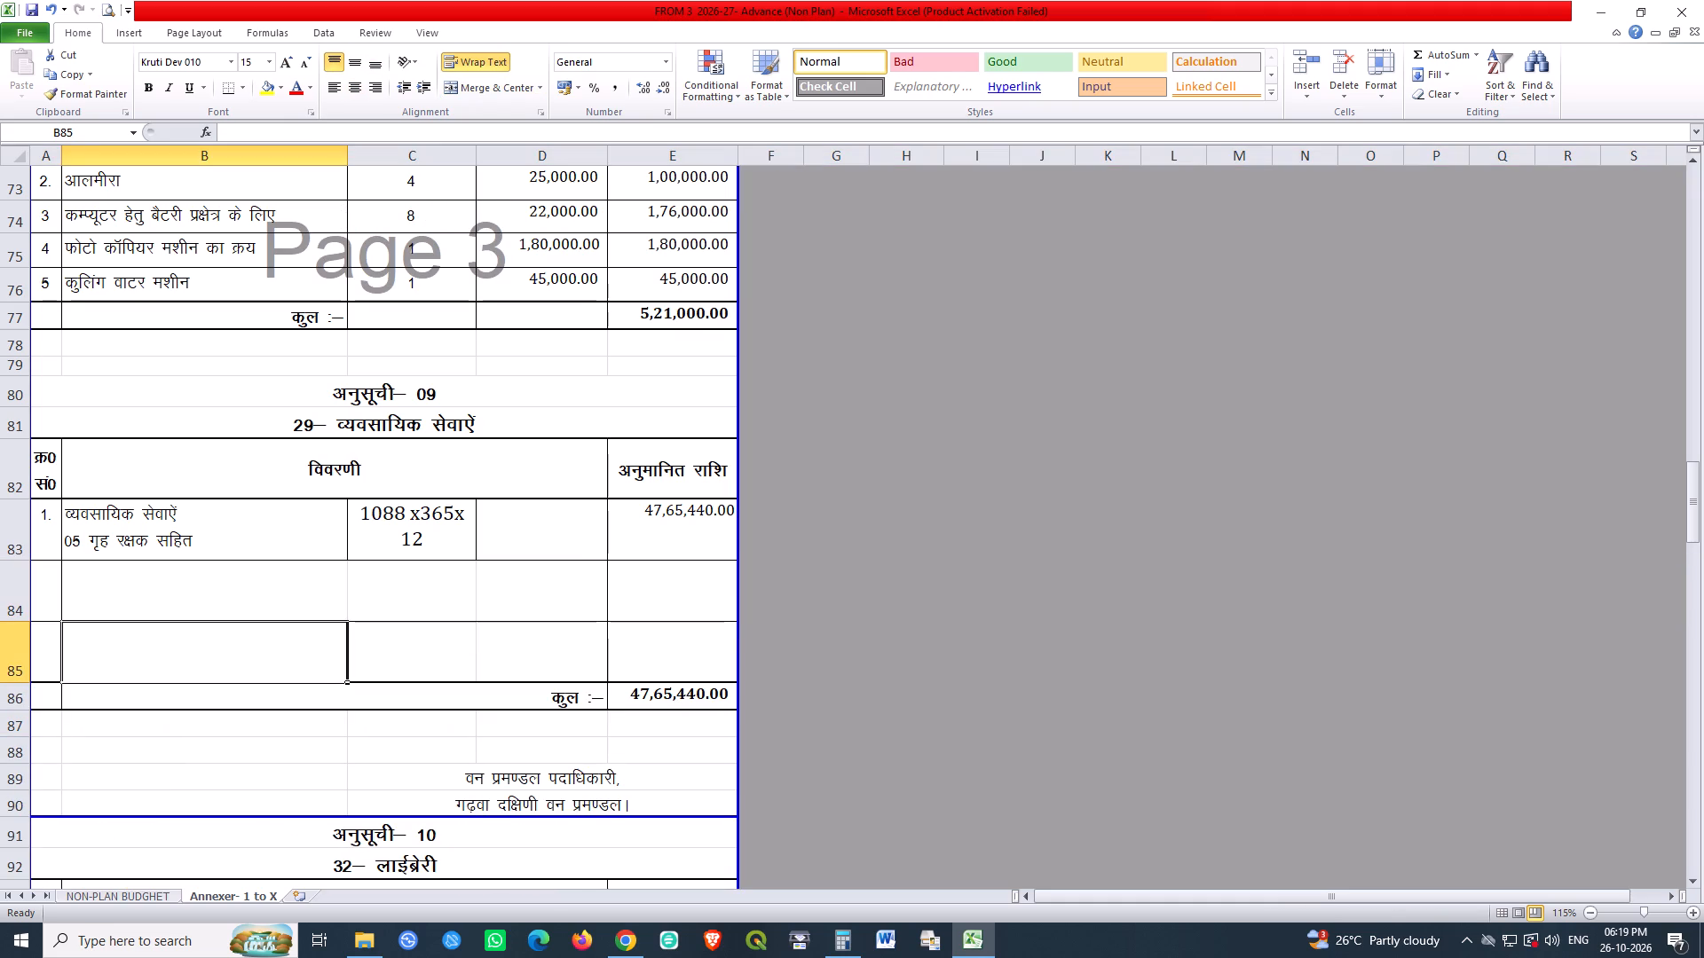
{"action": "left_click_drag", "start_coordinate": [178, 605], "coordinate": [236, 624]}
{"action": "key", "text": "ctrl+shift+7"}
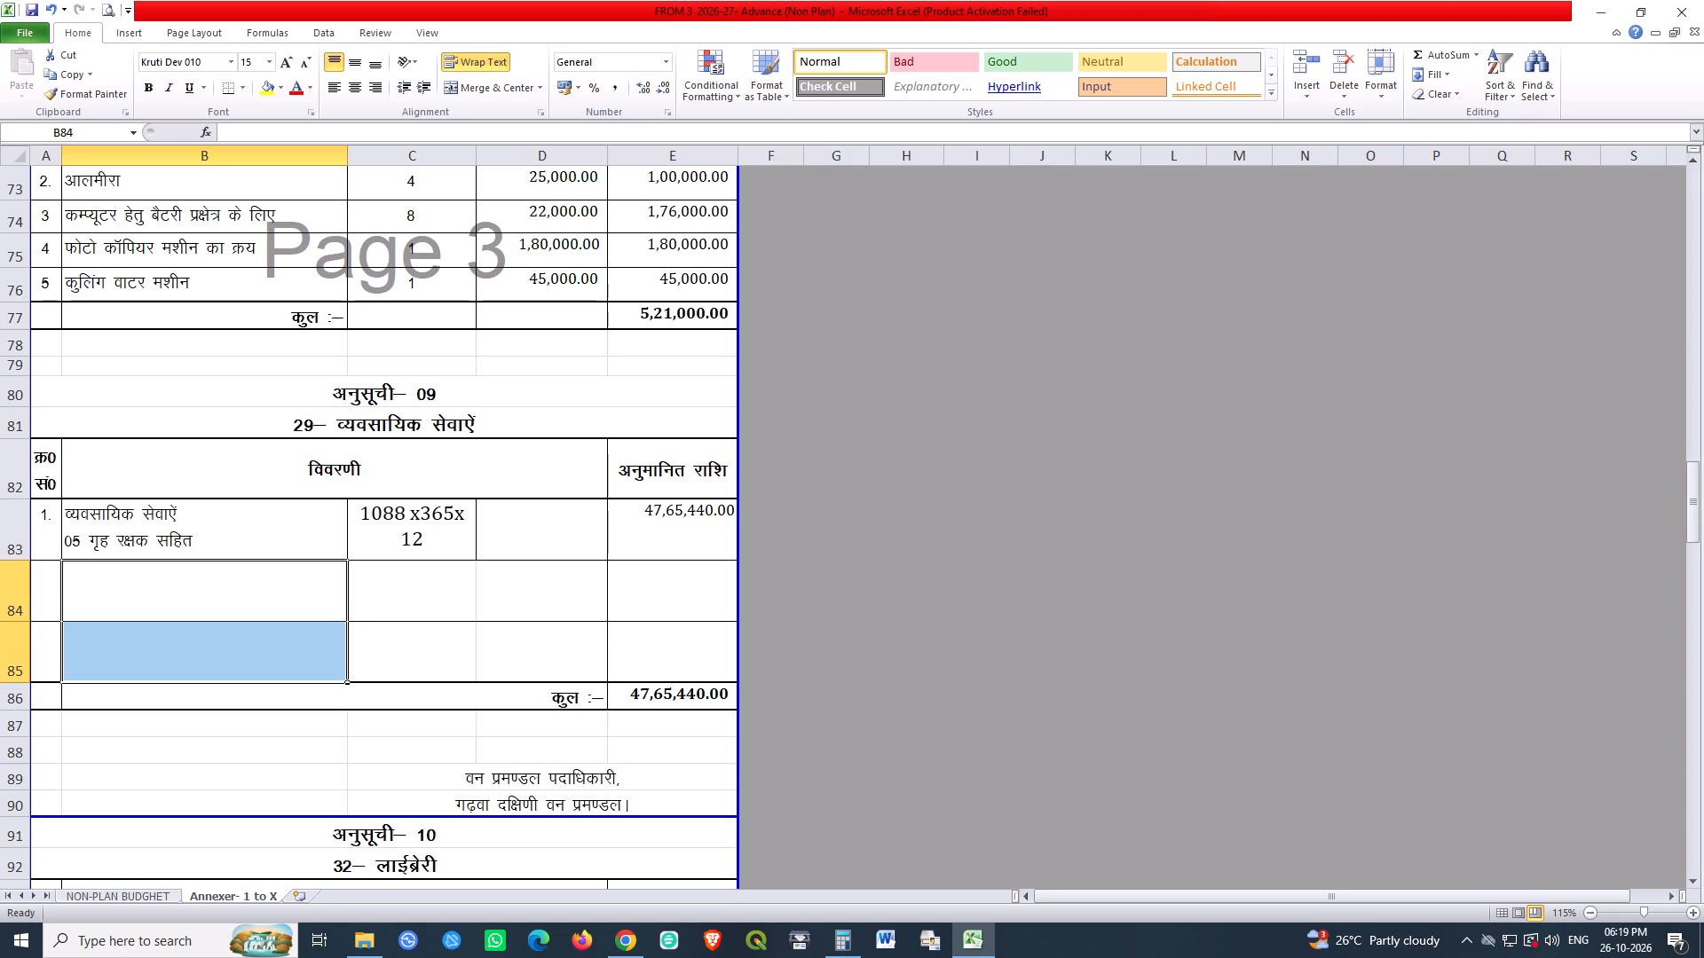
{"action": "left_click_drag", "start_coordinate": [415, 595], "coordinate": [530, 644]}
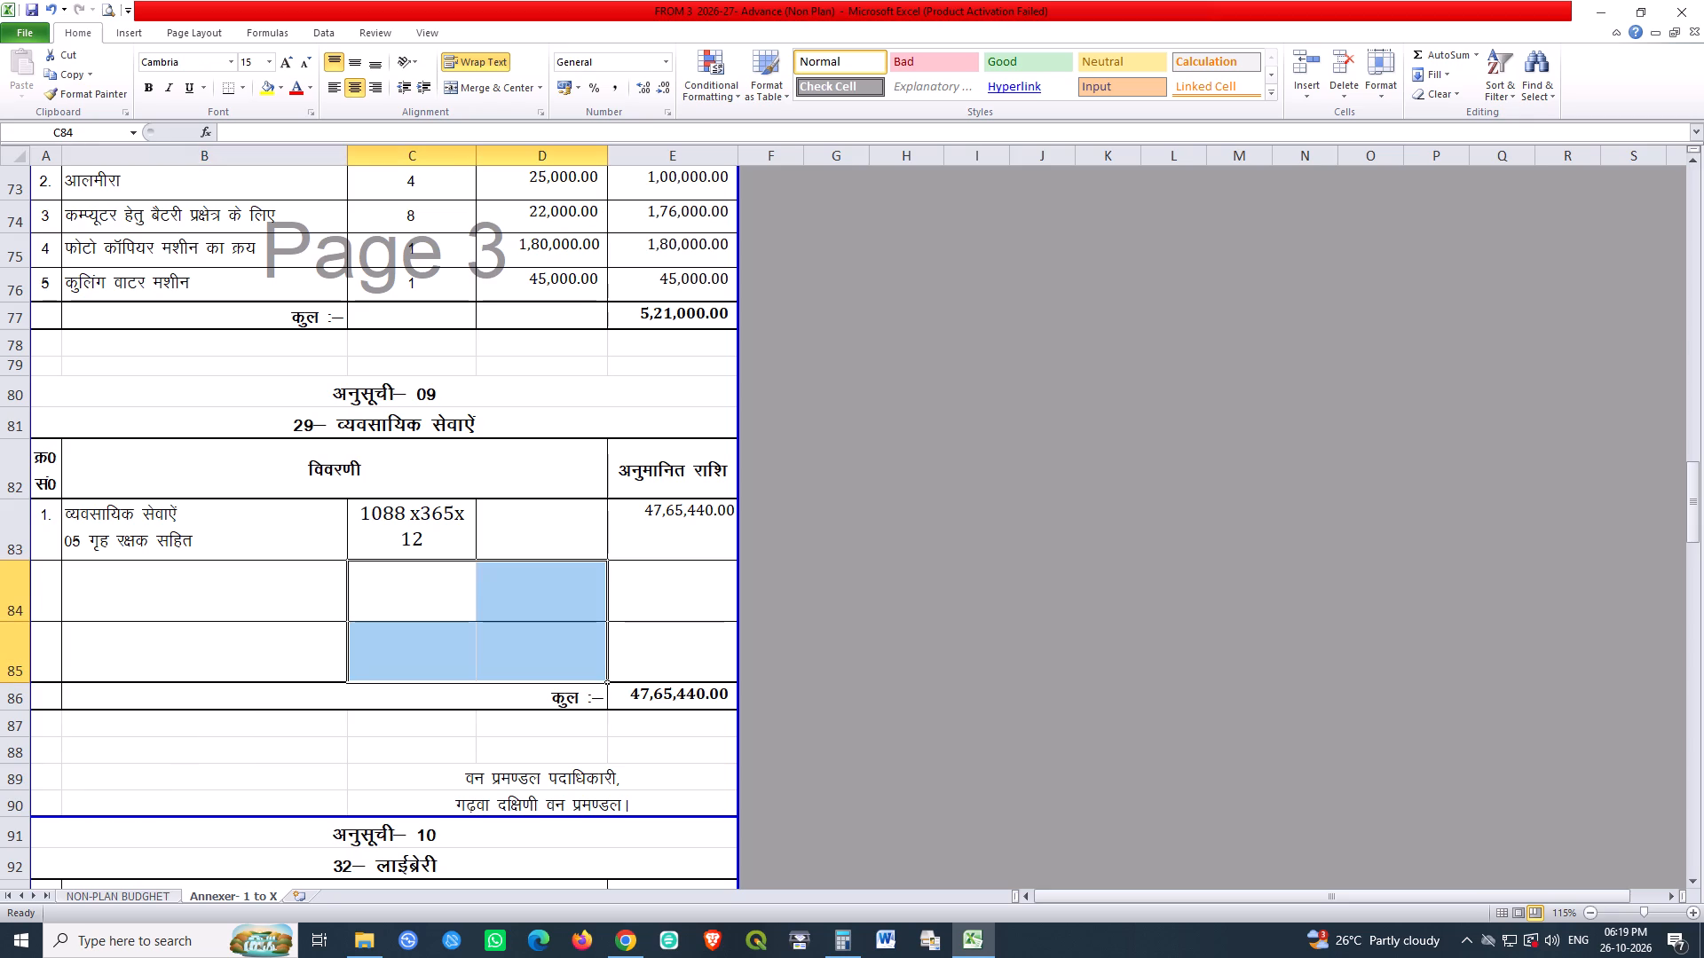
{"action": "key", "text": "ctrl+shift+7"}
{"action": "left_click_drag", "start_coordinate": [438, 581], "coordinate": [437, 630]}
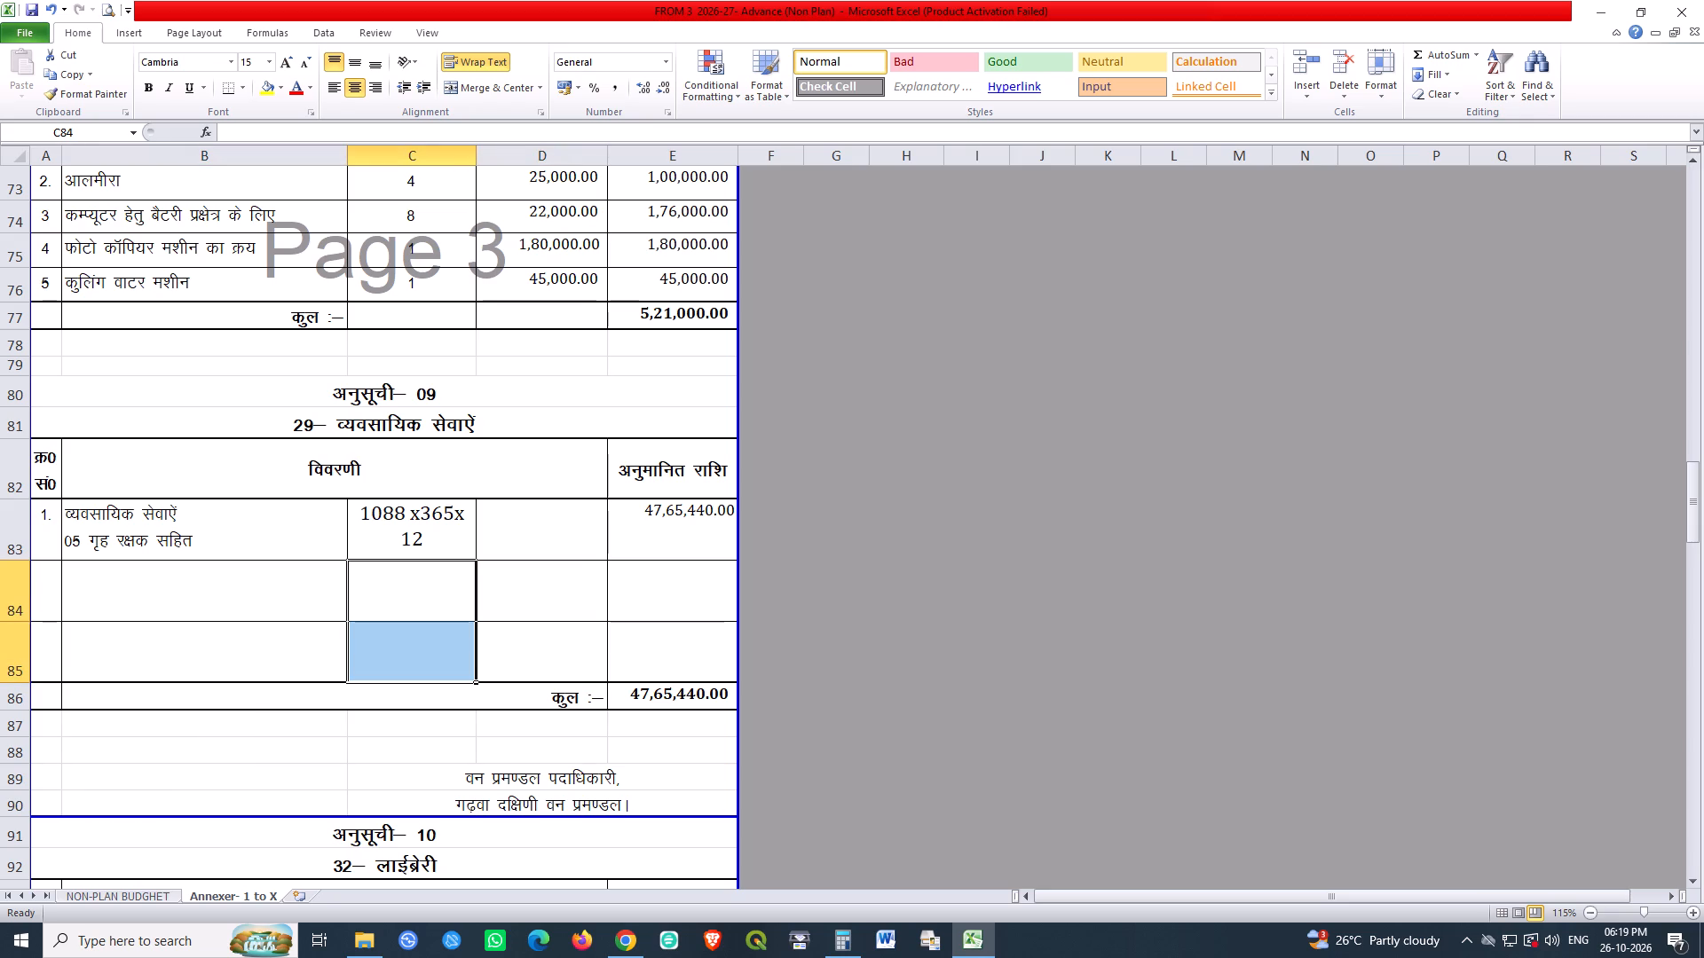
{"action": "key", "text": "ctrl+shift+7"}
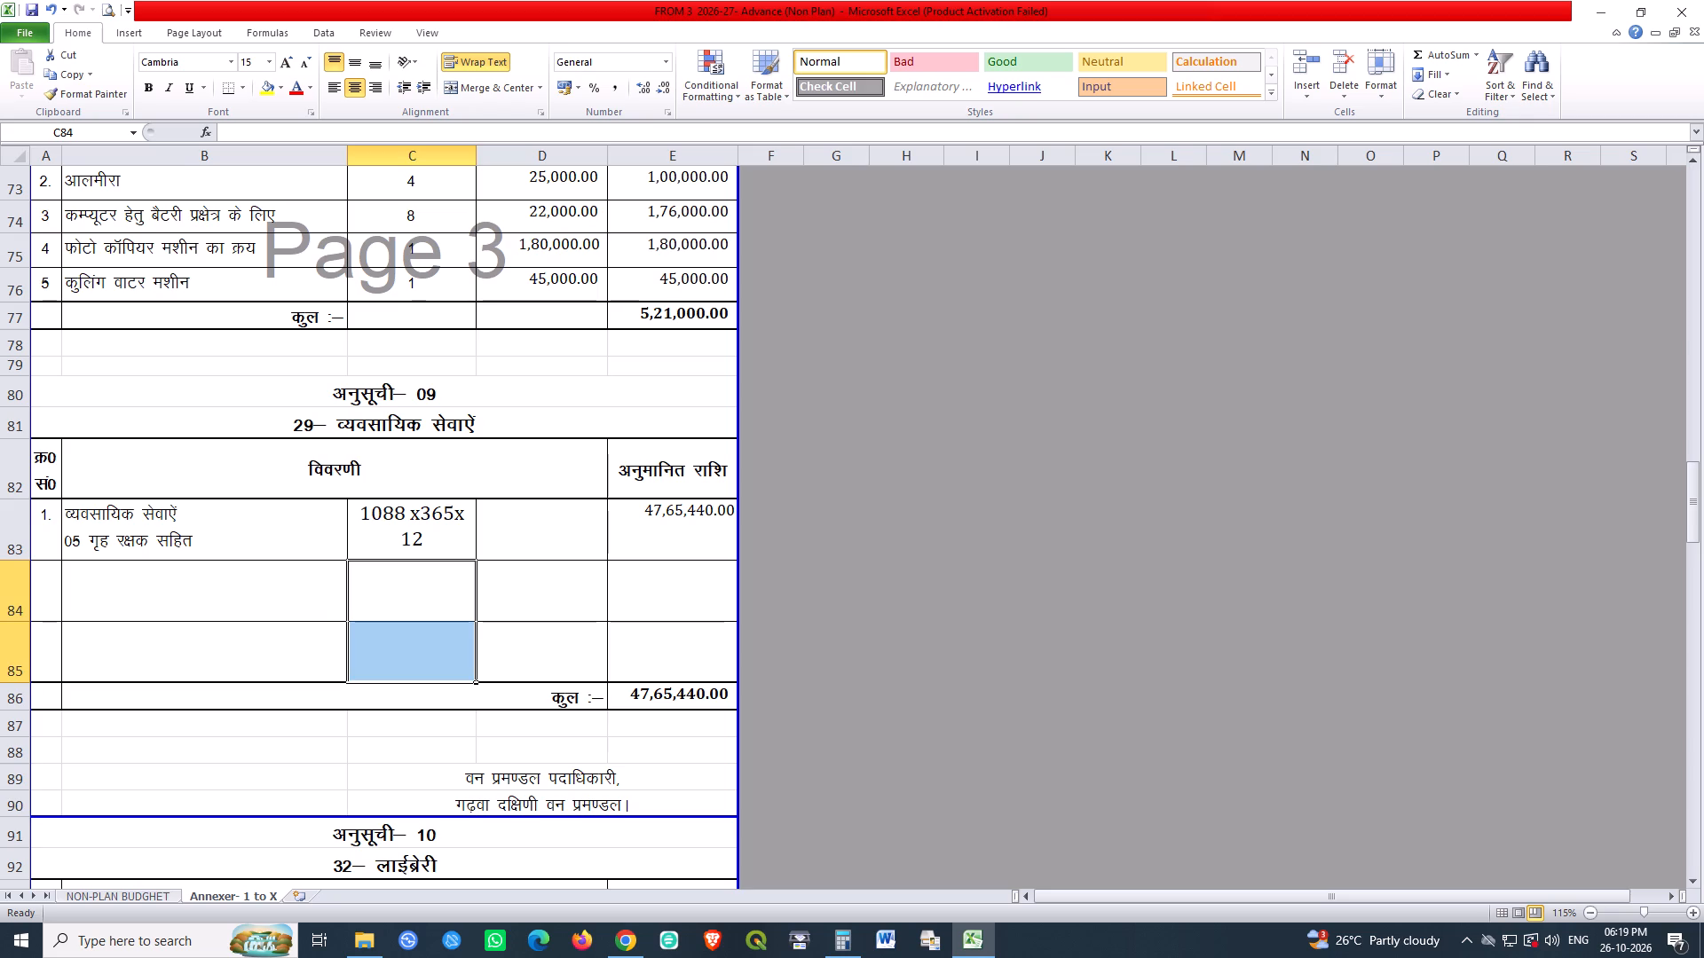
Enter serial number 2. in A84 and the description जी0आई0एस0 टेक्नीसियन in B84, correcting its spelling.
{"action": "left_click", "coordinate": [62, 585]}
{"action": "left_click", "coordinate": [54, 585]}
{"action": "key", "text": "2"}
{"action": "key", "text": "minus"}
{"action": "key", "text": "Tab"}
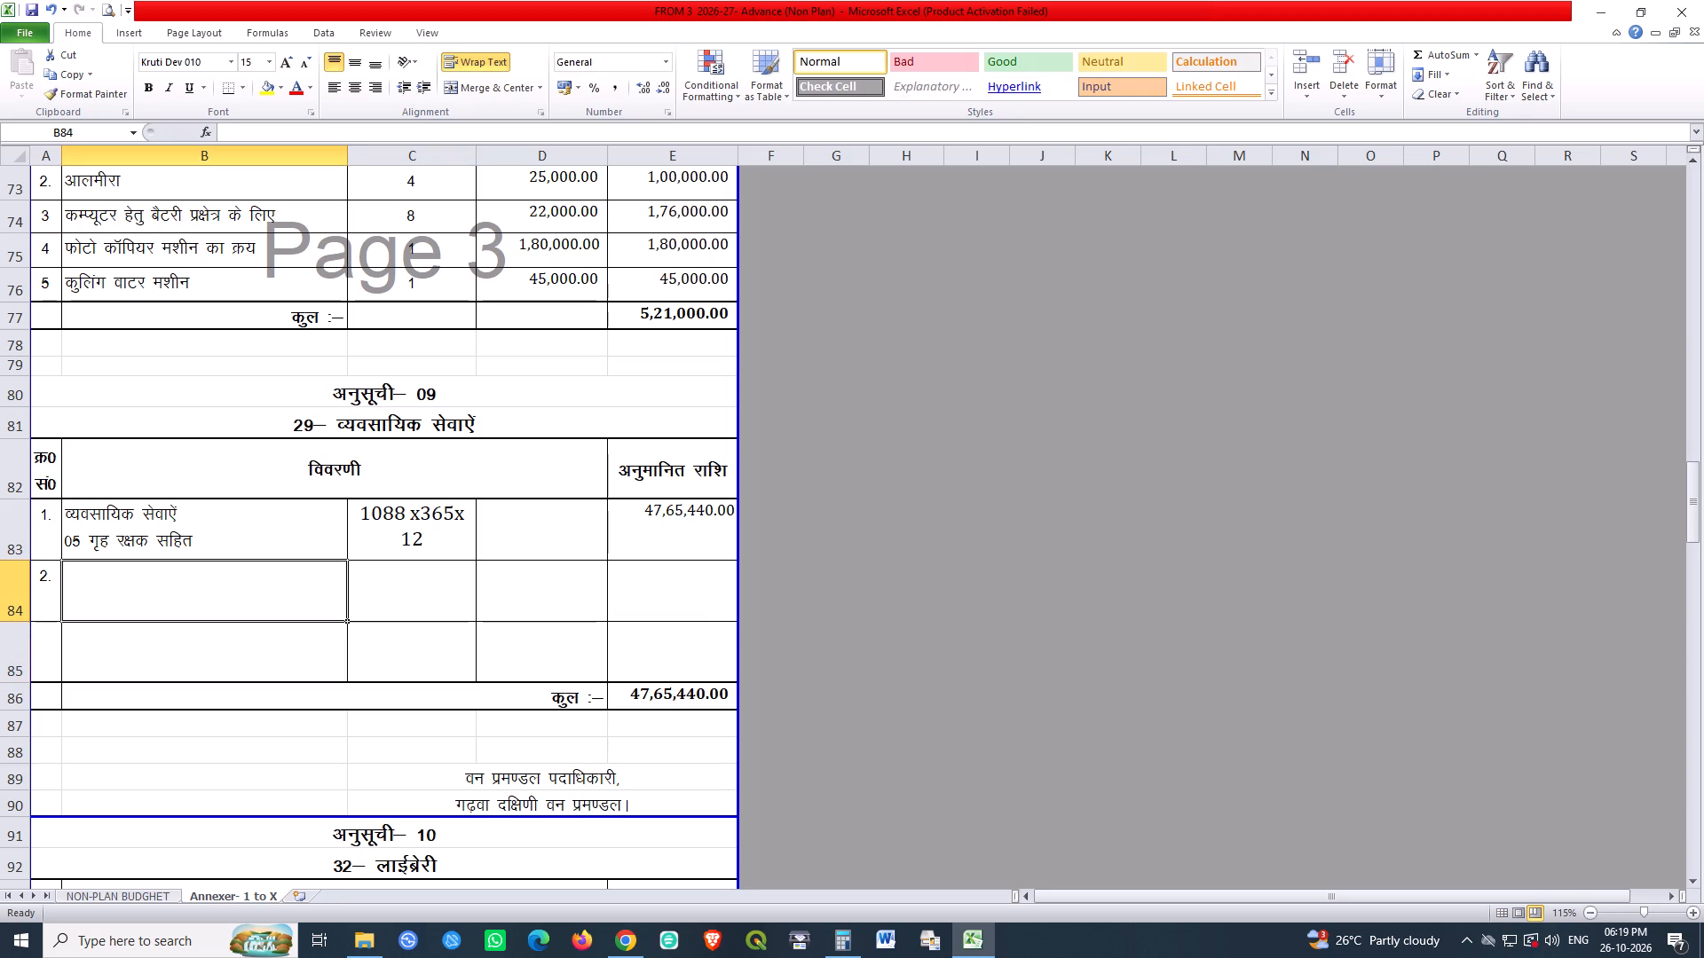
{"action": "type", "text": "th0"}
{"action": "type", "text": "vkbZ0l"}
{"action": "key", "text": "BackSpace"}
{"action": "type", "text": ",l0 VS"}
{"action": "key", "text": "shift+d"}
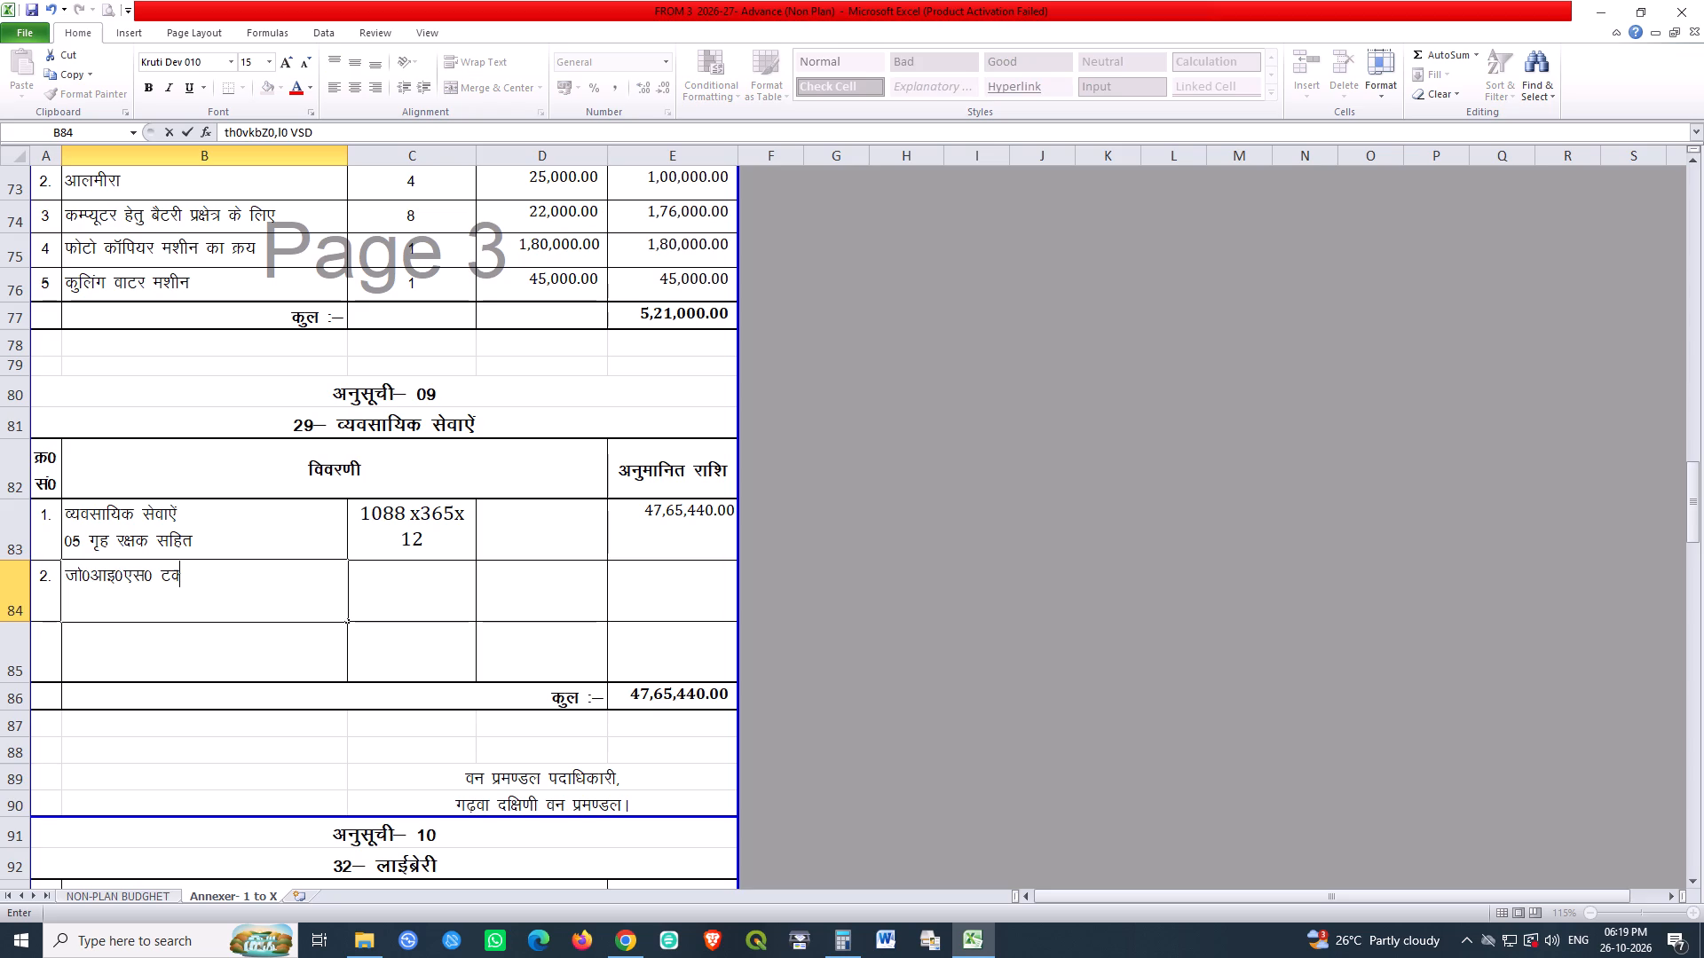
{"action": "type", "text": "uhfl;u"}
{"action": "key", "text": "Tab"}
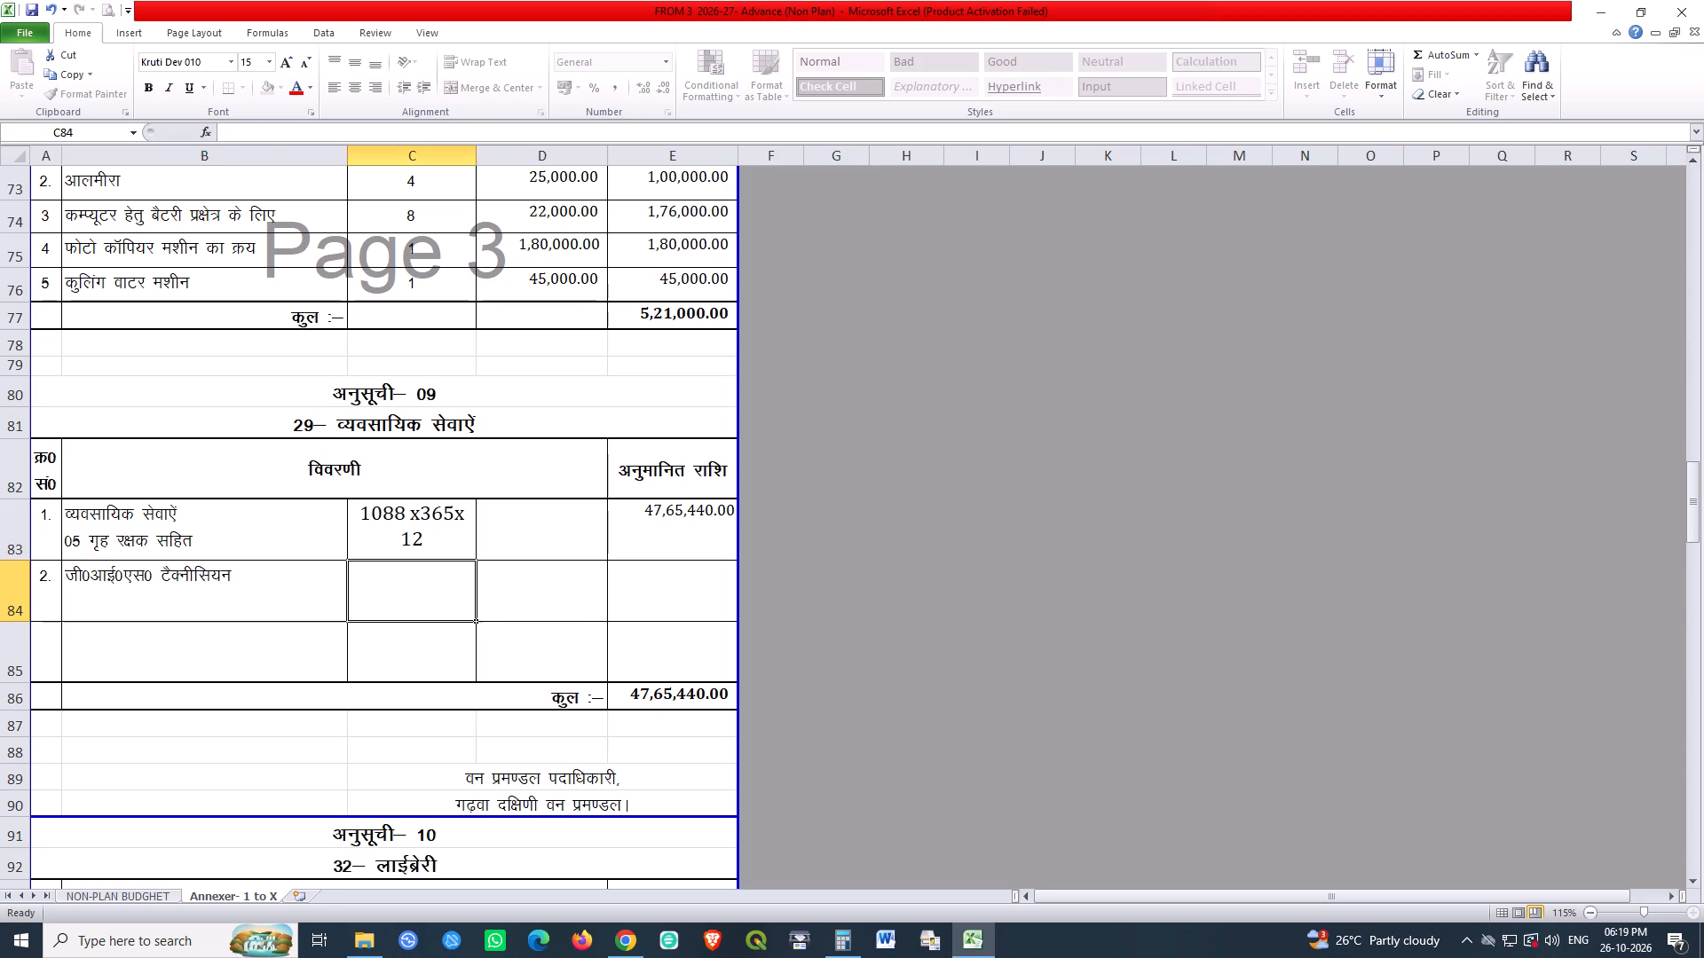
{"action": "double_click", "coordinate": [175, 575]}
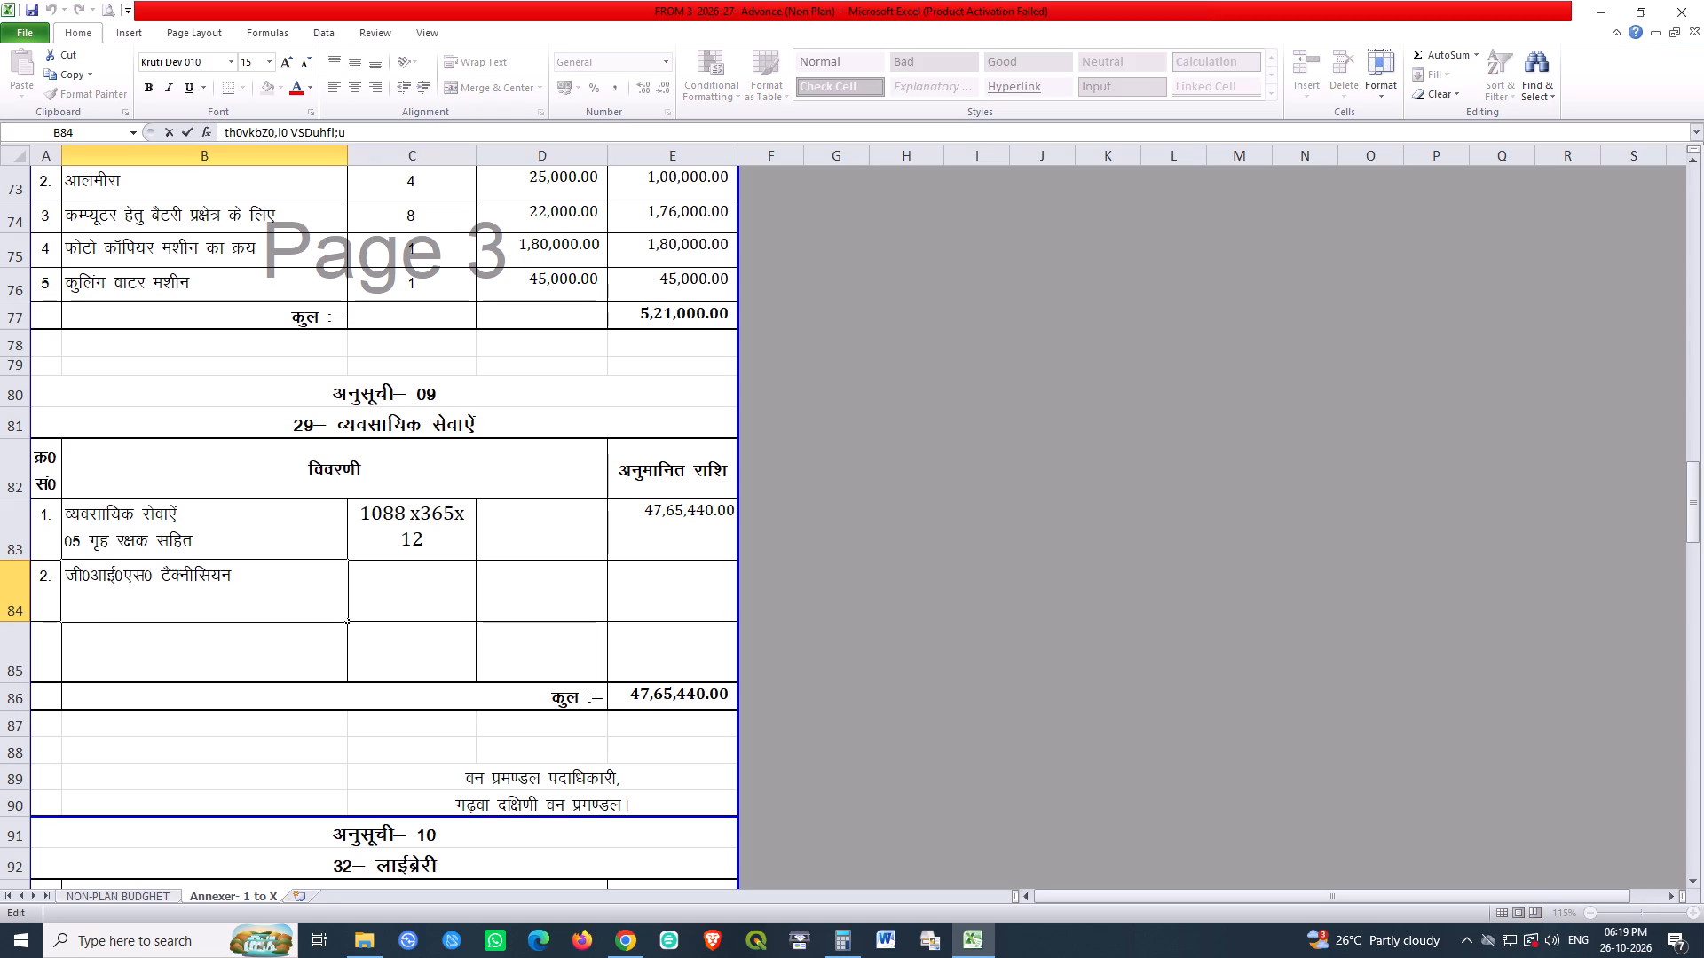
{"action": "key", "text": "BackSpace"}
{"action": "key", "text": "s"}
{"action": "key", "text": "Return"}
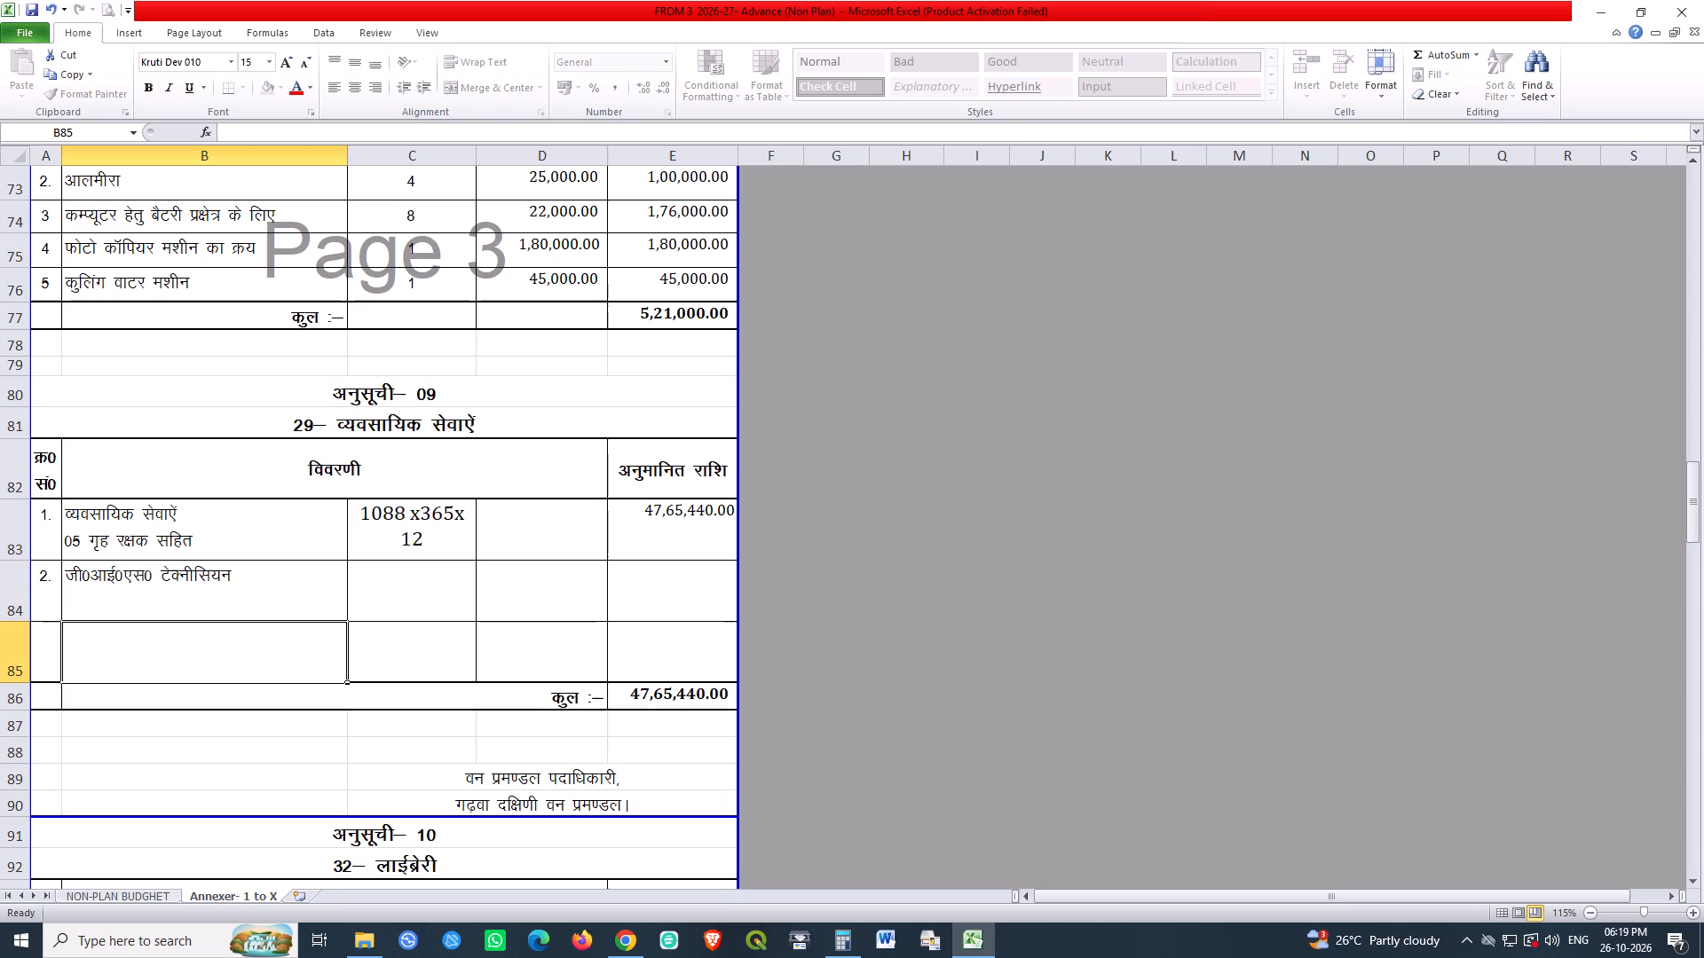
Change the second line of the professional services description in B83 to गृह रक्षक– 12.
{"action": "double_click", "coordinate": [82, 542]}
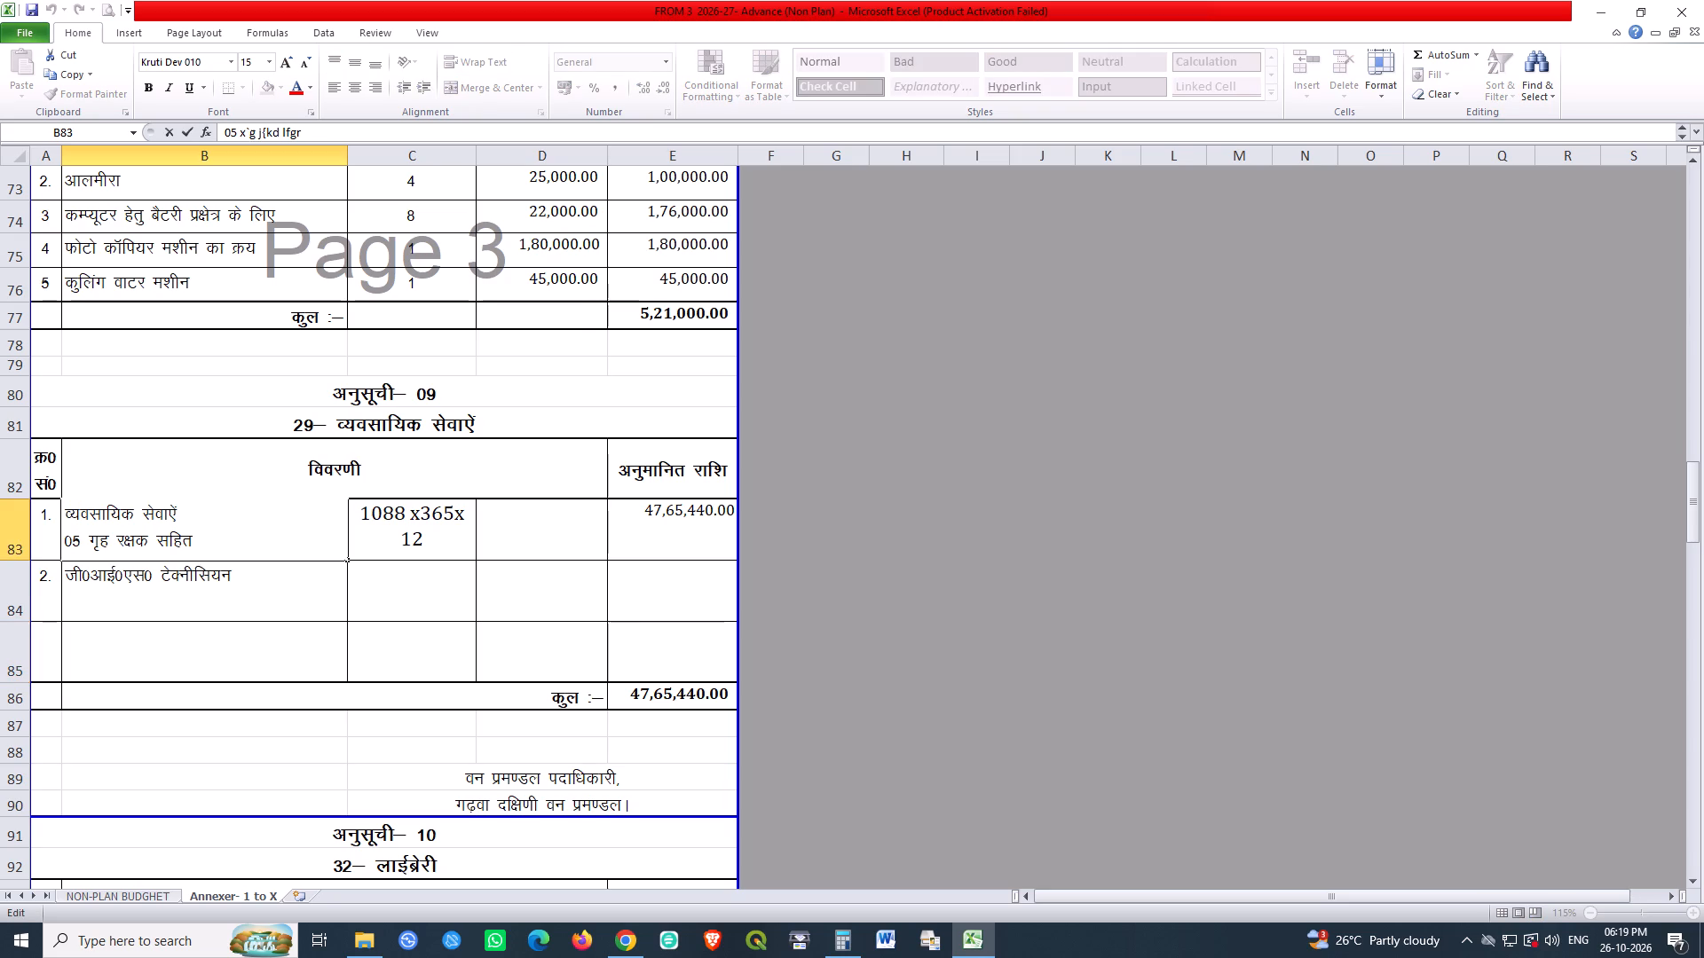
{"action": "key", "text": "Right"}
{"action": "key", "text": "ctrl+shift+Left"}
{"action": "key", "text": "BackSpace"}
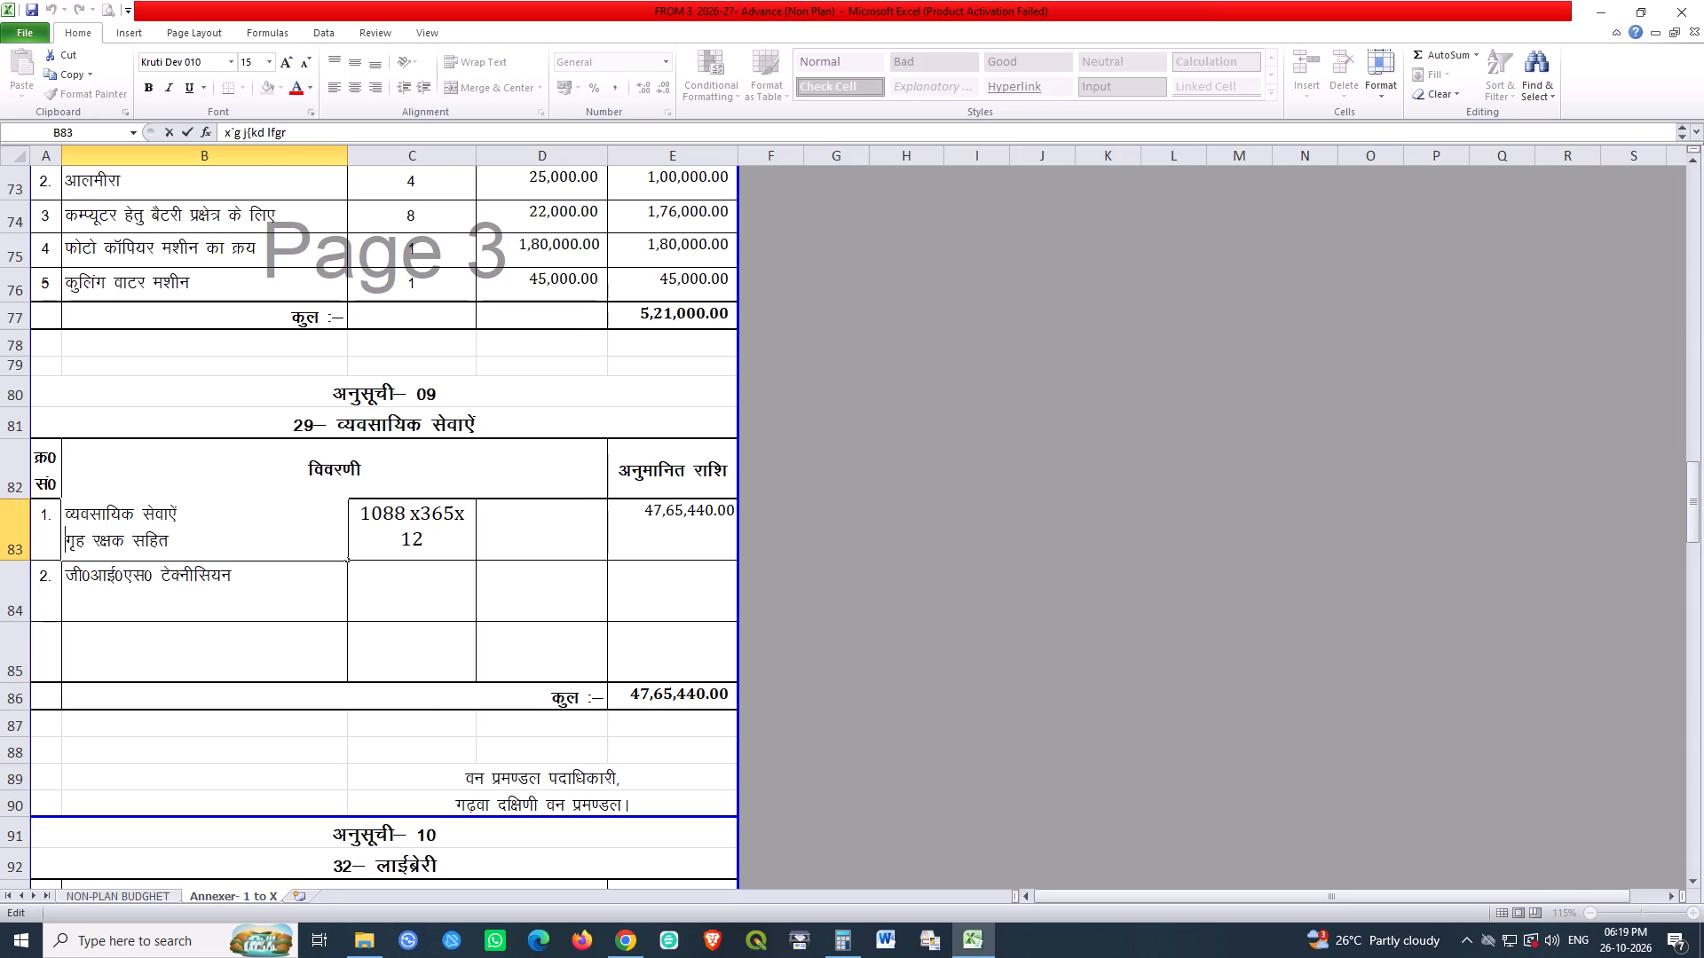
{"action": "key", "text": "Right"}
{"action": "key", "text": "Right"}
{"action": "key", "text": "Right"}
{"action": "key", "text": "Right"}
{"action": "key", "text": "Right"}
{"action": "key", "text": "Right"}
{"action": "key", "text": "Right"}
{"action": "key", "text": "Right"}
{"action": "key", "text": "Right"}
{"action": "key", "text": "Right"}
{"action": "key", "text": "Right"}
{"action": "key", "text": "Right"}
{"action": "key", "text": "Right"}
{"action": "key", "text": "Right"}
{"action": "key", "text": "ctrl+shift+Left"}
{"action": "key", "text": "BackSpace"}
{"action": "key", "text": "BackSpace"}
{"action": "type", "text": "& 12"}
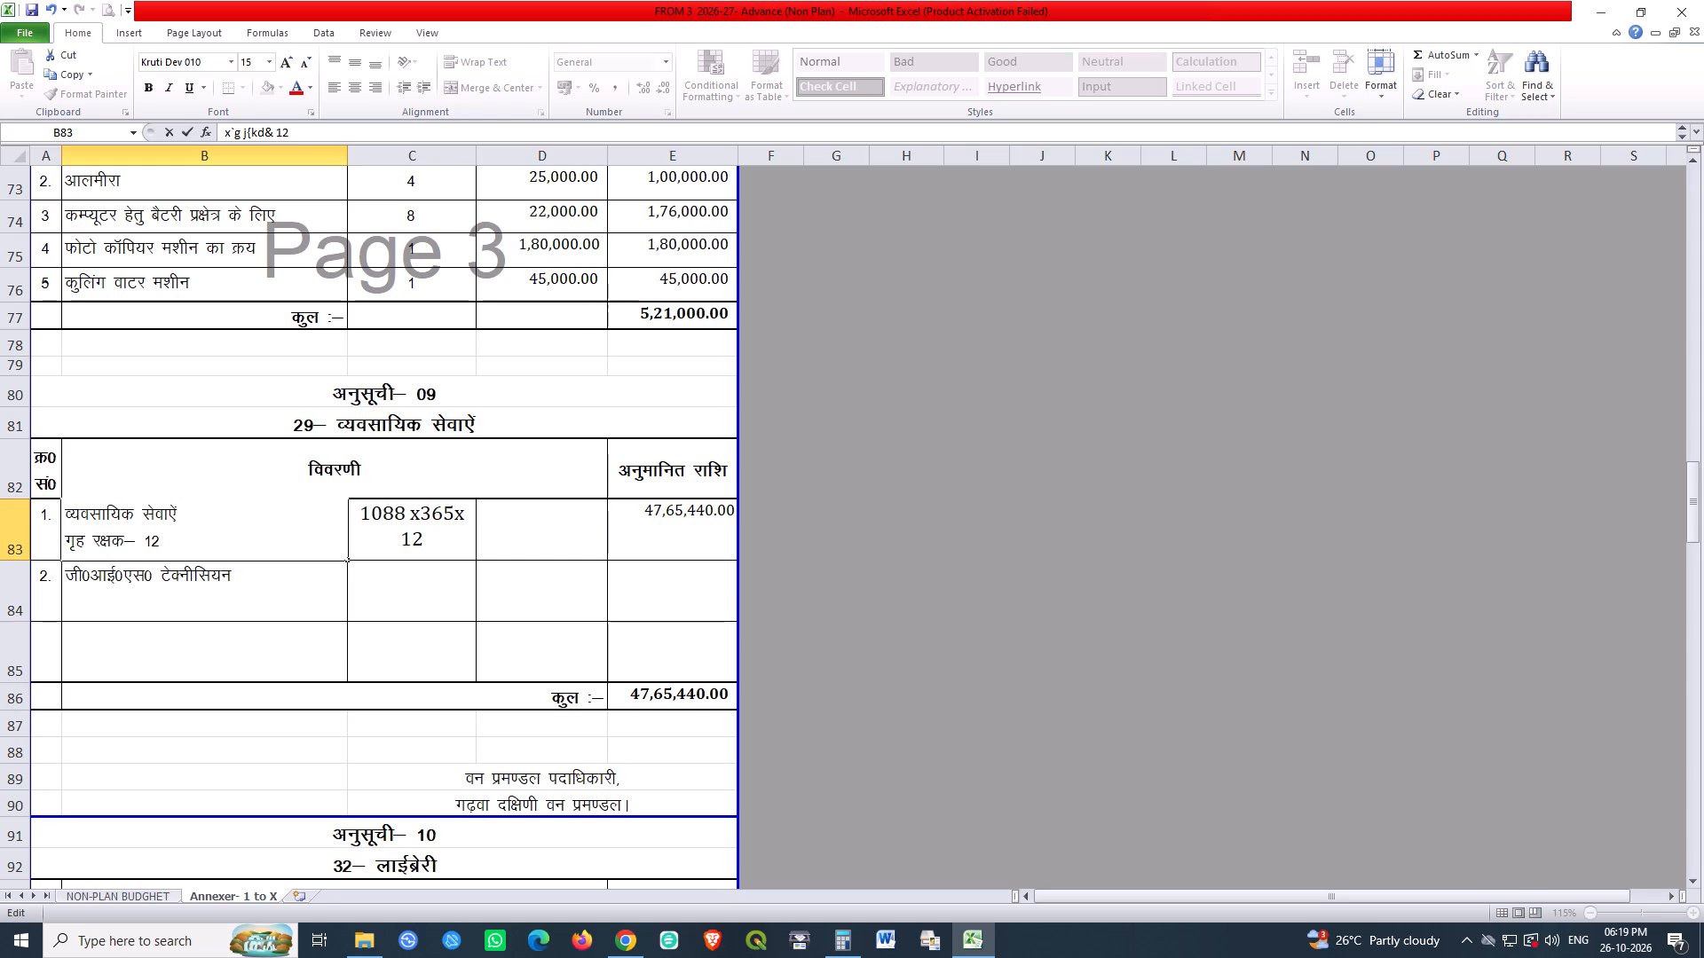
{"action": "key", "text": "Return"}
Append the count – 1 to the GIS technician description in B84.
{"action": "double_click", "coordinate": [289, 587]}
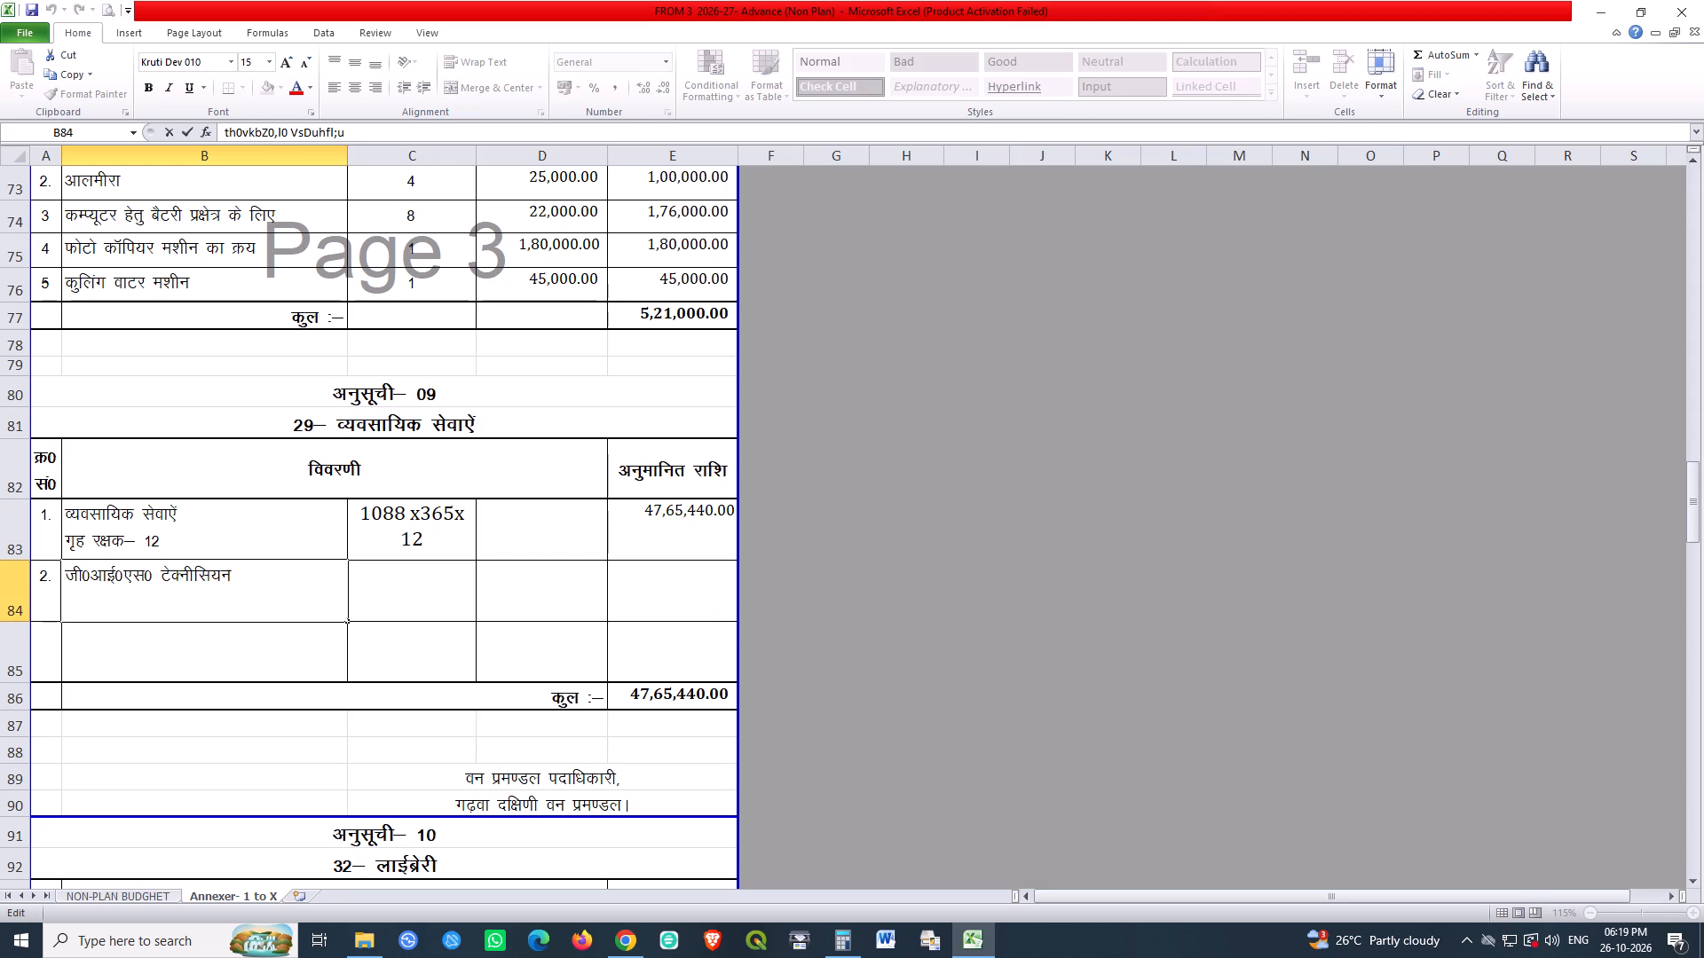
{"action": "type", "text": "& 1"}
{"action": "key", "text": "Return"}
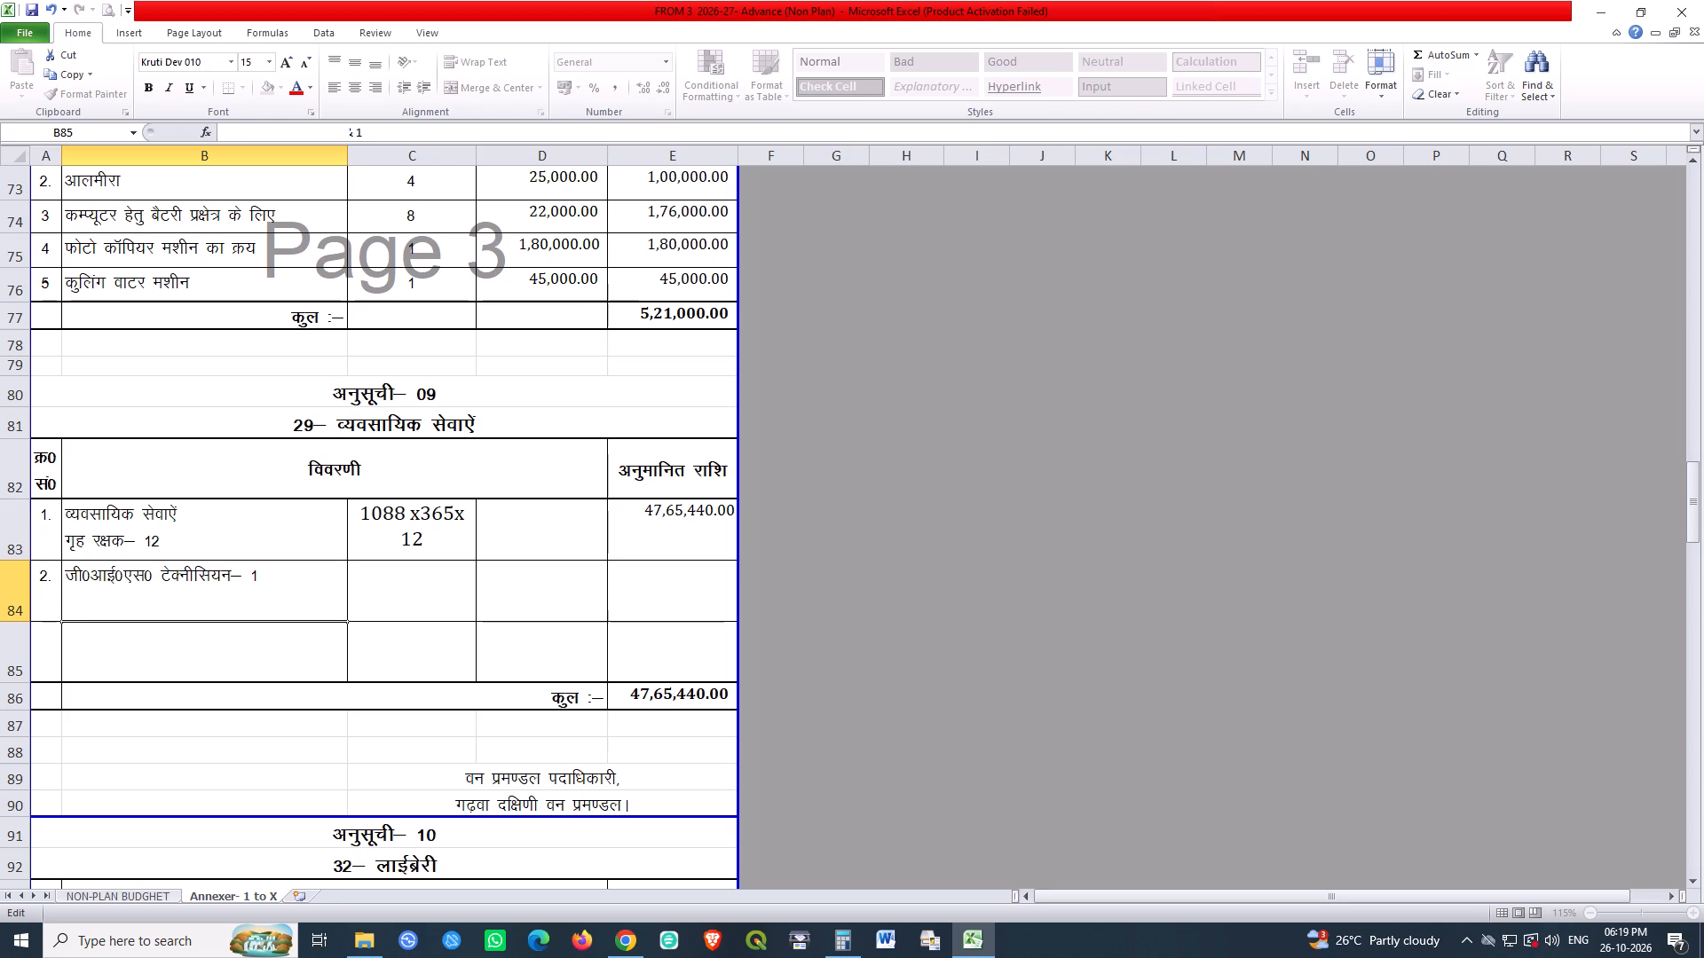
Enter serial number 3. in A85 and the description कम्प्यूटर ऑपरेटर– 1 in B85.
{"action": "left_click", "coordinate": [51, 624]}
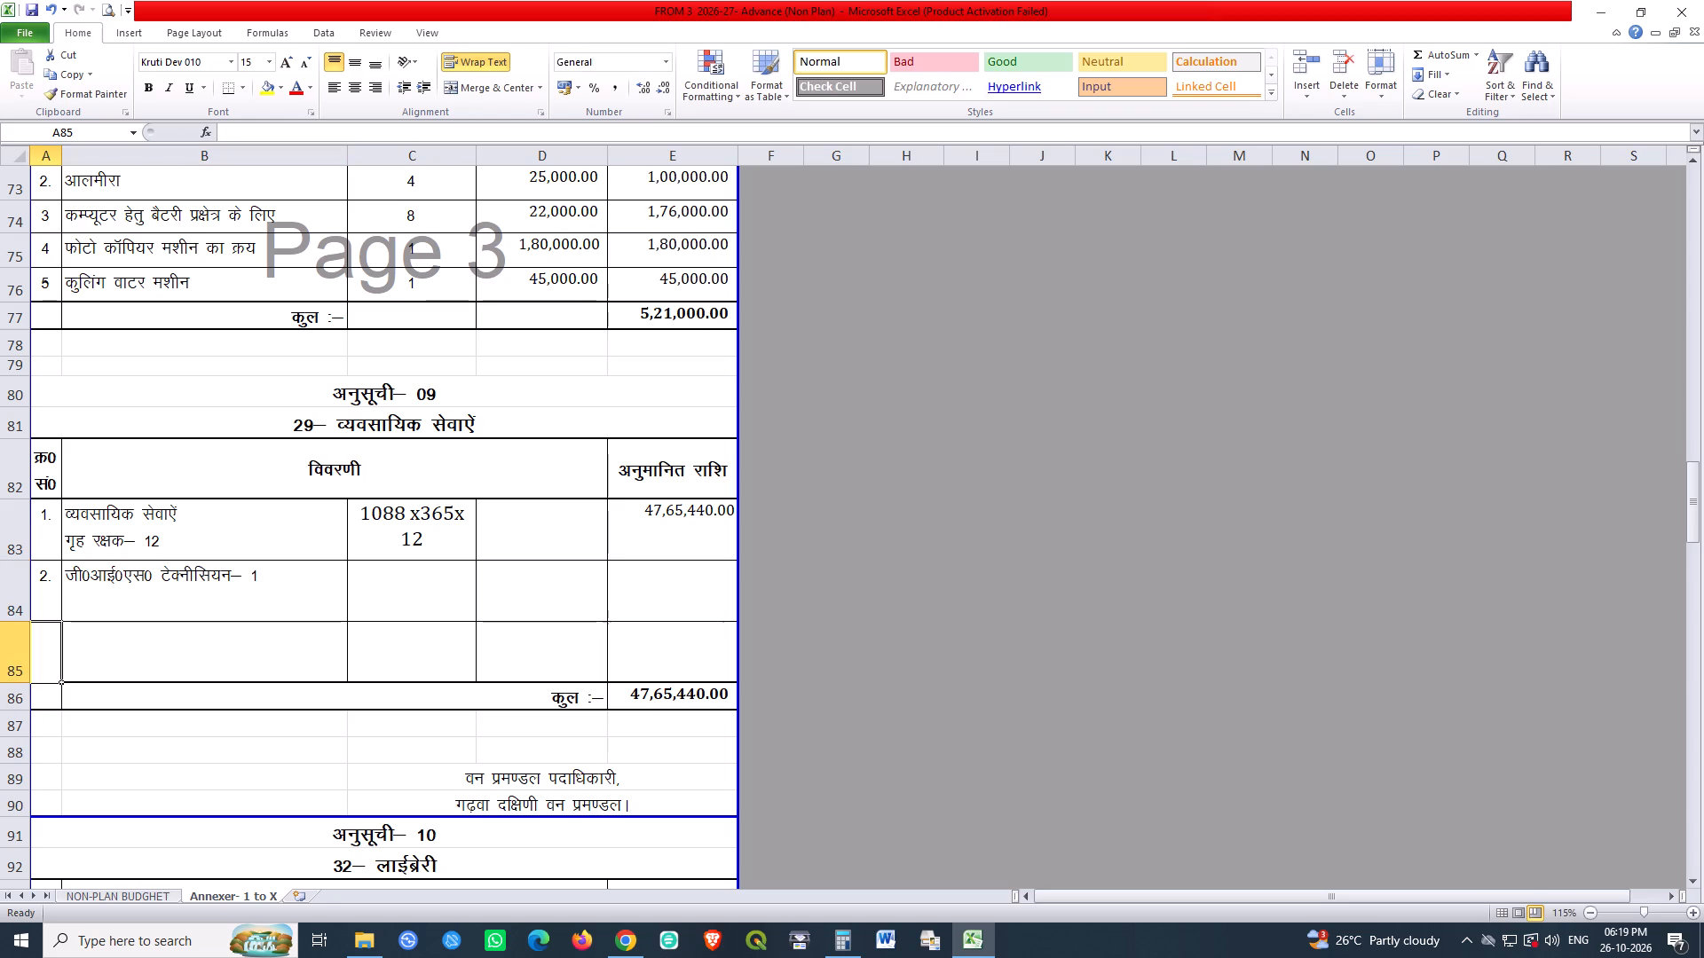
{"action": "type", "text": "3-"}
{"action": "key", "text": "Tab"}
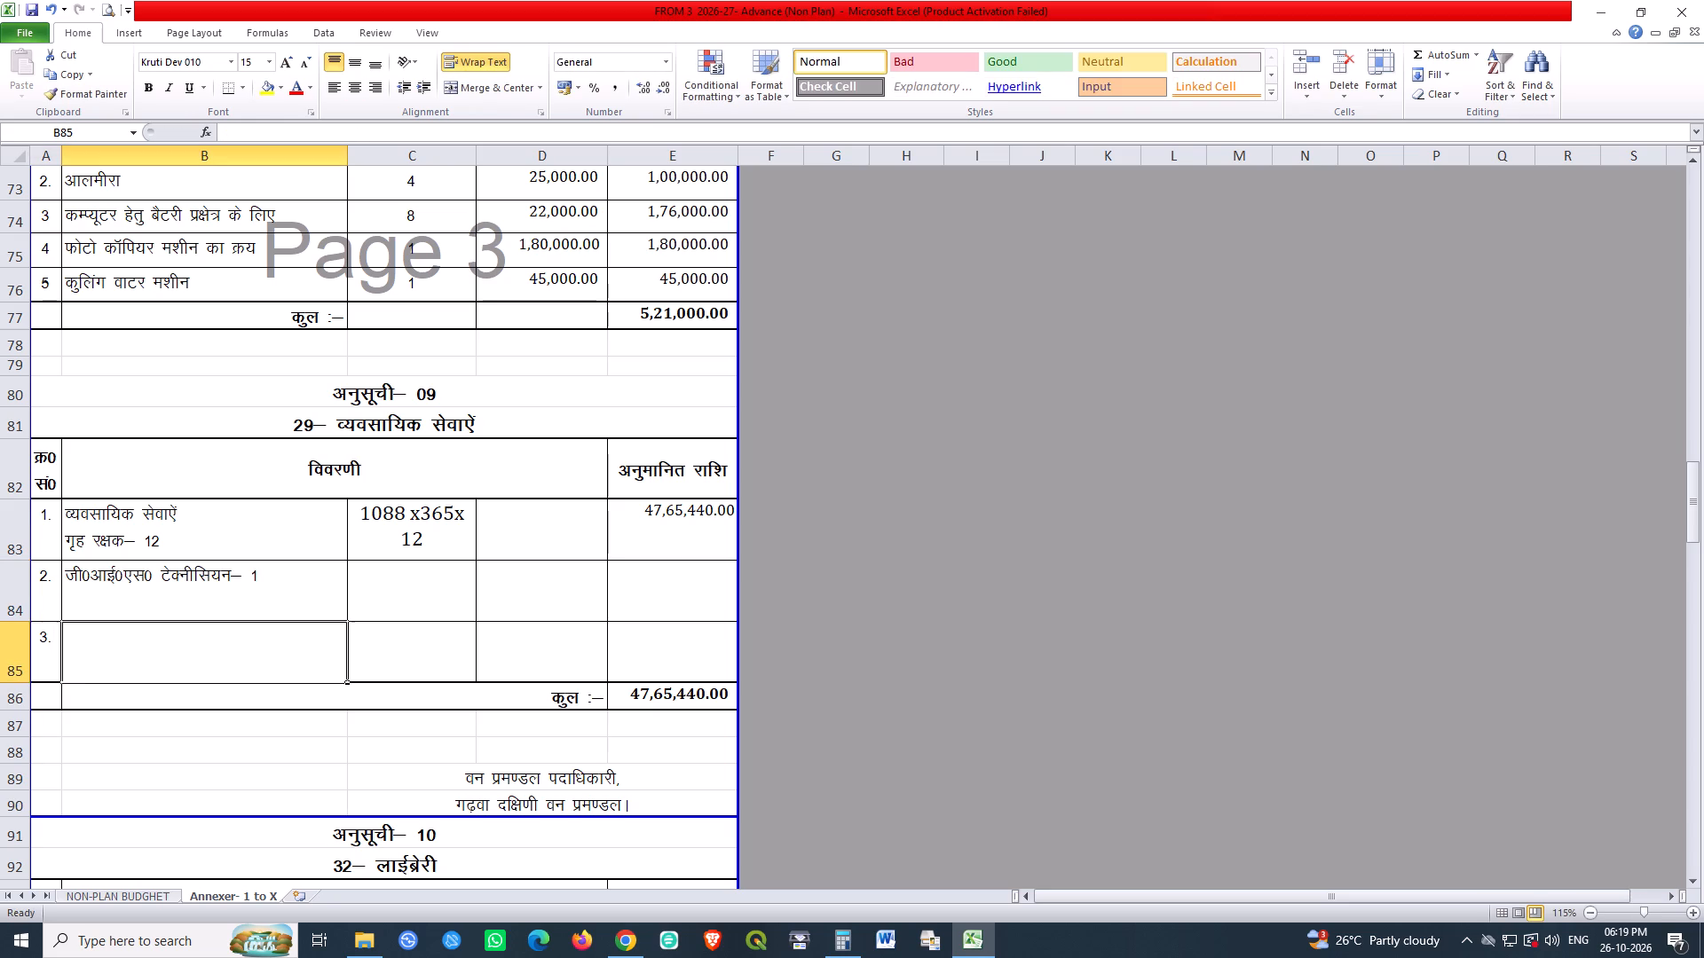
{"action": "type", "text": "dEI;wVj vkWijsVj"}
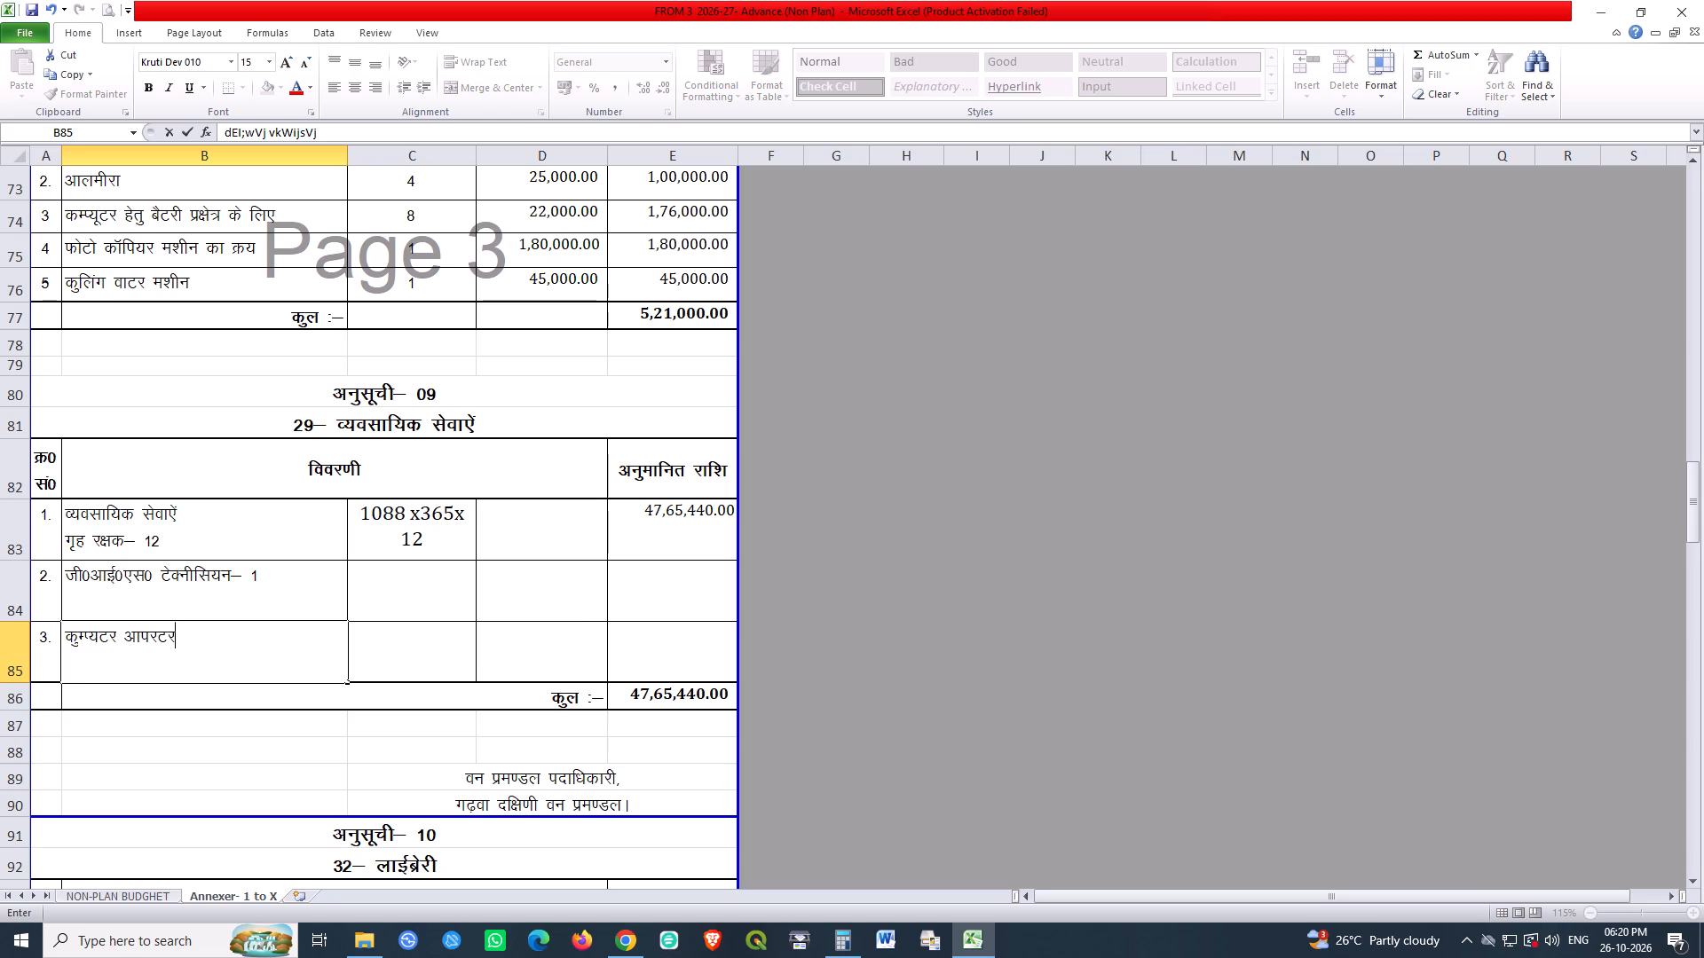
{"action": "type", "text": "& 1"}
{"action": "key", "text": "Tab"}
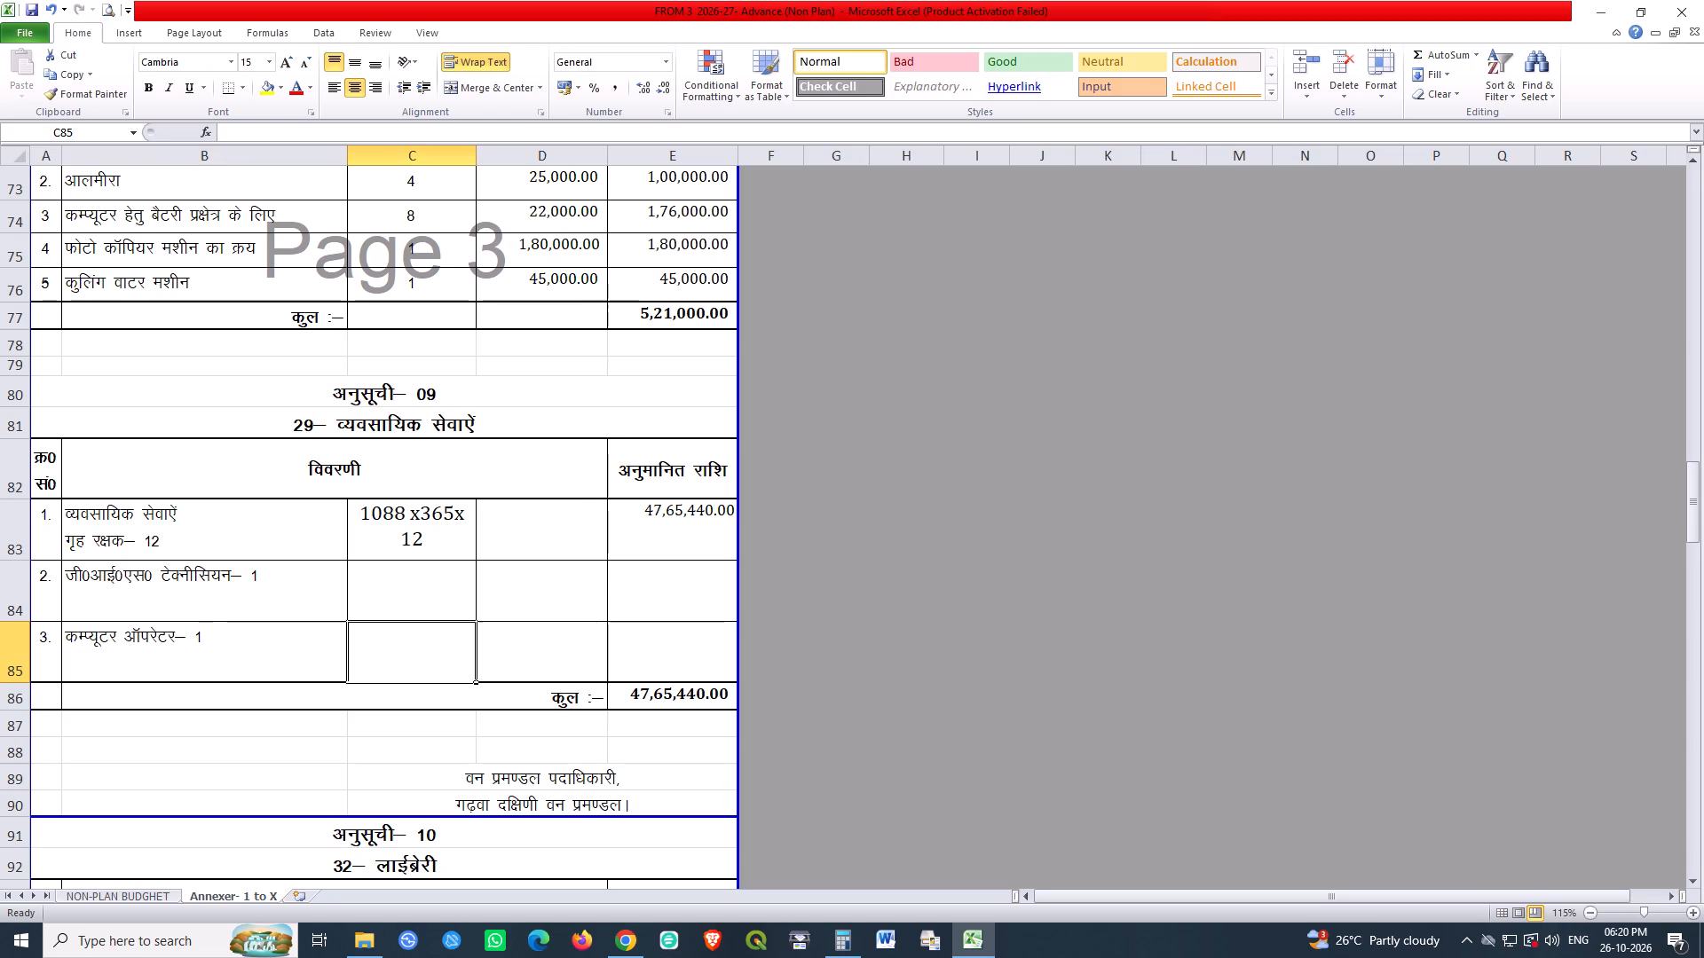
Enter the rates 35000 for the GIS technician in C84 and 34400 for the computer operator in C85.
{"action": "left_click", "coordinate": [450, 604]}
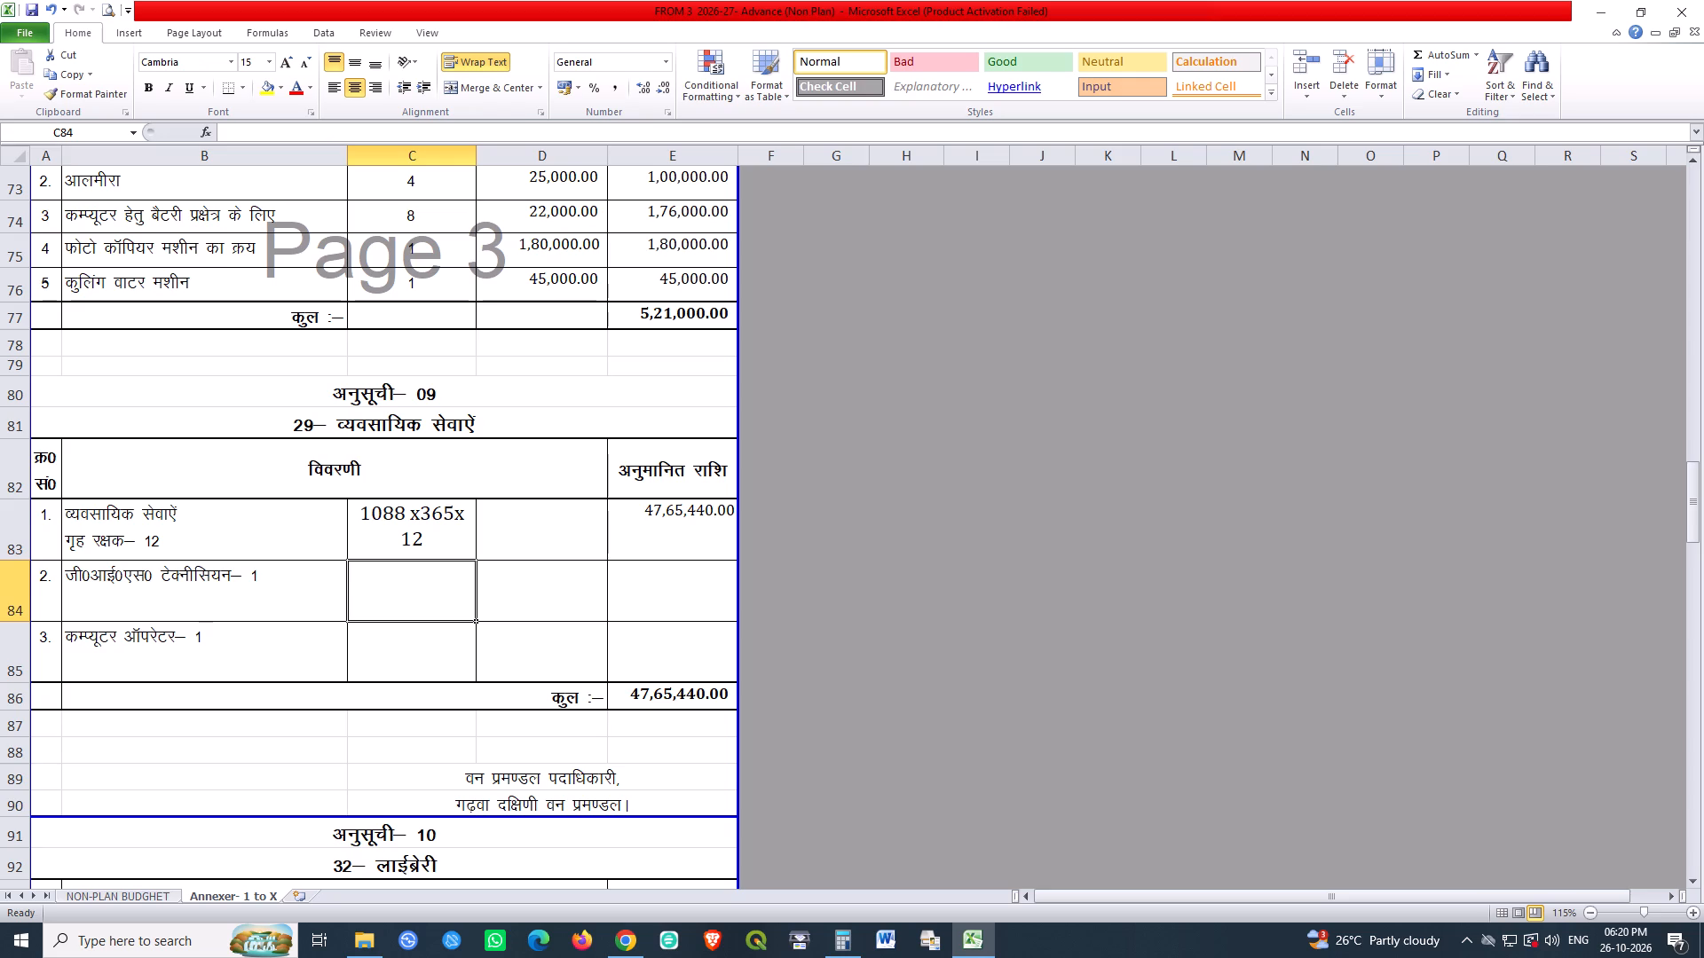
{"action": "type", "text": "35"}
{"action": "type", "text": "000"}
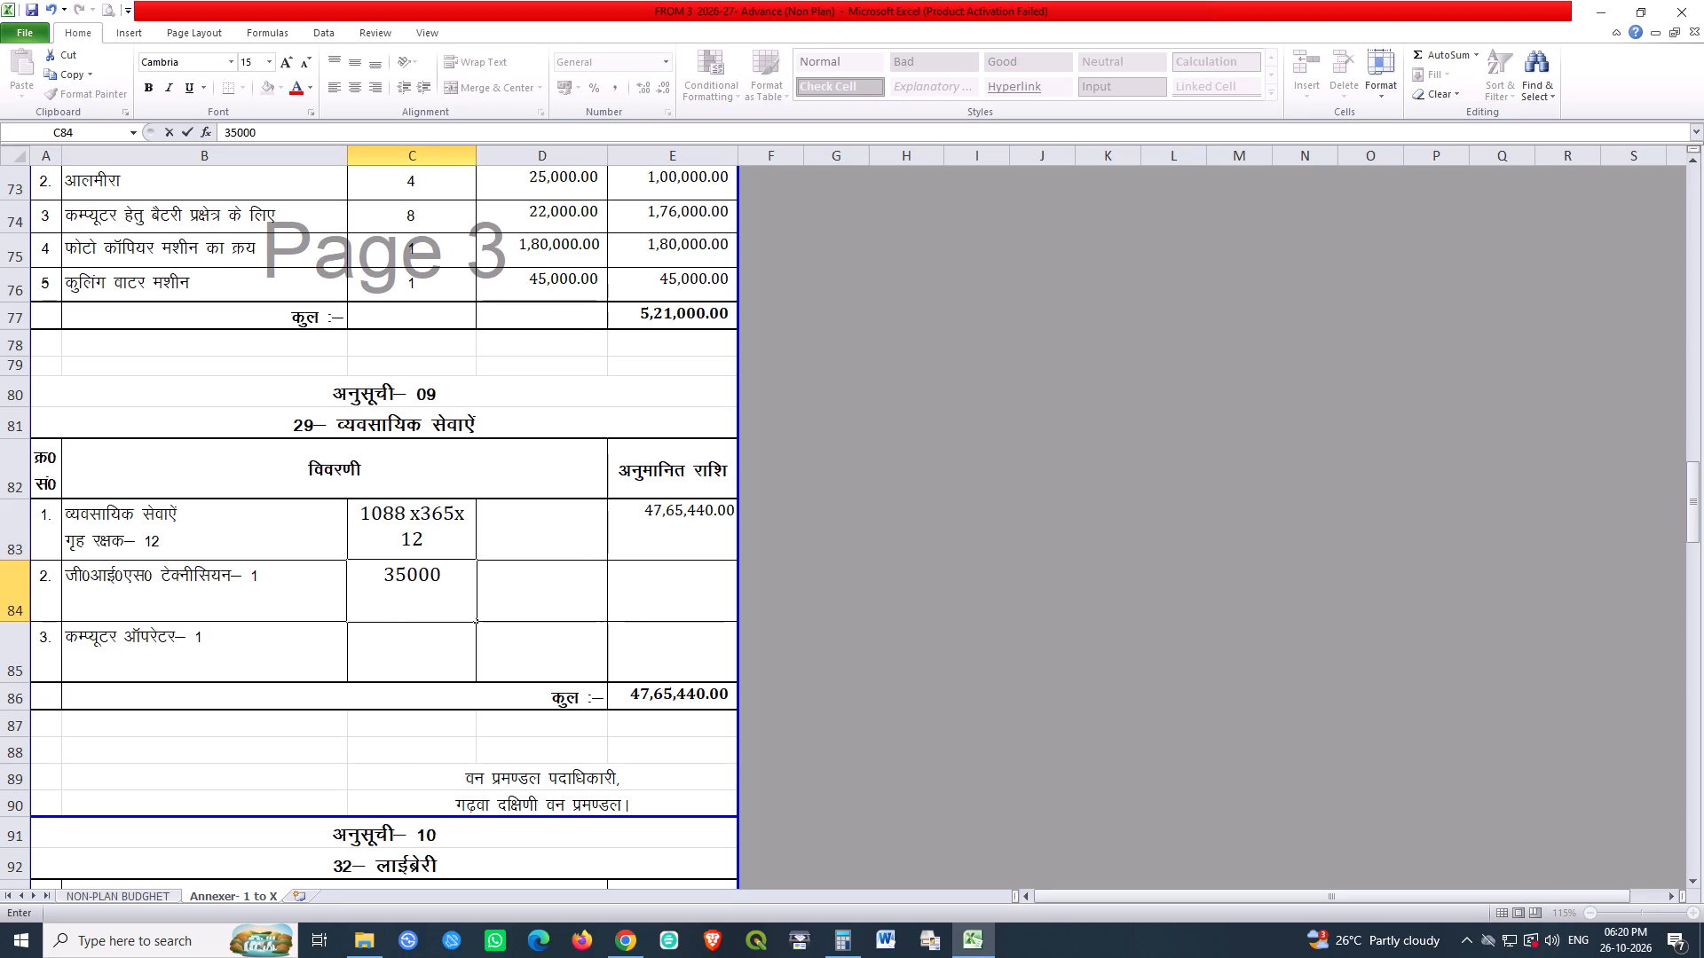
{"action": "key", "text": "Return"}
{"action": "type", "text": "34400"}
{"action": "key", "text": "Return"}
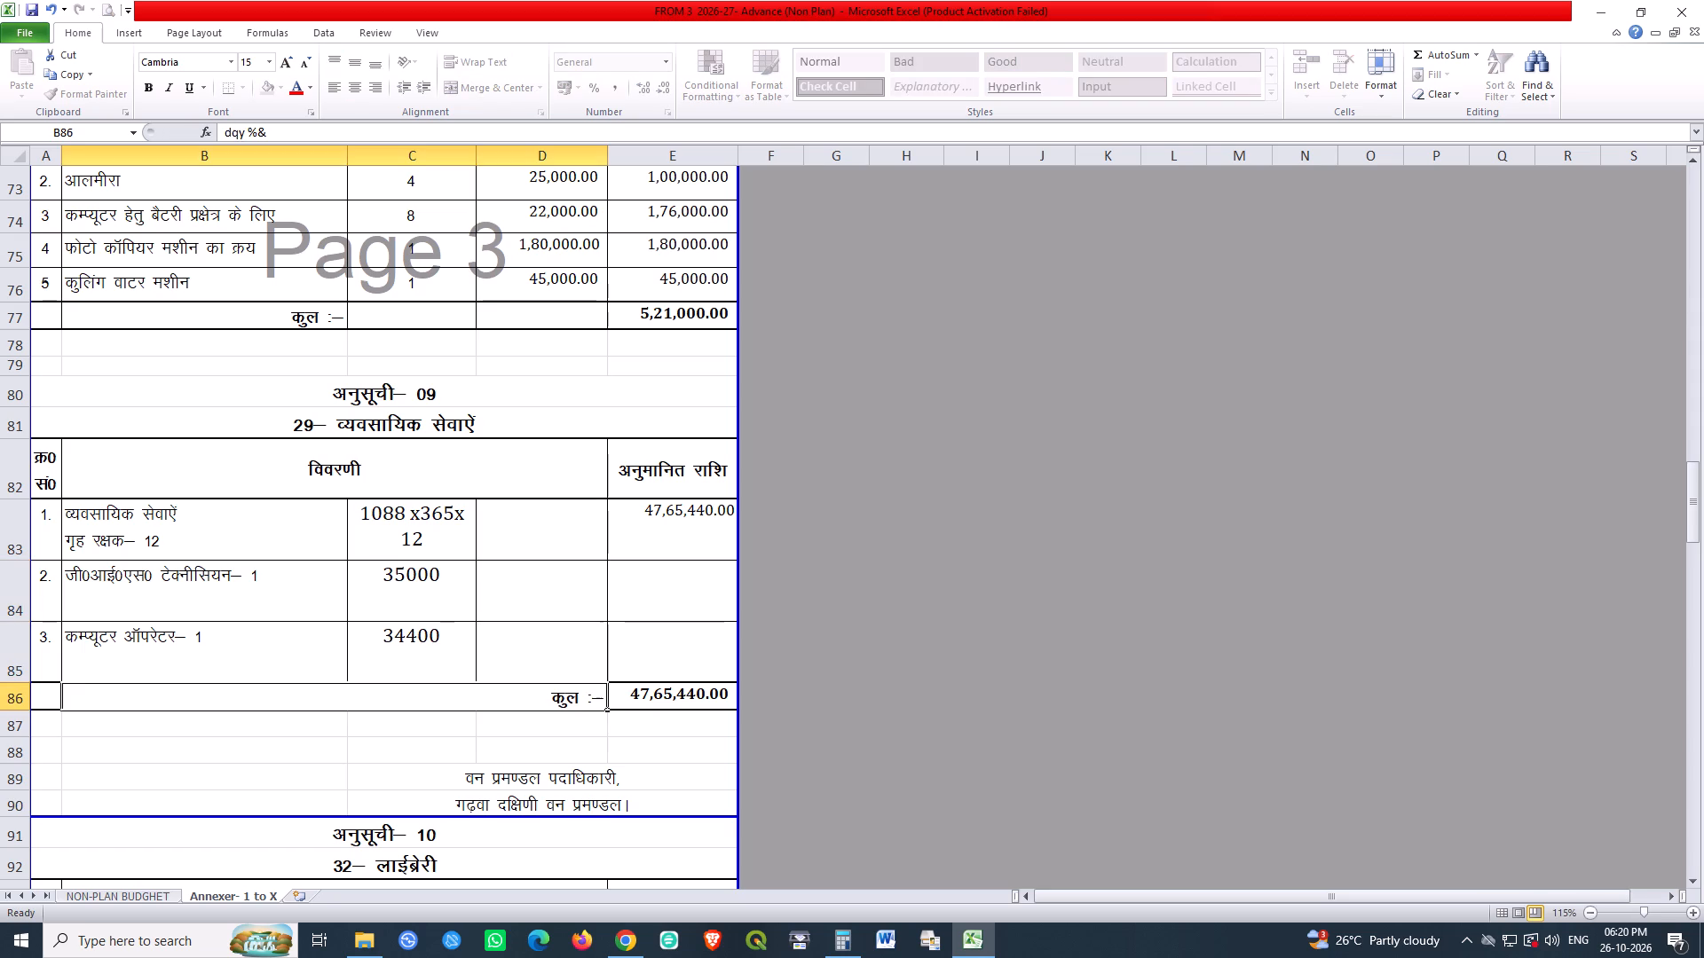
Enter 12 in column D for each of the three professional services rows, D83 to D85.
{"action": "left_click", "coordinate": [549, 546]}
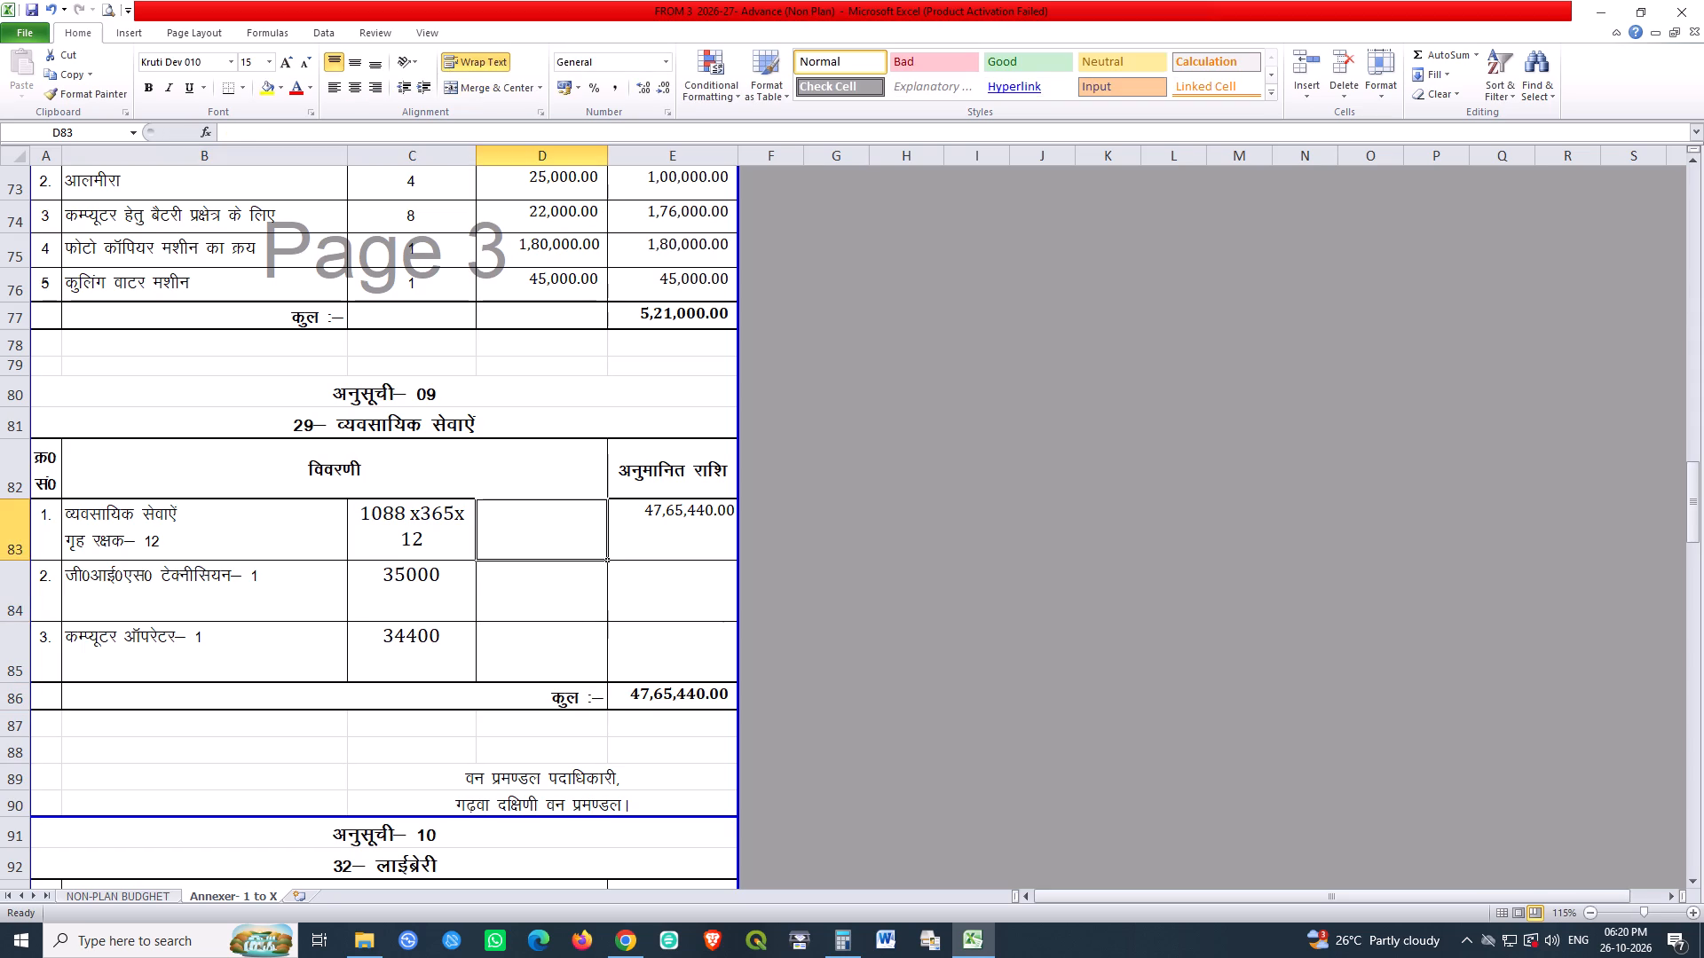
{"action": "type", "text": "12"}
{"action": "key", "text": "Return"}
{"action": "type", "text": "12"}
{"action": "key", "text": "Return"}
{"action": "type", "text": "12"}
{"action": "key", "text": "Return"}
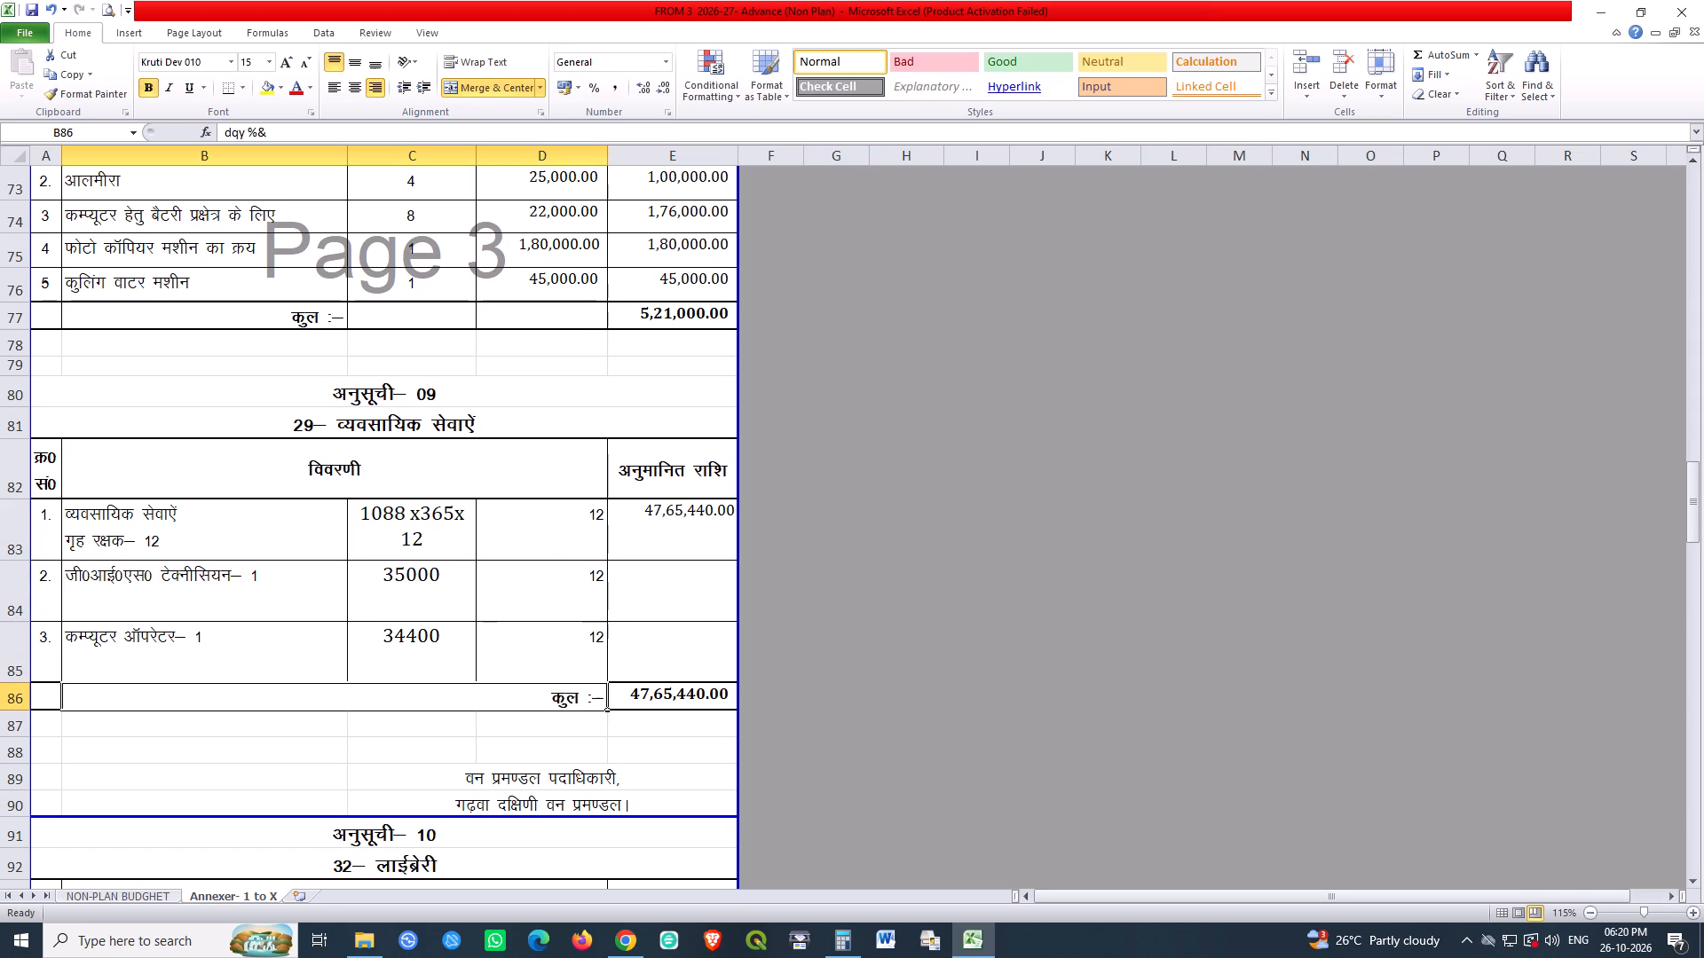
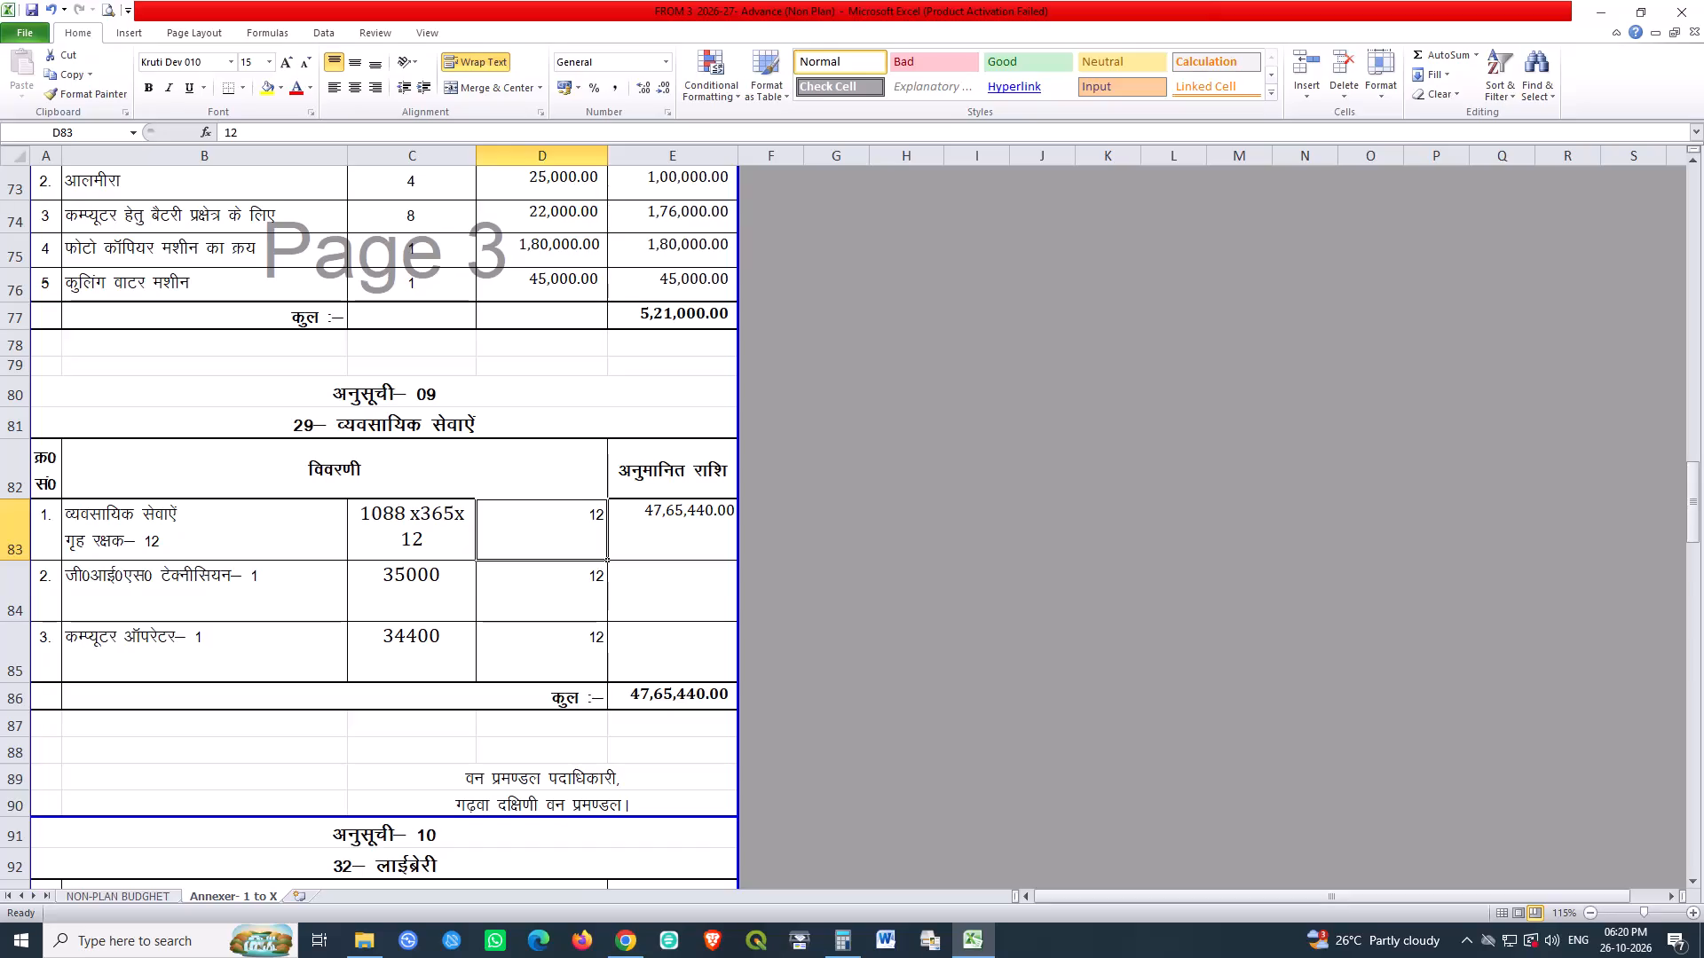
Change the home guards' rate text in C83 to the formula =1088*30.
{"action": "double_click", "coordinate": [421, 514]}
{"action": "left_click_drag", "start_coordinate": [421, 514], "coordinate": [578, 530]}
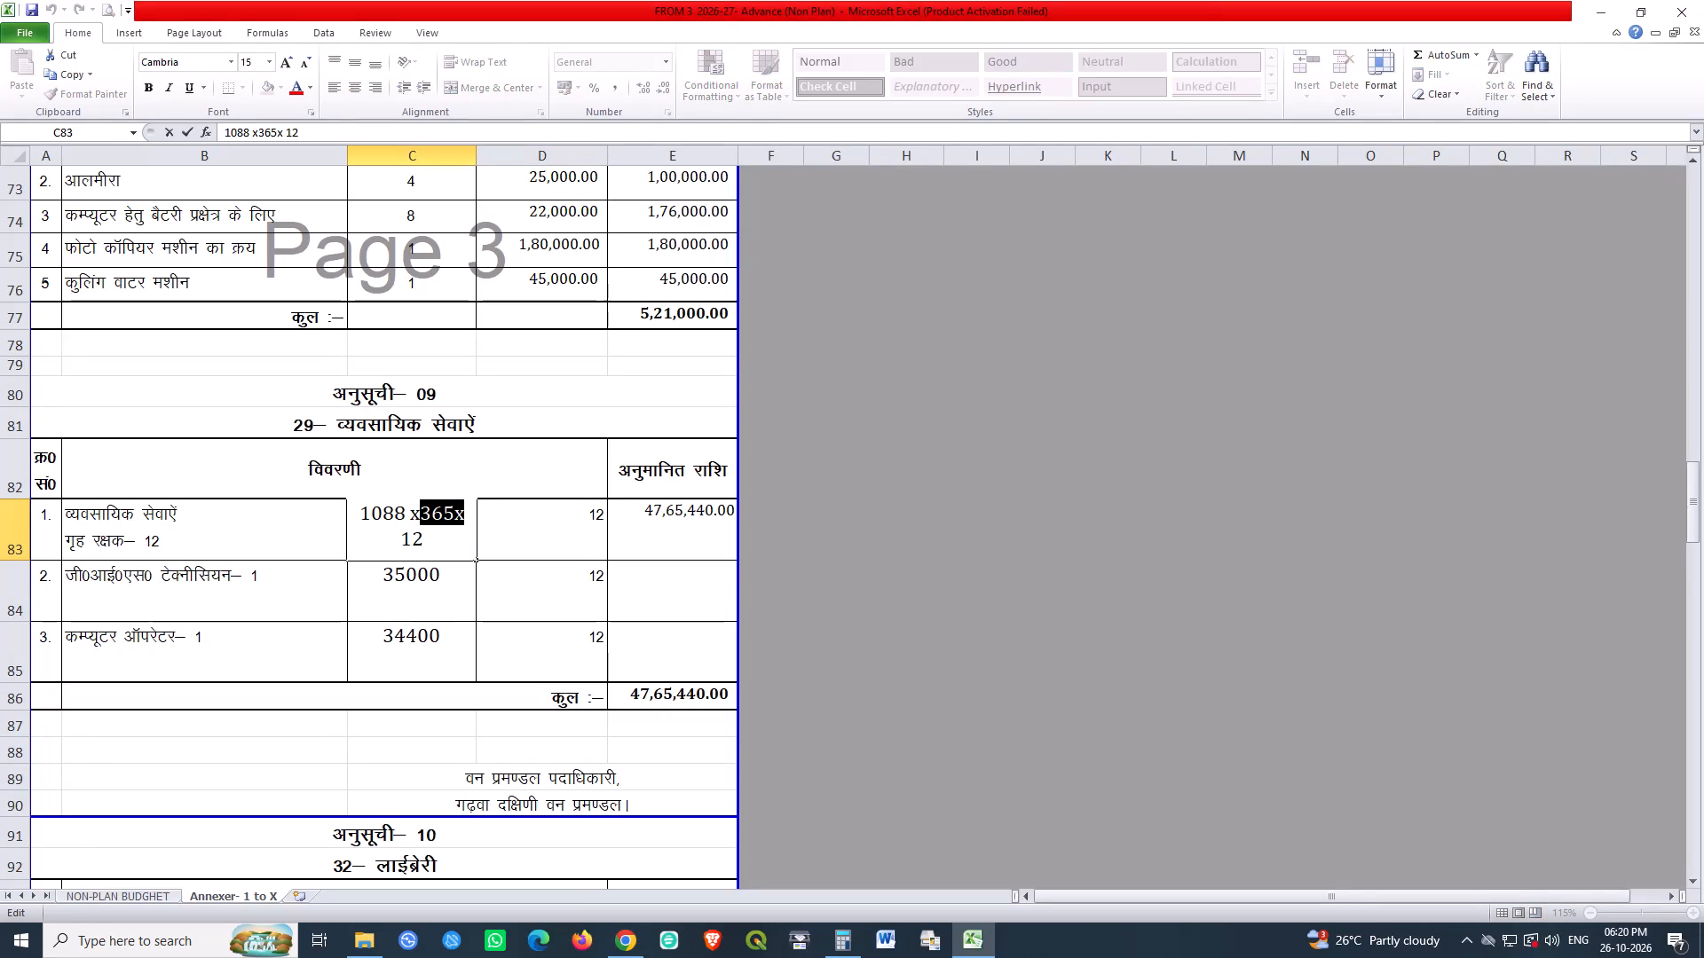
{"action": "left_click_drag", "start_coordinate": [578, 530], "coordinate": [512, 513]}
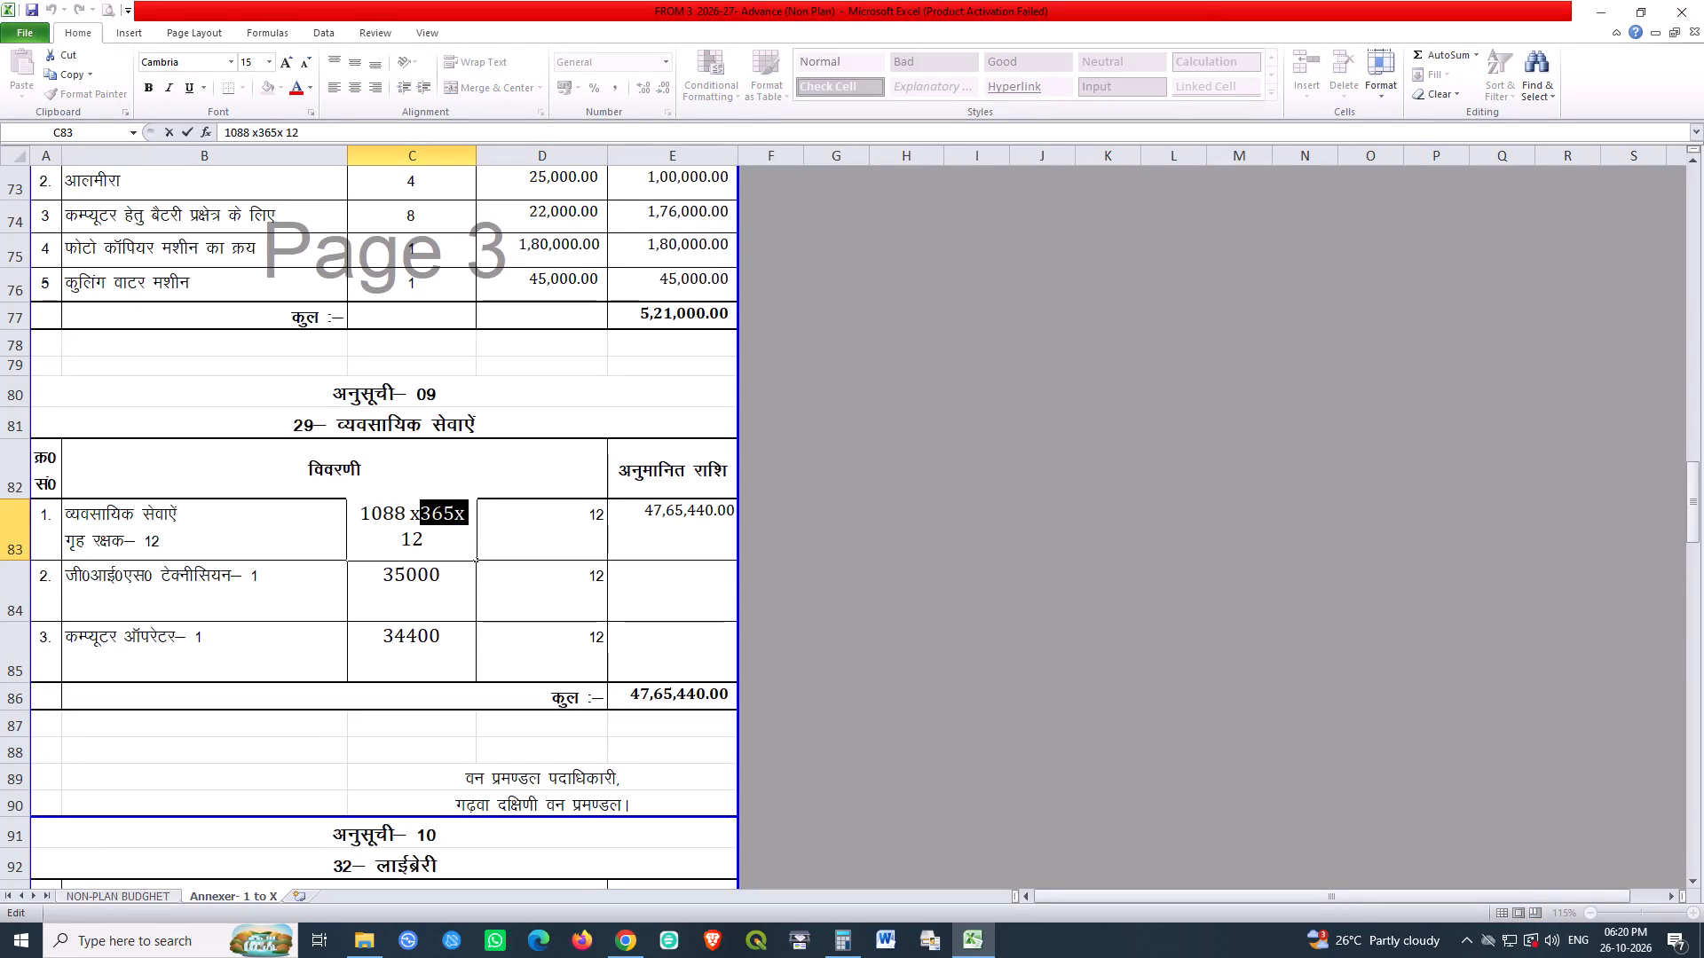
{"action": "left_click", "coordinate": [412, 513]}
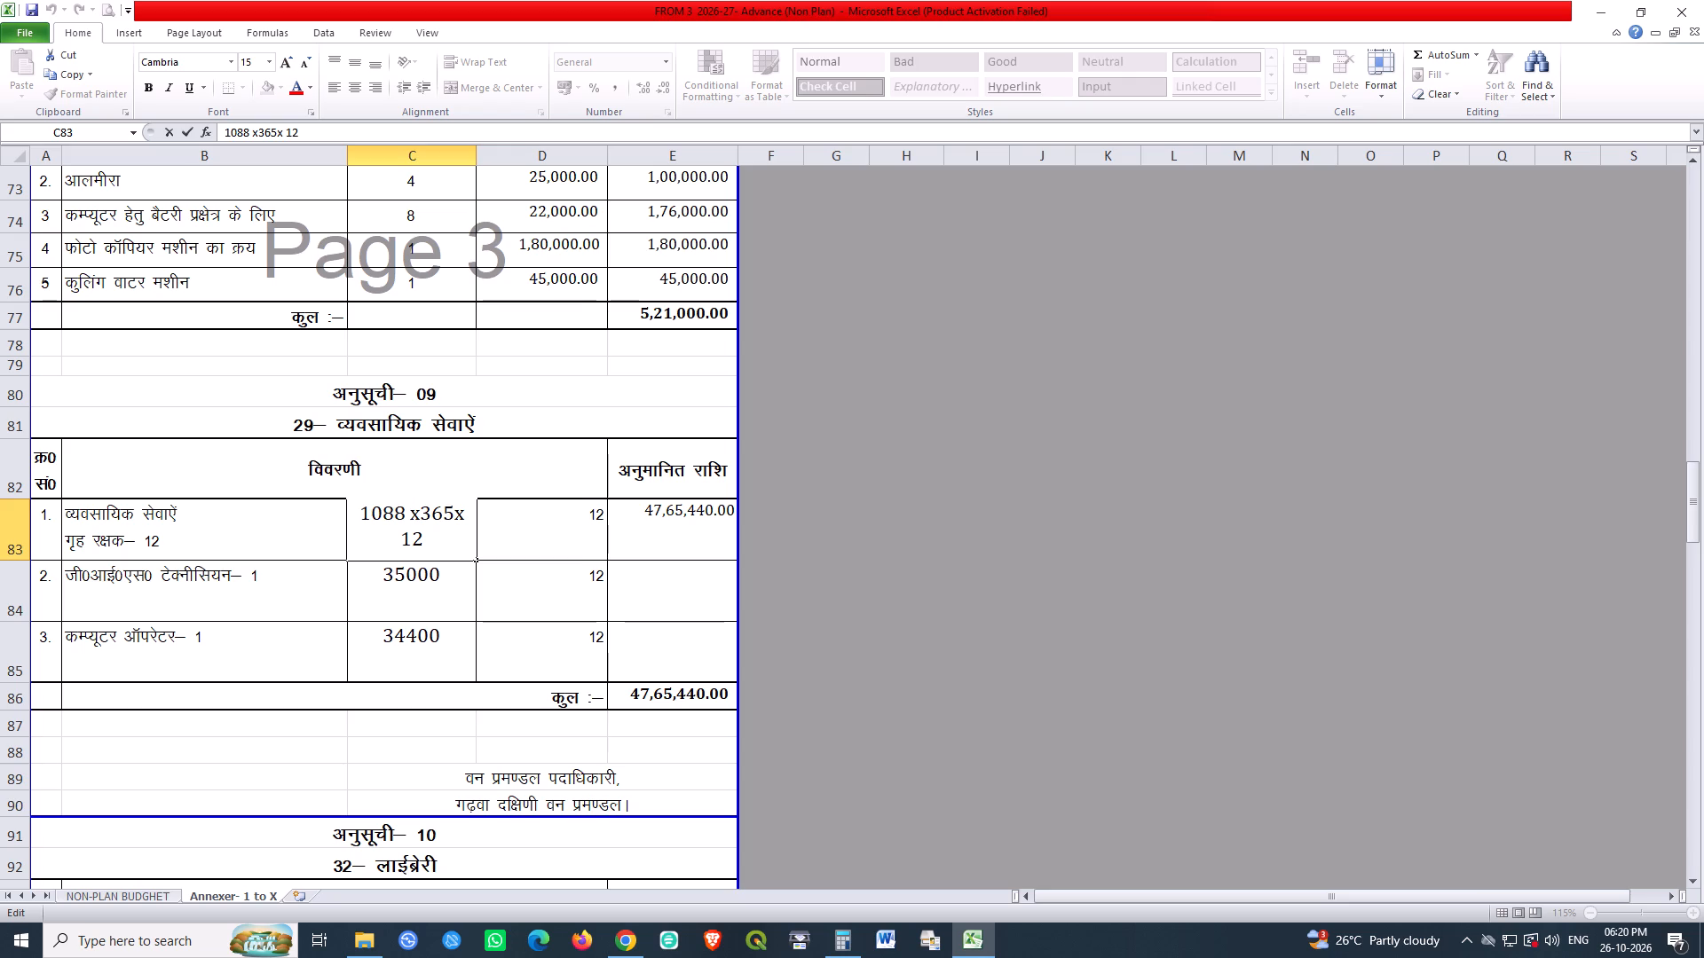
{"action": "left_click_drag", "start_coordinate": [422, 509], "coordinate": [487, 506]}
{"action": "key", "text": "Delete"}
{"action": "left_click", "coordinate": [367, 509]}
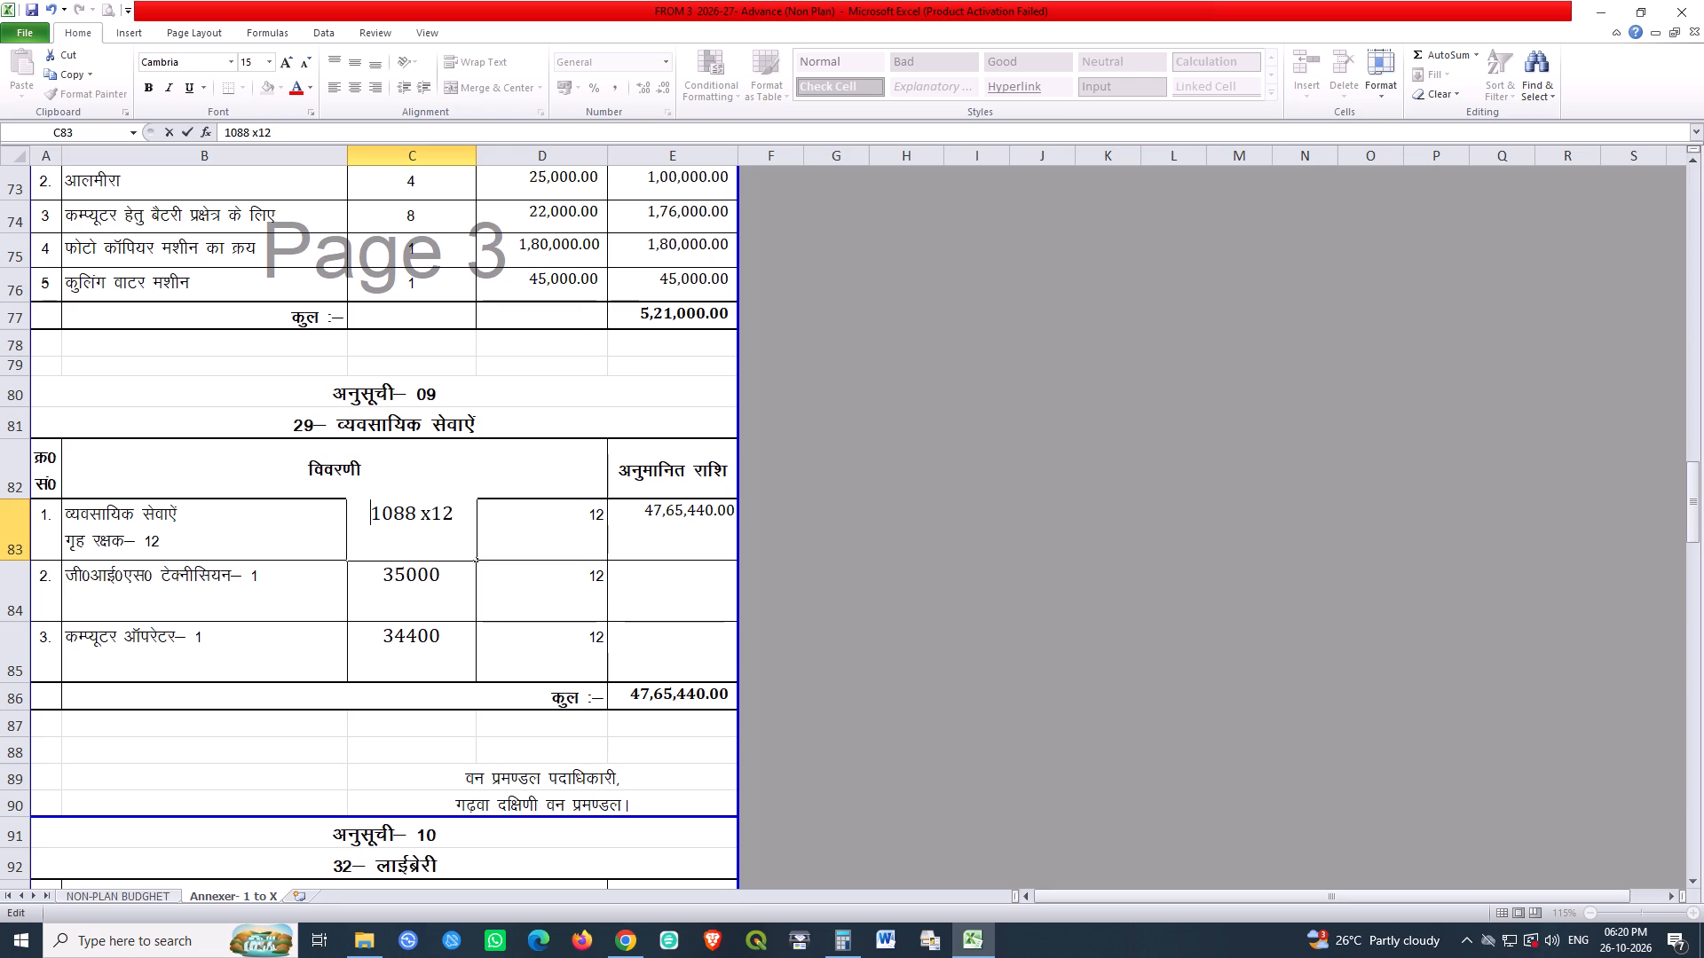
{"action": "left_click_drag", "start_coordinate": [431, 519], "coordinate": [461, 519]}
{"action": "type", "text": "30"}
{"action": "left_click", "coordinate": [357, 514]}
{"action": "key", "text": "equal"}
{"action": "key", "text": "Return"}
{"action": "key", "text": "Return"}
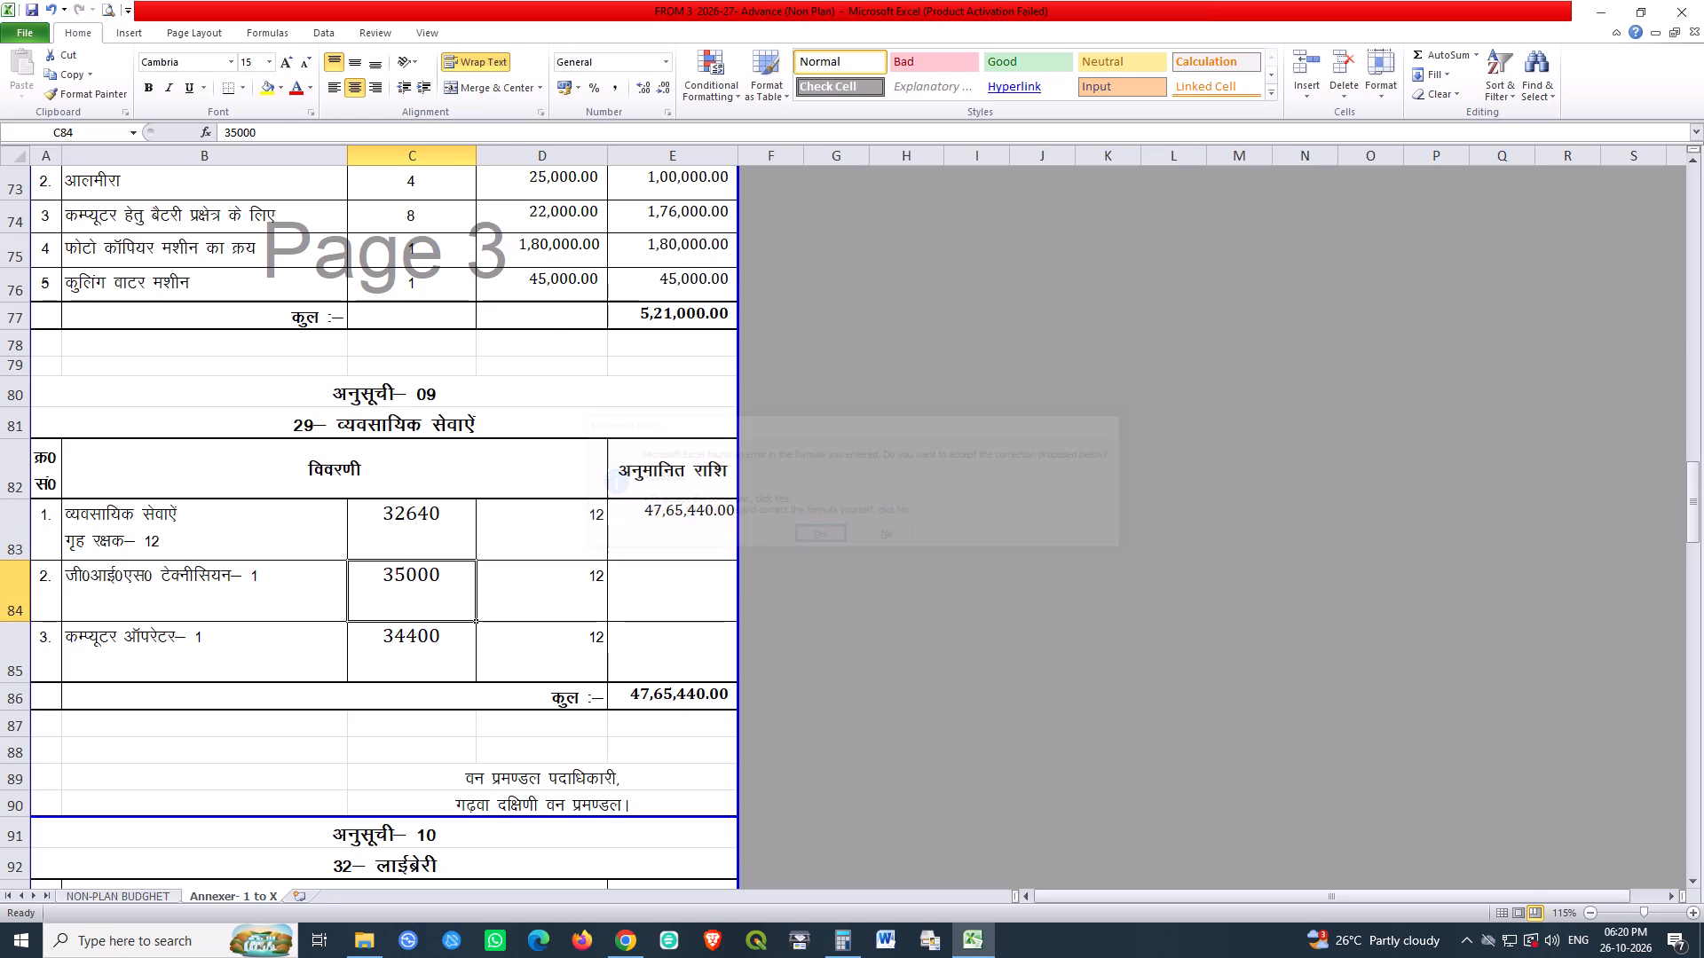
Remove the multiplier from the home guards' rate formula in C83, keeping only =1088.
{"action": "left_click", "coordinate": [477, 537]}
{"action": "double_click", "coordinate": [423, 518]}
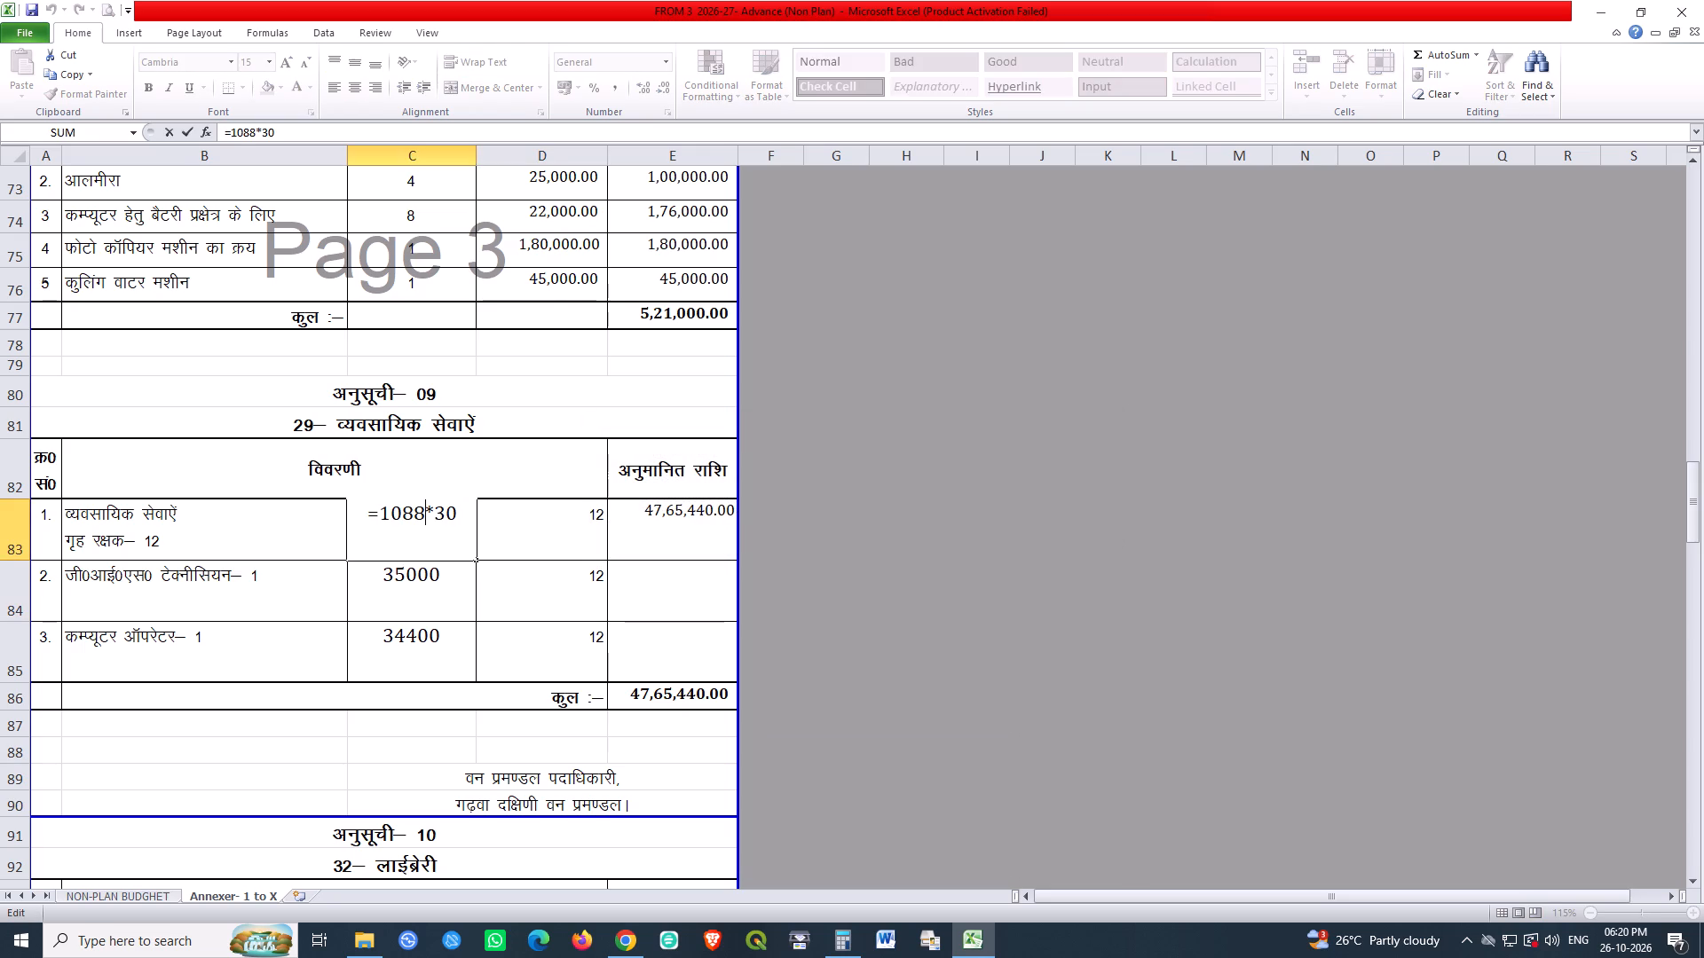
{"action": "left_click", "coordinate": [403, 515]}
{"action": "left_click", "coordinate": [461, 514]}
{"action": "key", "text": "Return"}
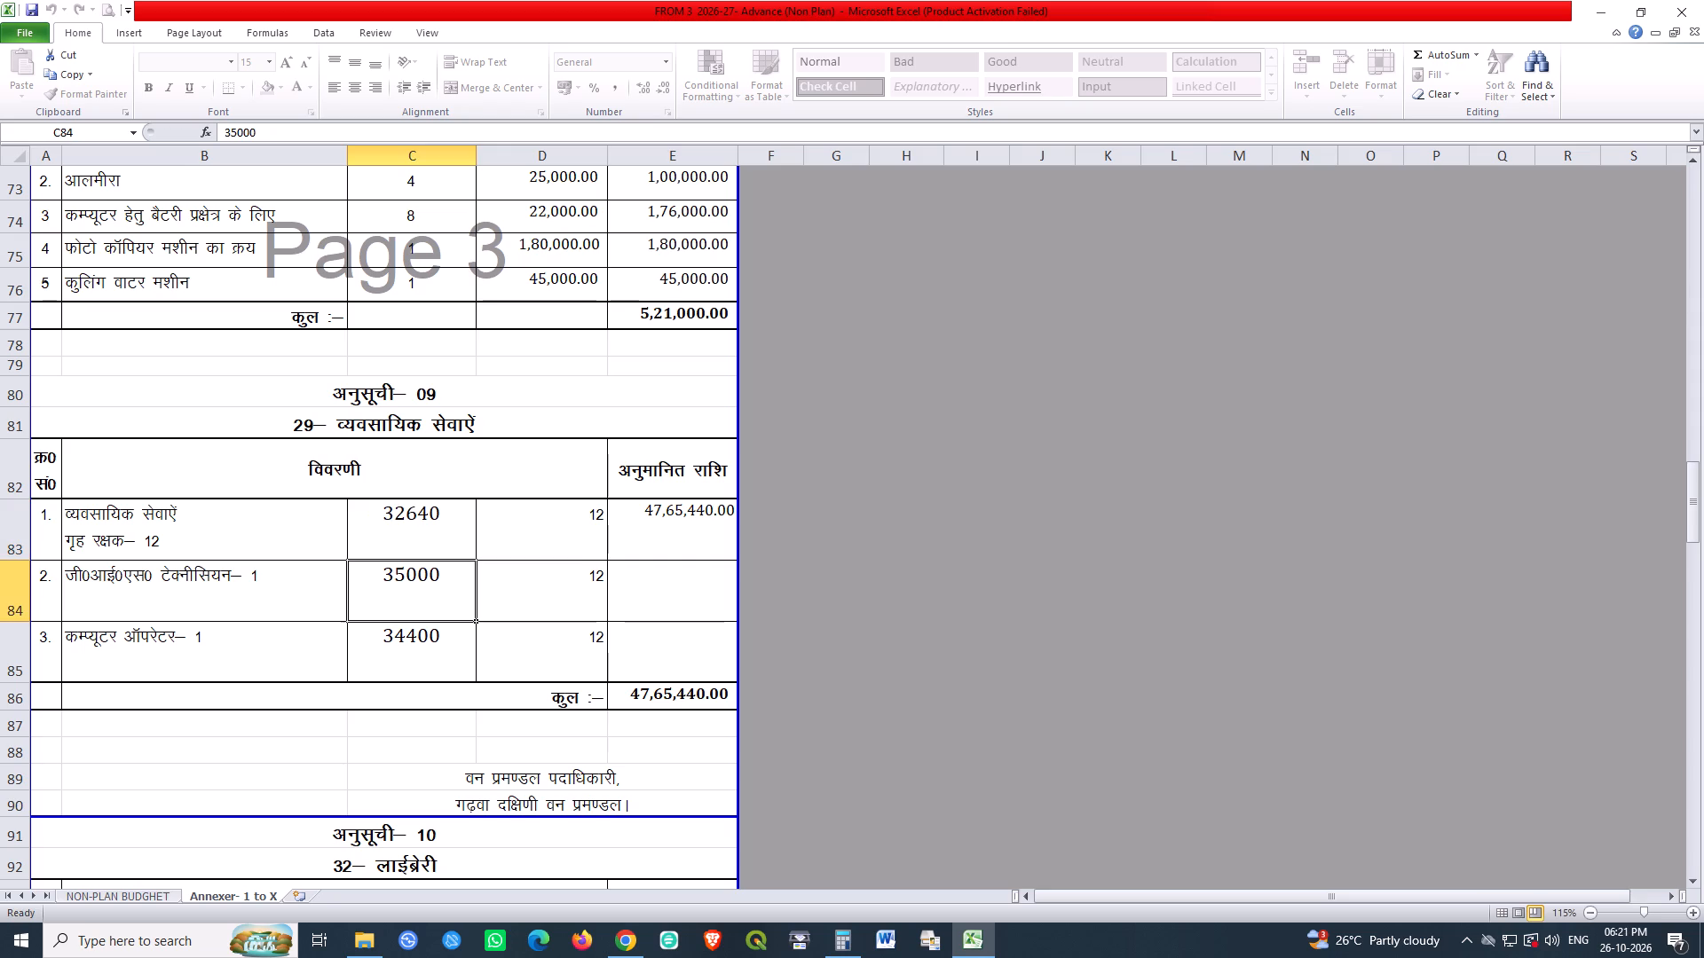
{"action": "double_click", "coordinate": [438, 510]}
{"action": "double_click", "coordinate": [428, 518]}
{"action": "left_click_drag", "start_coordinate": [427, 514], "coordinate": [520, 519]}
{"action": "key", "text": "Delete"}
{"action": "key", "text": "Return"}
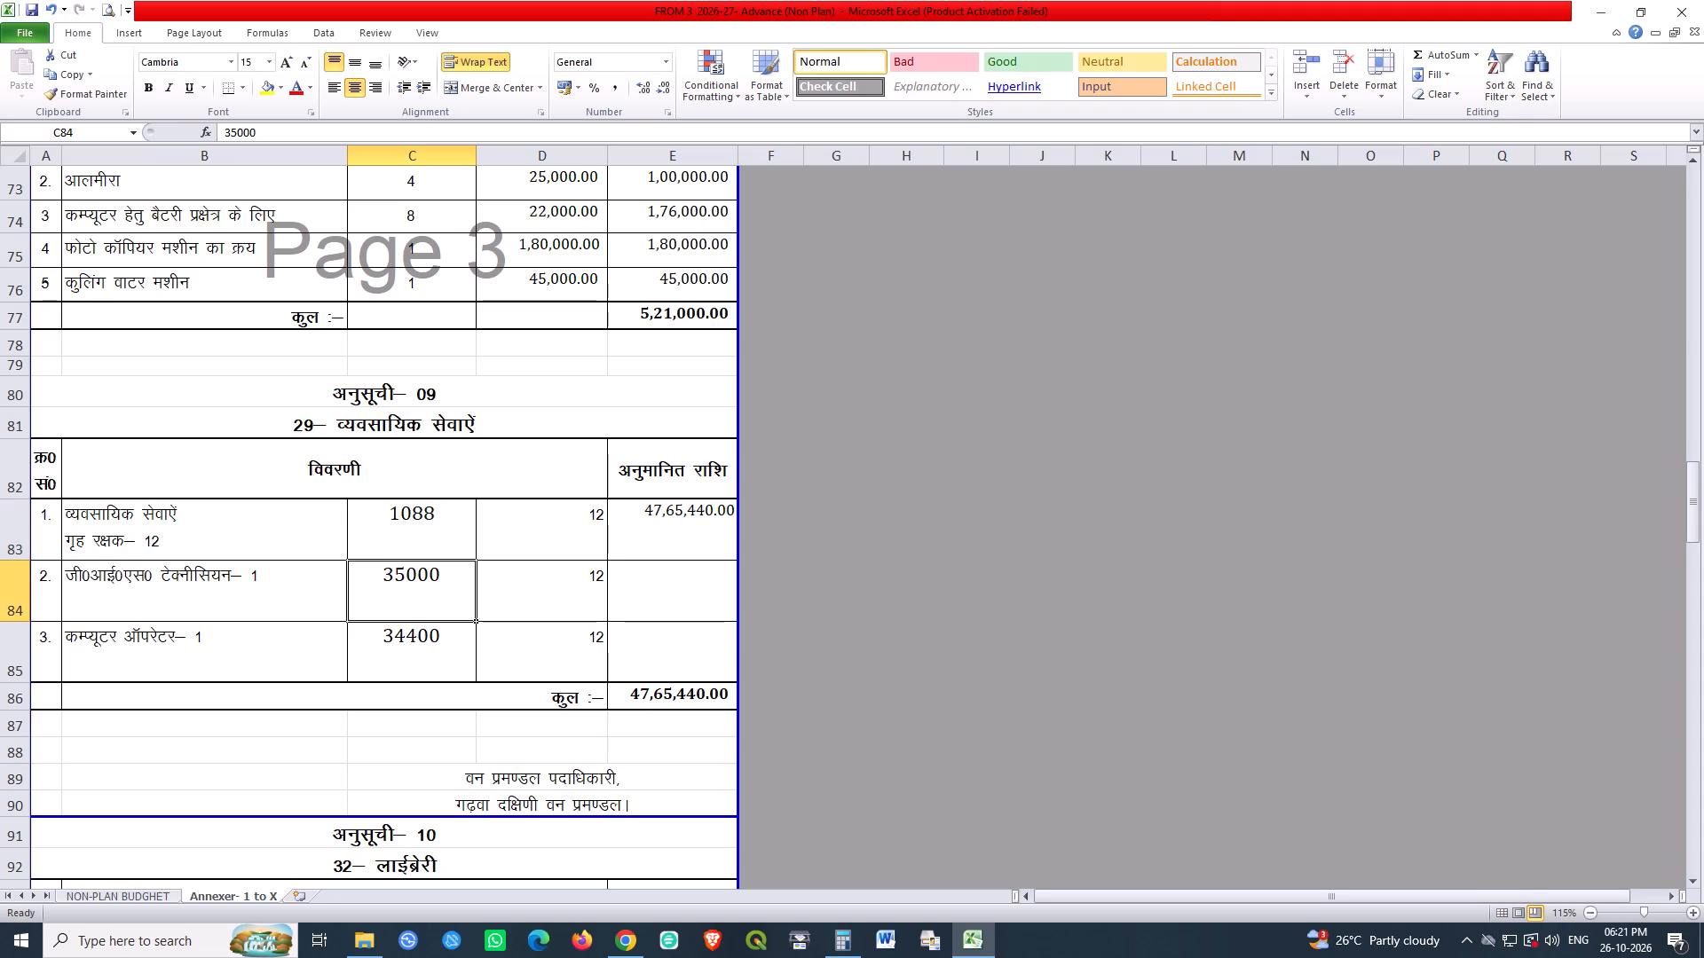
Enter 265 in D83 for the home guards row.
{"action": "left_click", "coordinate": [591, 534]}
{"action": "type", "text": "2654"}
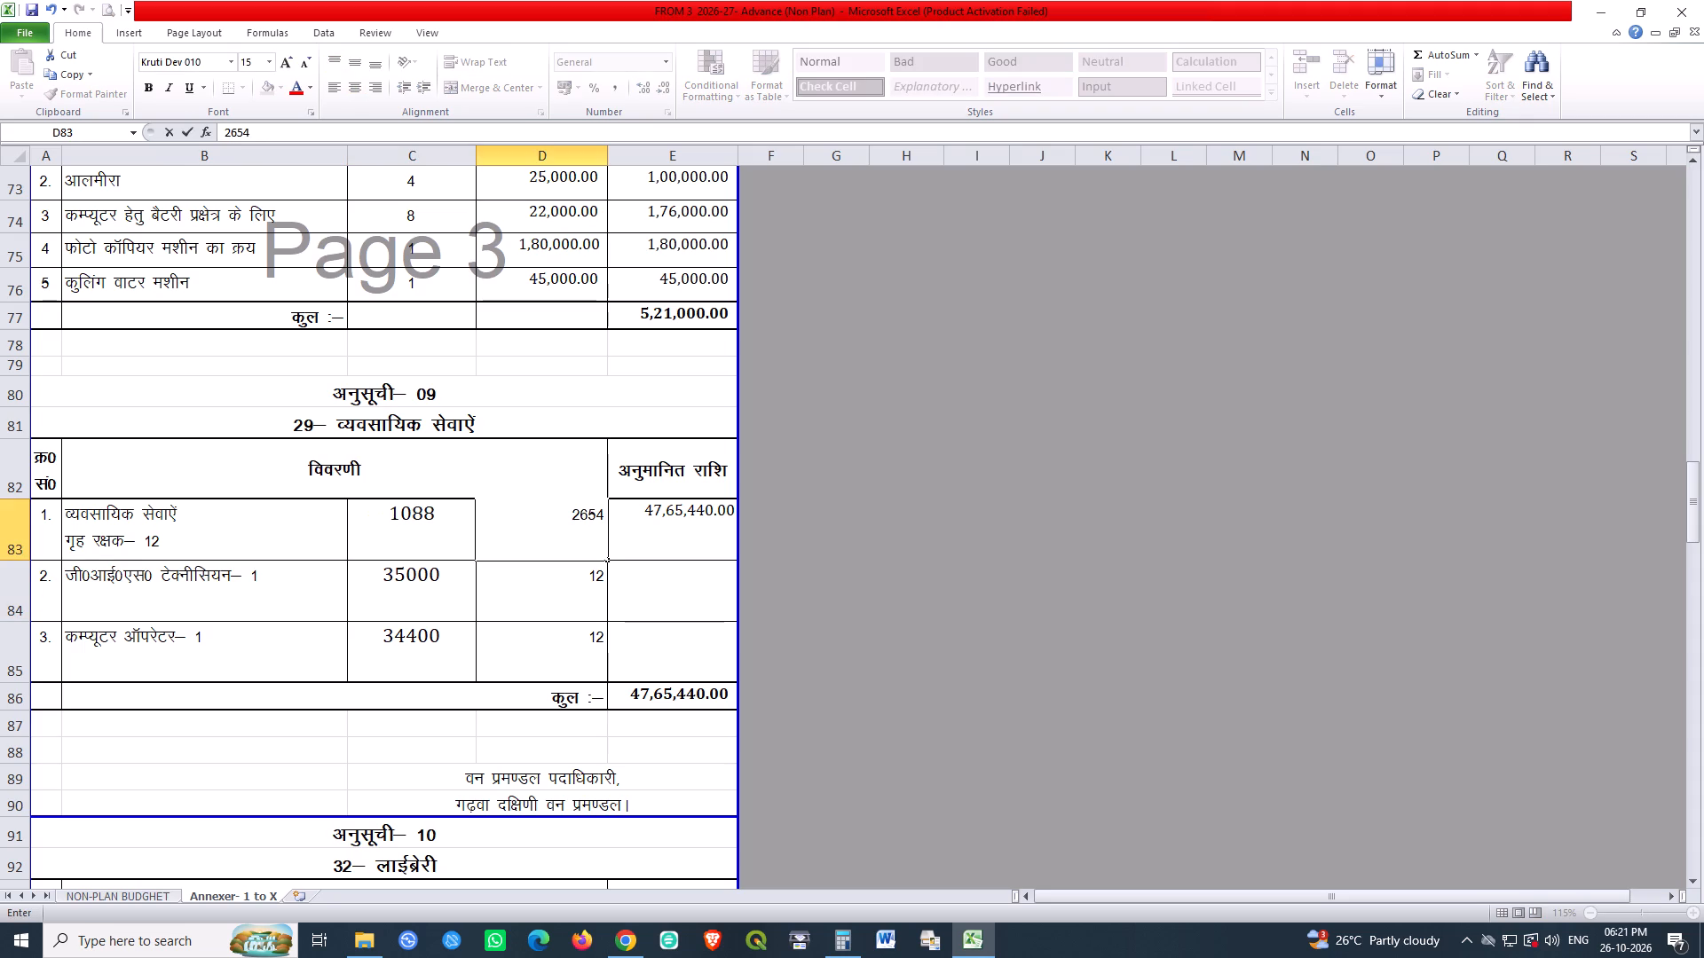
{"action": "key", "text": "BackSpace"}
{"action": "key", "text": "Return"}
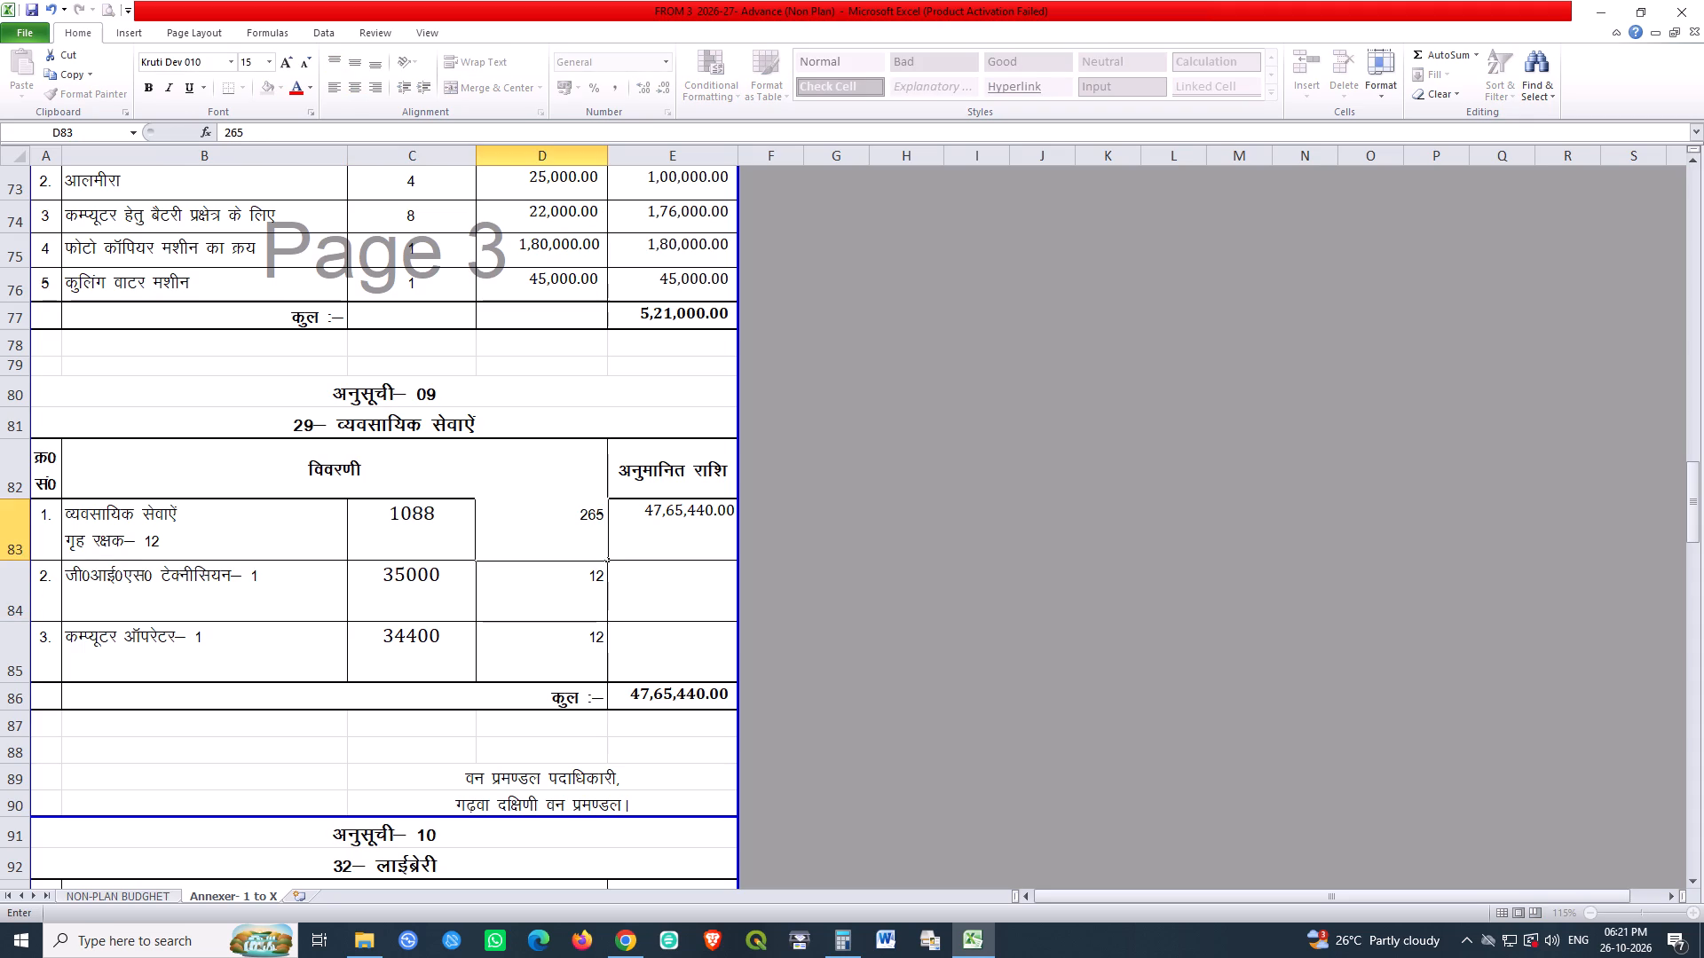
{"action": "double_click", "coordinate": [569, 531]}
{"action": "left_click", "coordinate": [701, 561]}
Copy the cell formatting of C83 onto D83 to D85 with Format Painter.
{"action": "left_click", "coordinate": [438, 519]}
{"action": "left_click", "coordinate": [65, 84]}
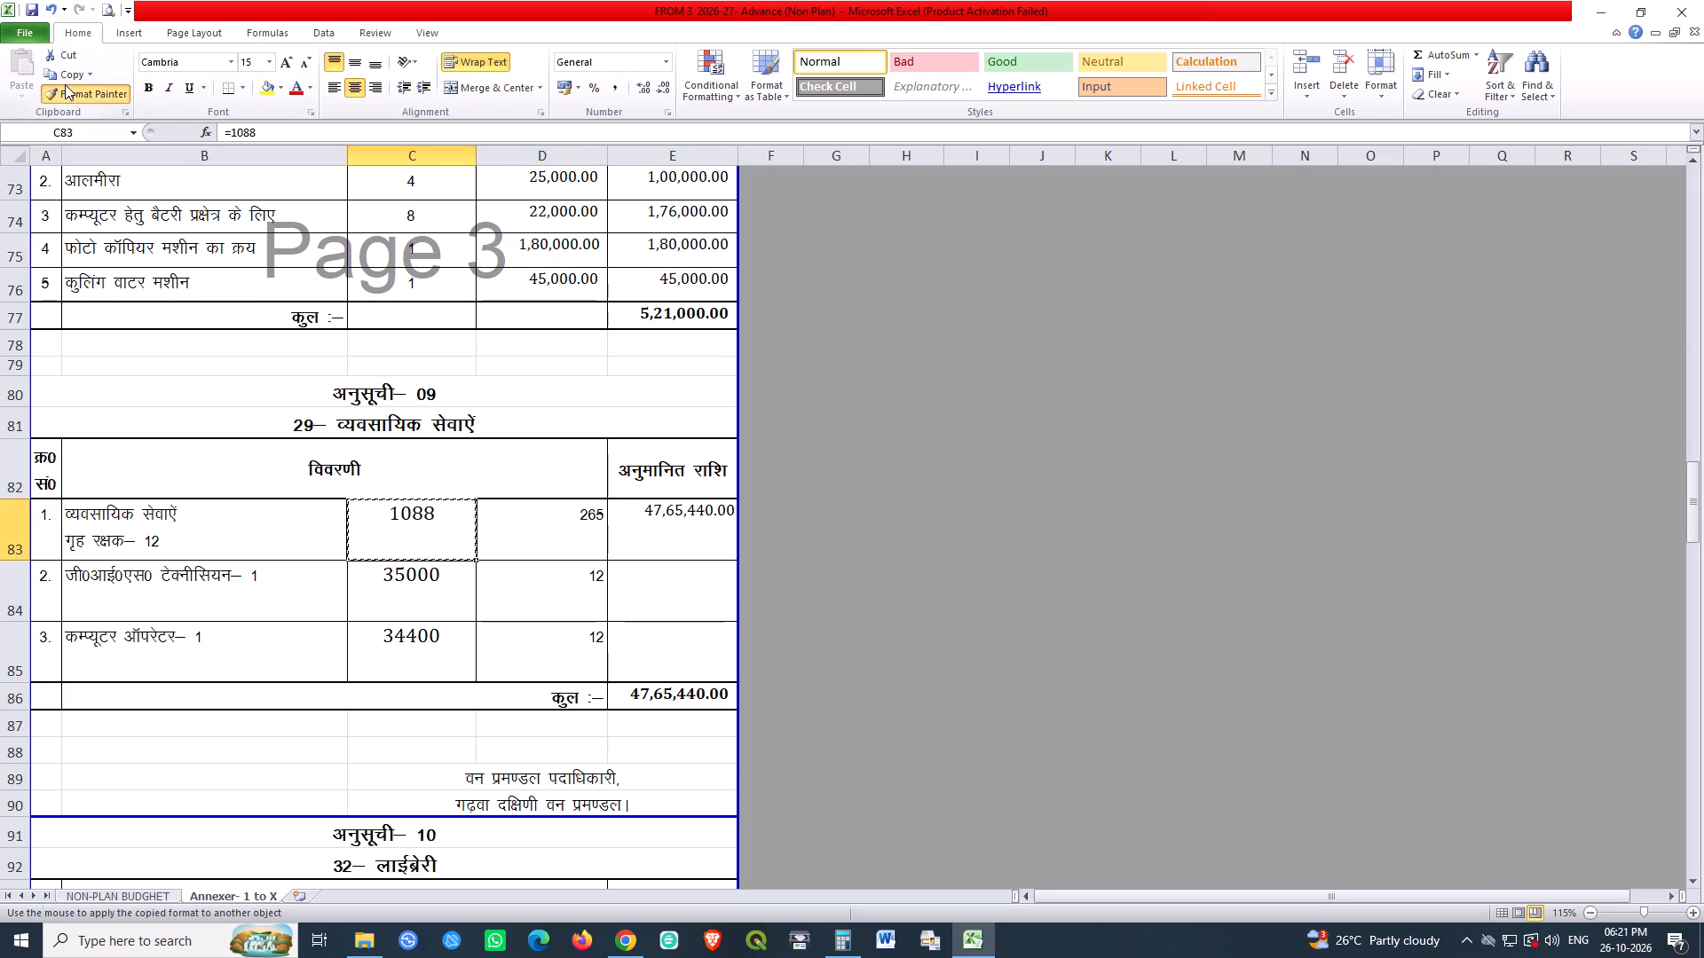
{"action": "left_click_drag", "start_coordinate": [438, 527], "coordinate": [506, 655]}
{"action": "left_click", "coordinate": [546, 577]}
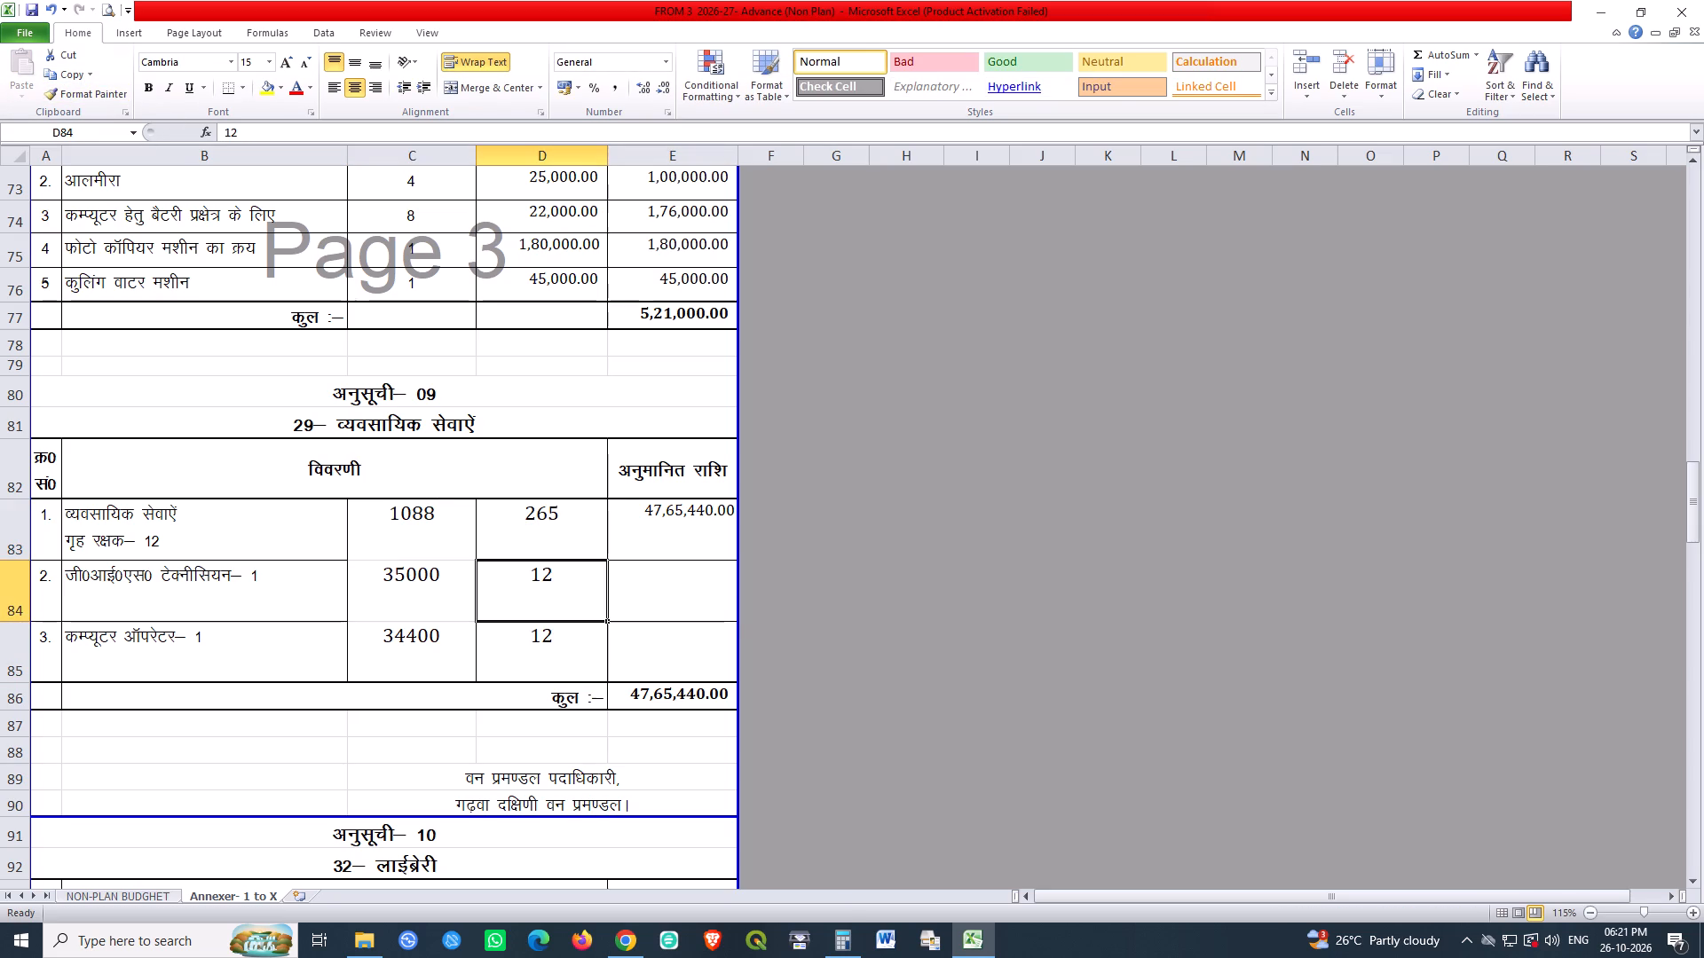
Set the number of days for the home guards in D83 to 365.
{"action": "left_click", "coordinate": [557, 533]}
{"action": "type", "text": "365"}
{"action": "key", "text": "Return"}
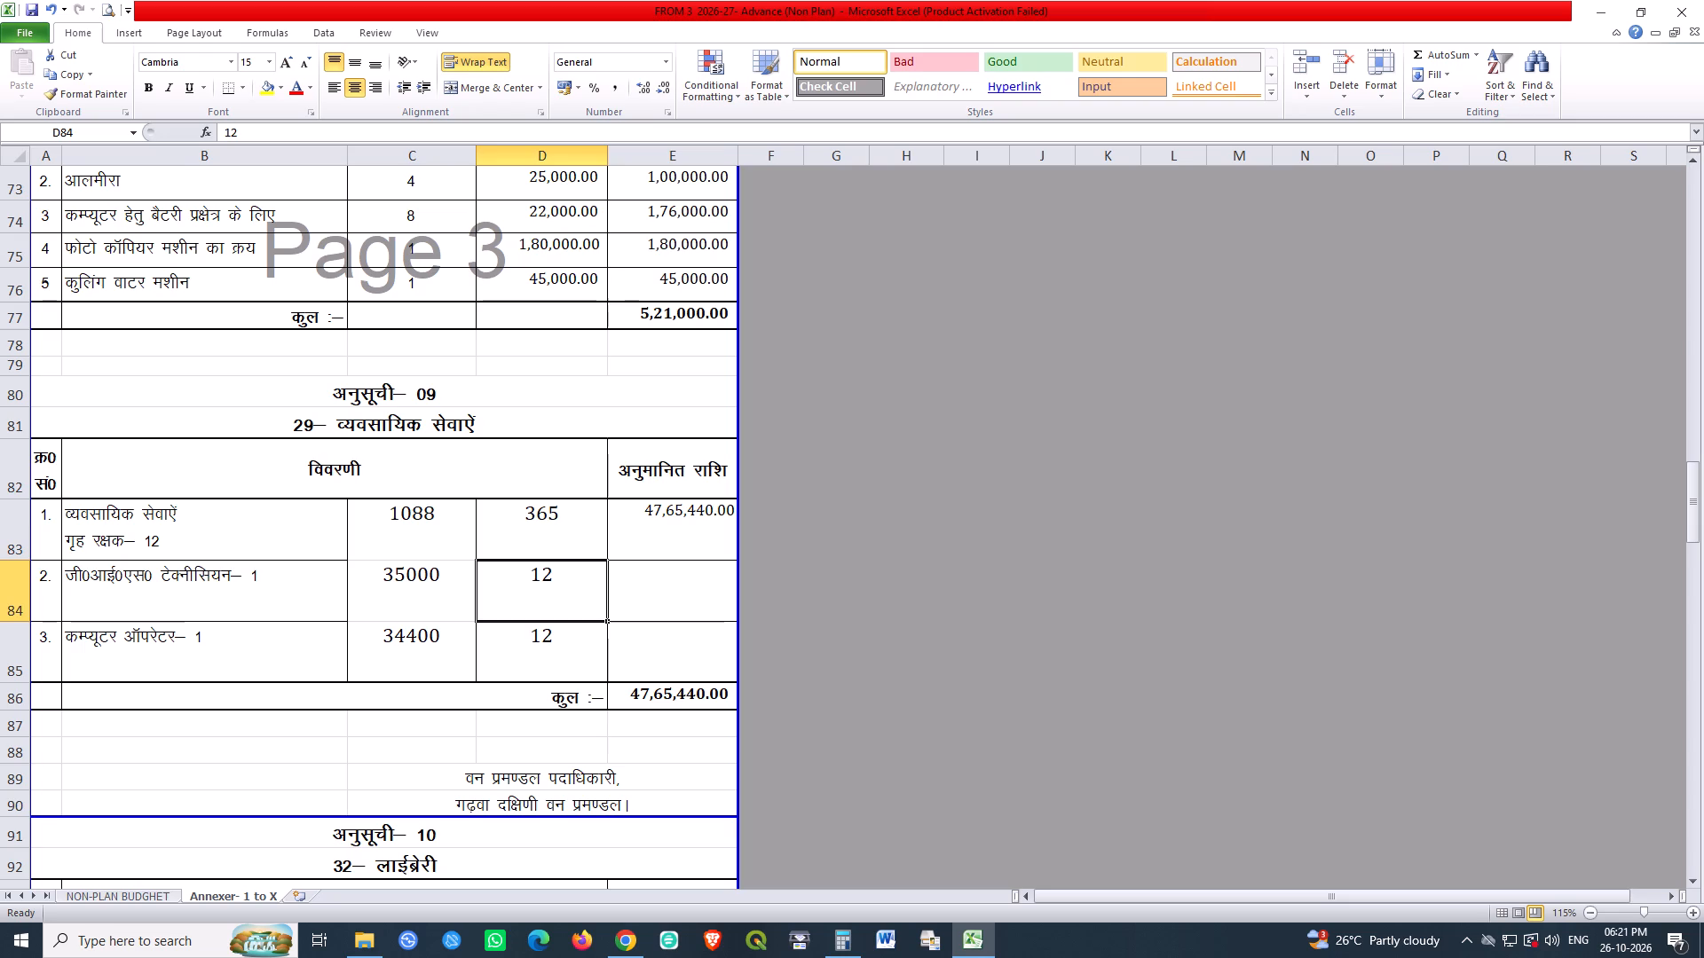
{"action": "left_click", "coordinate": [589, 552]}
Apply an outline border around C84 and D84 in the GIS technician row.
{"action": "left_click_drag", "start_coordinate": [410, 578], "coordinate": [552, 580]}
{"action": "key", "text": "ctrl+shift+7"}
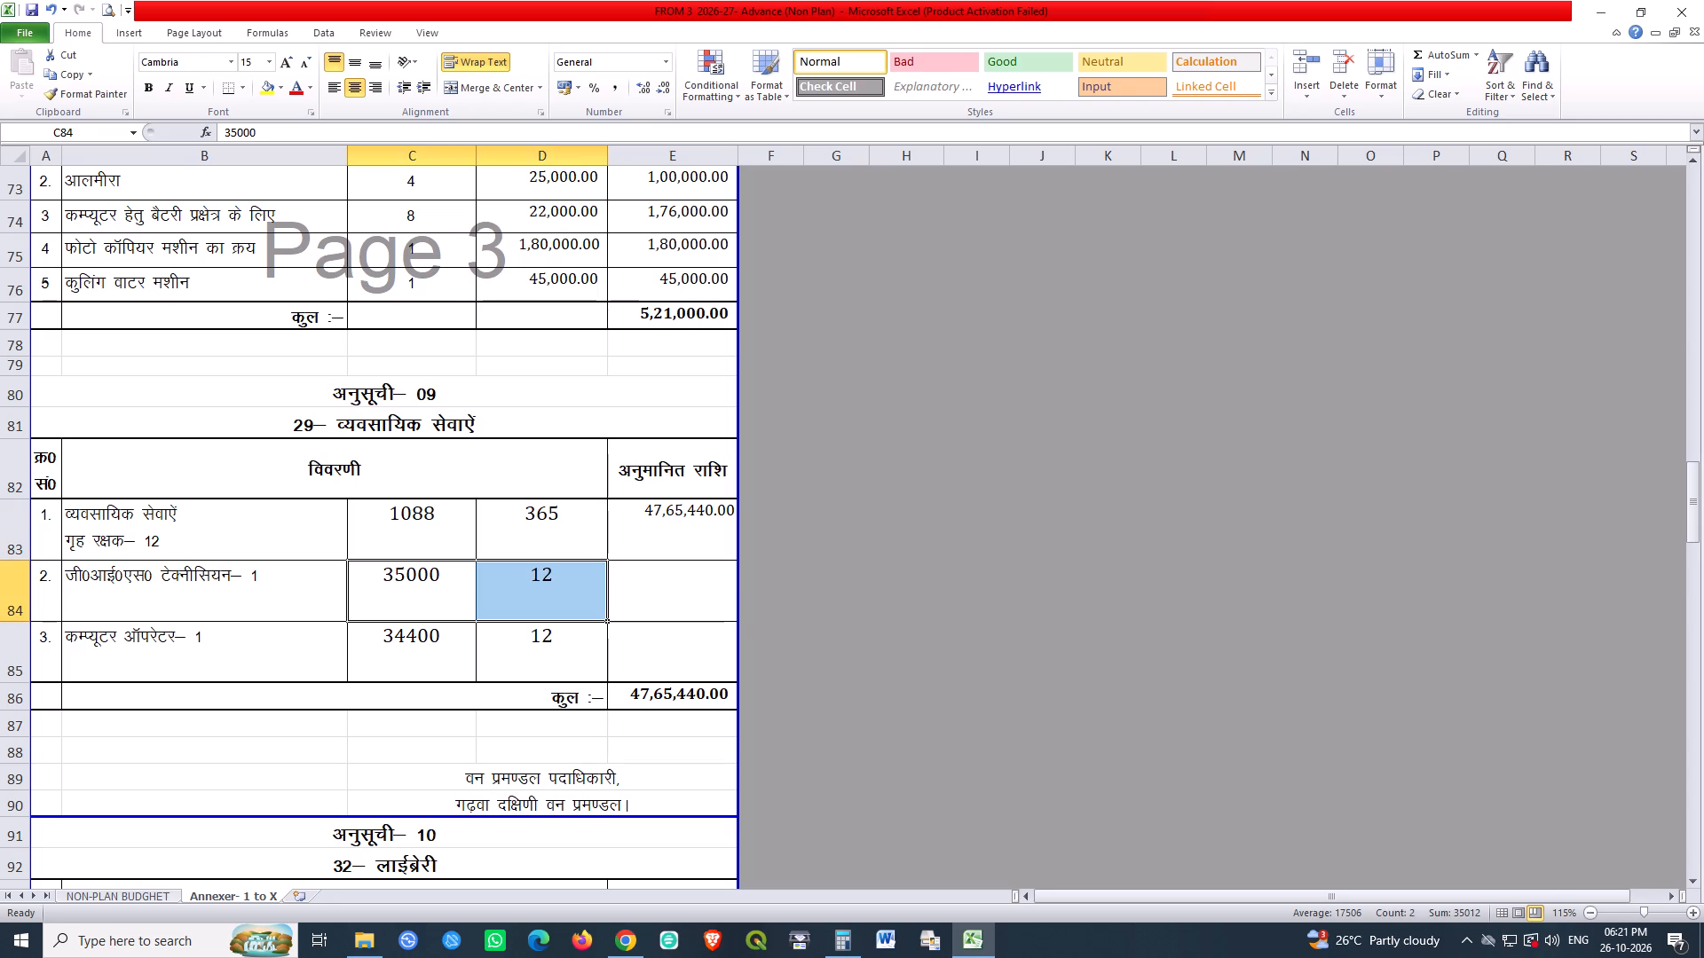
{"action": "left_click", "coordinate": [617, 582]}
Replace the home guards' estimated amount in E83 with the formula =C83*D83*12.
{"action": "double_click", "coordinate": [682, 521]}
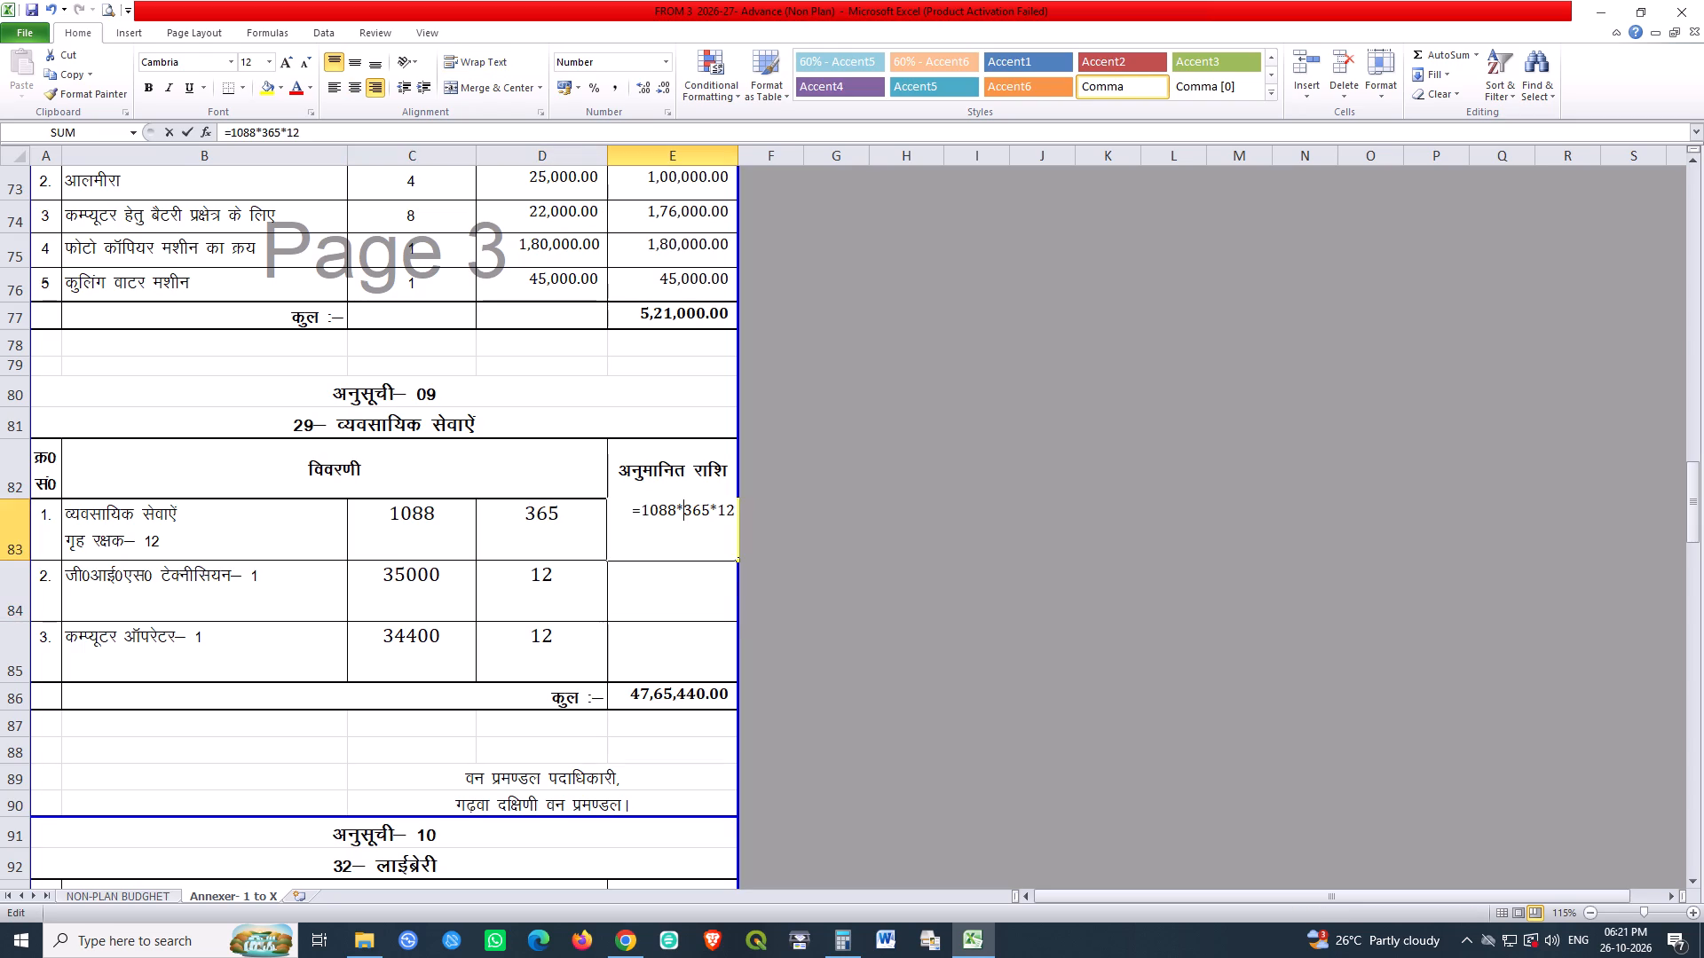
{"action": "key", "text": "Escape"}
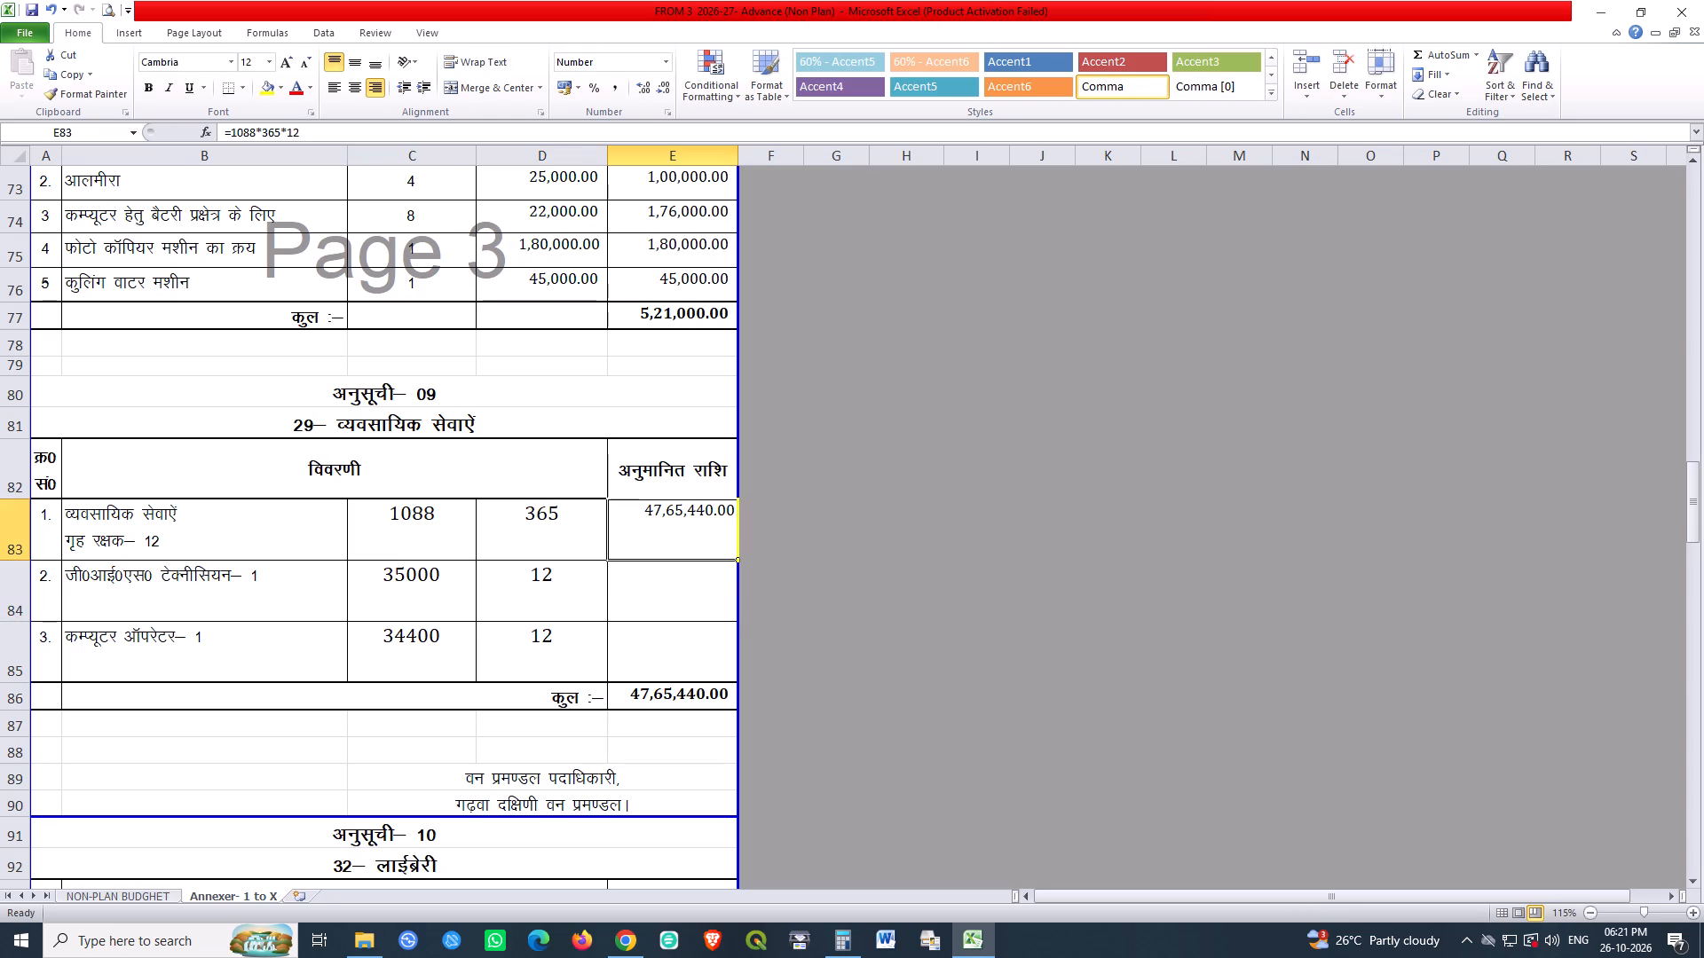
{"action": "key", "text": "equal"}
{"action": "left_click", "coordinate": [426, 520]}
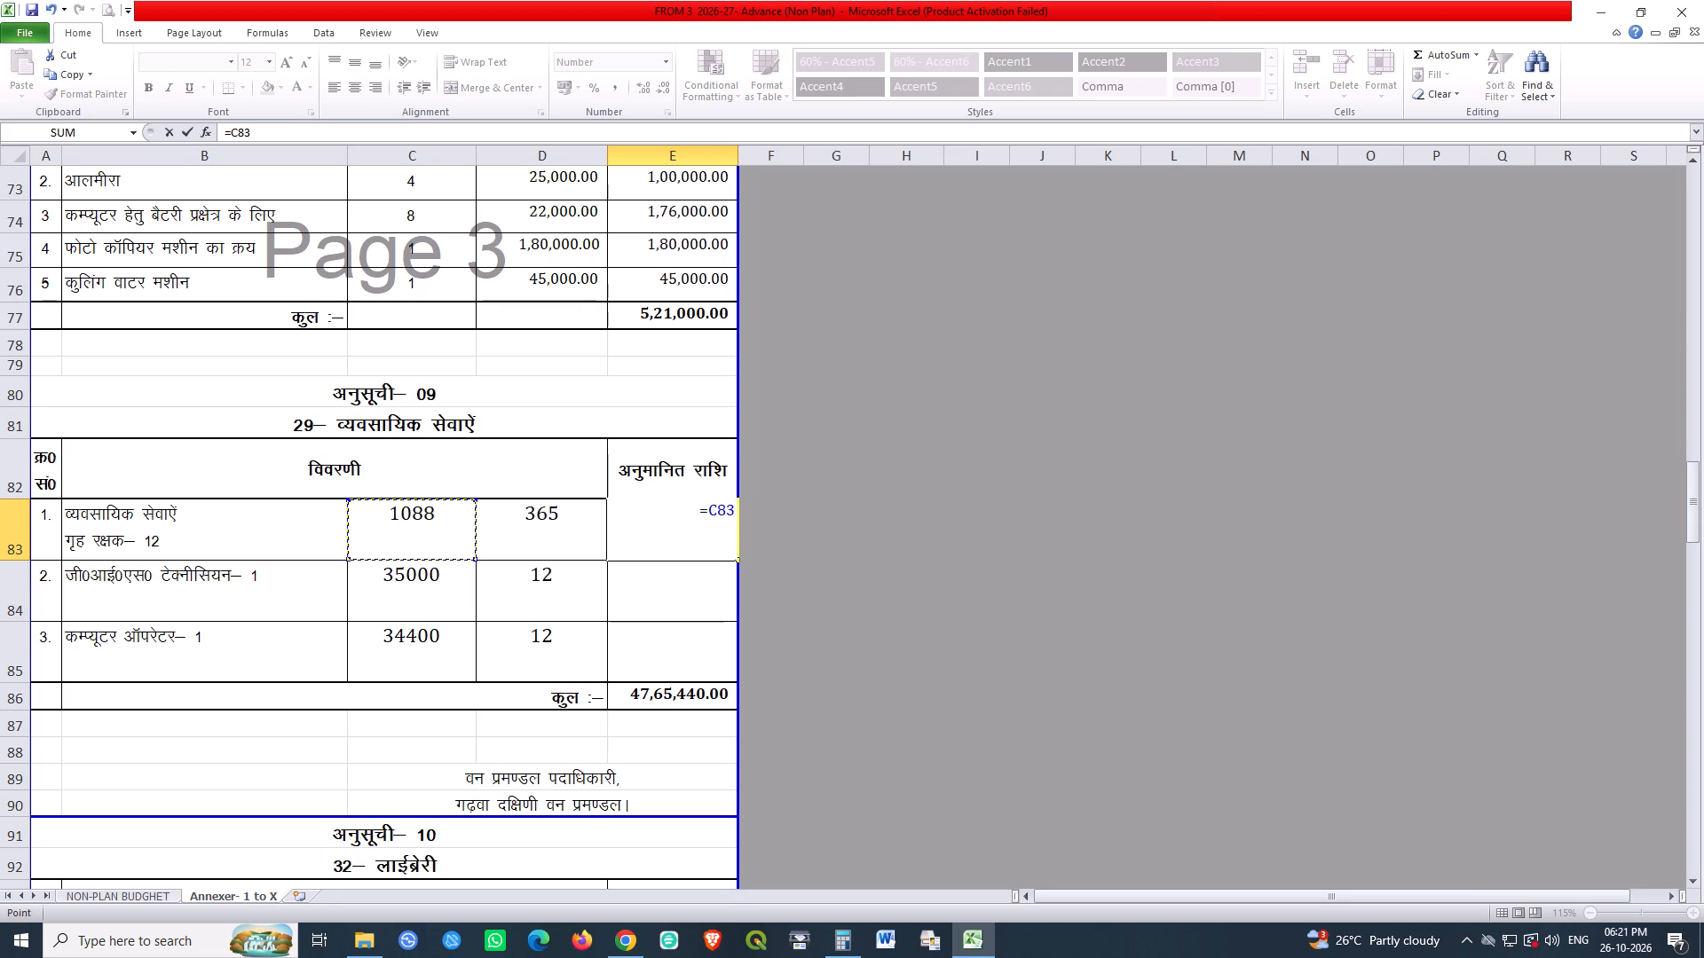
{"action": "key", "text": "asterisk"}
{"action": "left_click", "coordinate": [525, 531]}
{"action": "key", "text": "Return"}
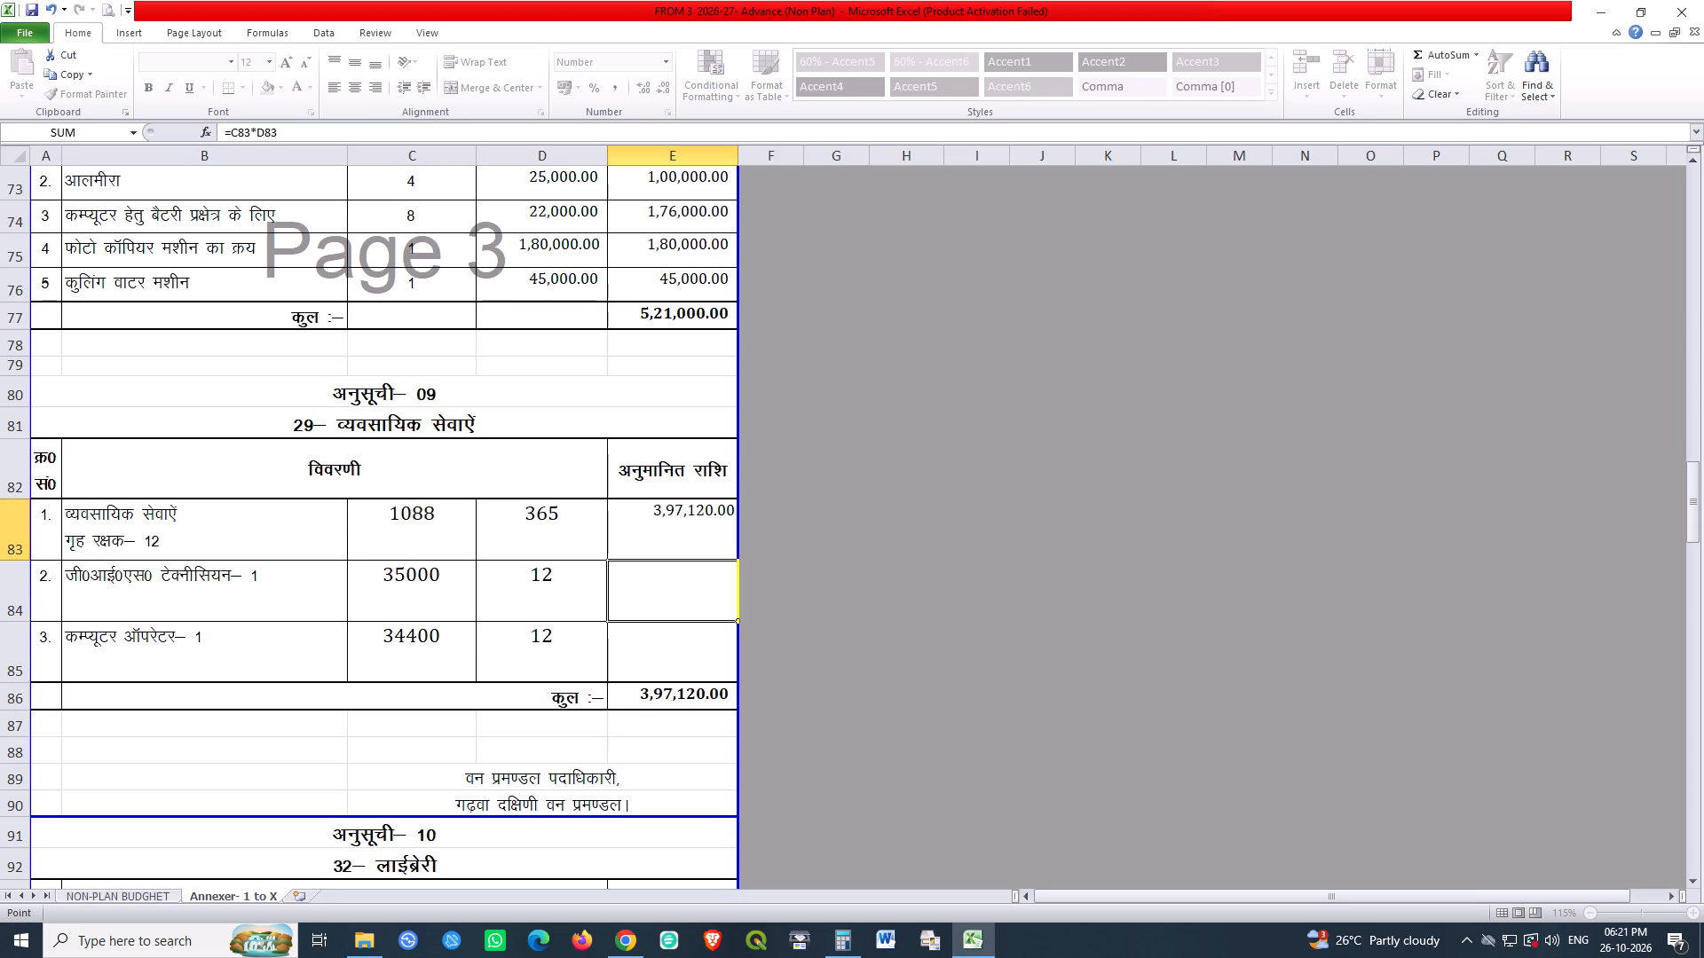
{"action": "double_click", "coordinate": [657, 542]}
{"action": "type", "text": "*12"}
{"action": "key", "text": "Return"}
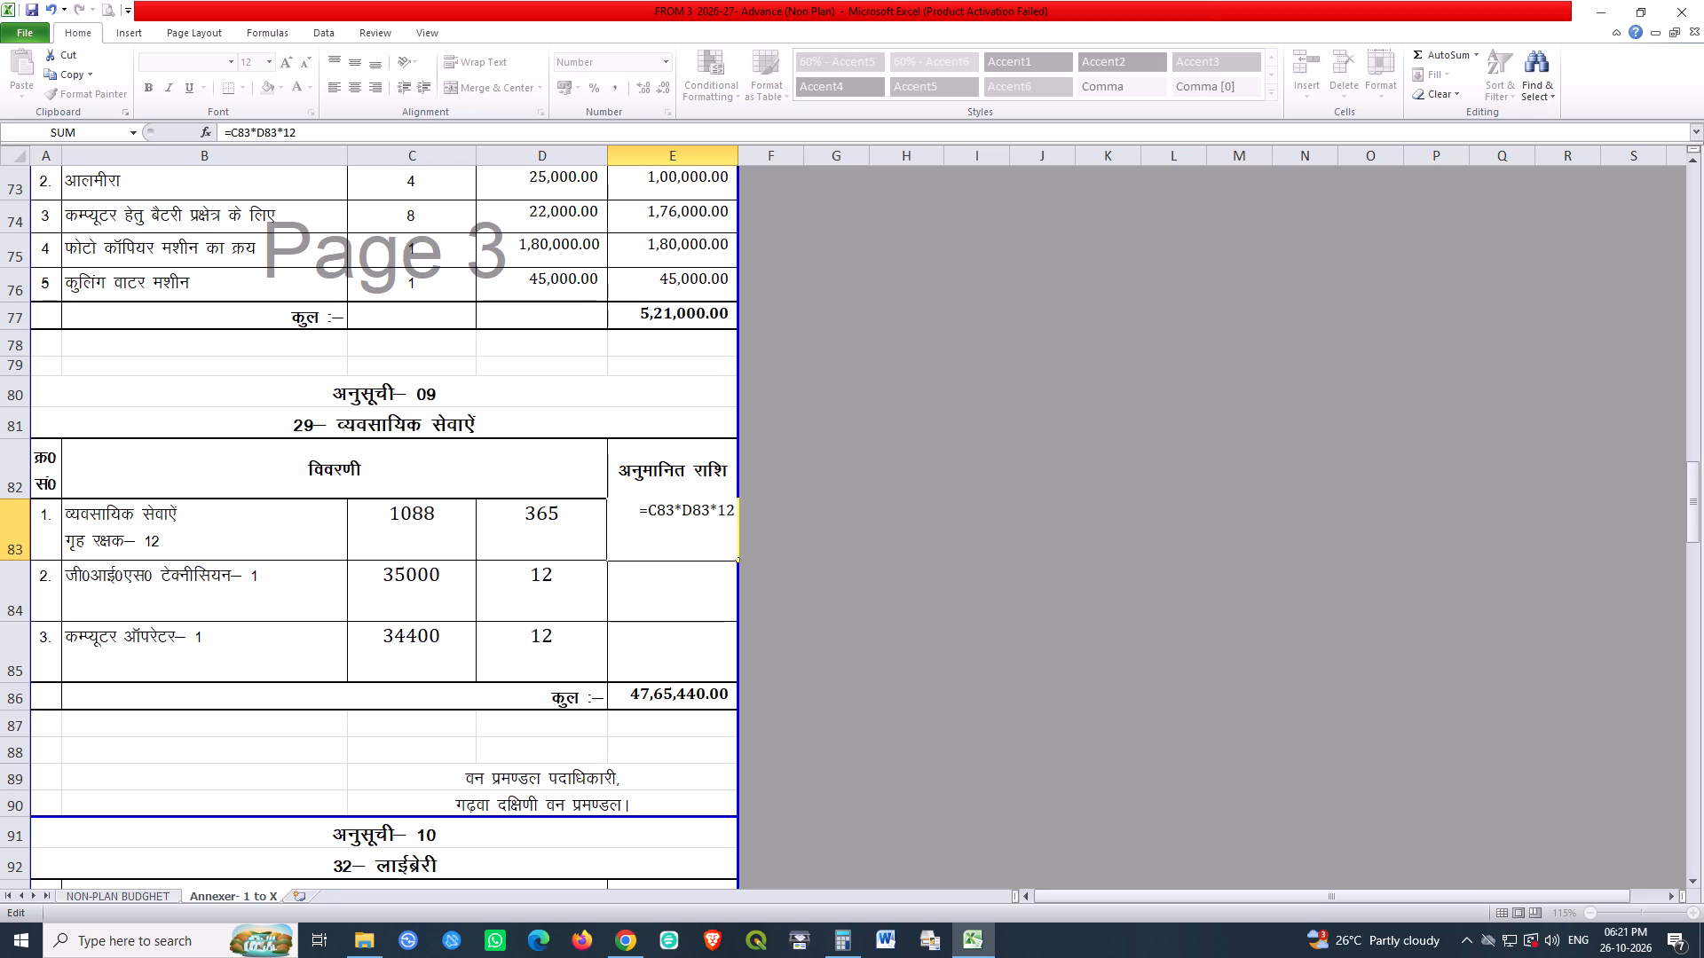
Enter the formula =C84*D84*1 for the GIS technician in E84 and fill it down to the computer operator's E85.
{"action": "key", "text": "equal"}
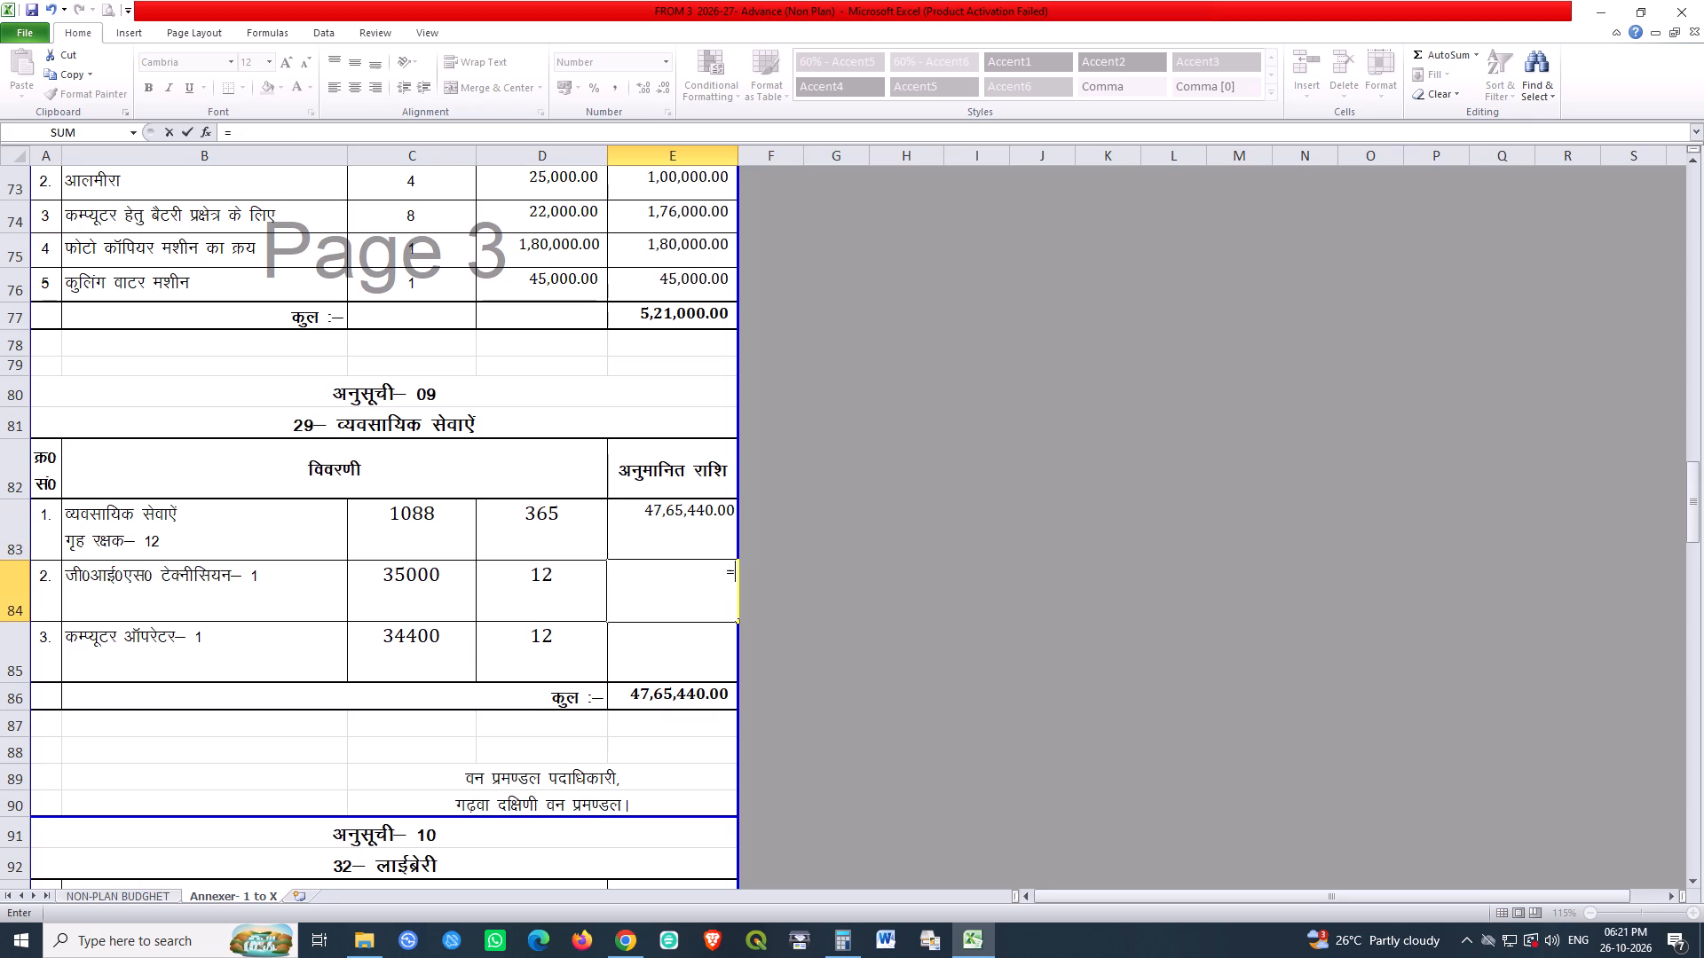
{"action": "left_click", "coordinate": [399, 592]}
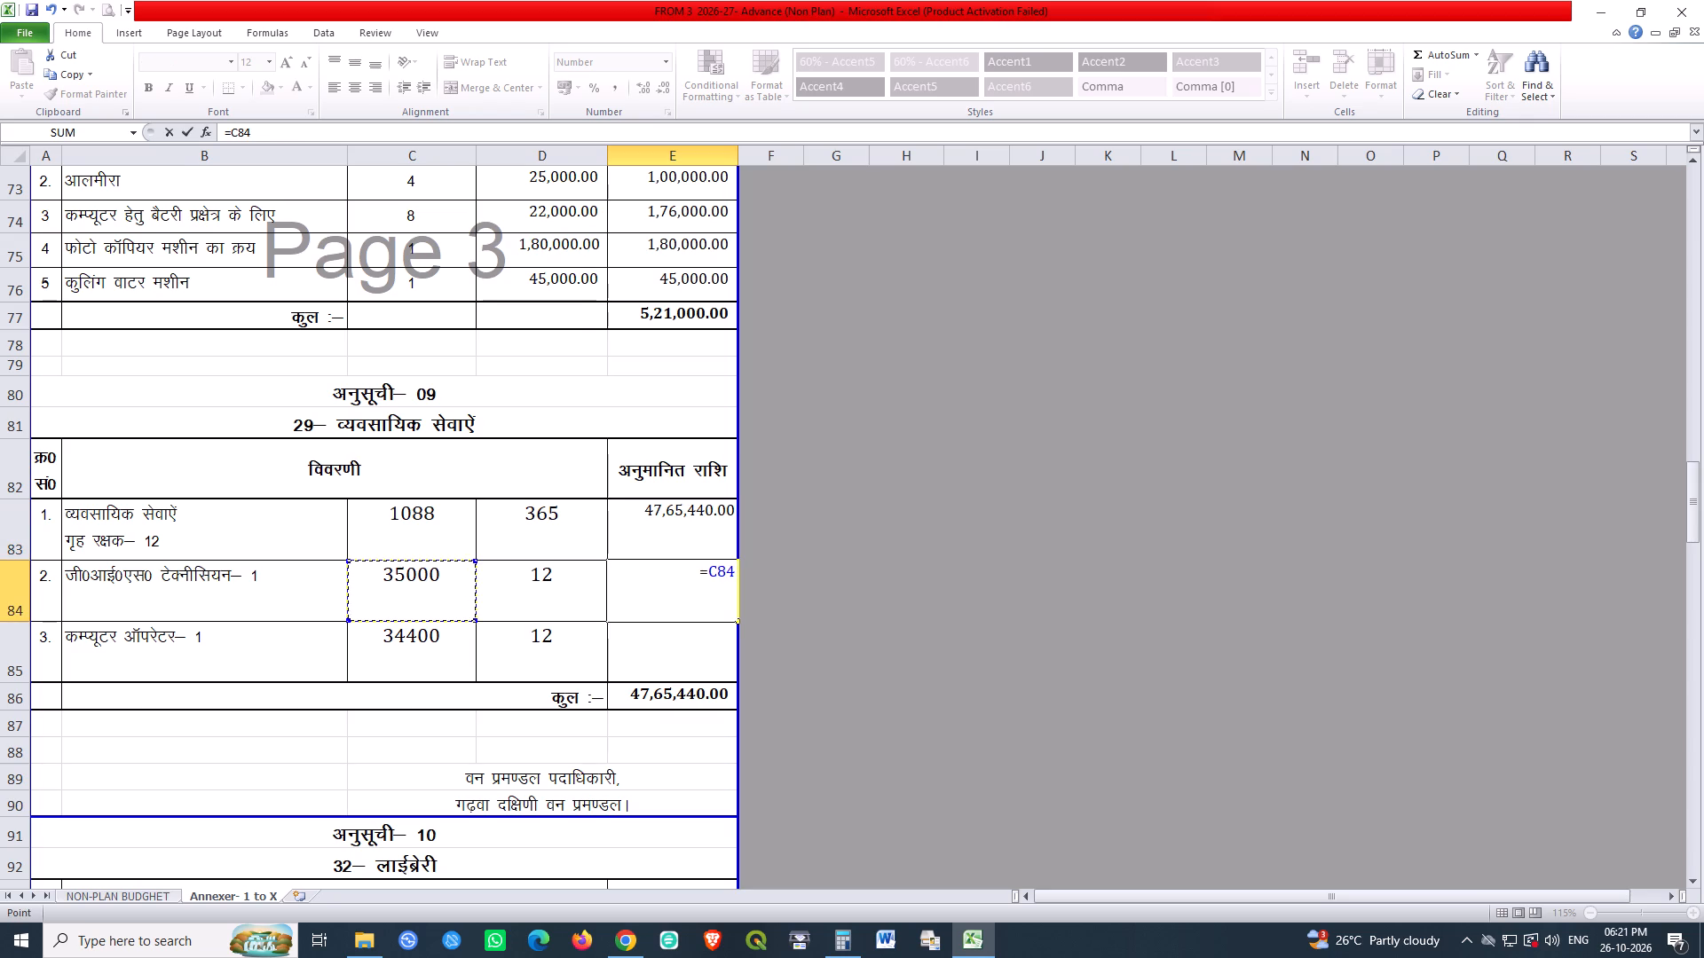
{"action": "key", "text": "asterisk"}
{"action": "left_click", "coordinate": [492, 593]}
{"action": "type", "text": "*1"}
{"action": "key", "text": "Return"}
{"action": "key", "text": "ctrl+d"}
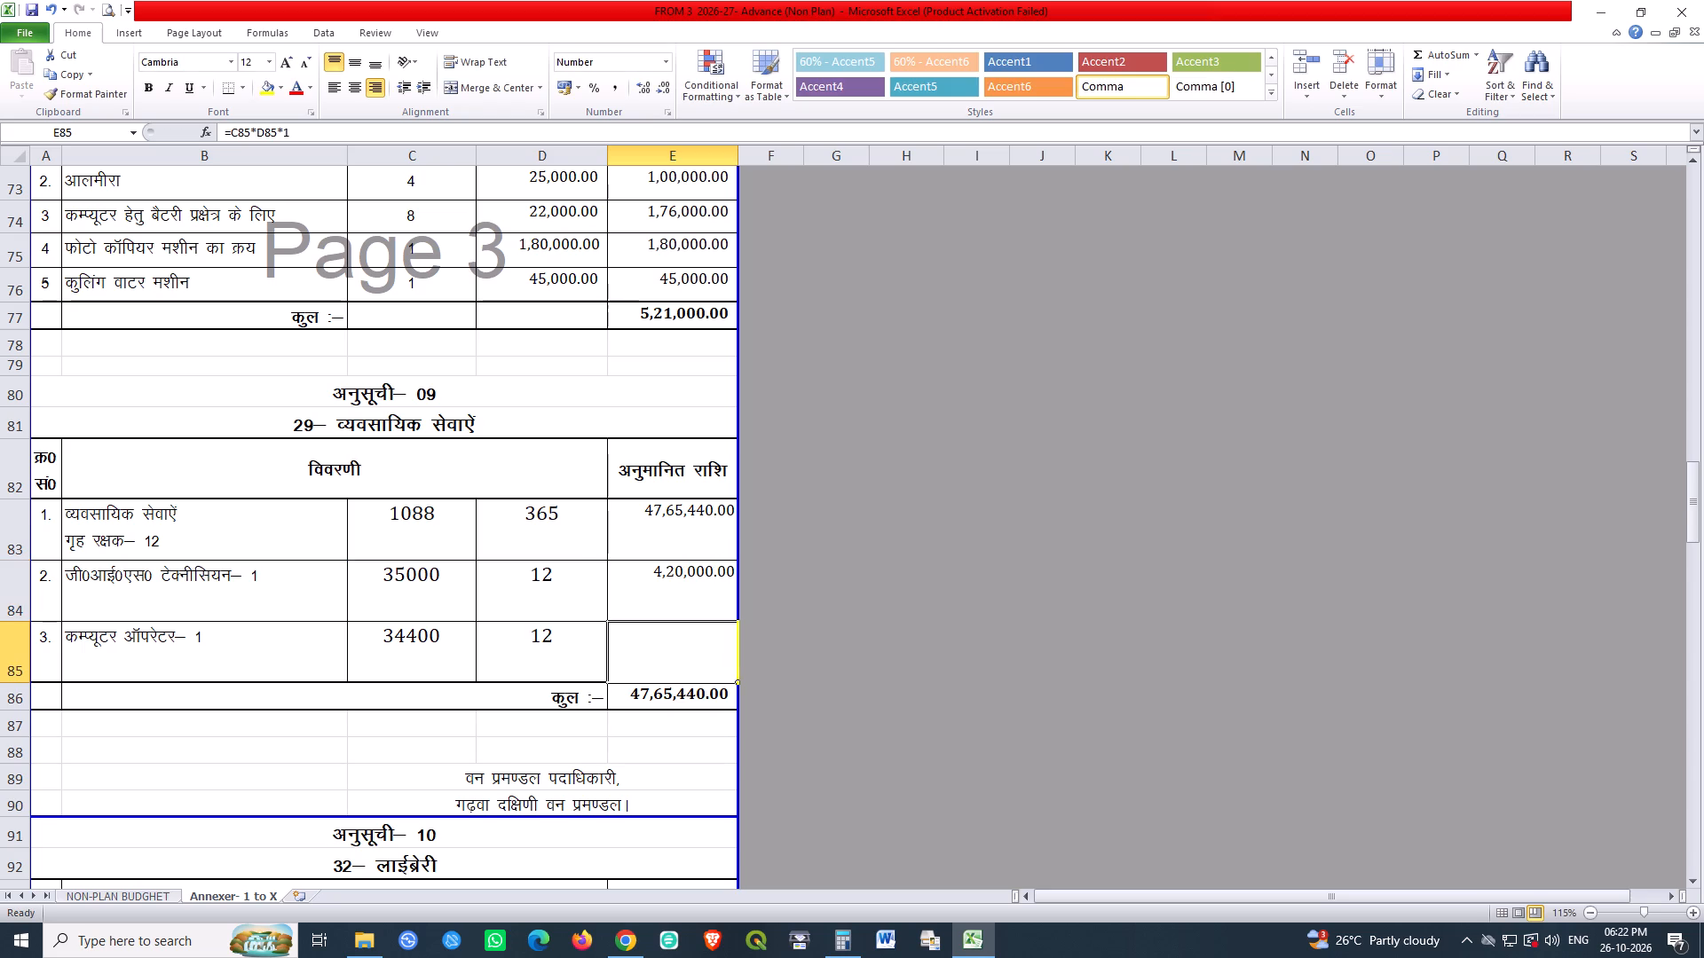
{"action": "double_click", "coordinate": [698, 643]}
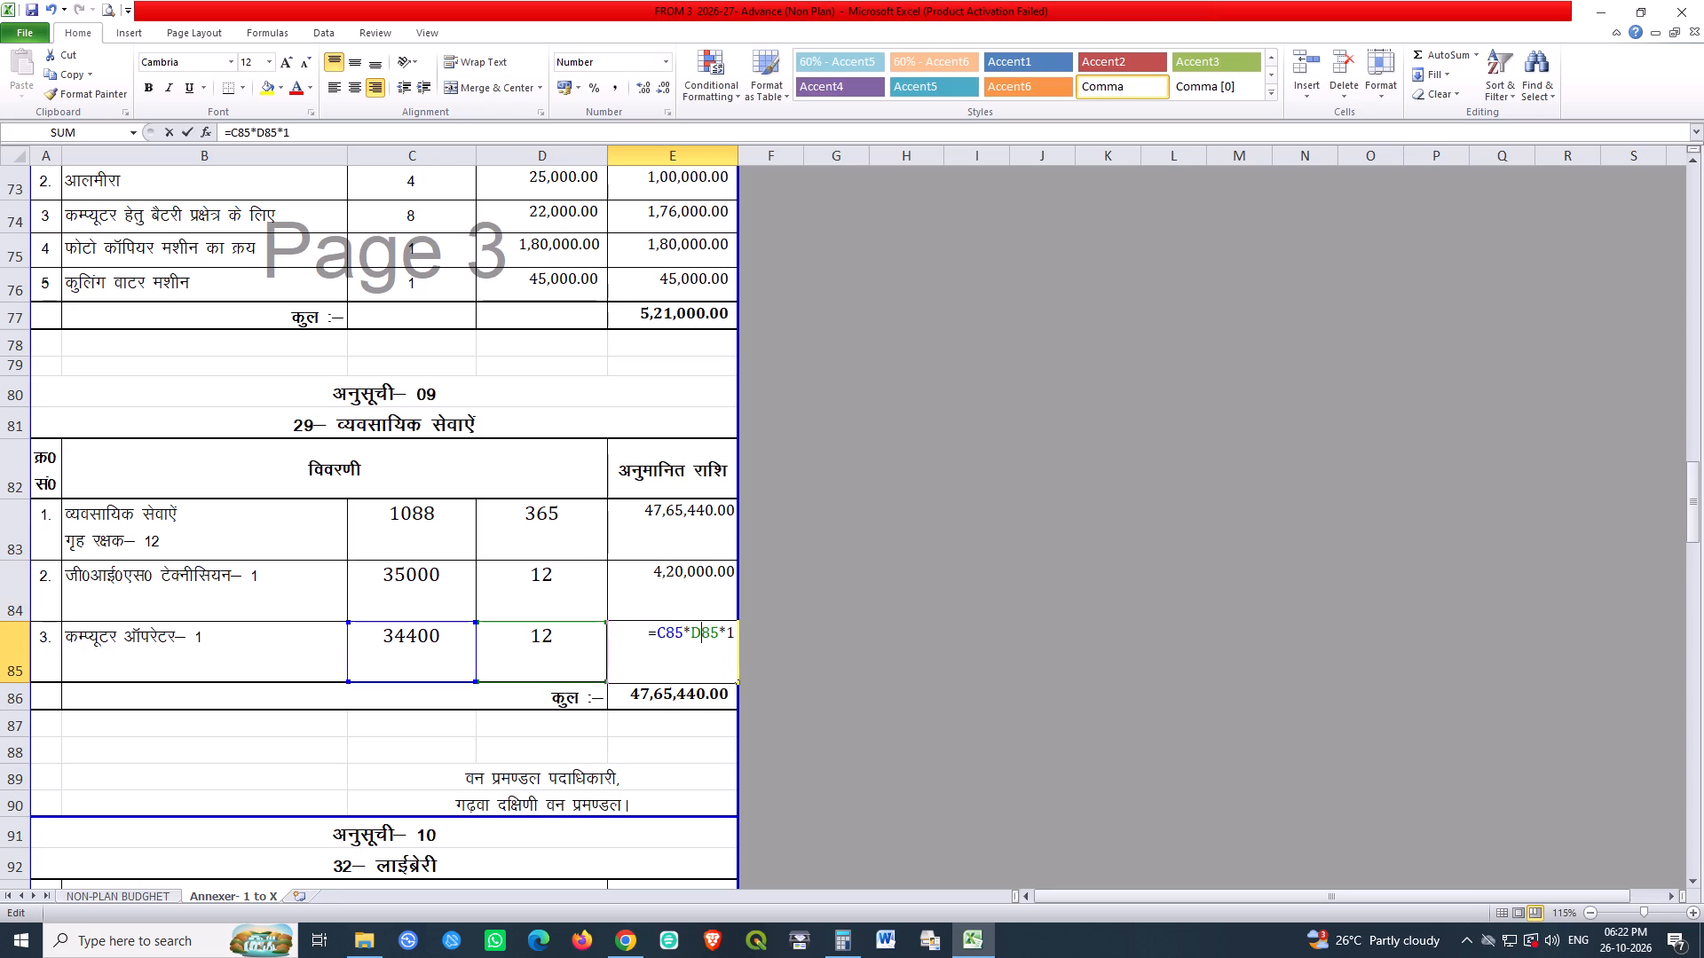
{"action": "key", "text": "Return"}
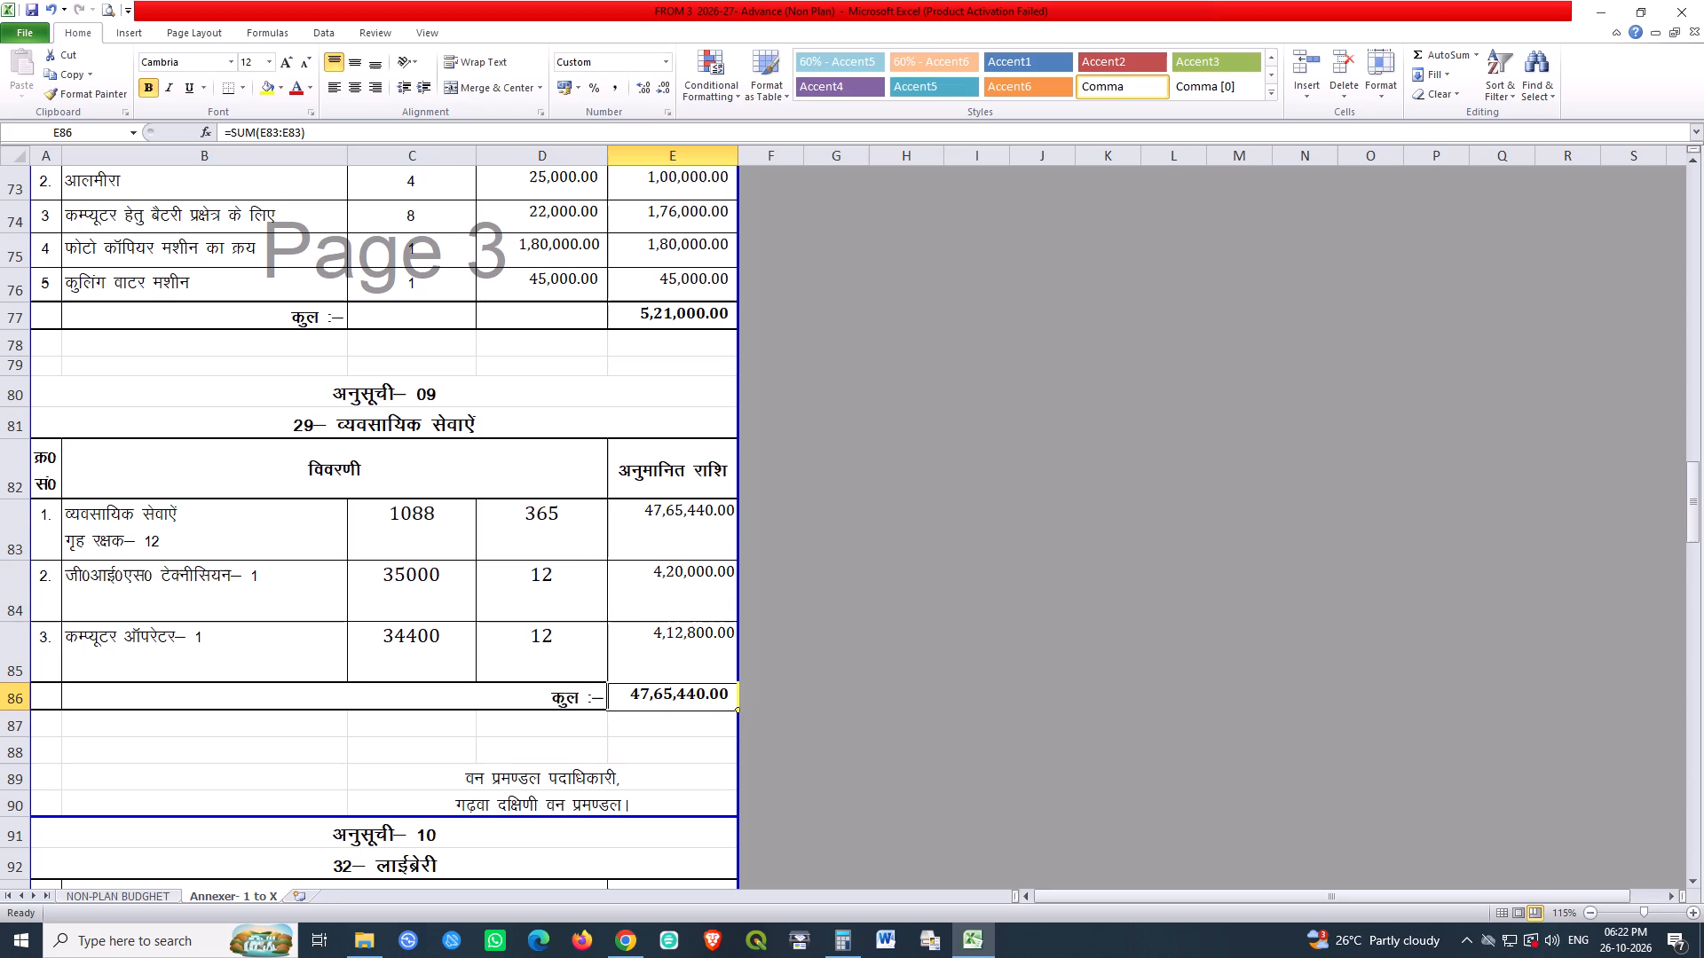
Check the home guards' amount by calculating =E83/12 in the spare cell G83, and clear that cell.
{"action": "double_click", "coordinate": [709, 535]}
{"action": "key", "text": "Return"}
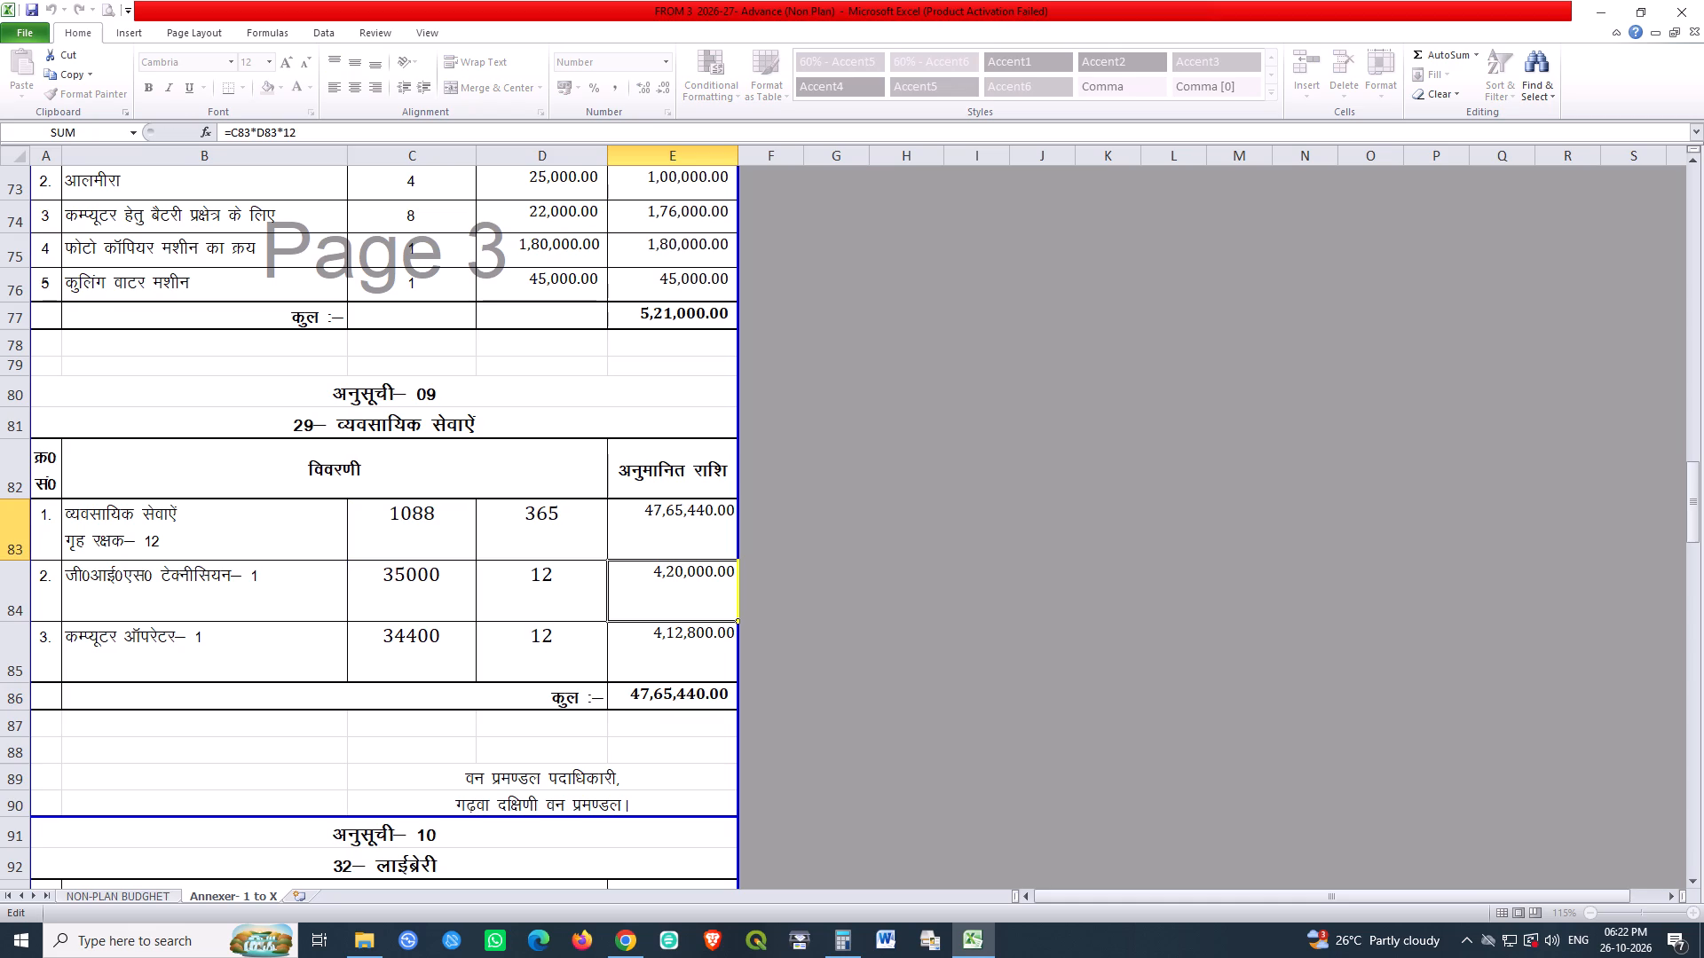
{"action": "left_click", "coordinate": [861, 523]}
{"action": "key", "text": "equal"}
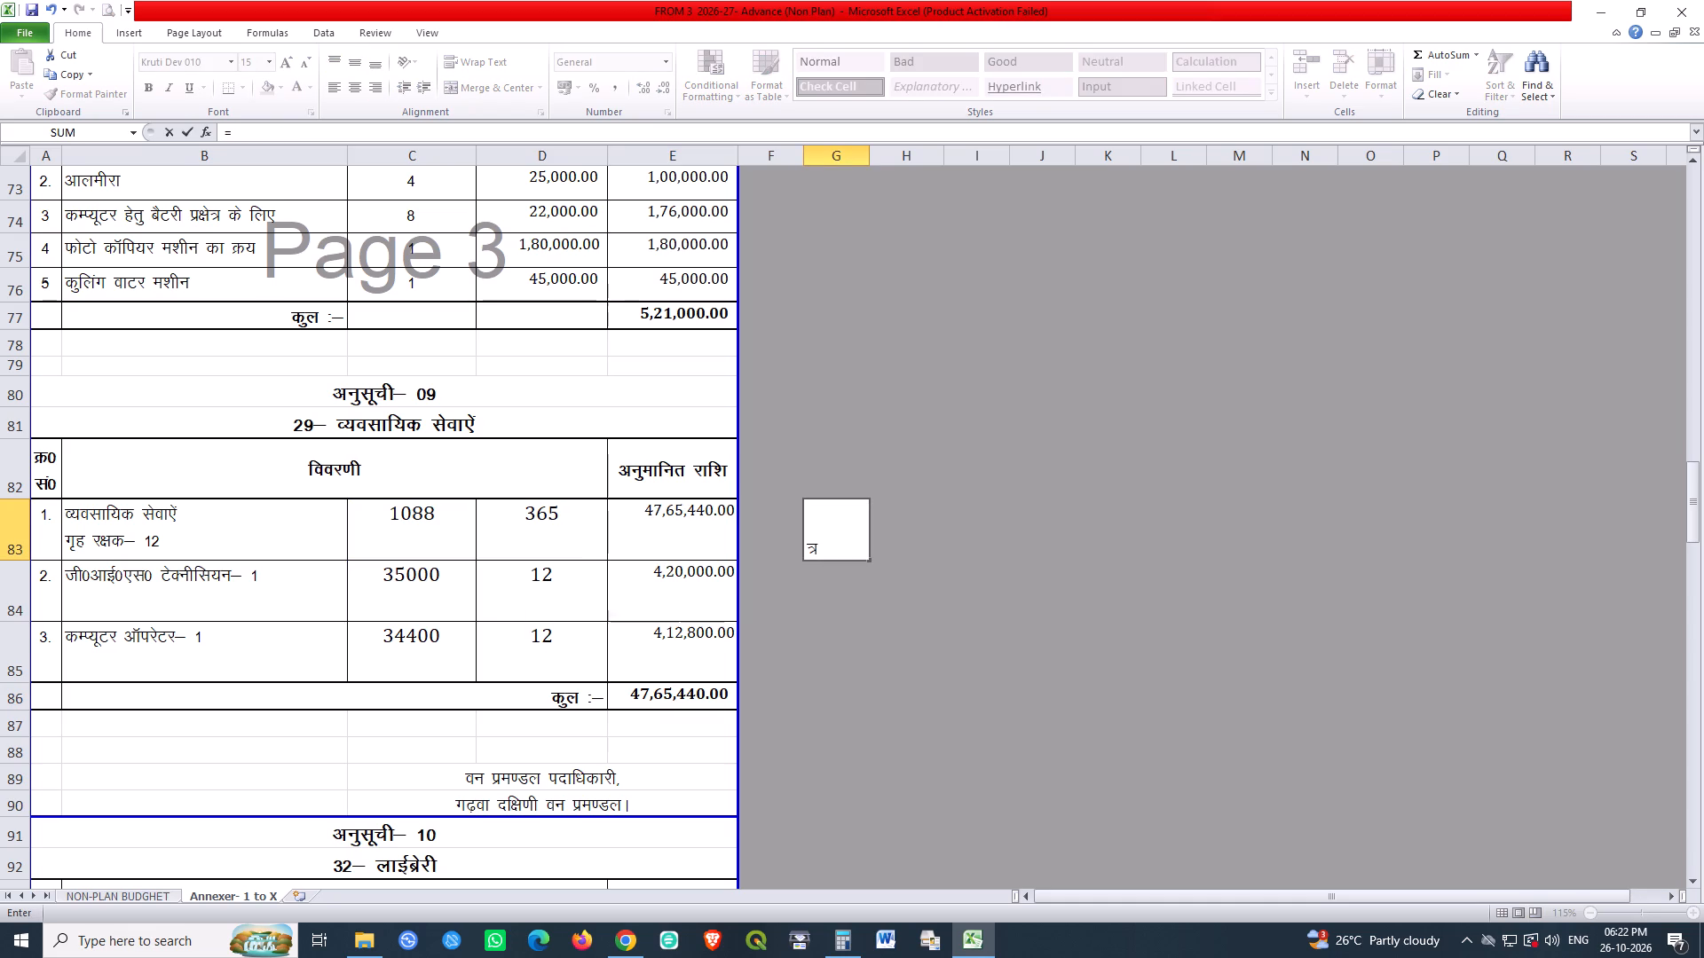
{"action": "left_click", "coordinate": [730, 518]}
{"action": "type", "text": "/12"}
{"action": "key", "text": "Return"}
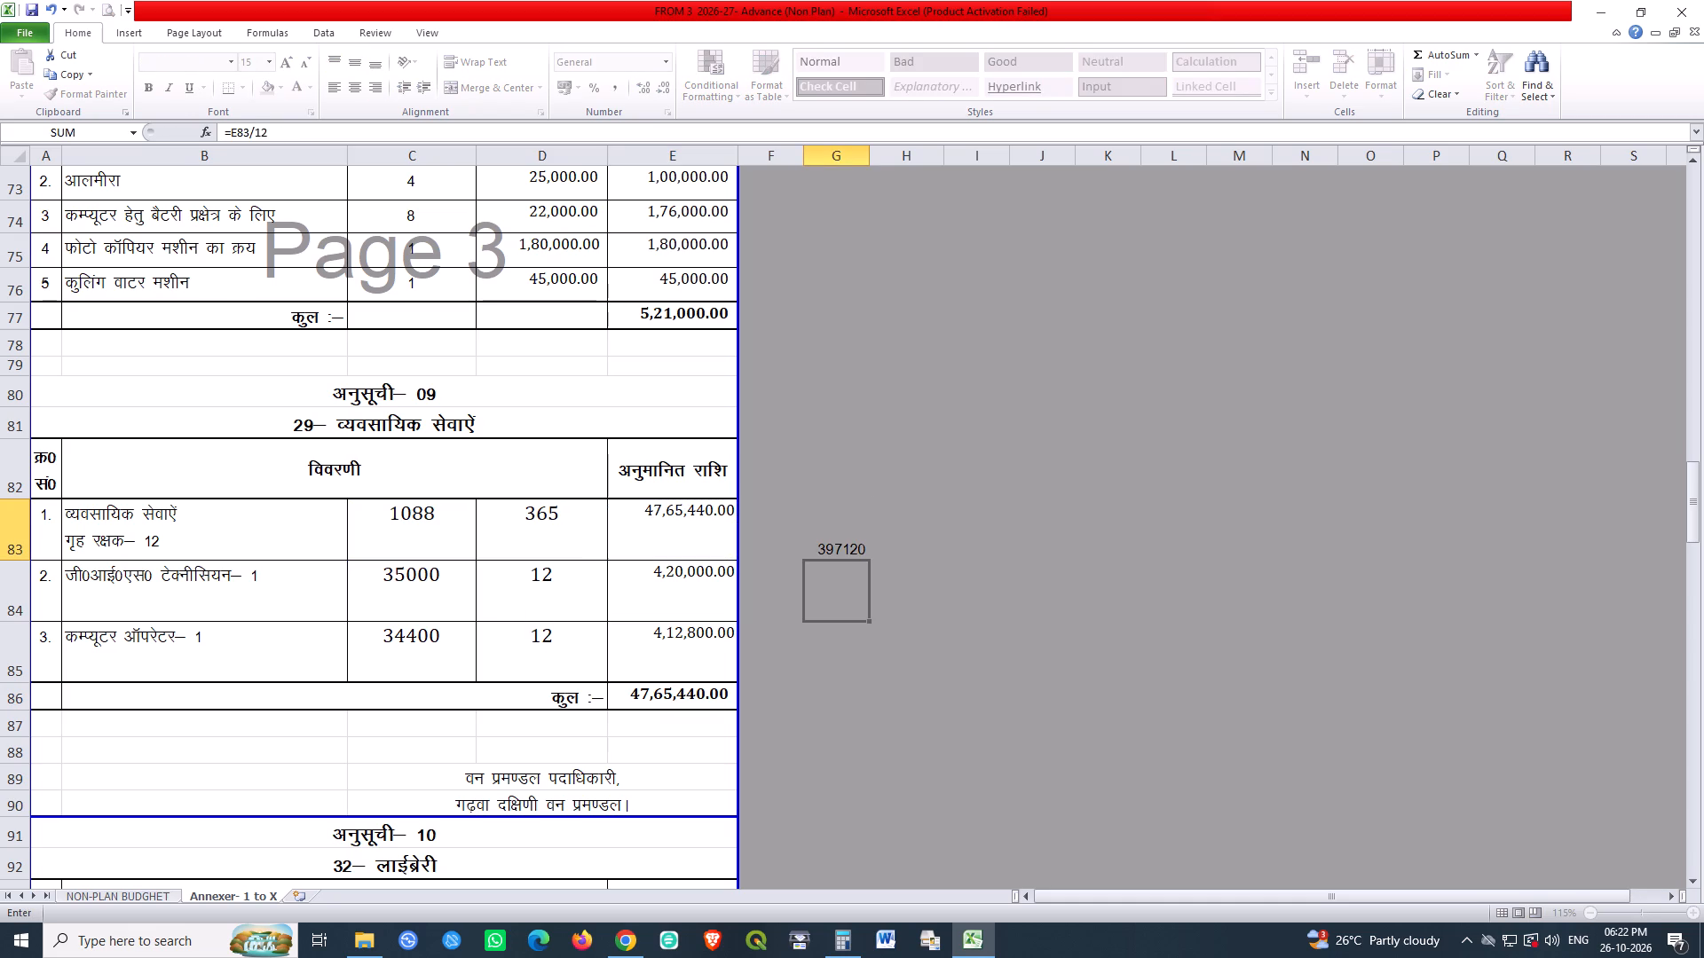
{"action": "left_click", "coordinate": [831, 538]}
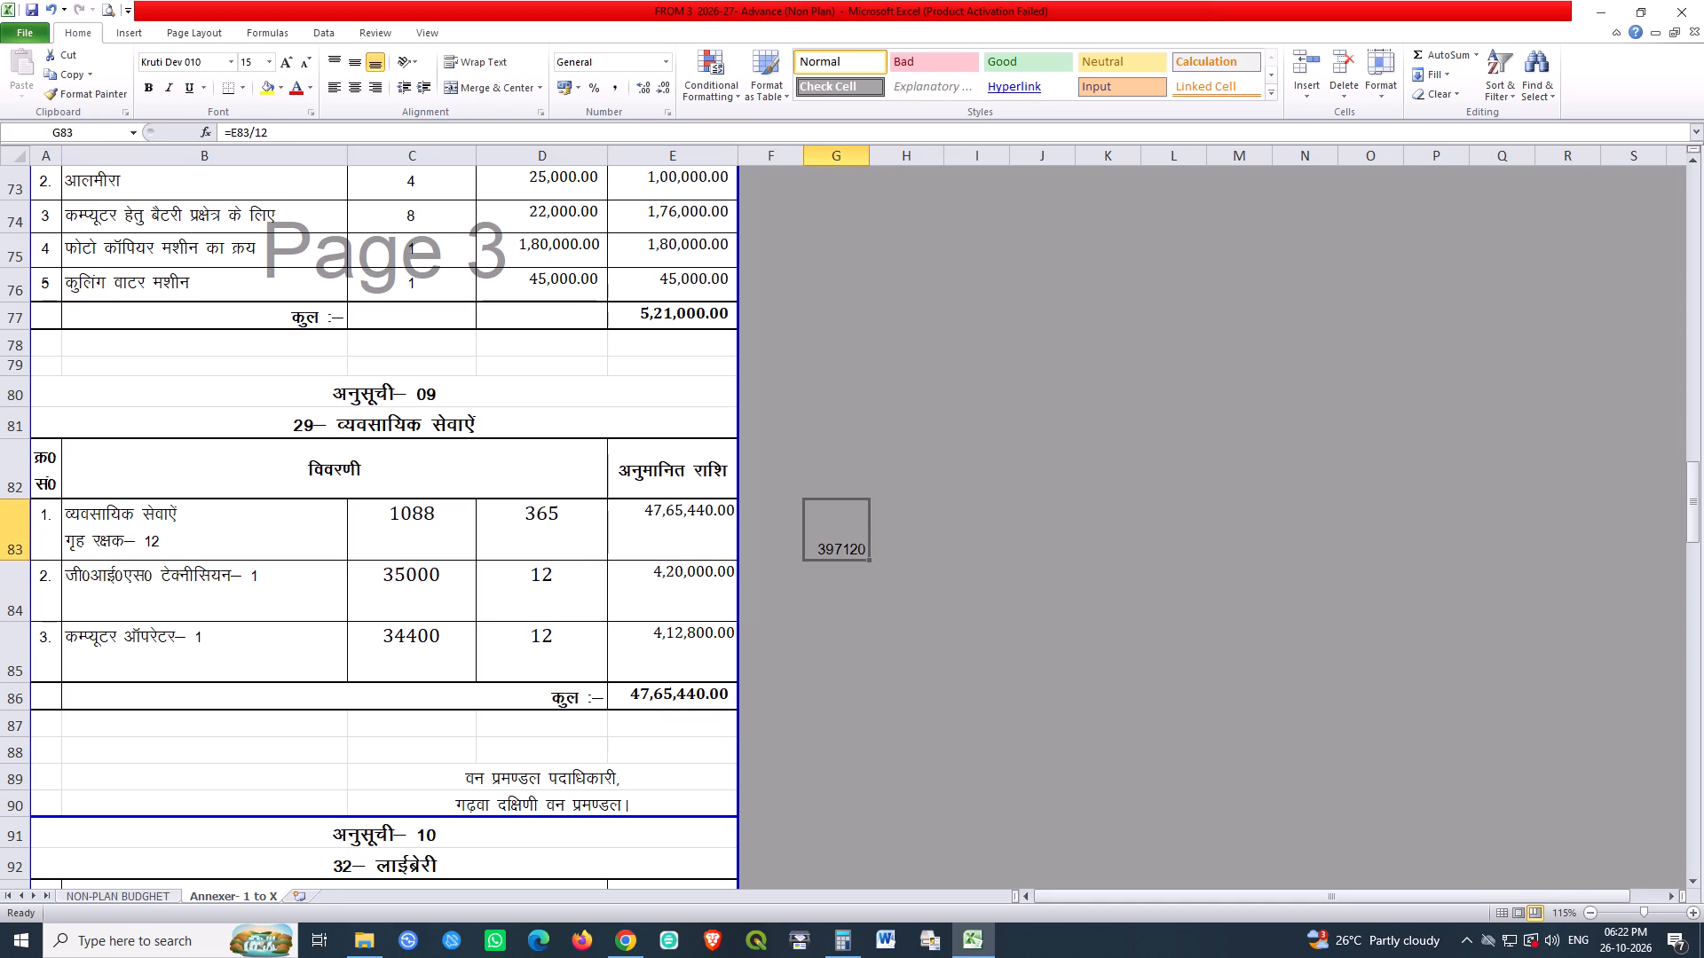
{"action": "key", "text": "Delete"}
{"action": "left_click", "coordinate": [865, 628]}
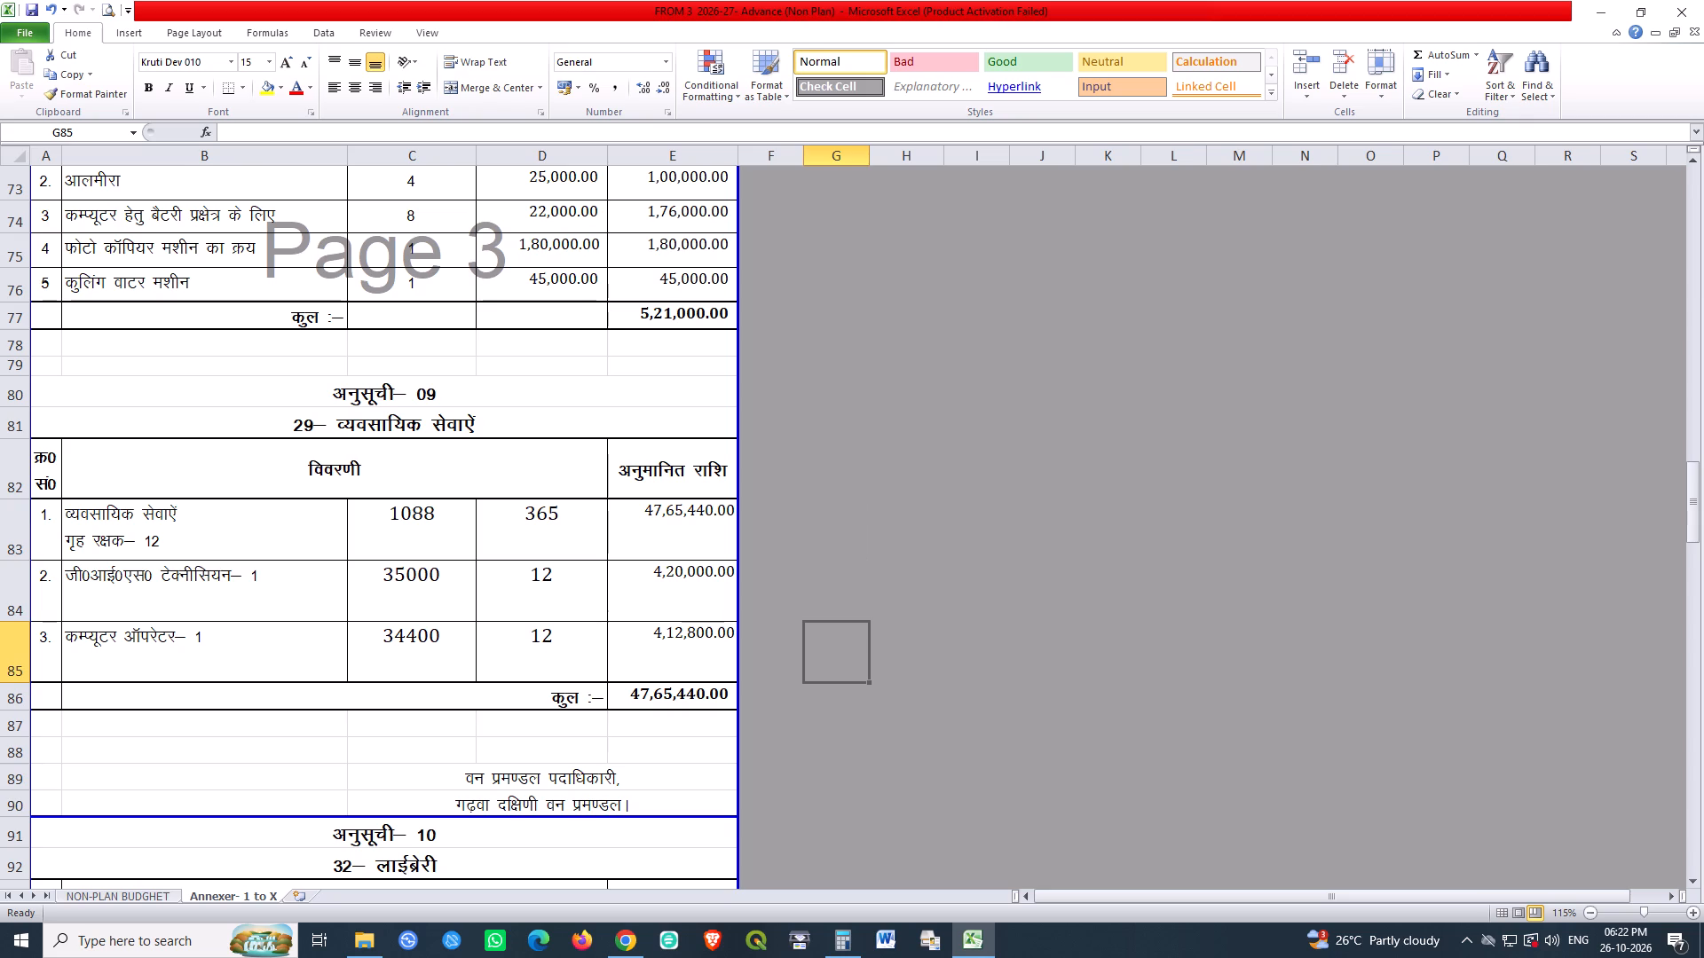
Reduce the heights of rows 83 to 85 in the professional services schedule, keeping both lines of the home guards' description visible in row 83.
{"action": "left_click", "coordinate": [227, 743]}
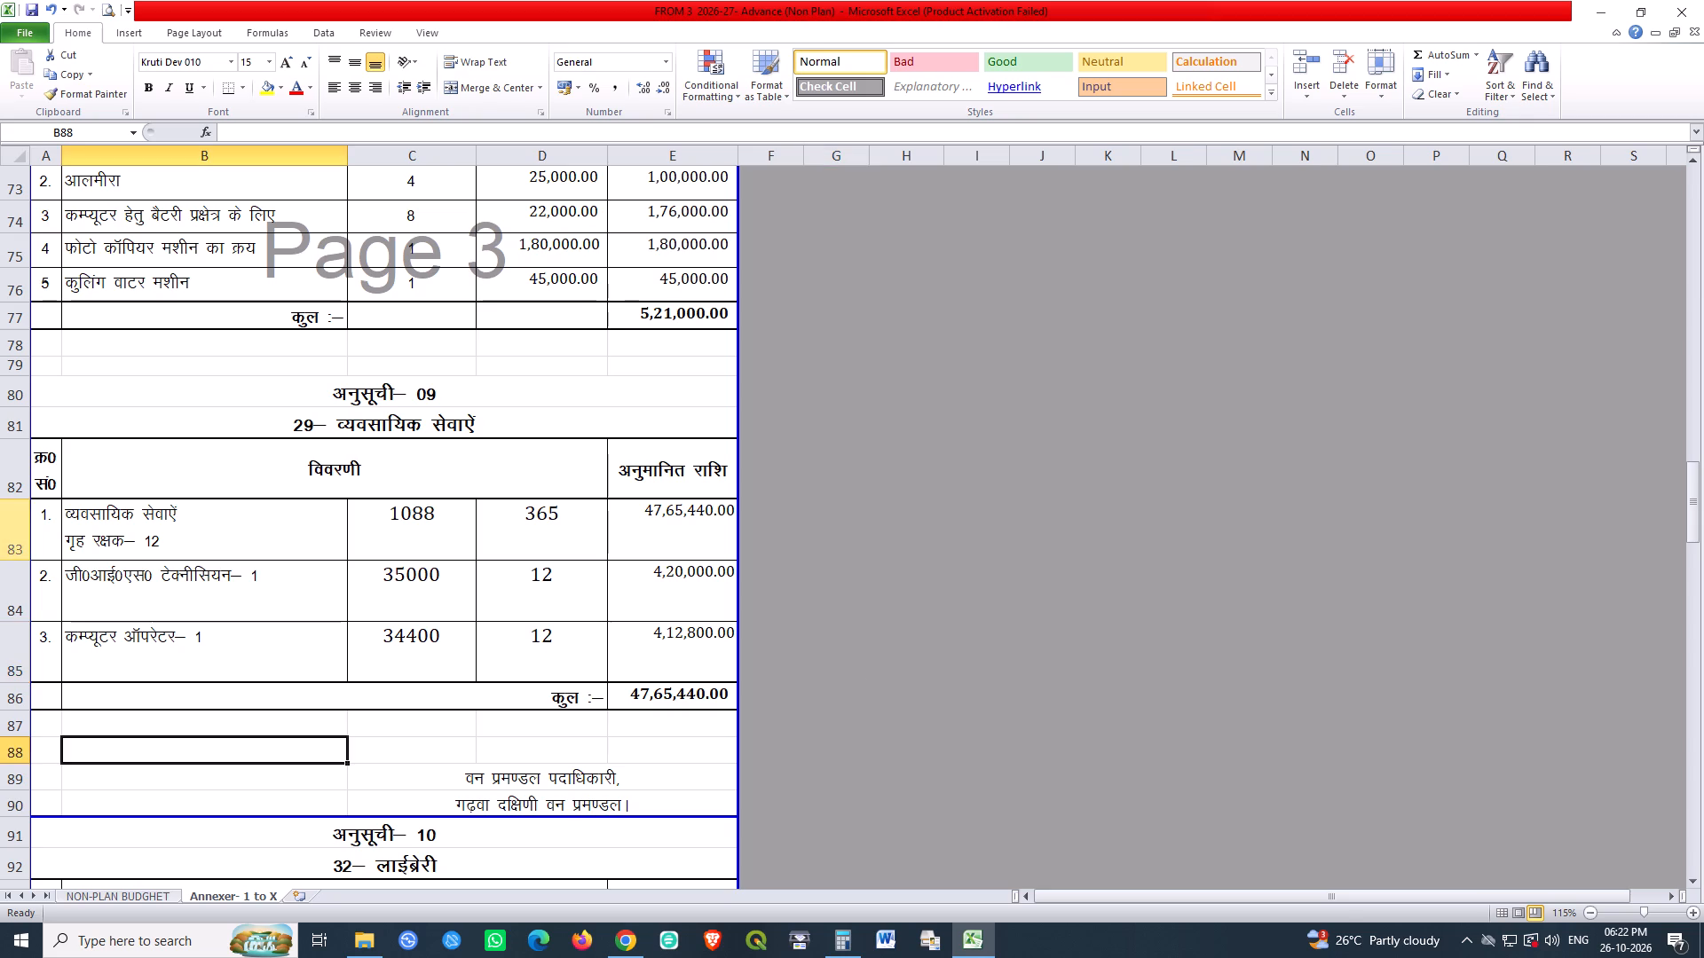
{"action": "left_click_drag", "start_coordinate": [15, 539], "coordinate": [12, 631]}
{"action": "left_click_drag", "start_coordinate": [22, 563], "coordinate": [23, 552]}
{"action": "left_click", "coordinate": [283, 597]}
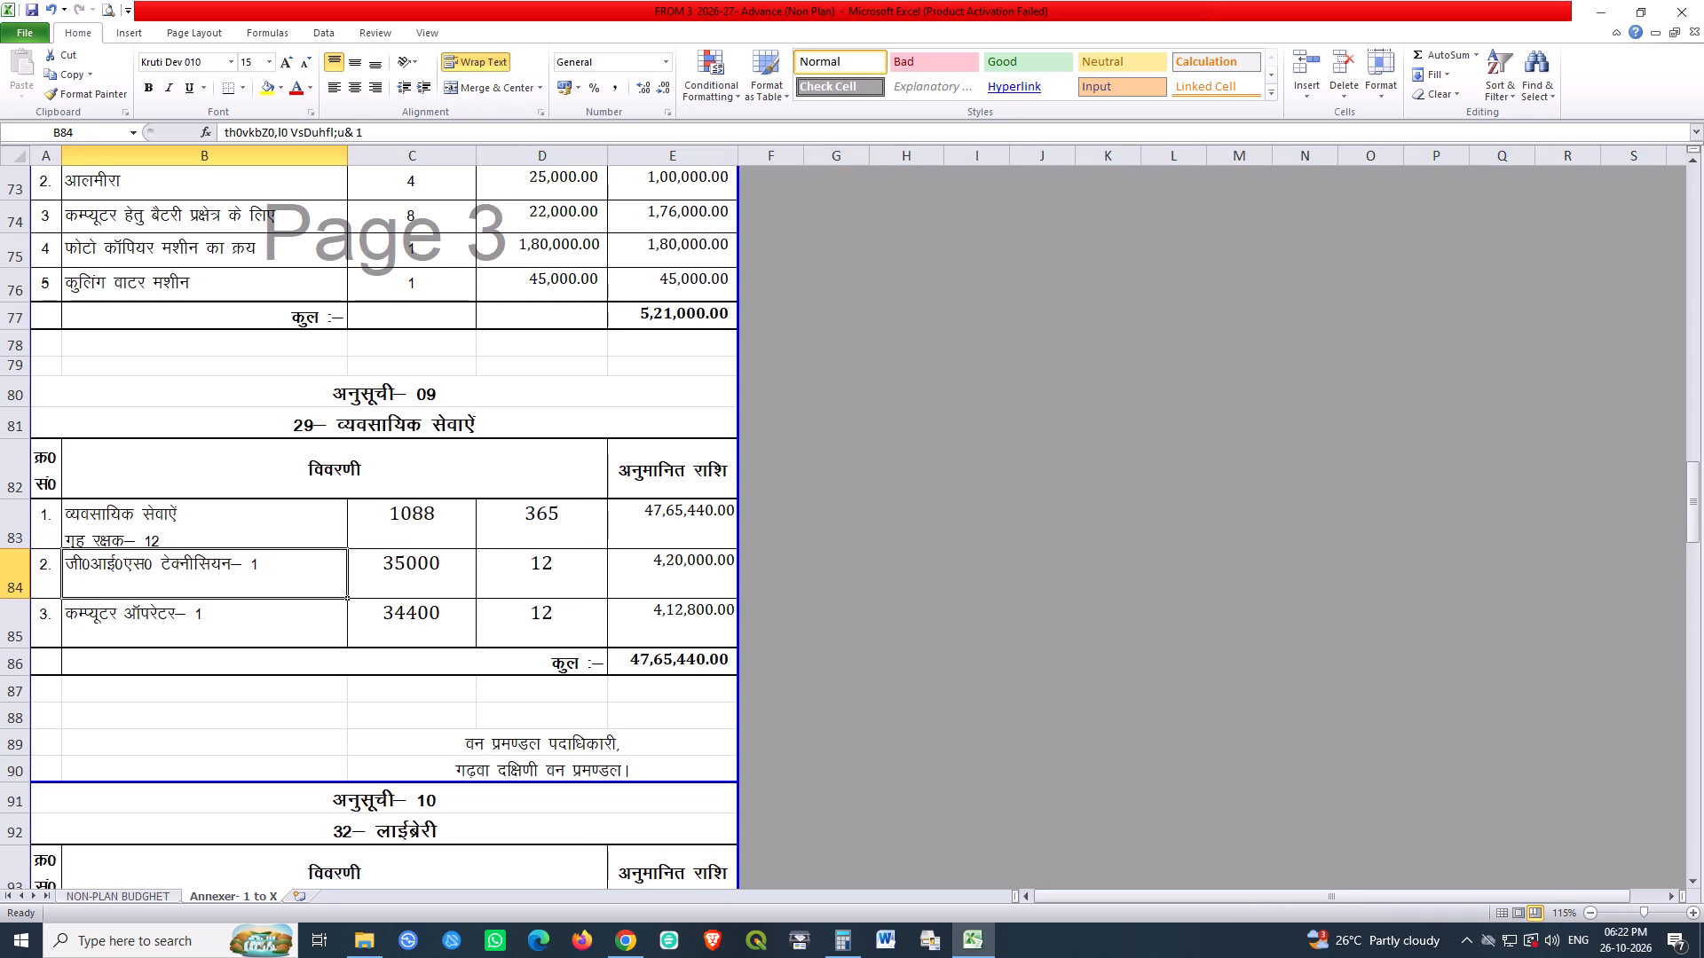
{"action": "left_click_drag", "start_coordinate": [25, 548], "coordinate": [25, 556]}
{"action": "left_click", "coordinate": [209, 578]}
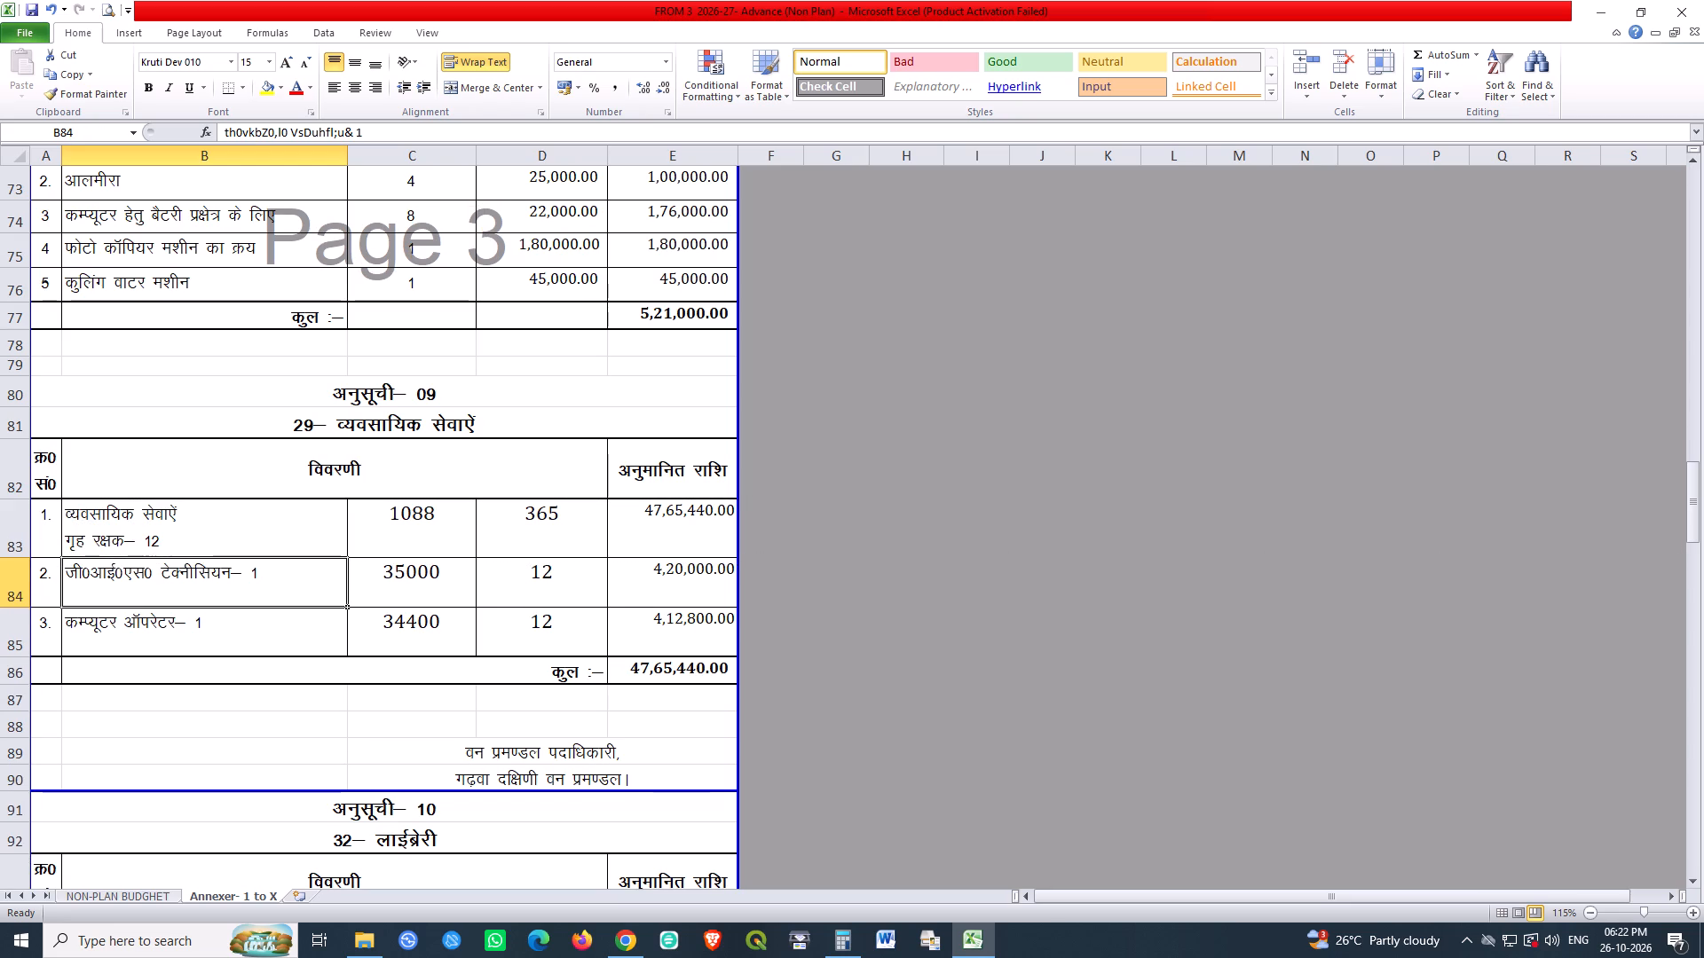
Save the workbook.
{"action": "left_click", "coordinate": [316, 676]}
{"action": "triple_click", "coordinate": [33, 9]}
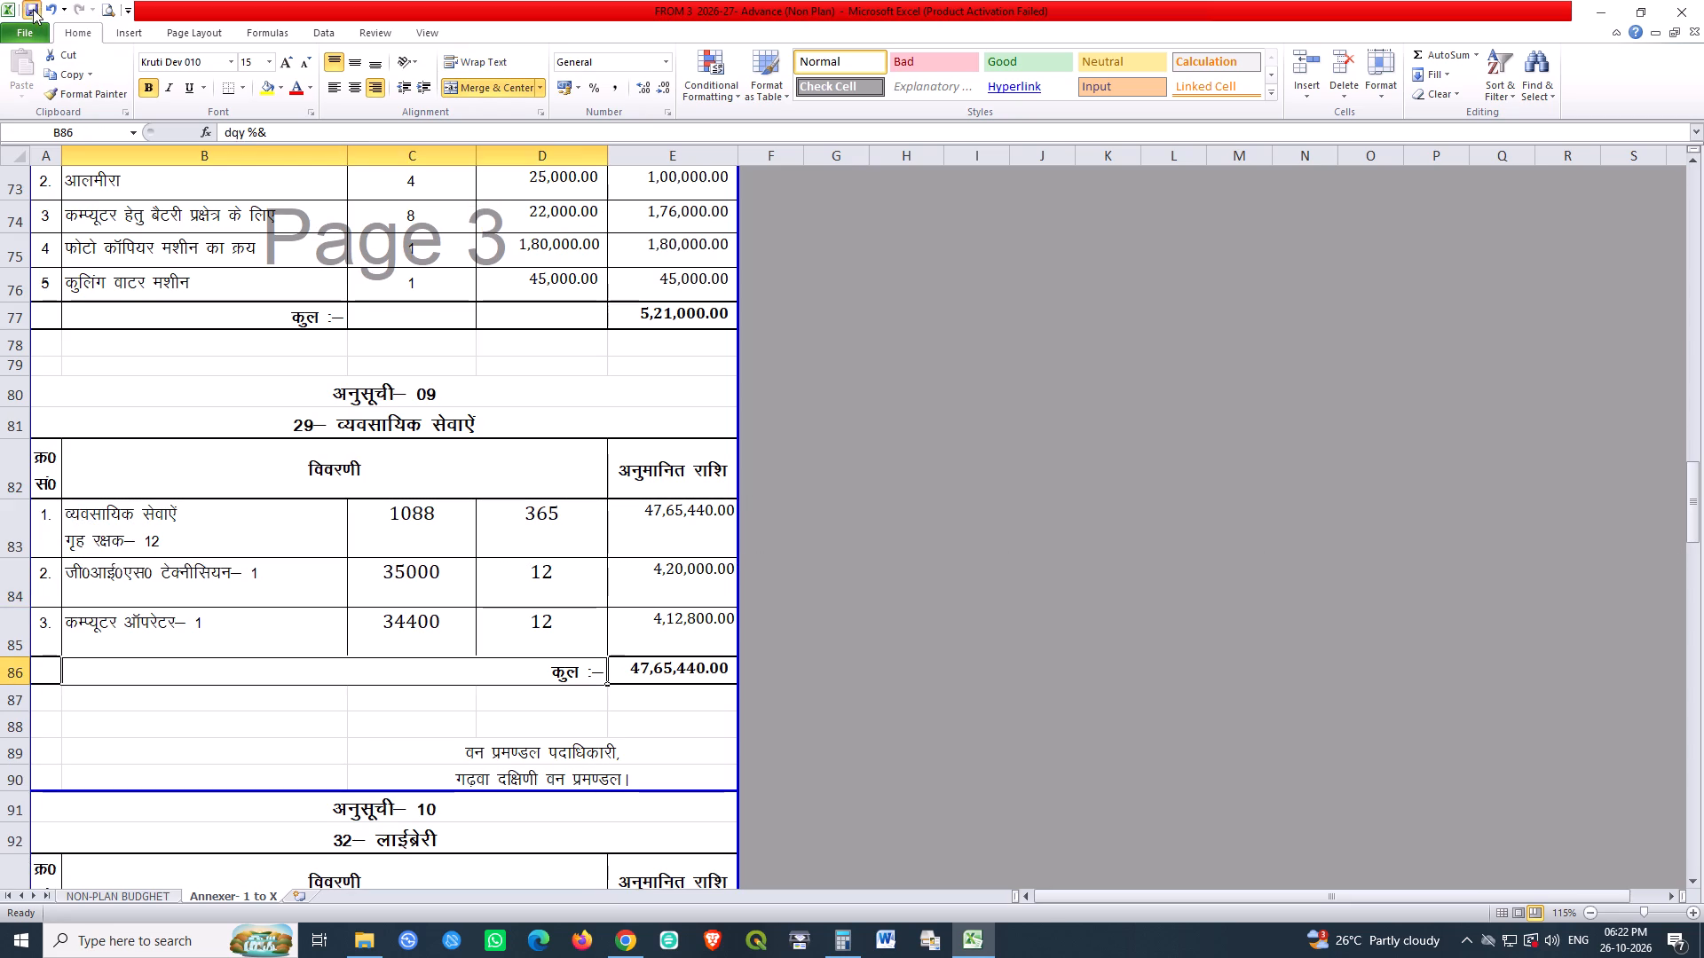
{"action": "left_click", "coordinate": [33, 9]}
{"action": "triple_click", "coordinate": [30, 6]}
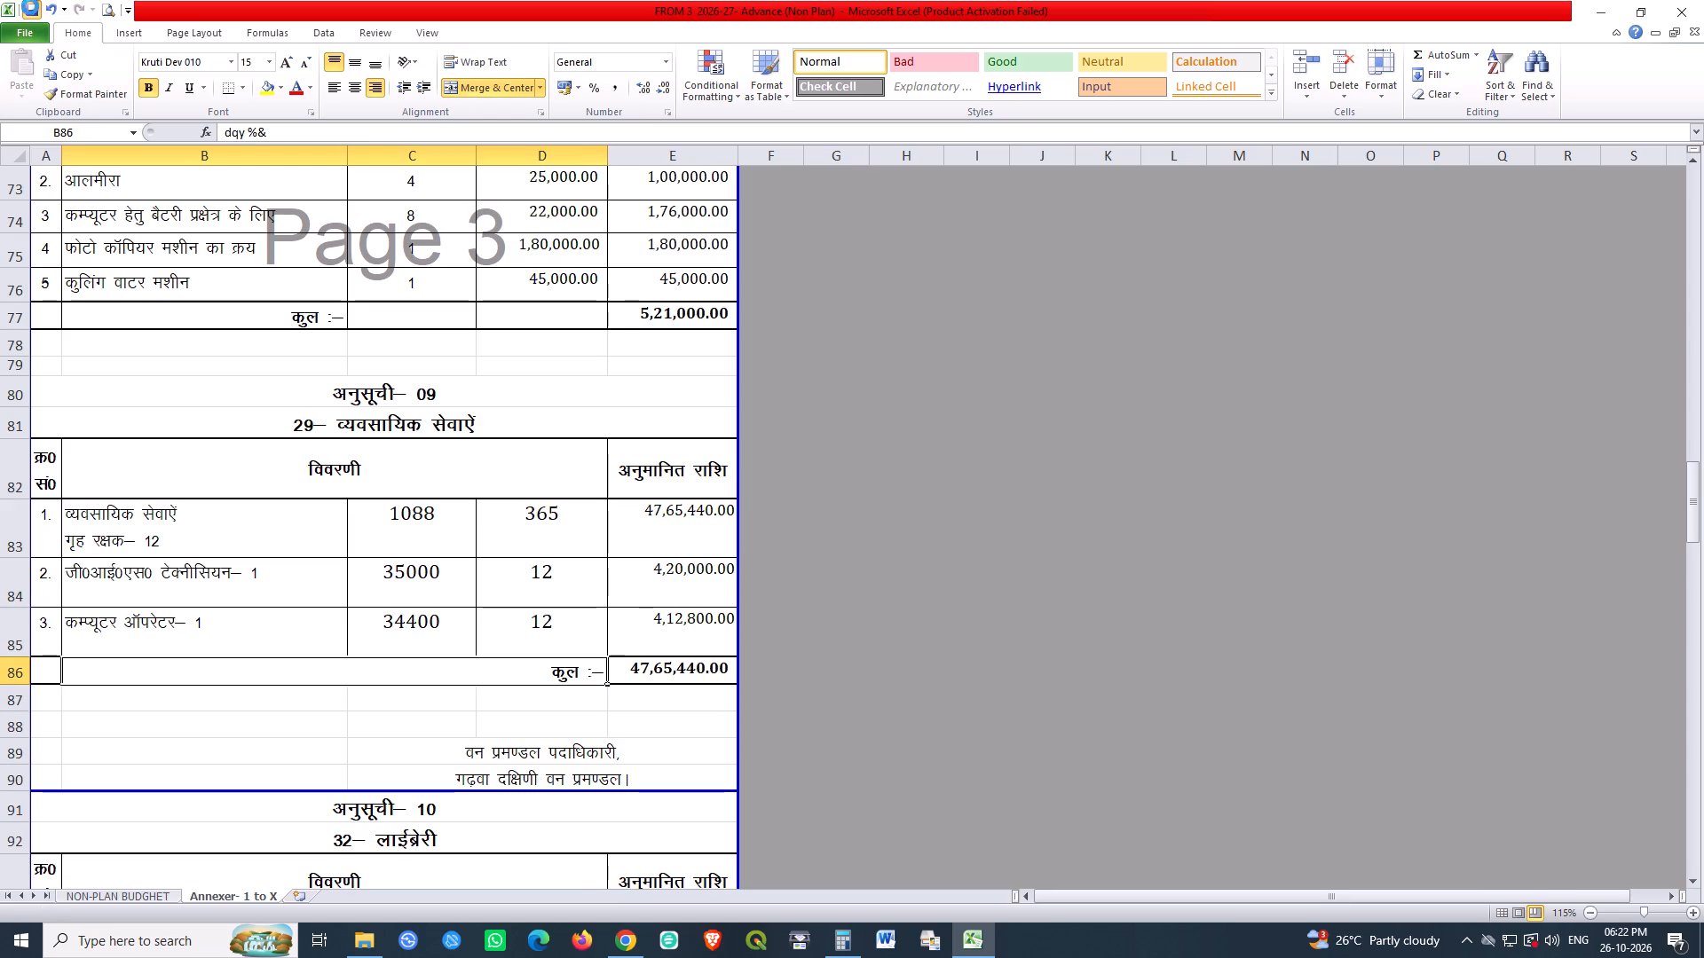
{"action": "left_click", "coordinate": [30, 6]}
{"action": "triple_click", "coordinate": [30, 6]}
{"action": "left_click", "coordinate": [30, 6]}
{"action": "left_click", "coordinate": [915, 575]}
Review the library amount in E94 and the telephone and internet rates in D100 and D101.
{"action": "scroll", "coordinate": [599, 602], "scroll_direction": "down", "scroll_amount": 2}
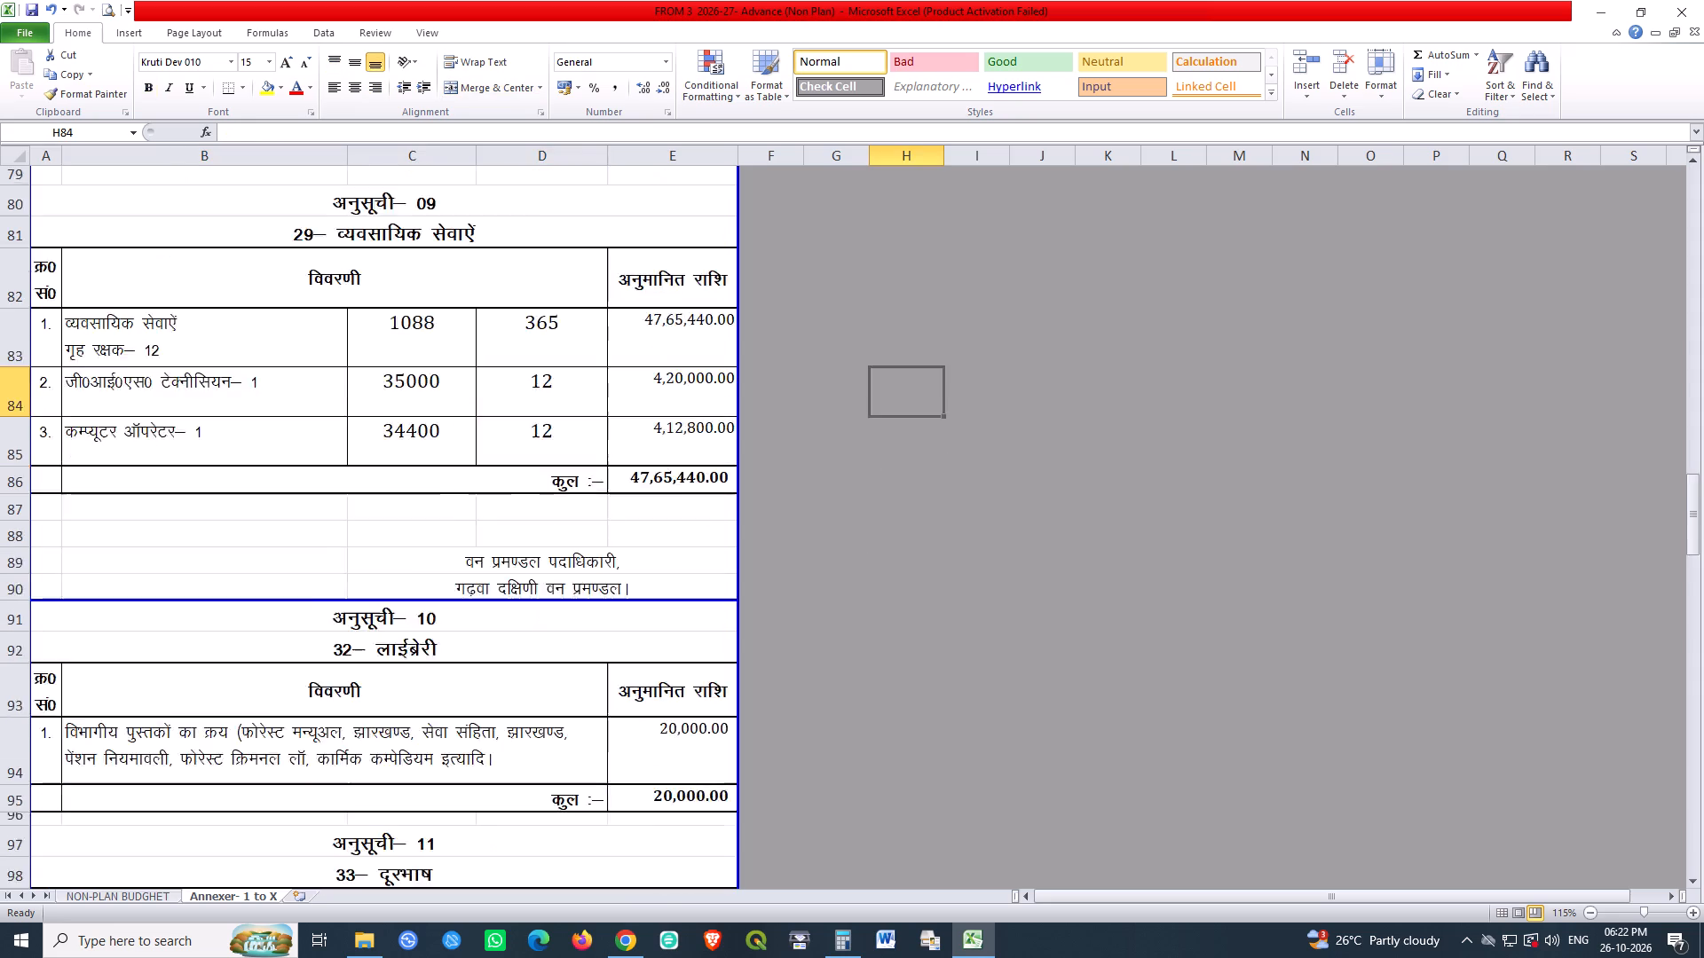
{"action": "scroll", "coordinate": [599, 602], "scroll_direction": "down", "scroll_amount": 1}
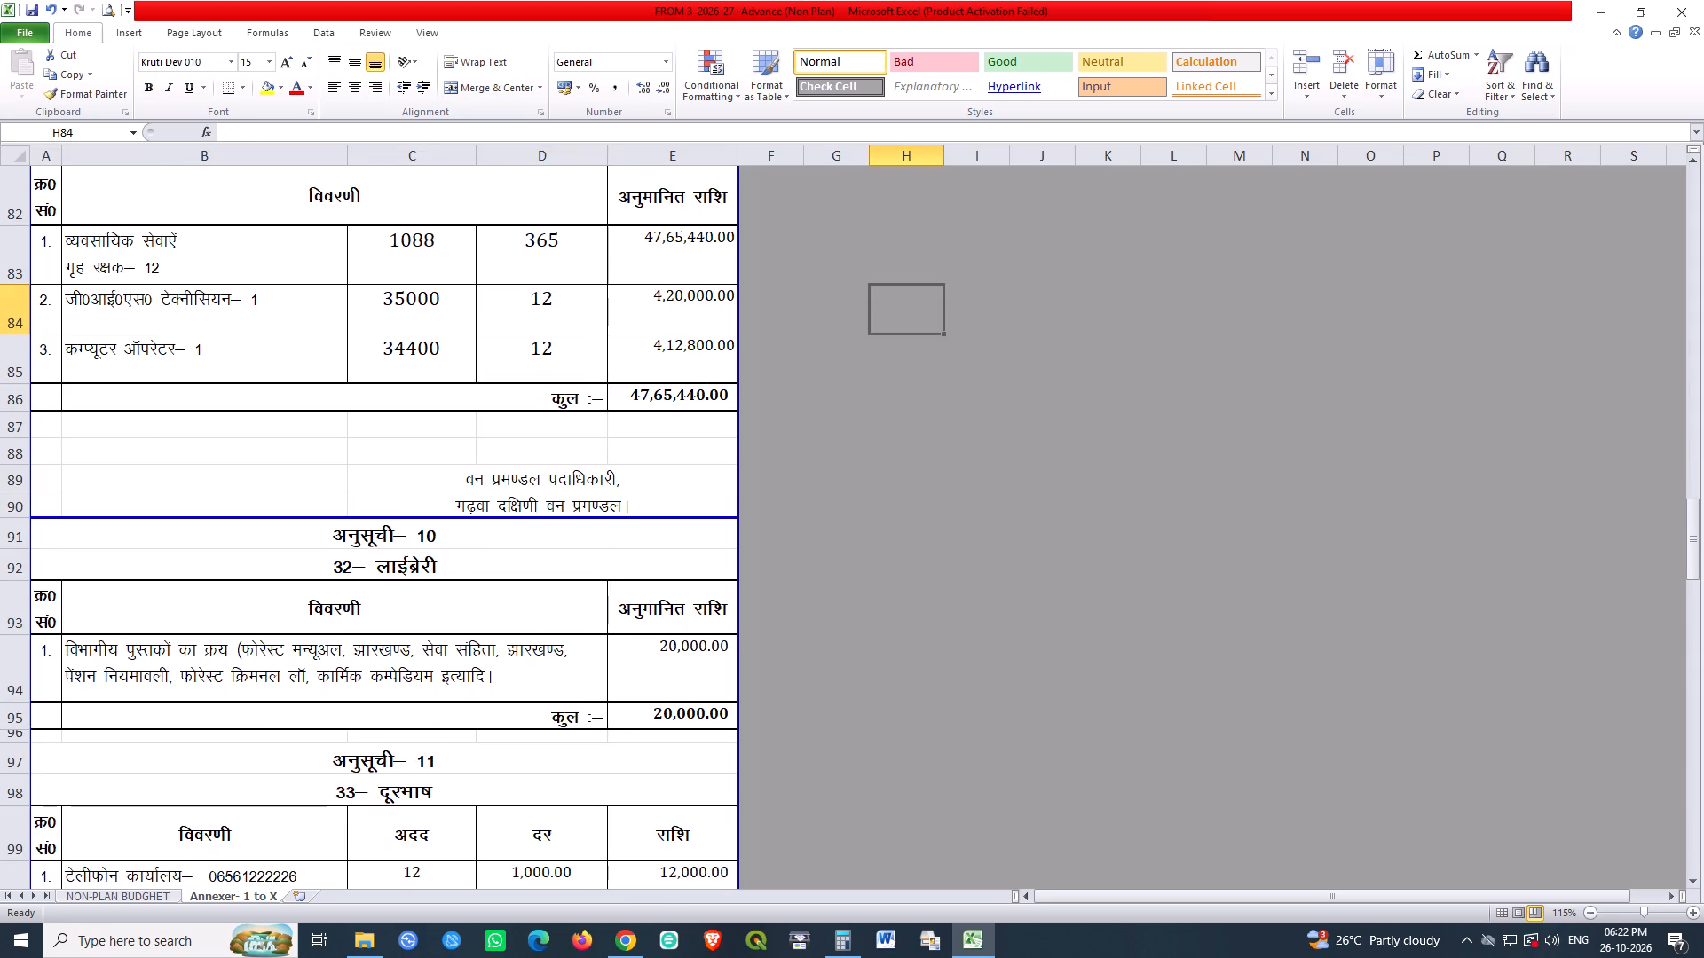
{"action": "left_click", "coordinate": [692, 668]}
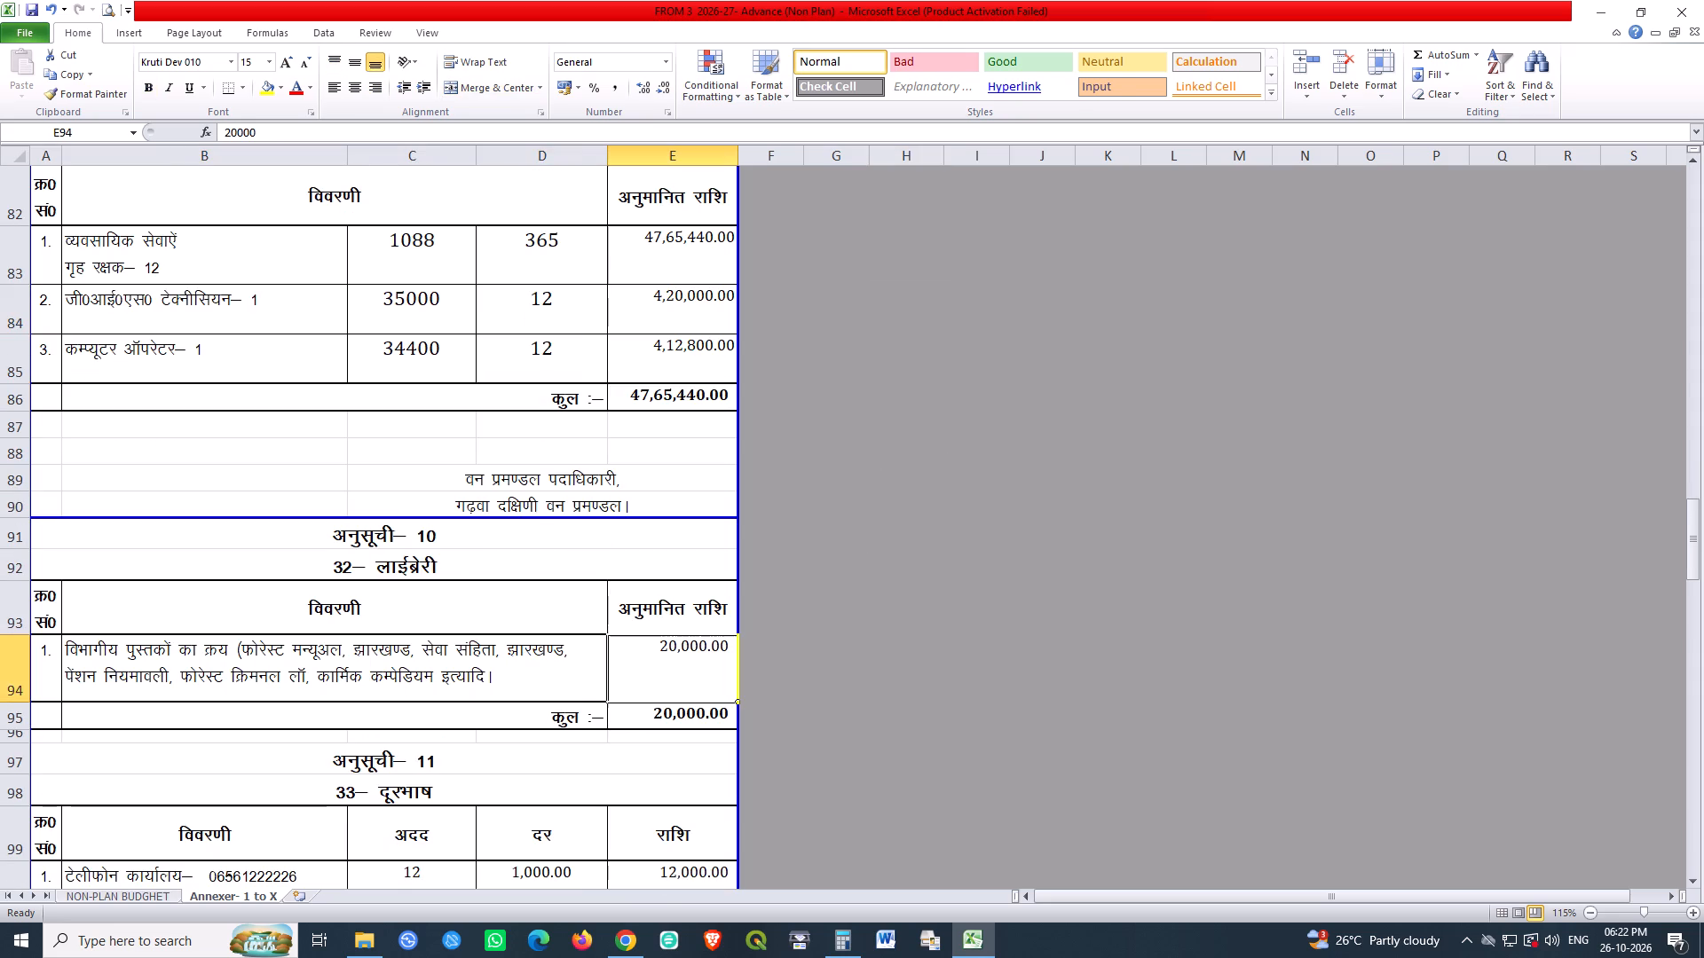
{"action": "scroll", "coordinate": [686, 655], "scroll_direction": "down", "scroll_amount": 2}
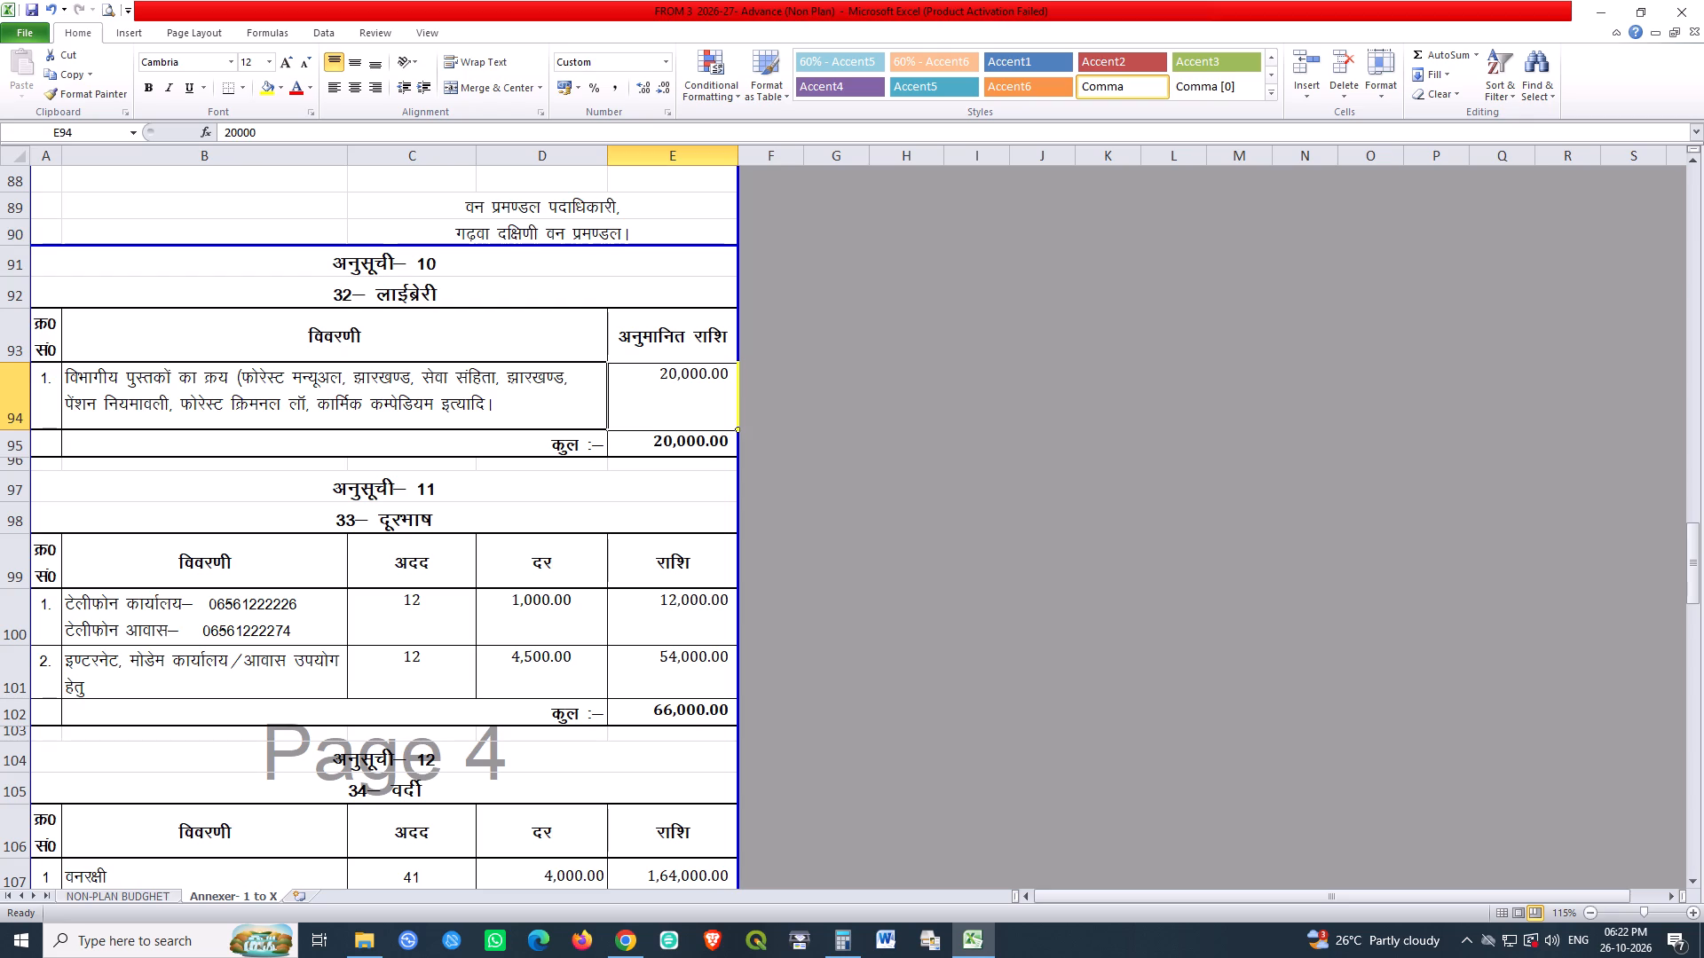
{"action": "left_click", "coordinate": [533, 626]}
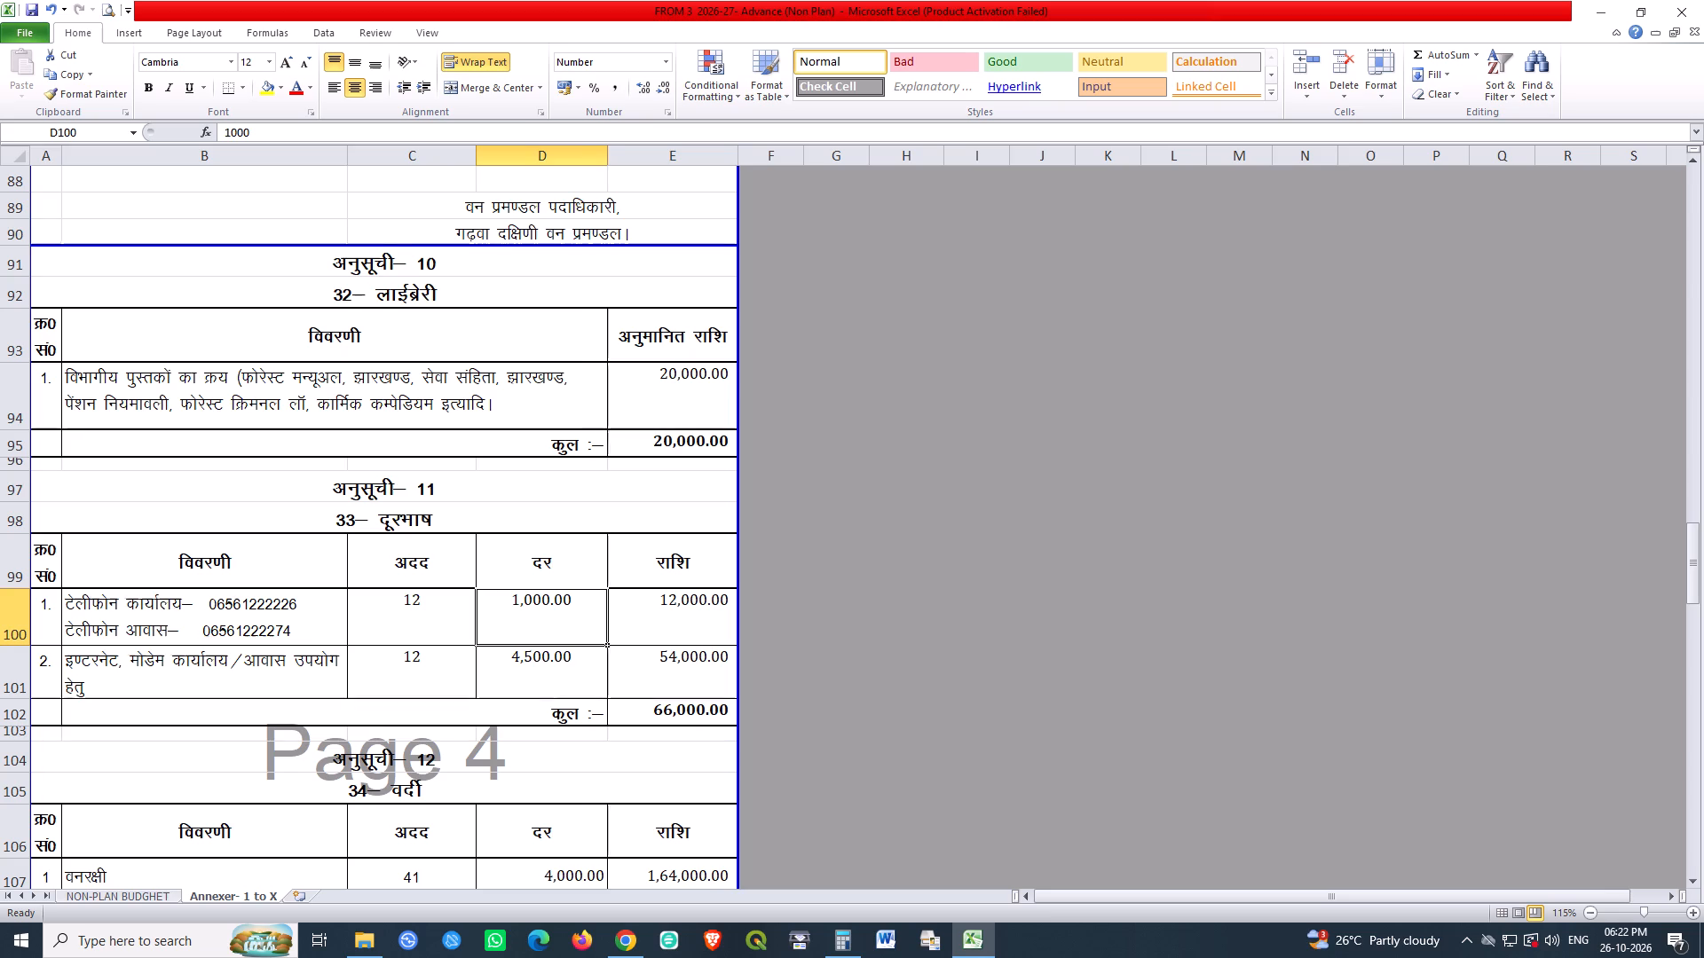
{"action": "left_click", "coordinate": [512, 679]}
{"action": "left_click", "coordinate": [513, 609]}
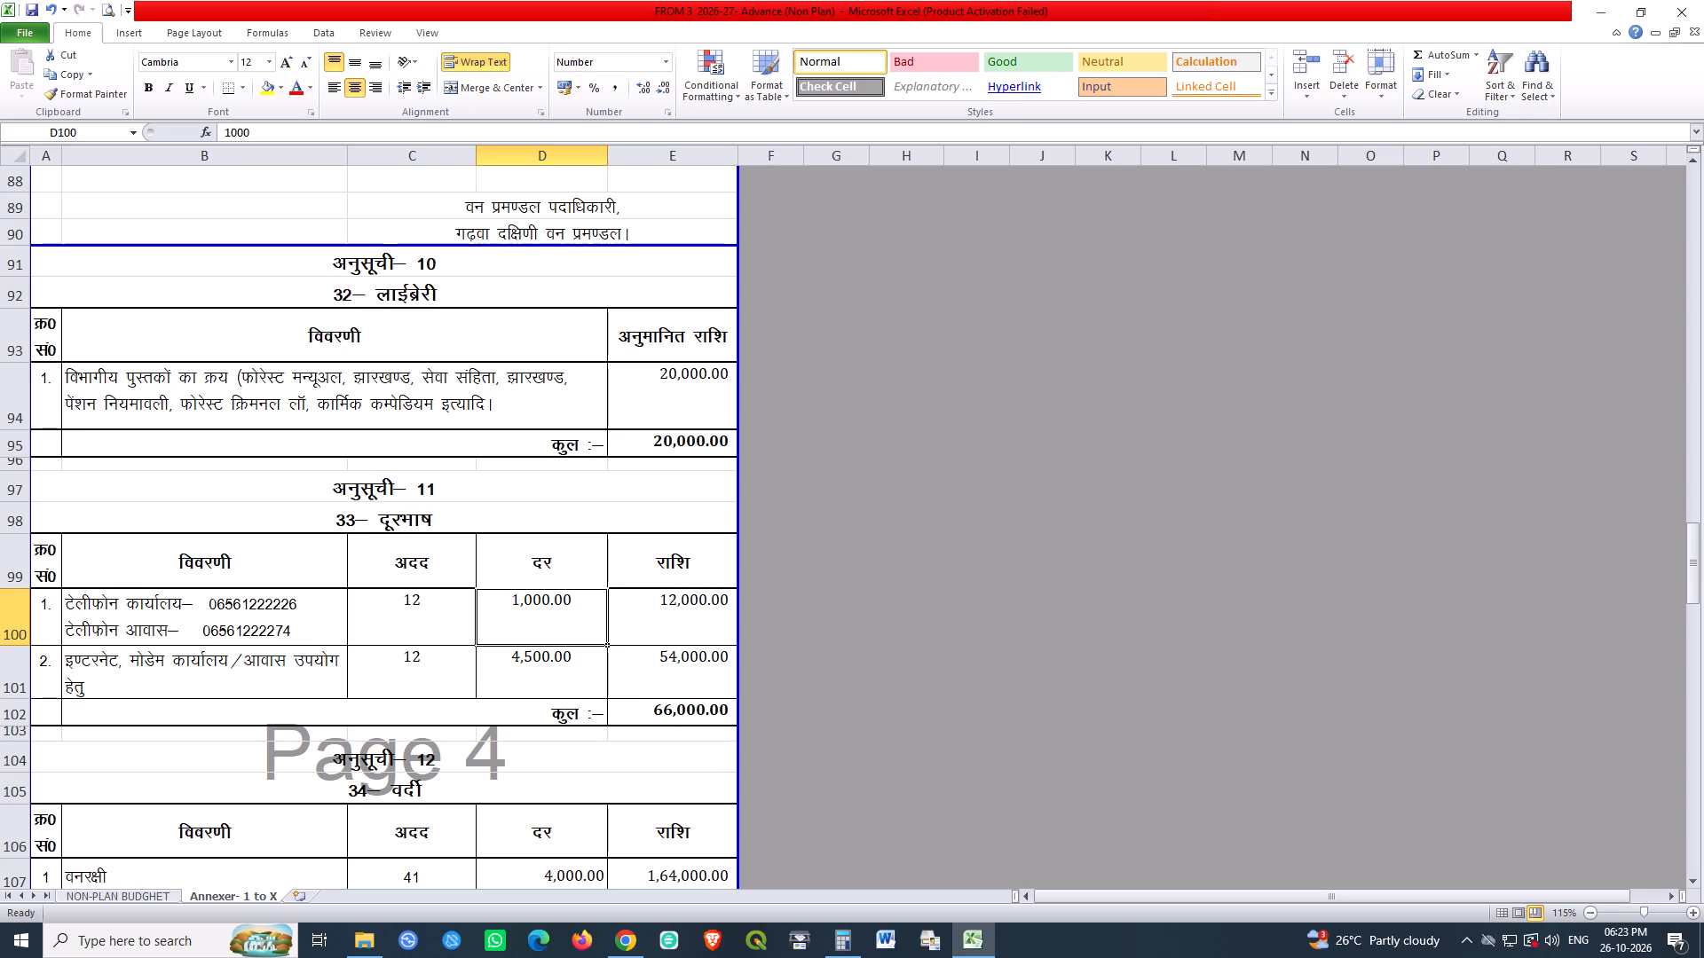
Open Calculator and compute 28373 × 2.
{"action": "type", "text": "ca"}
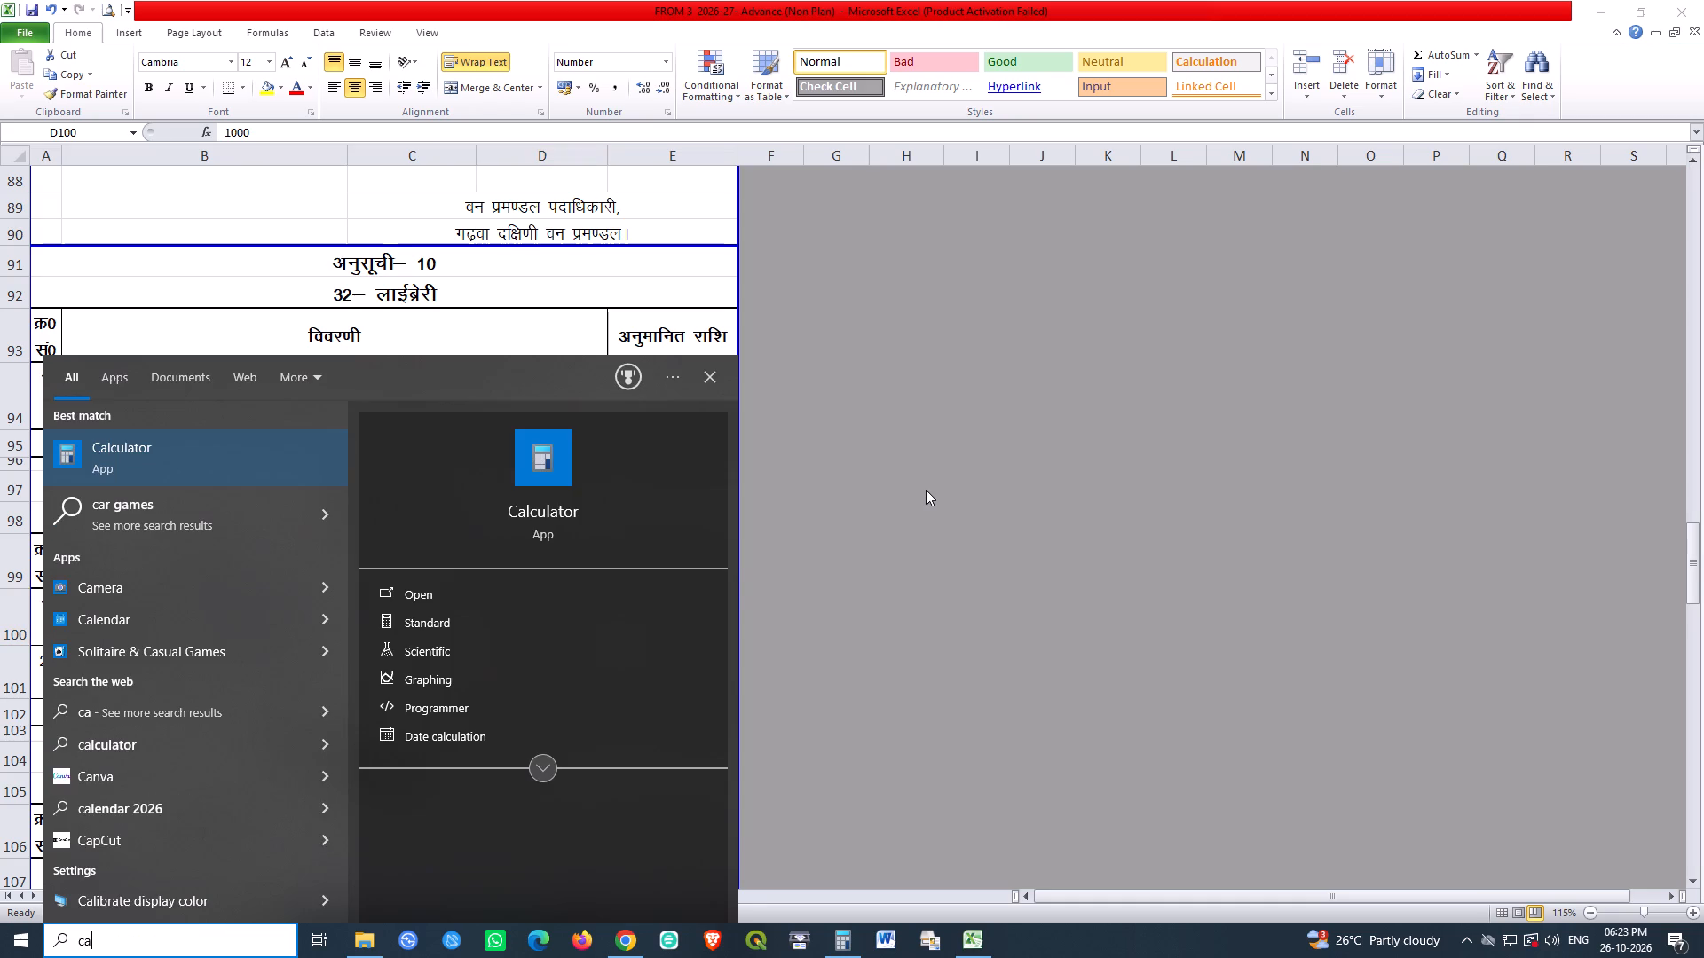
{"action": "key", "text": "Return"}
{"action": "type", "text": "47"}
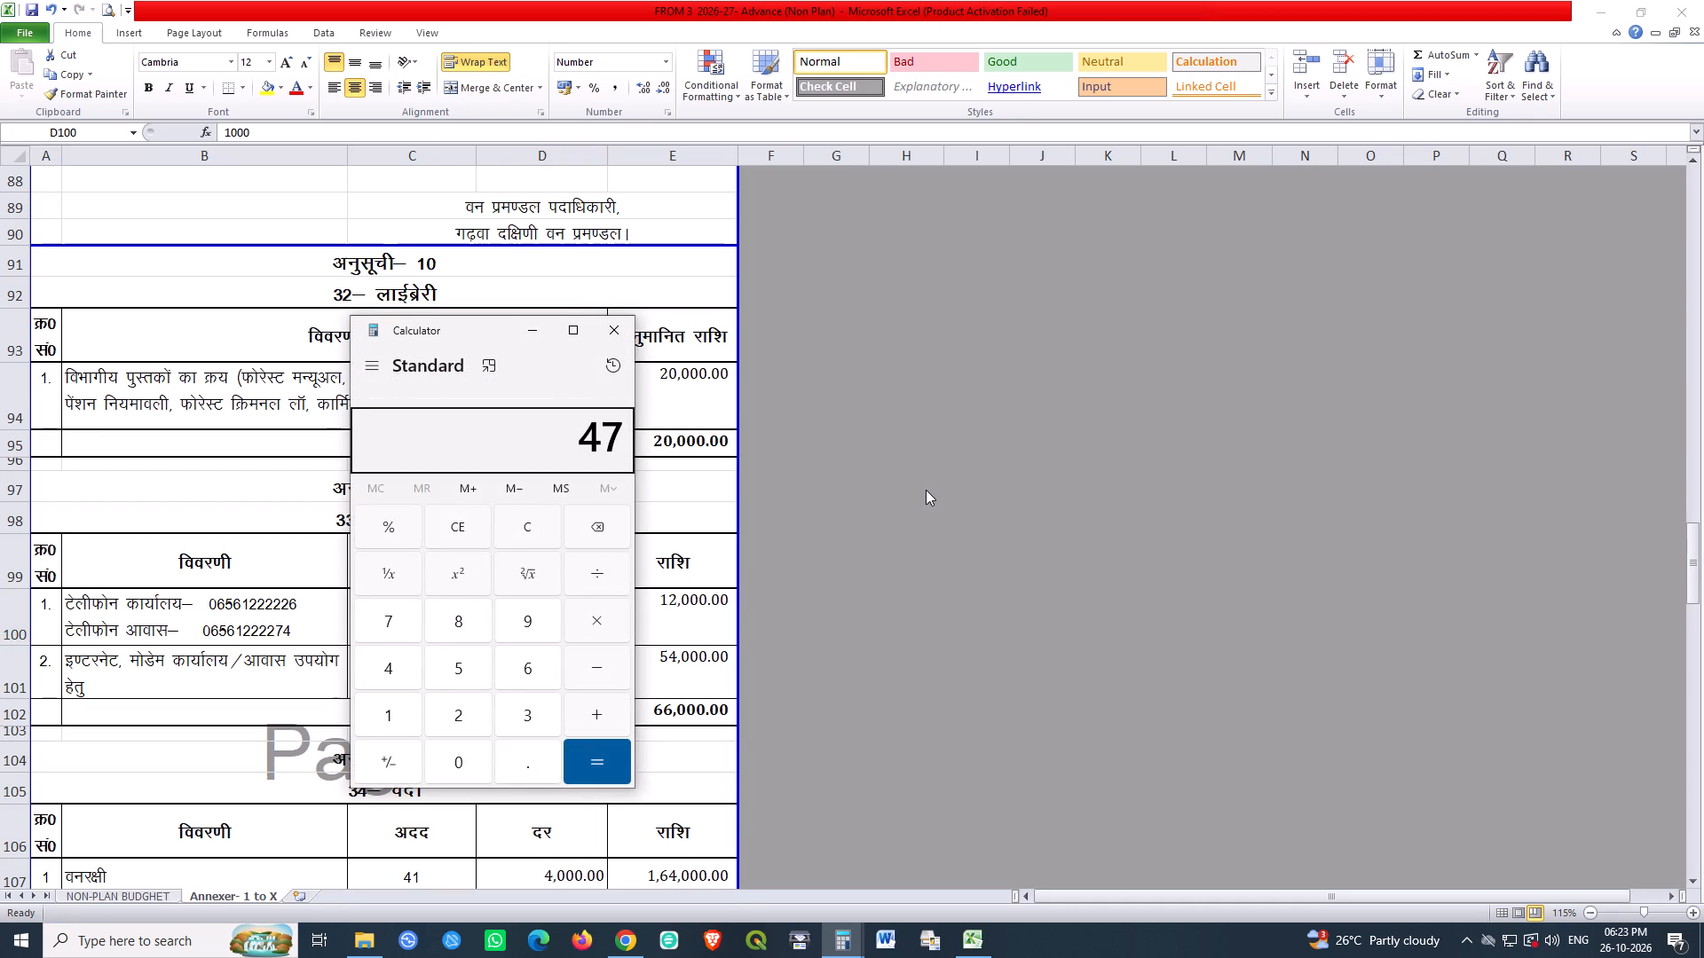
{"action": "key", "text": "Escape"}
{"action": "type", "text": "28373"}
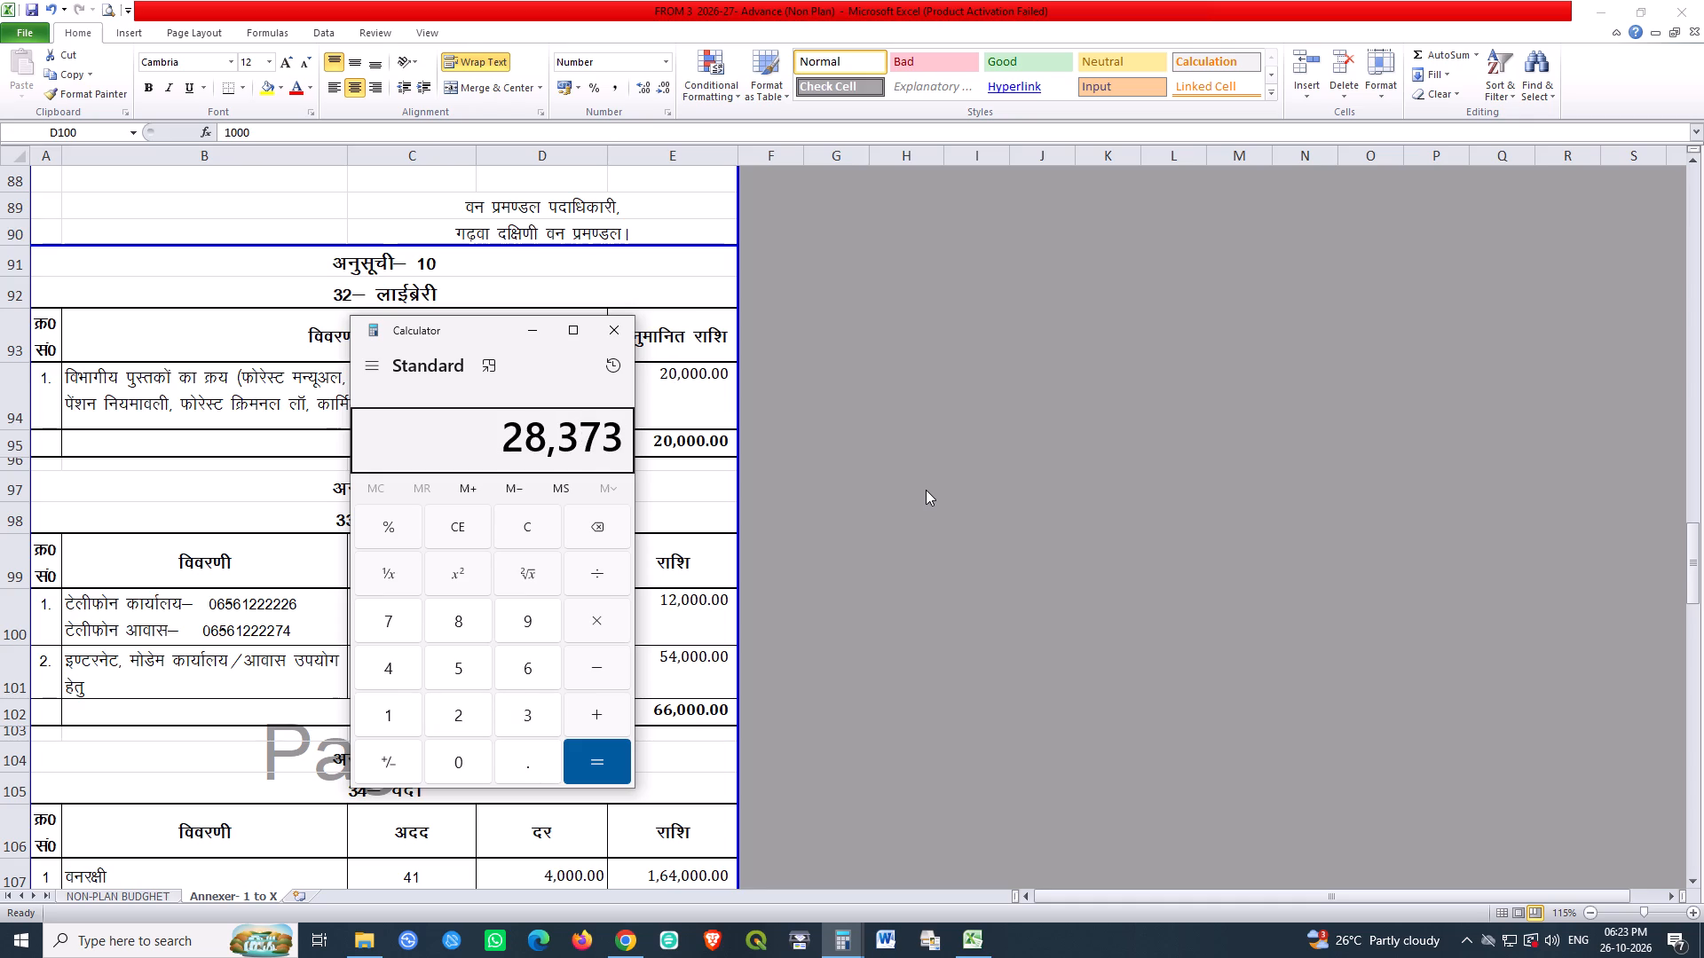
{"action": "type", "text": "*2"}
{"action": "key", "text": "Return"}
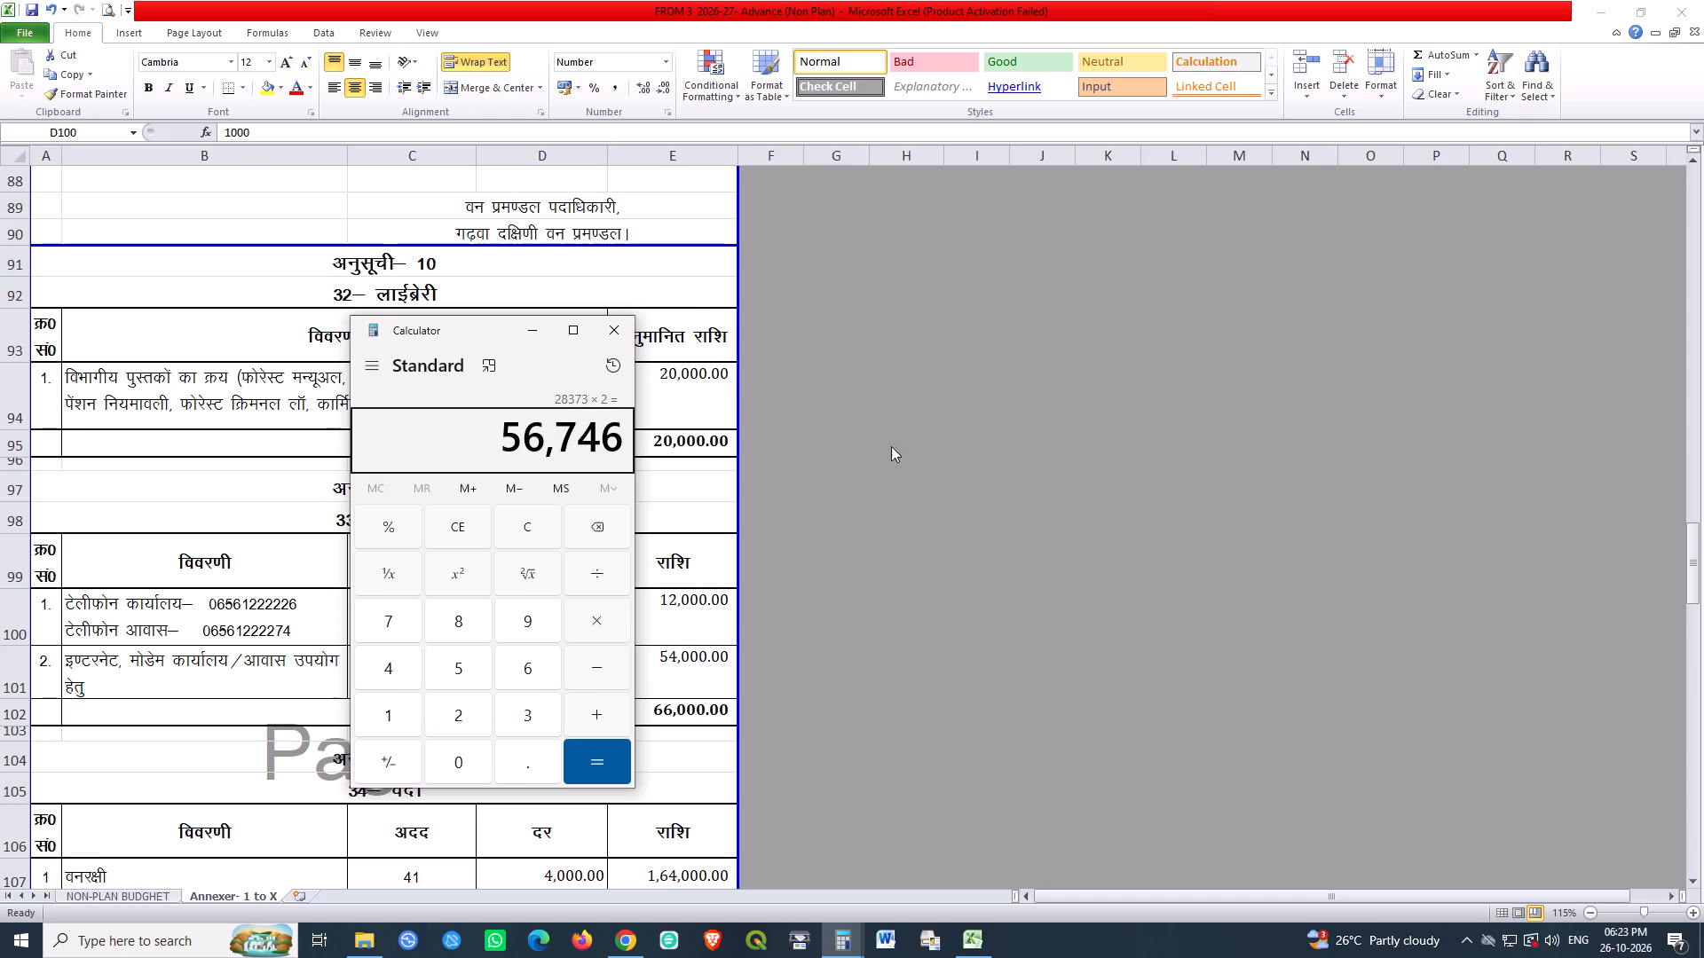
Move Calculator clear of the schedules, multiply its result by 2 again and divide by 12.
{"action": "left_click_drag", "start_coordinate": [475, 326], "coordinate": [1203, 272]}
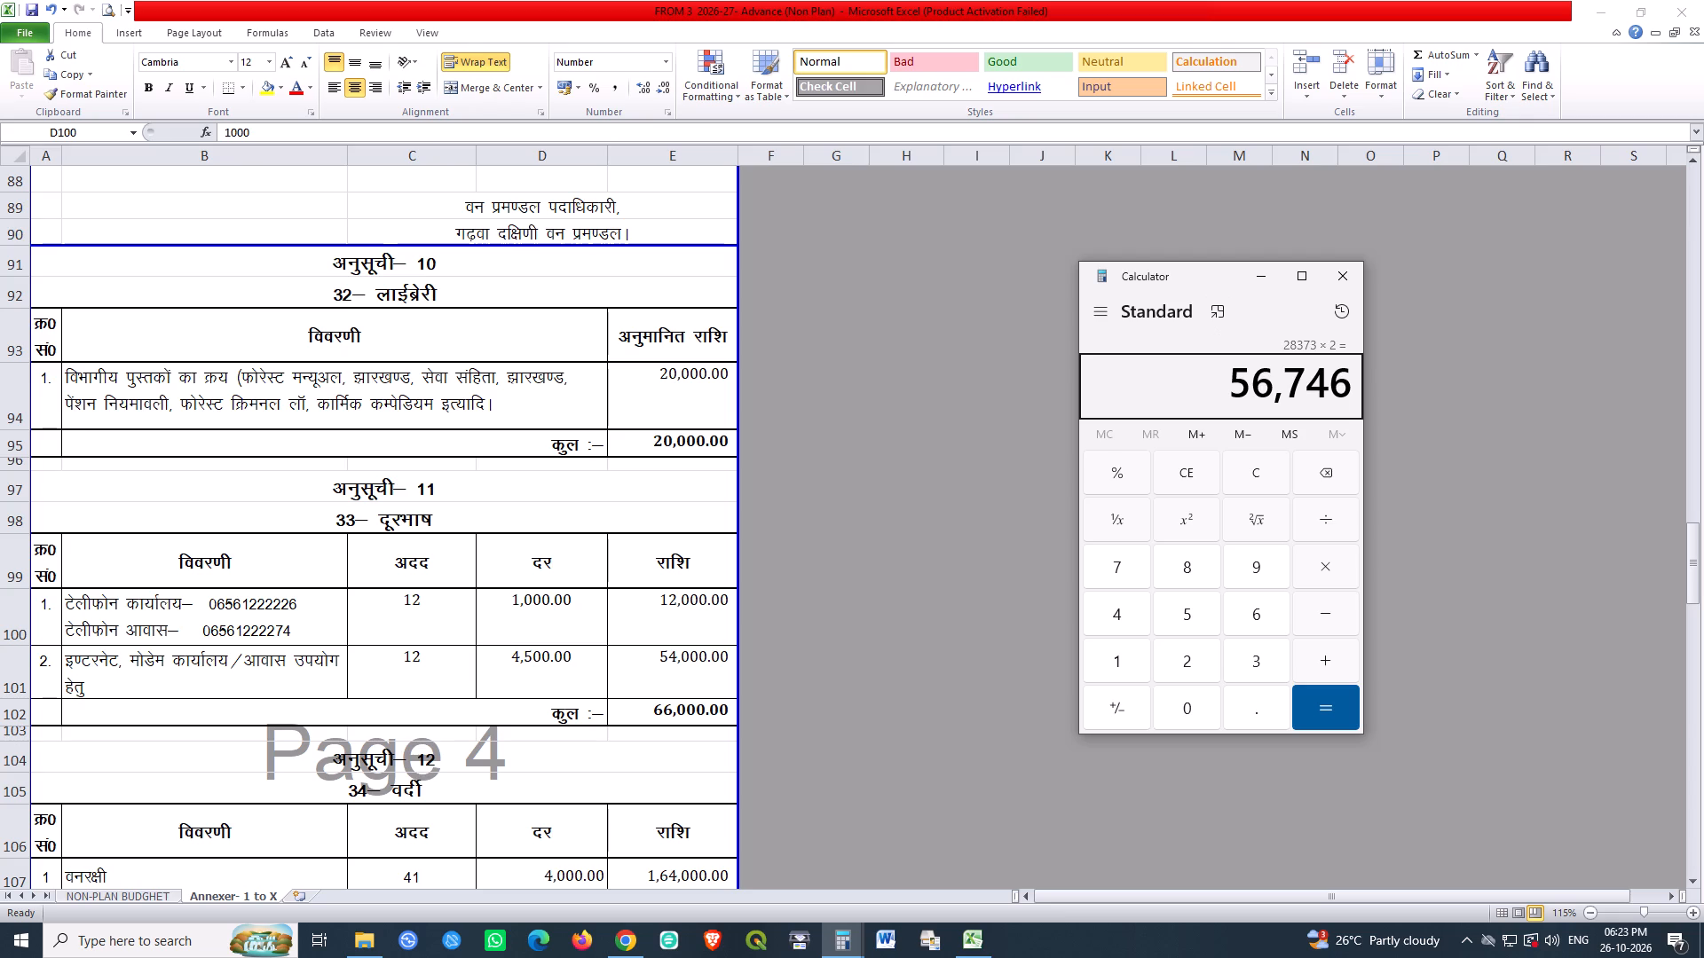
{"action": "left_click_drag", "start_coordinate": [1231, 391], "coordinate": [1346, 389]}
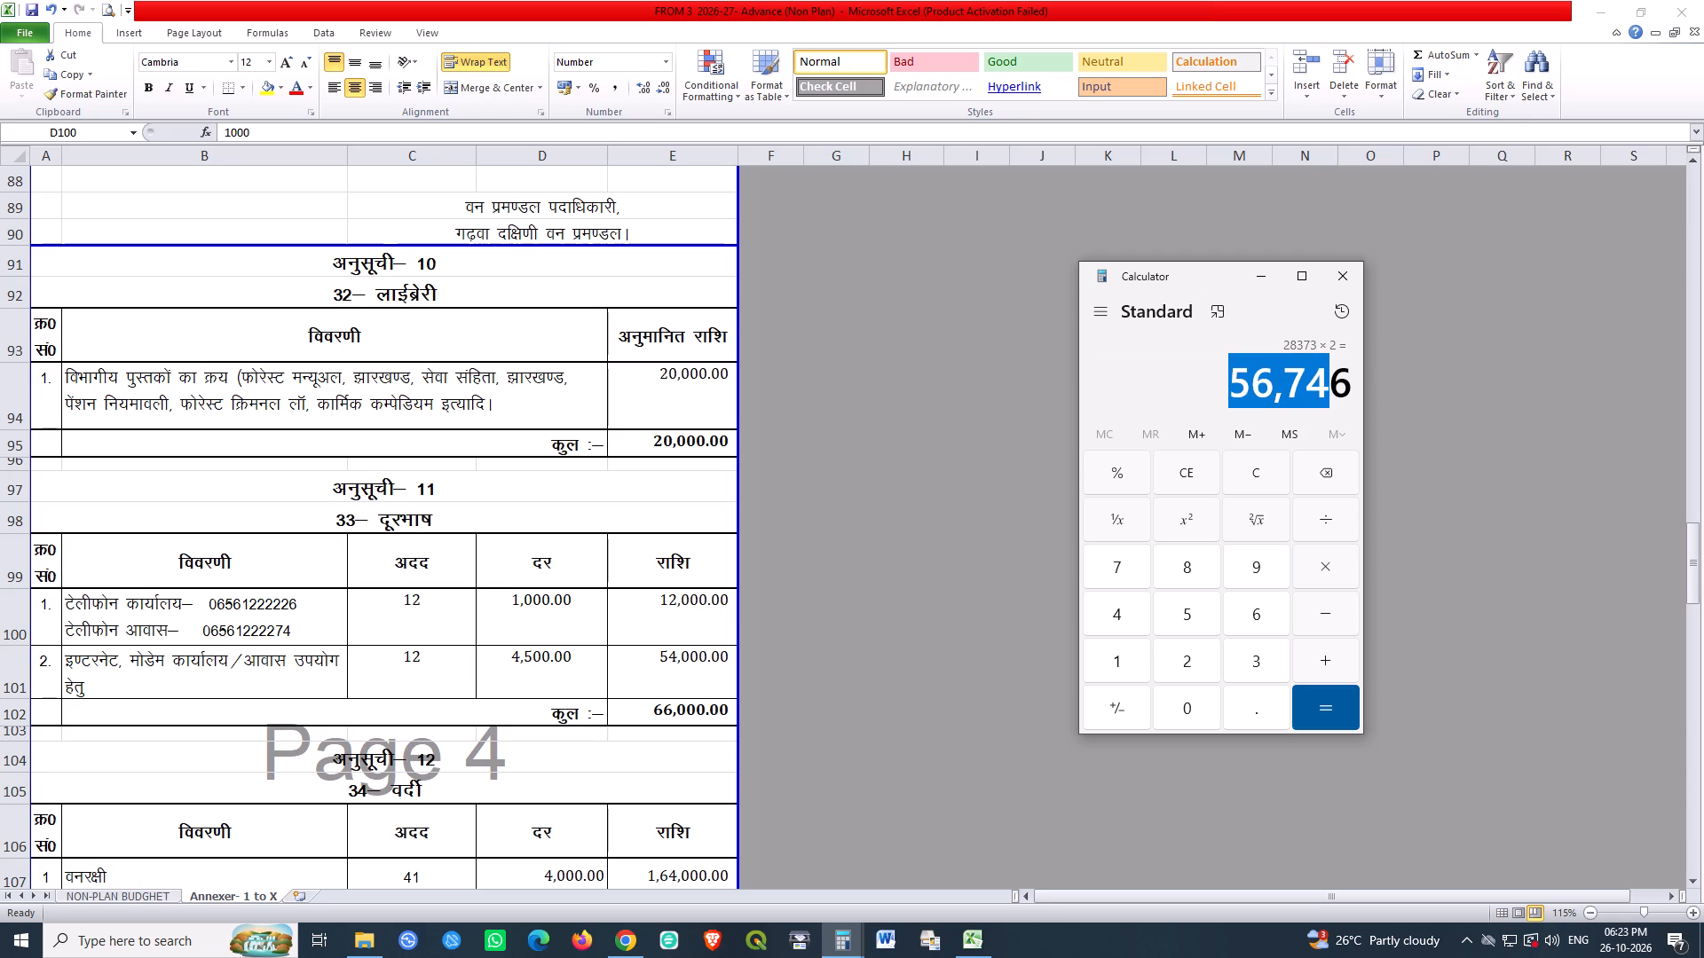
{"action": "left_click_drag", "start_coordinate": [1346, 389], "coordinate": [1348, 389]}
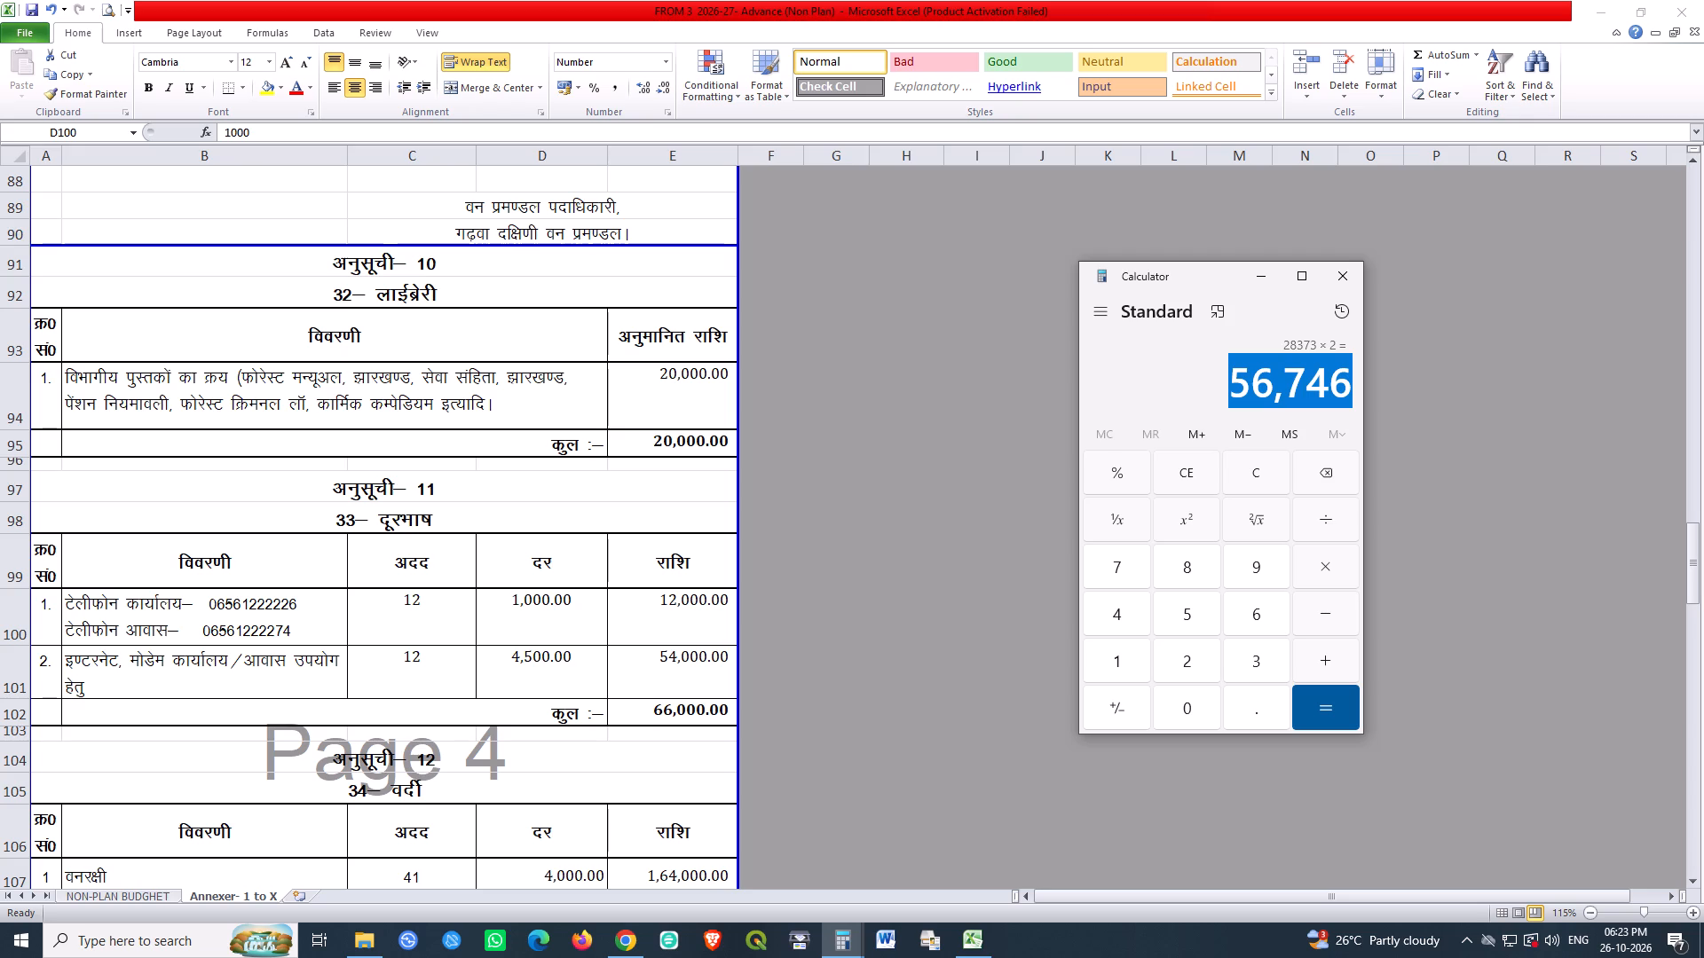
{"action": "left_click", "coordinate": [1346, 392]}
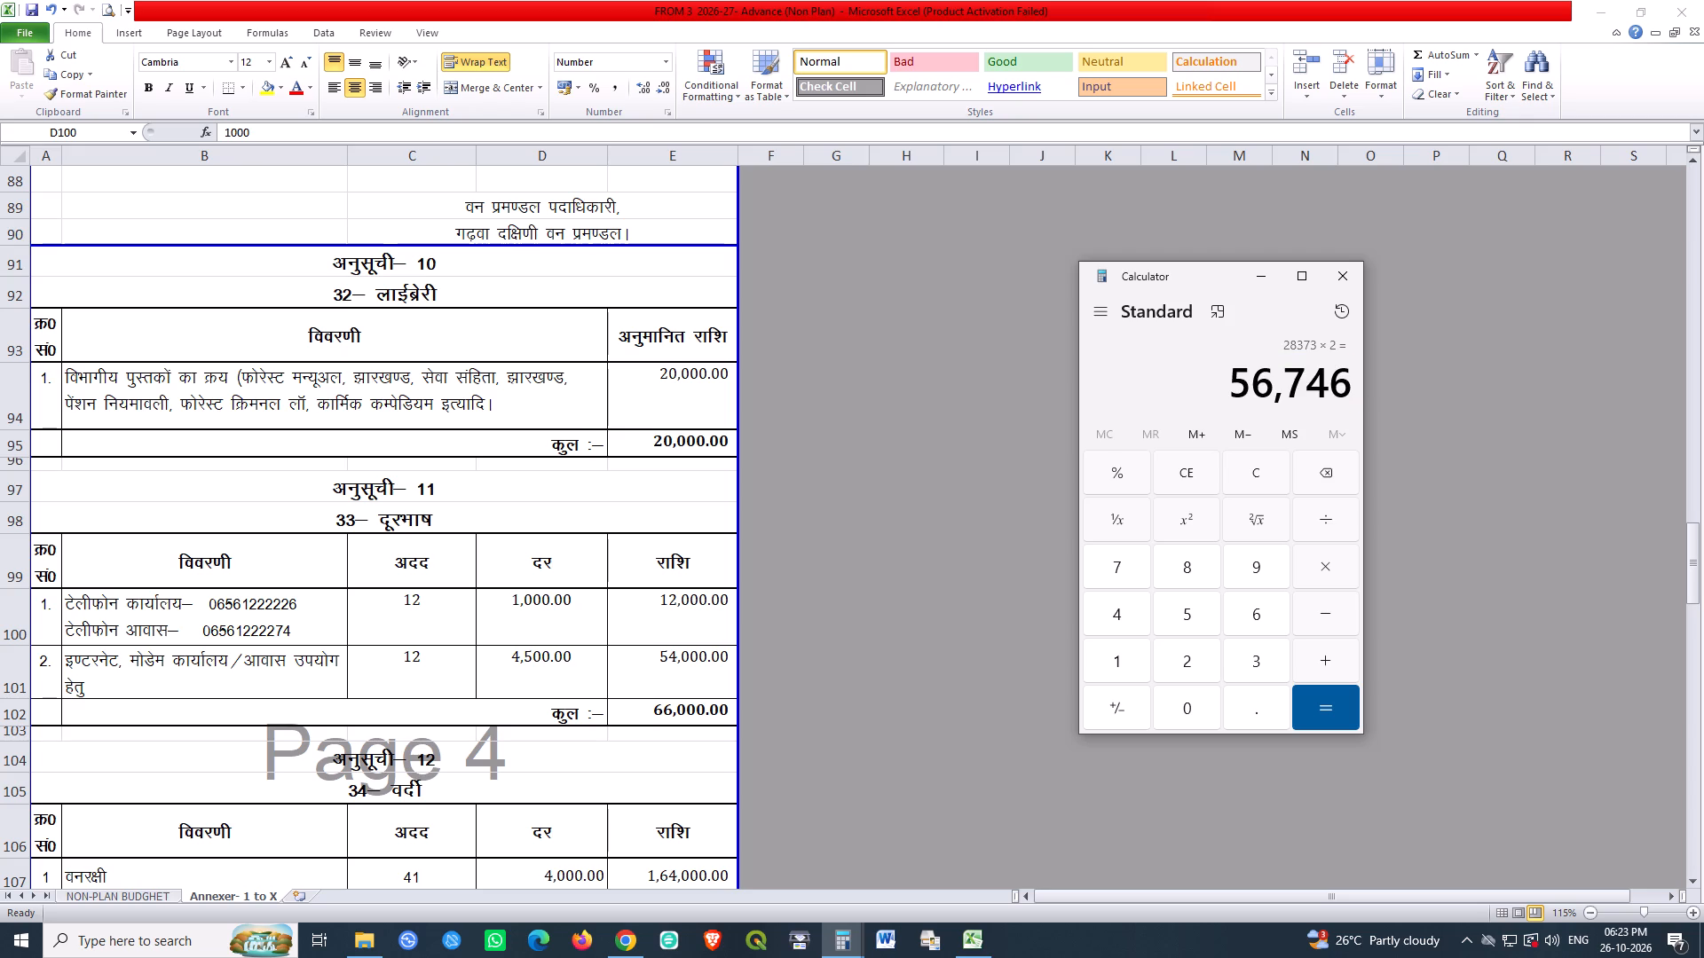
{"action": "left_click", "coordinate": [1346, 389]}
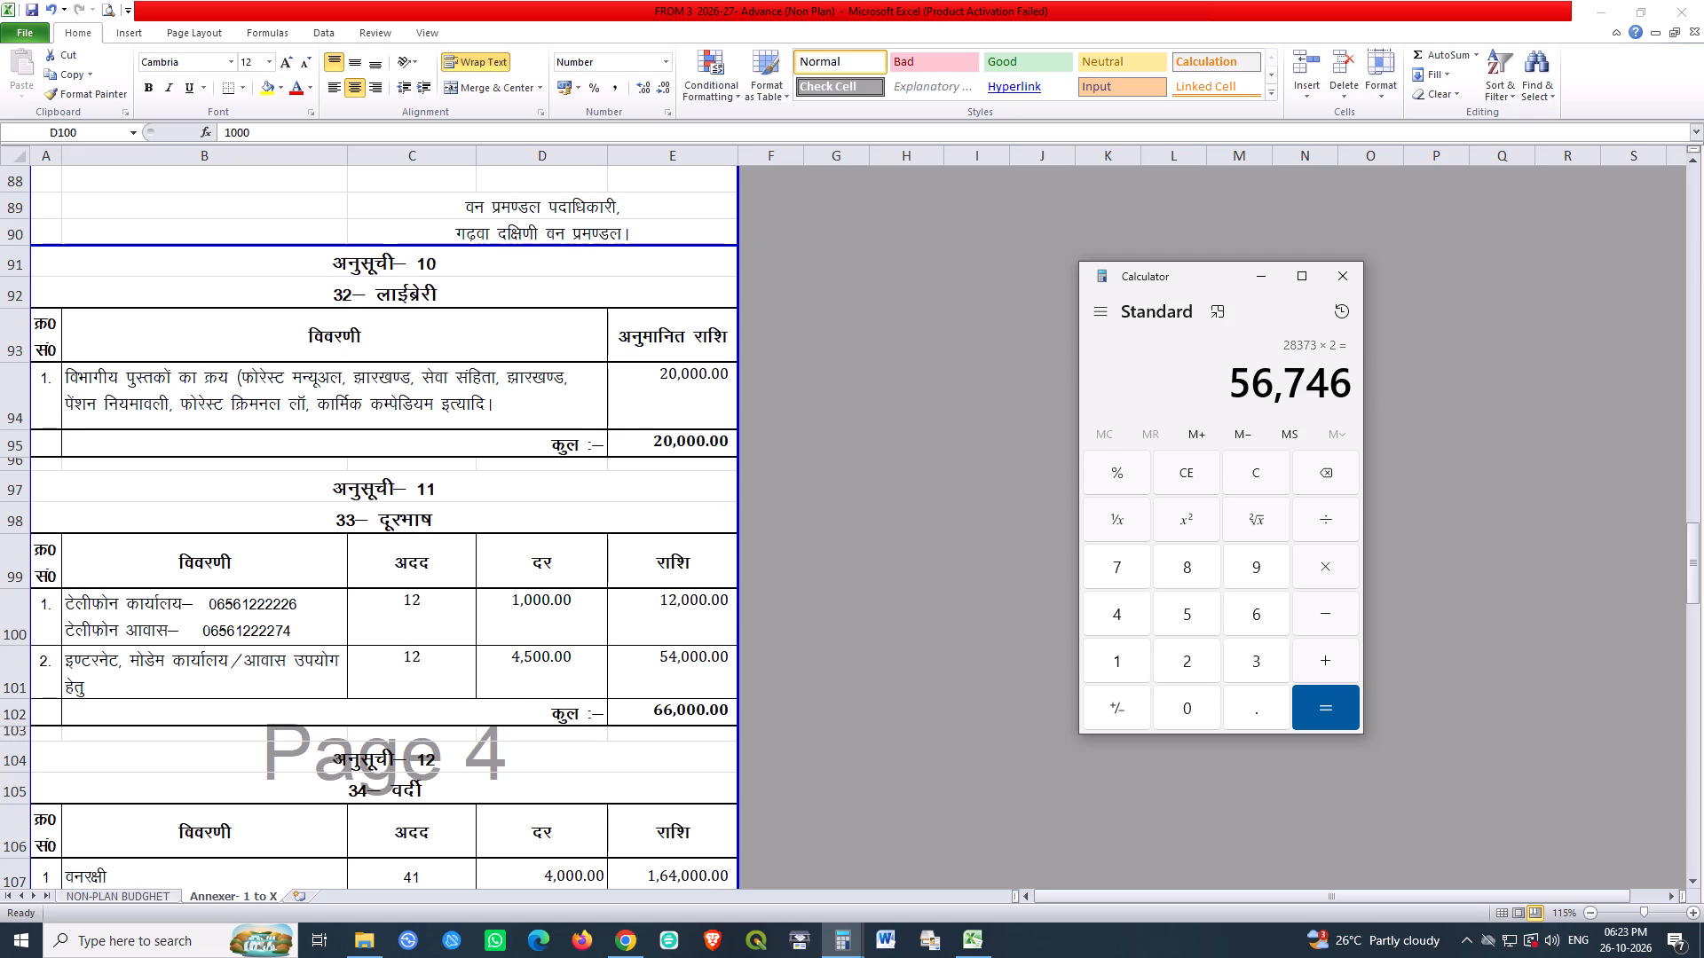
{"action": "left_click", "coordinate": [1232, 382]}
{"action": "key", "text": "asterisk"}
{"action": "key", "text": "2"}
{"action": "key", "text": "Return"}
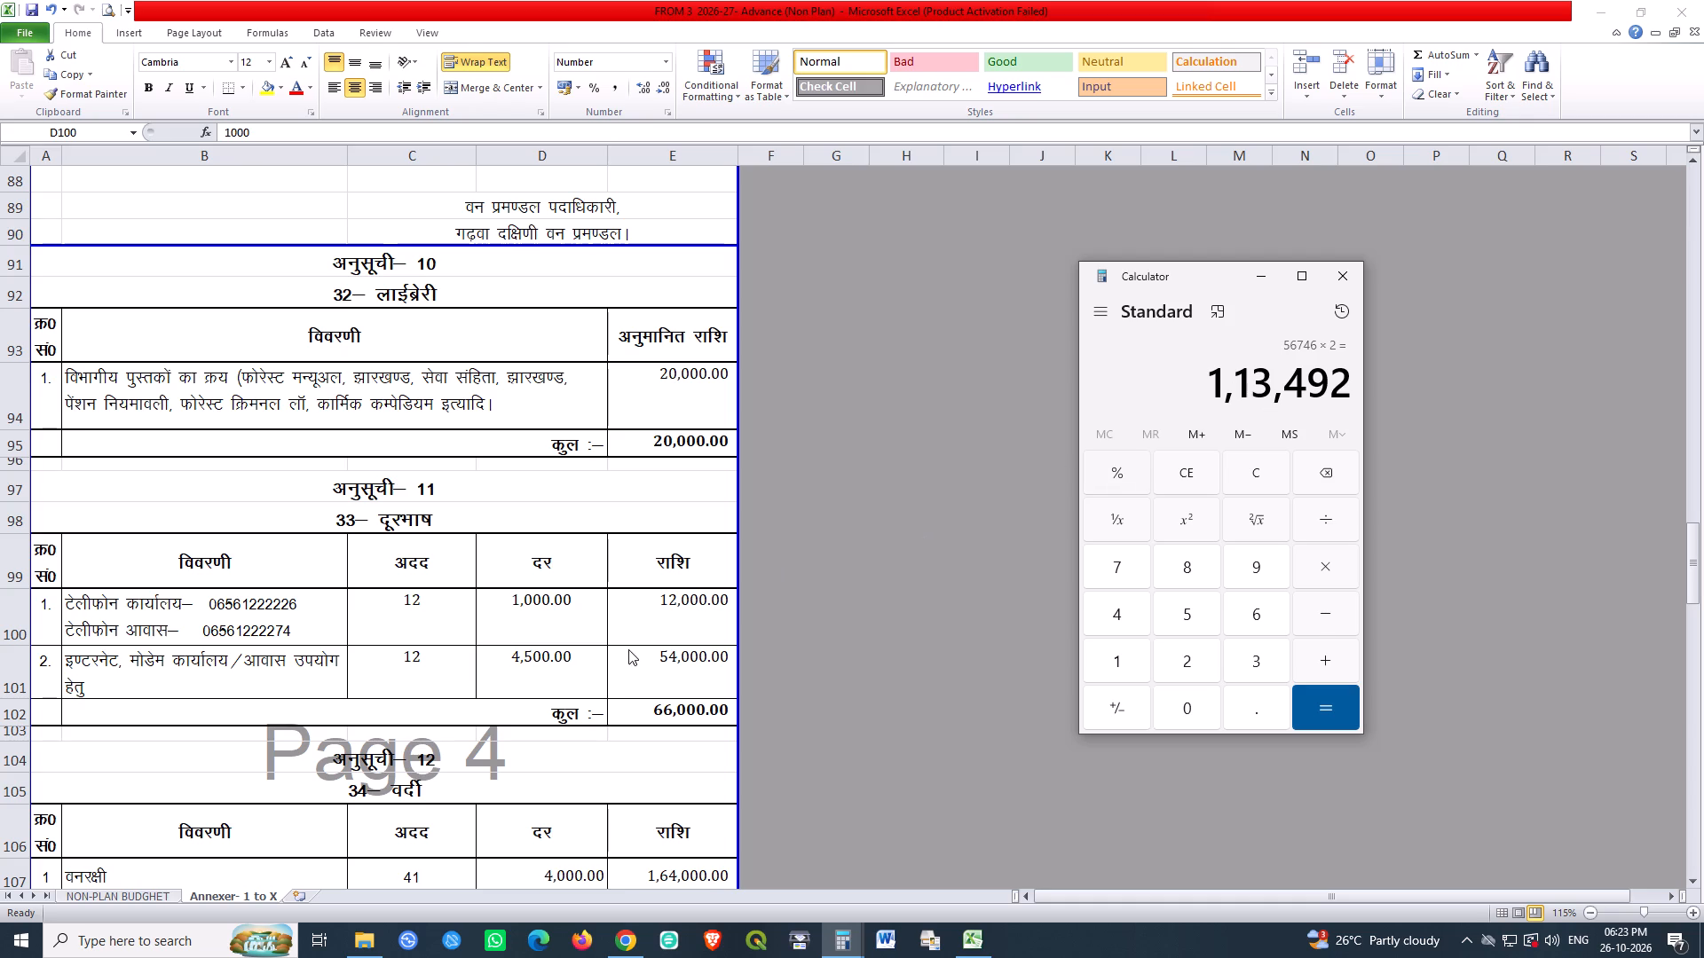
{"action": "type", "text": "/12"}
{"action": "key", "text": "Return"}
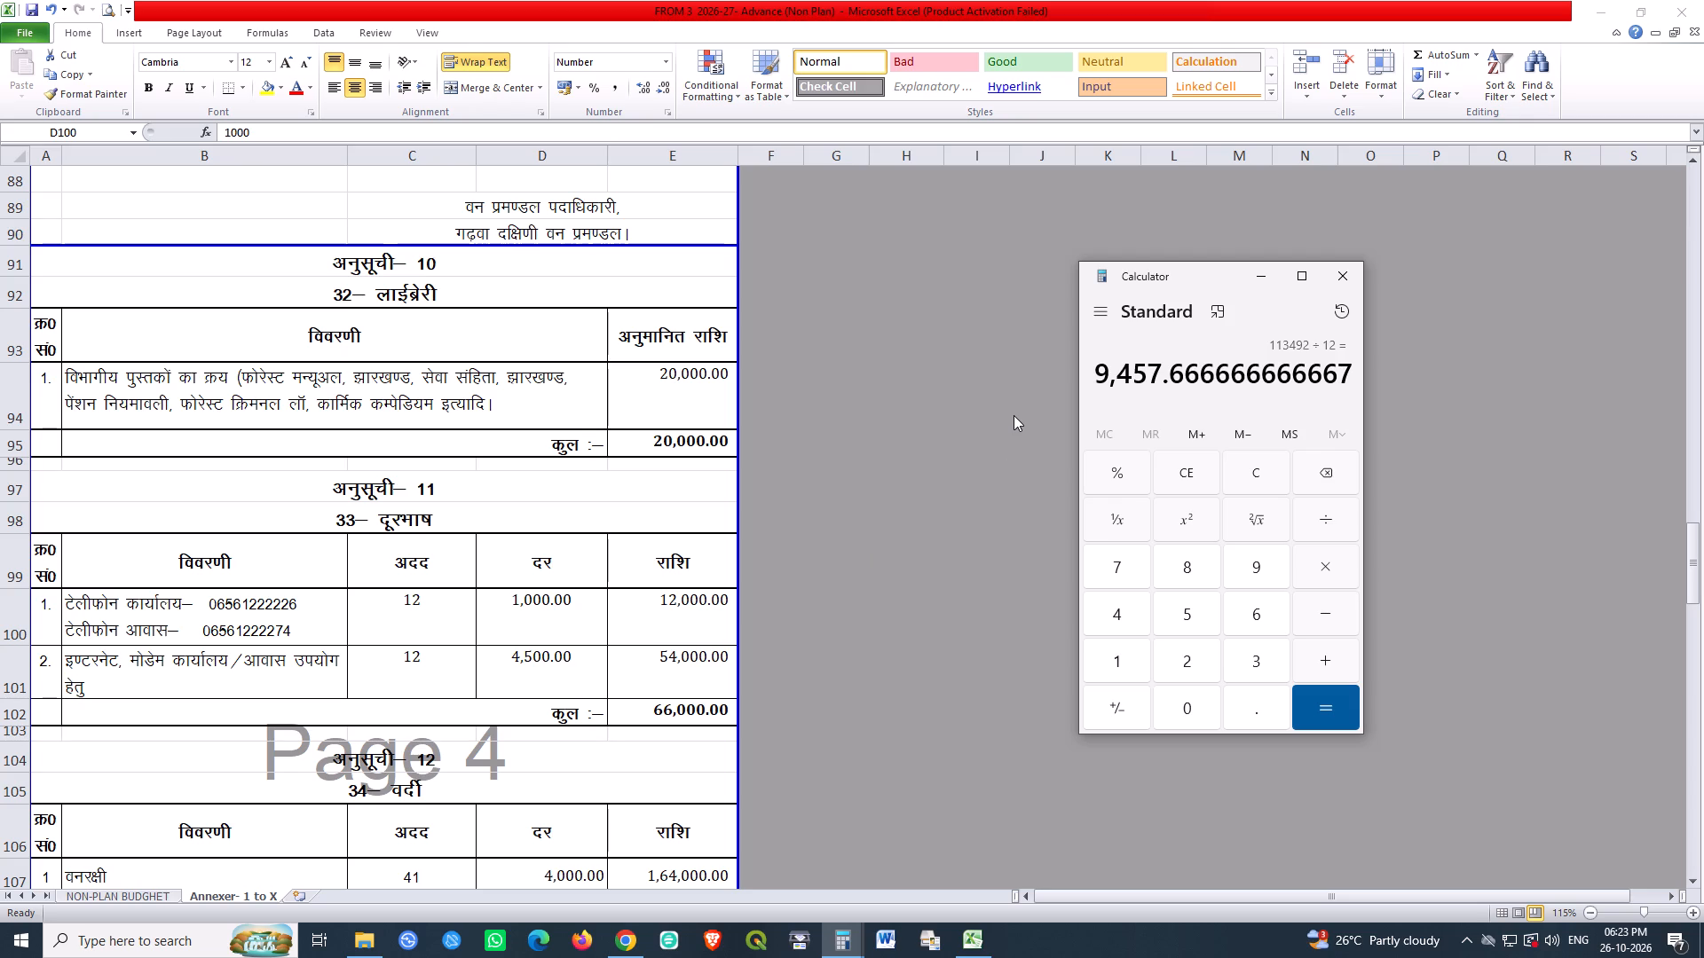
Back in the Excel sheet, set the internet and modem rate in D101 to 9400.
{"action": "left_click", "coordinate": [542, 668]}
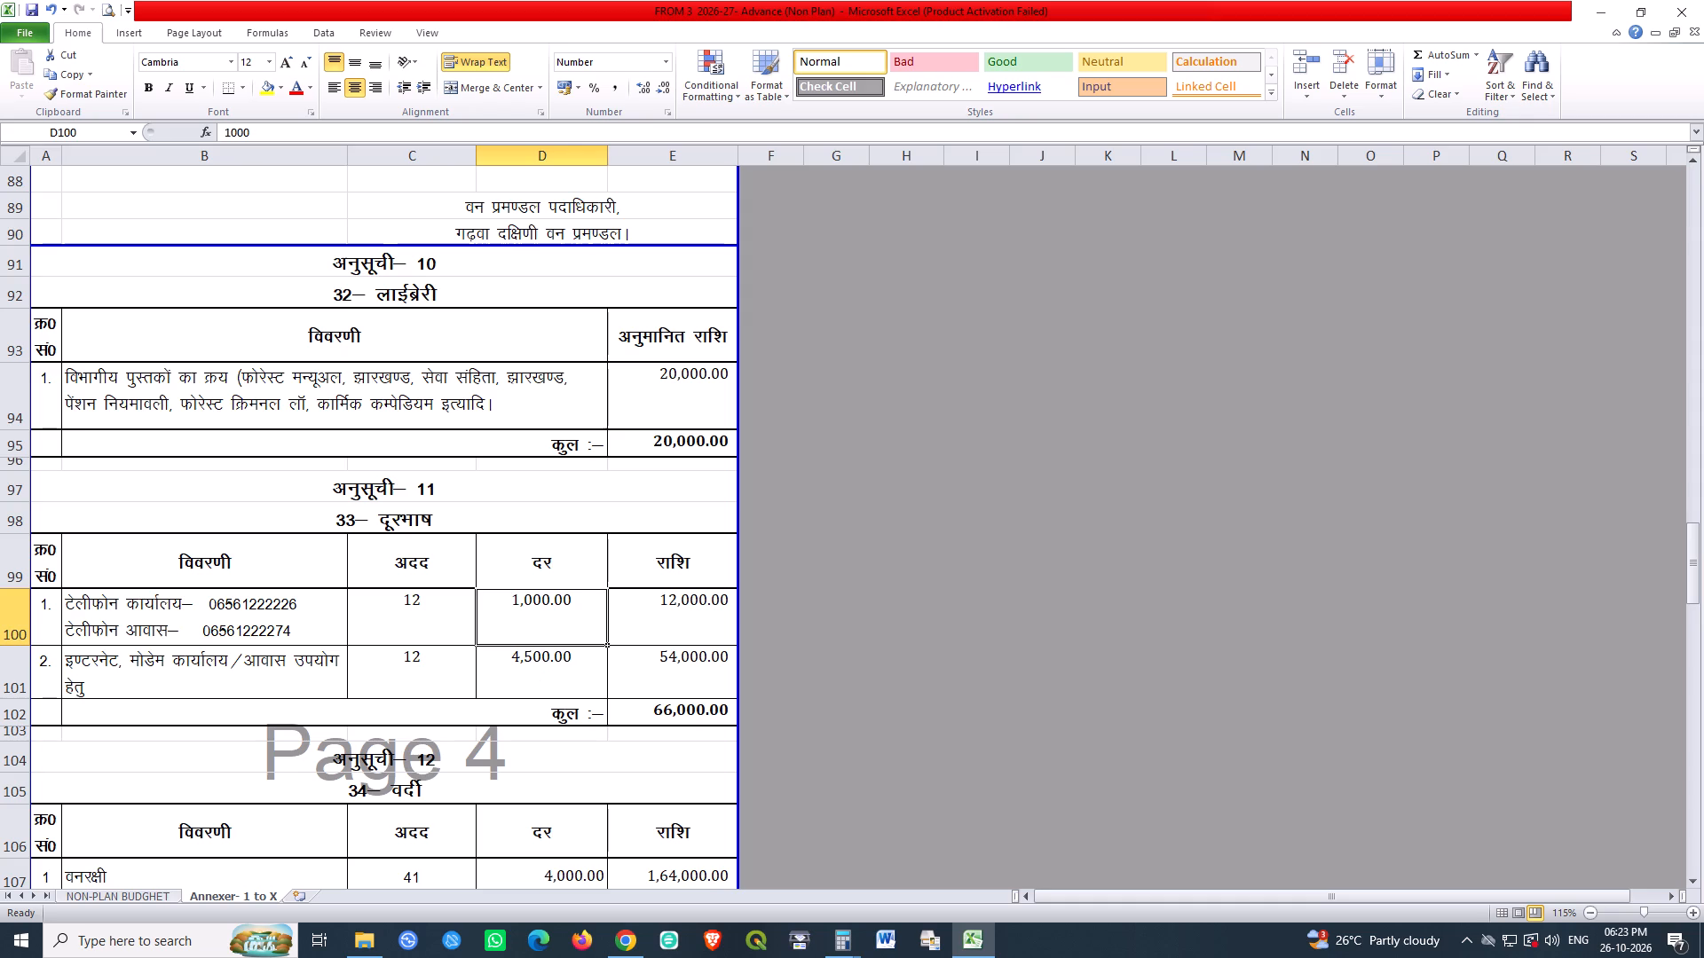
{"action": "left_click", "coordinate": [542, 668]}
{"action": "type", "text": "9400"}
{"action": "key", "text": "Return"}
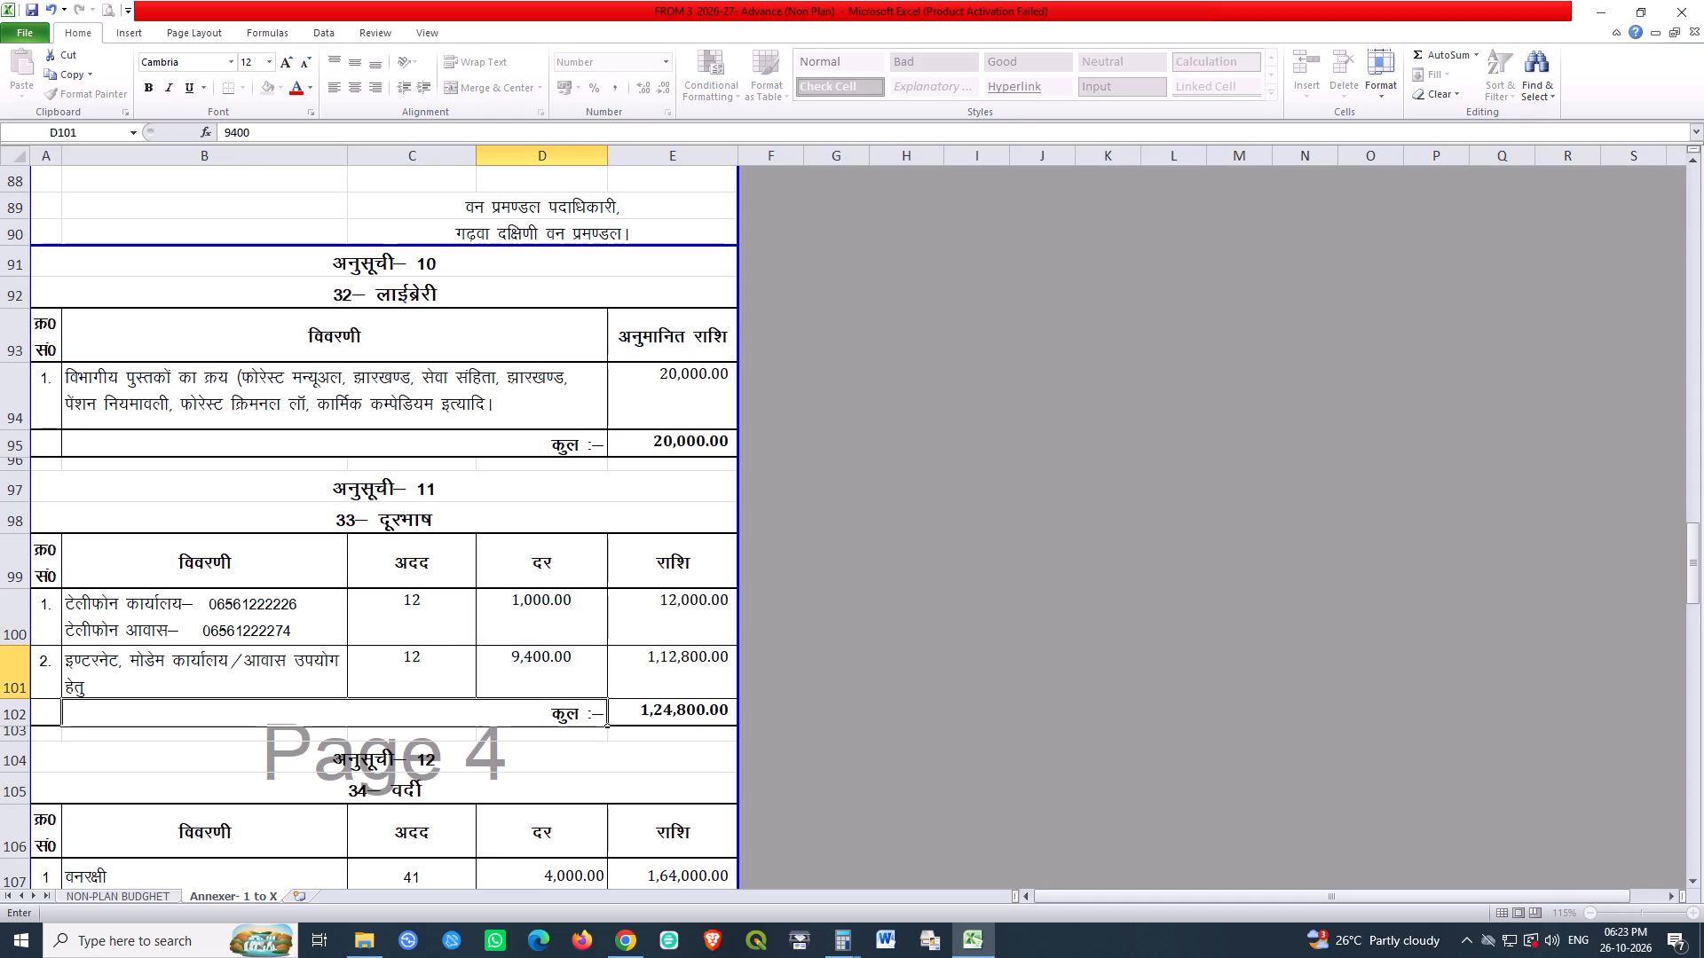
{"action": "left_click", "coordinate": [948, 572]}
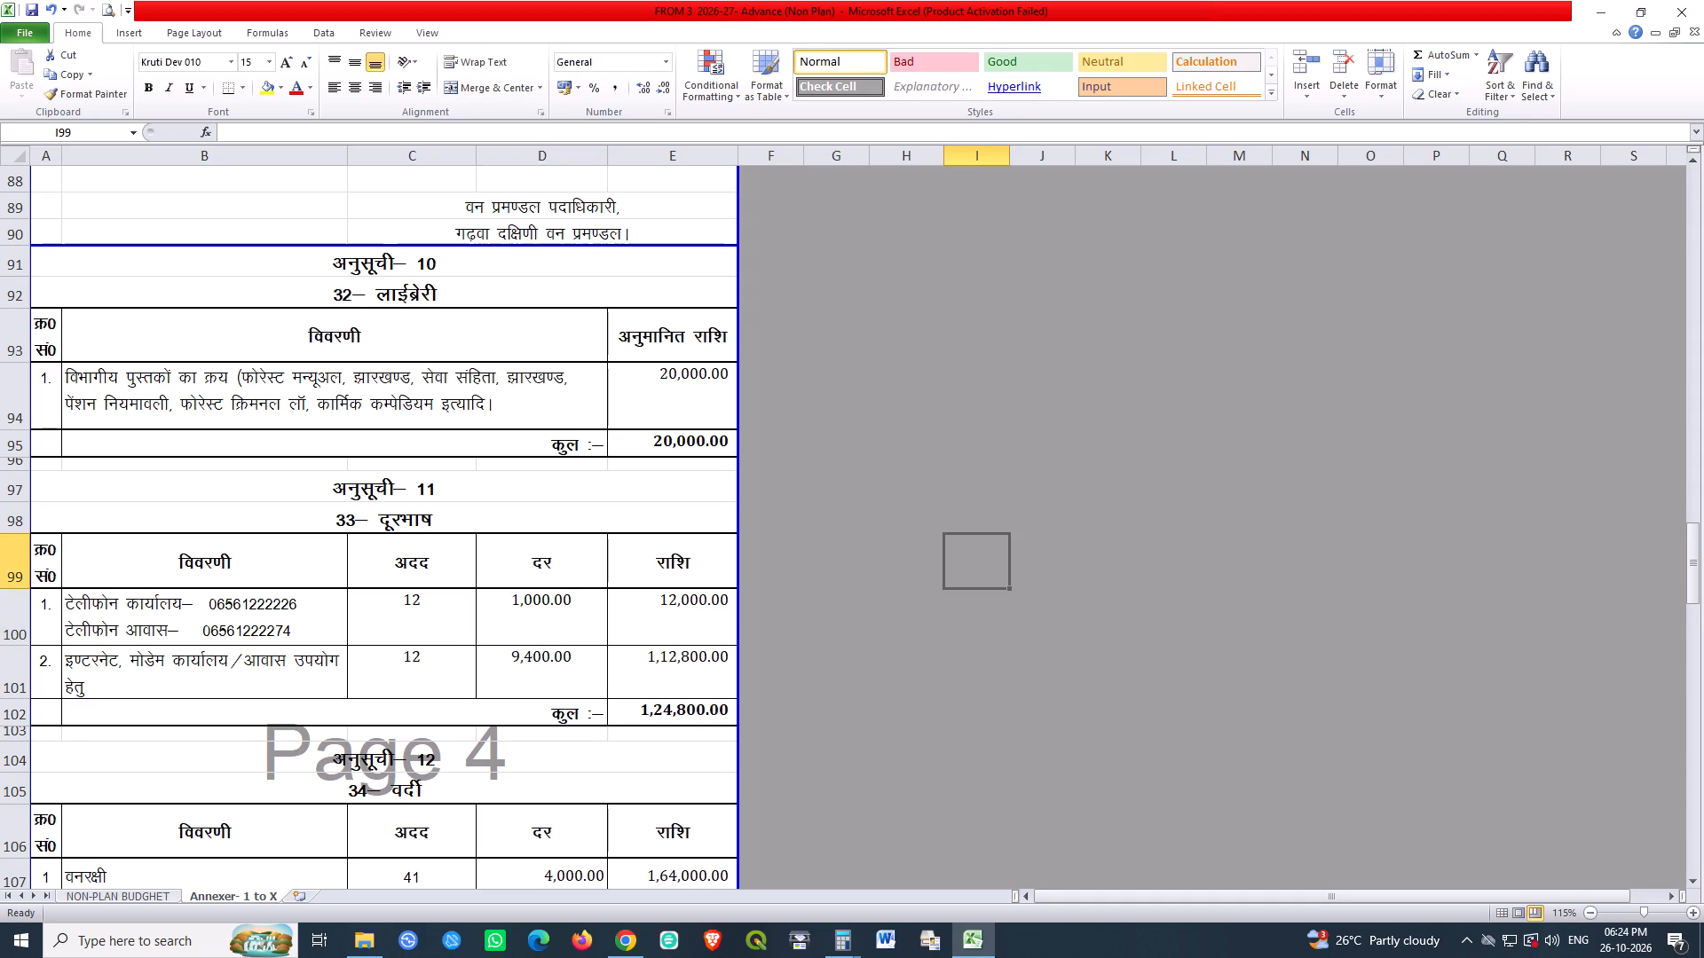
Check the formula behind the telephone schedule's total in E102.
{"action": "double_click", "coordinate": [694, 711]}
{"action": "key", "text": "Return"}
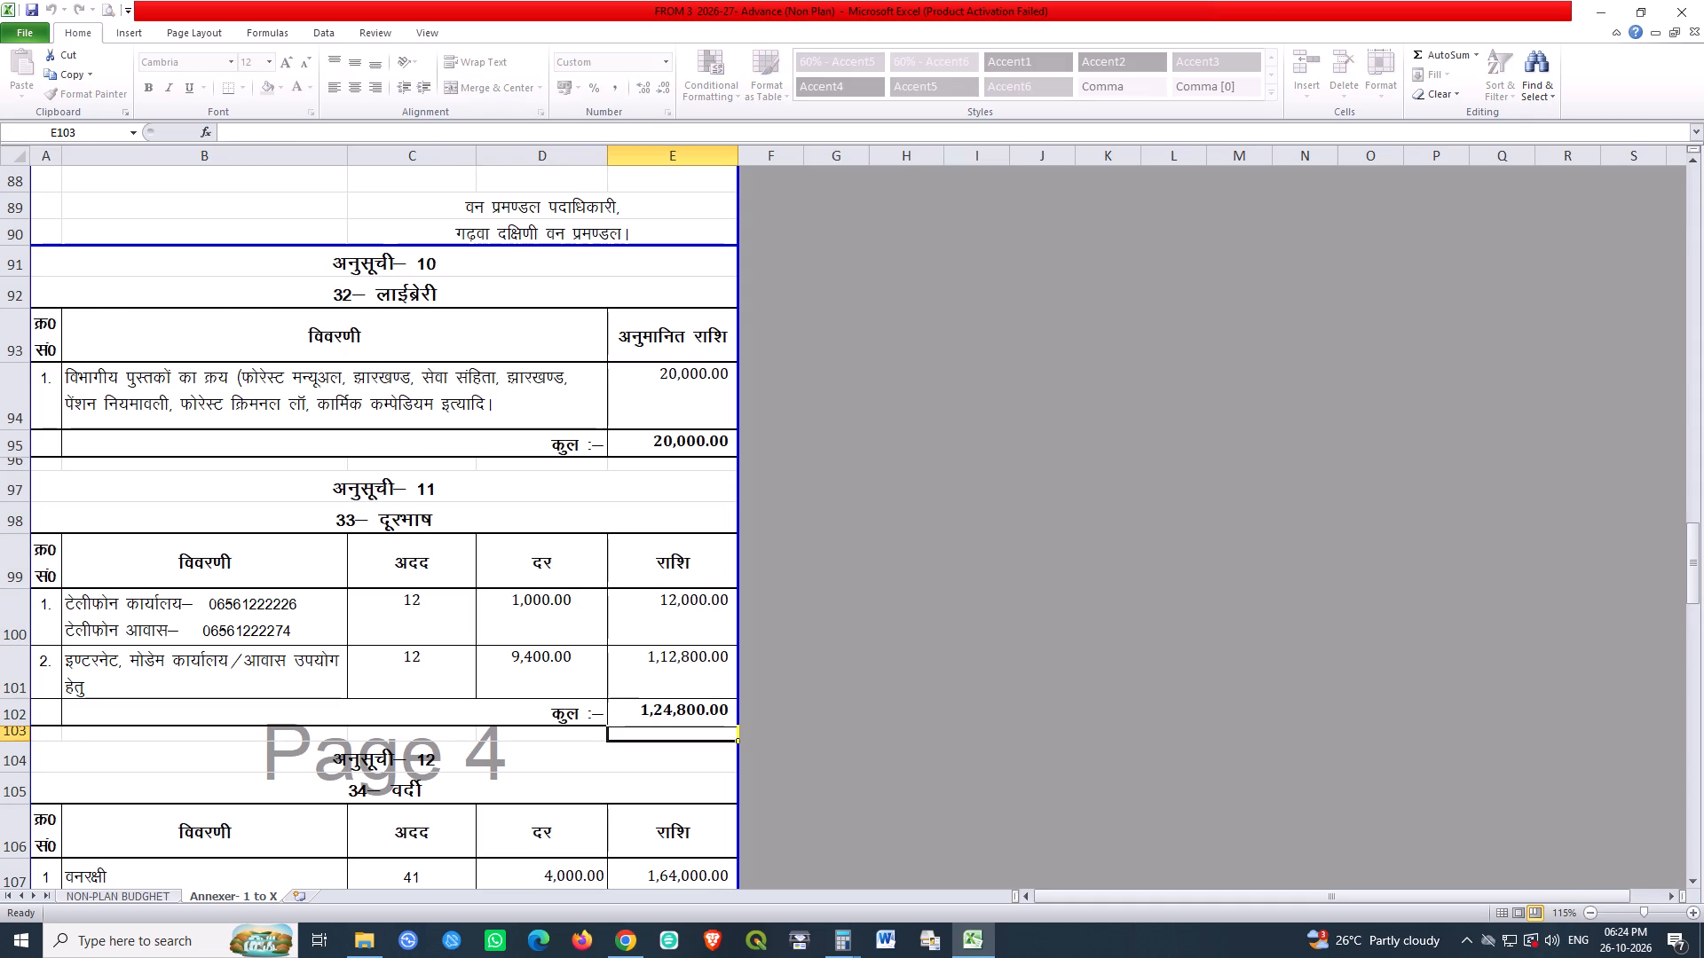
Insert a blank row above the class IV employee row 108 in the uniform schedule (Annexure 12).
{"action": "scroll", "coordinate": [517, 623], "scroll_direction": "down", "scroll_amount": 2}
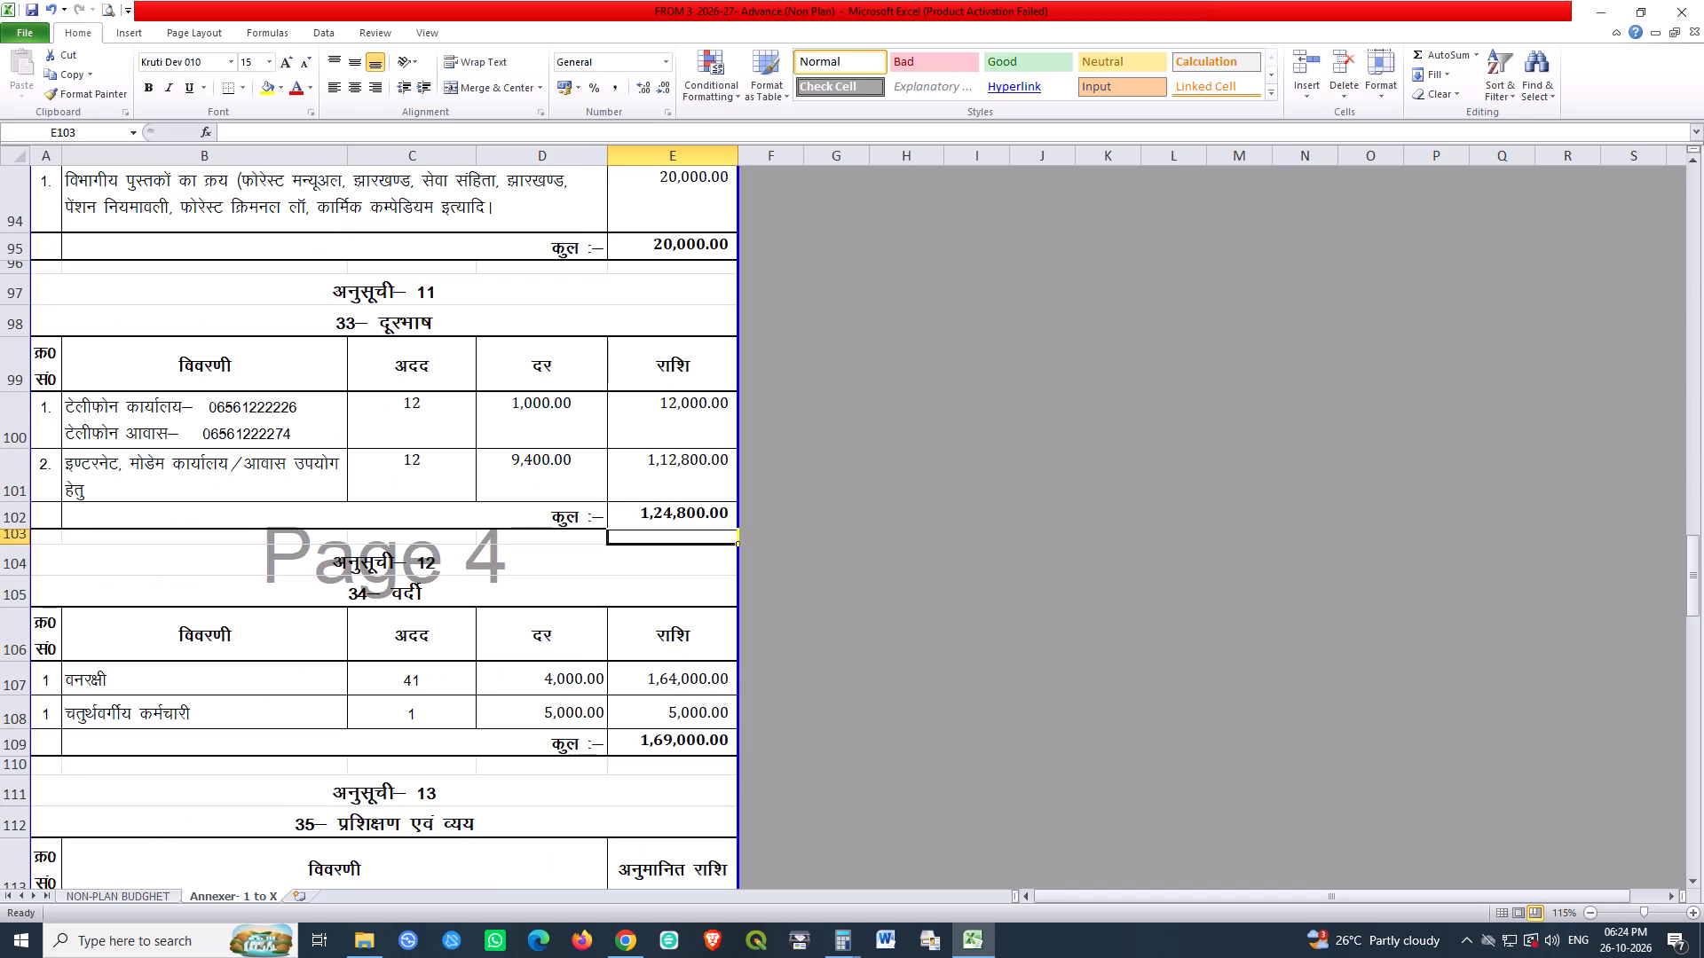
{"action": "left_click", "coordinate": [430, 673]}
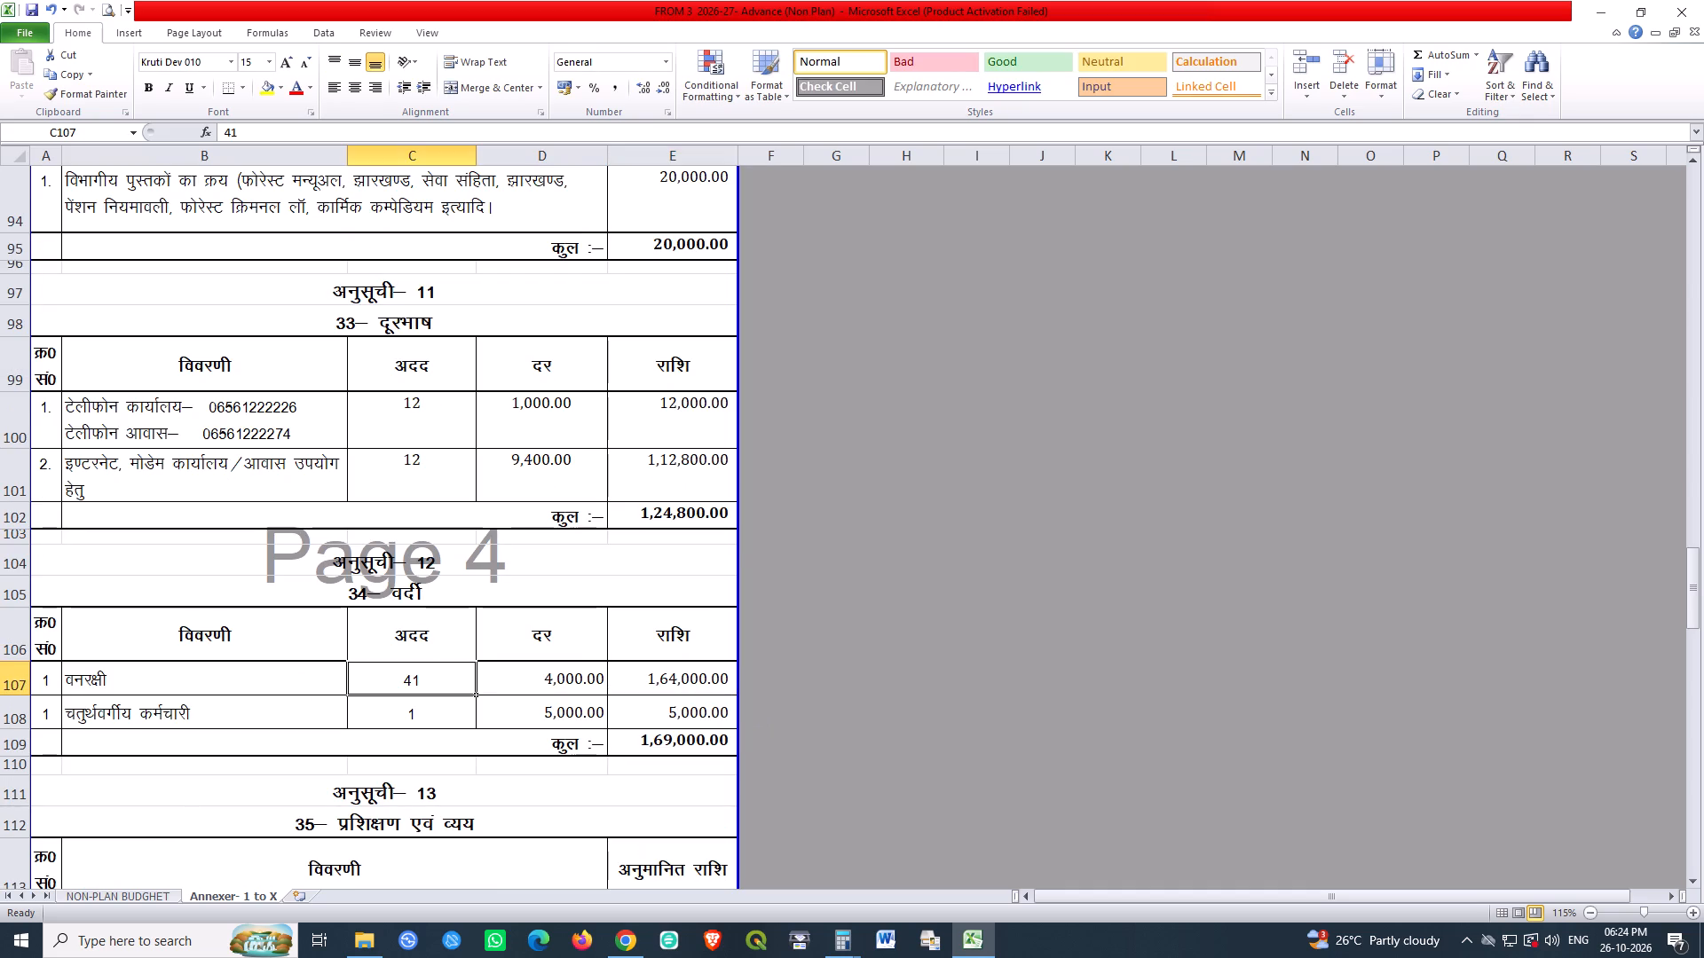
{"action": "left_click", "coordinate": [20, 707]}
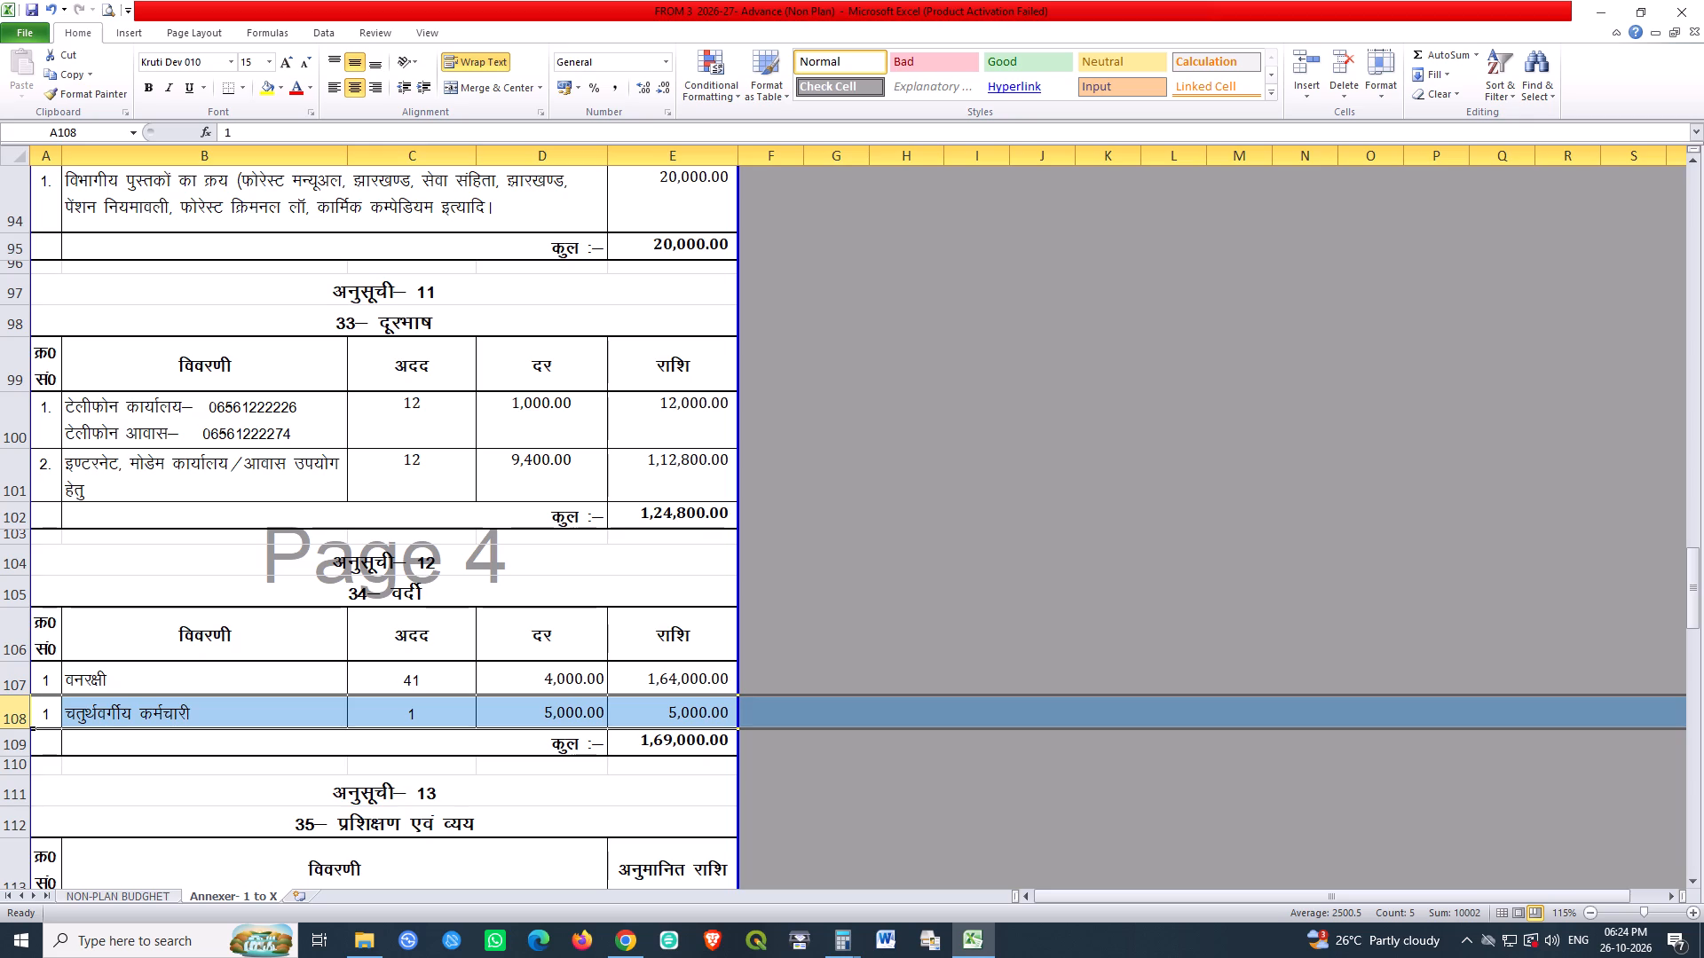
{"action": "key", "text": "ctrl+plus"}
Copy the forest guard entry's description, quantity, rate and amount from row 107 into blank row 108 of the uniform schedule.
{"action": "left_click", "coordinate": [258, 691]}
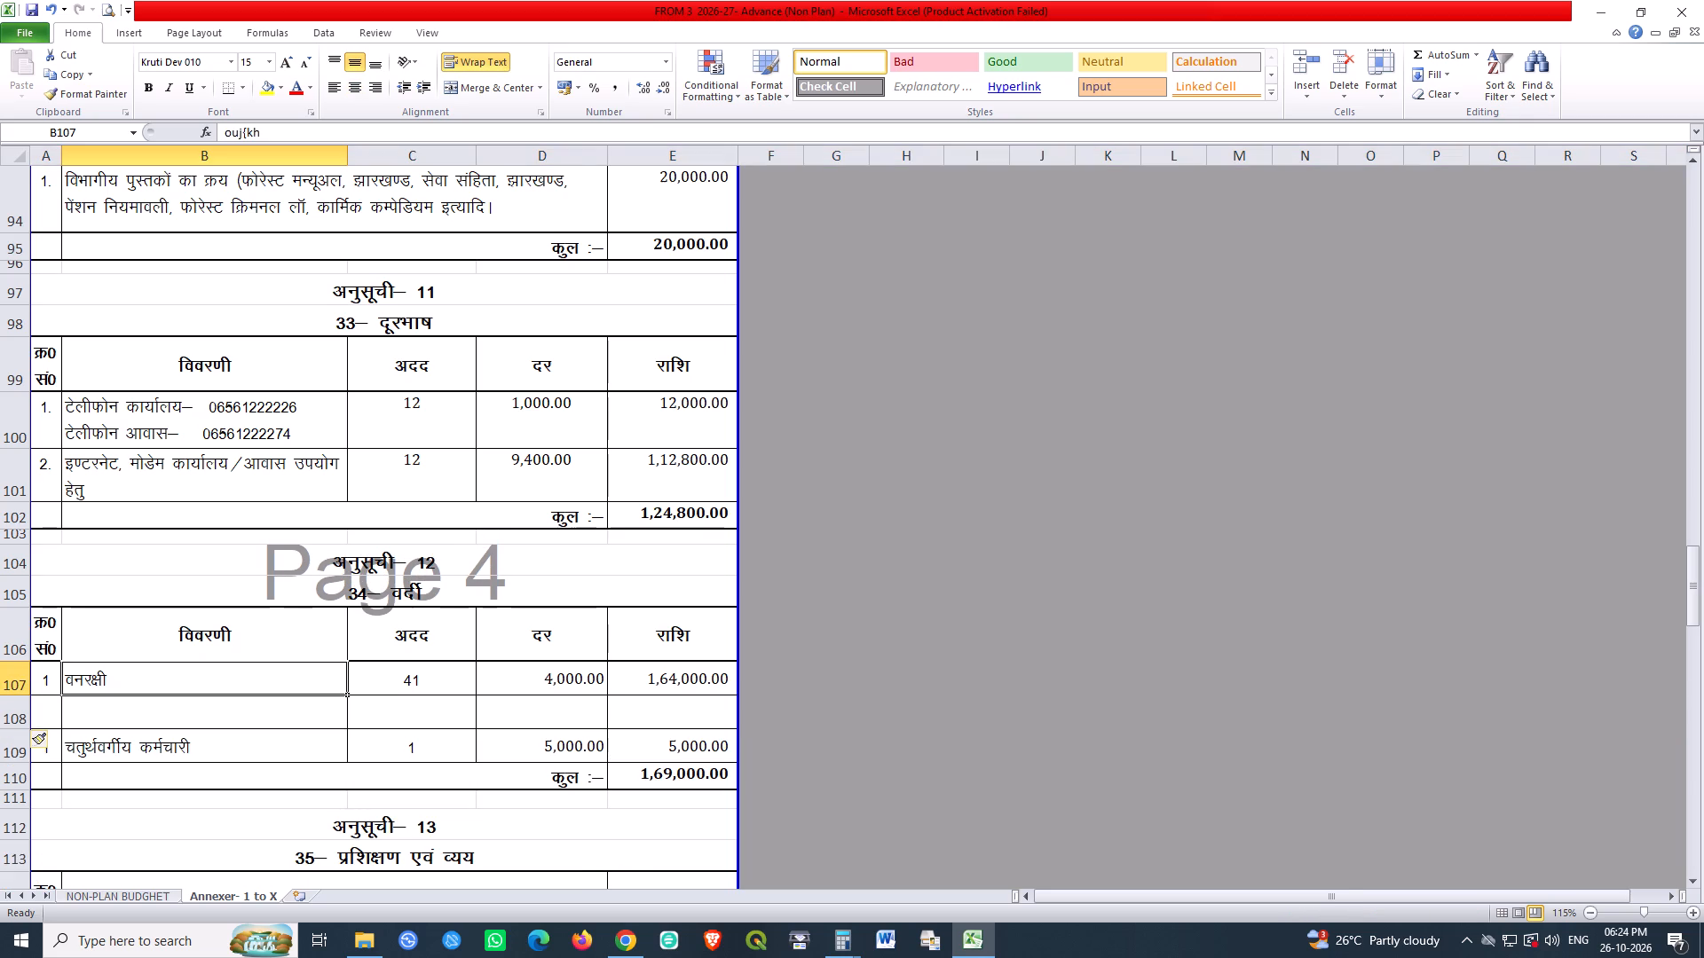
{"action": "left_click_drag", "start_coordinate": [177, 683], "coordinate": [463, 687]}
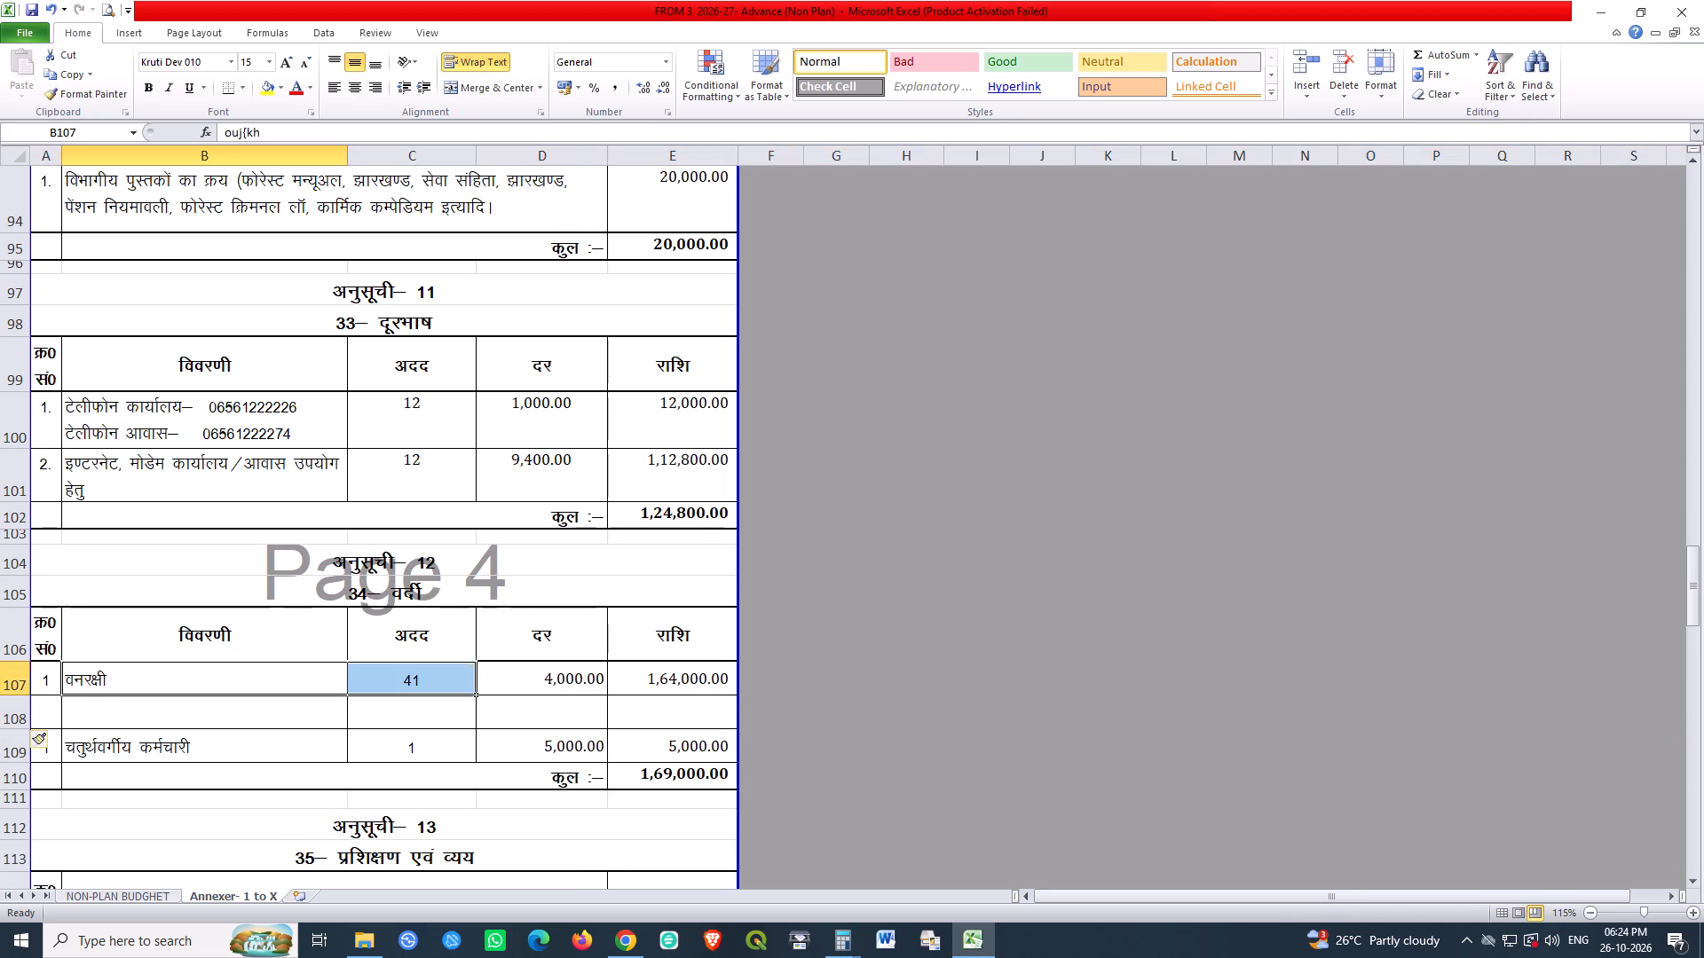
{"action": "left_click_drag", "start_coordinate": [463, 687], "coordinate": [621, 687]}
{"action": "key", "text": "ctrl+c"}
{"action": "left_click", "coordinate": [169, 716]}
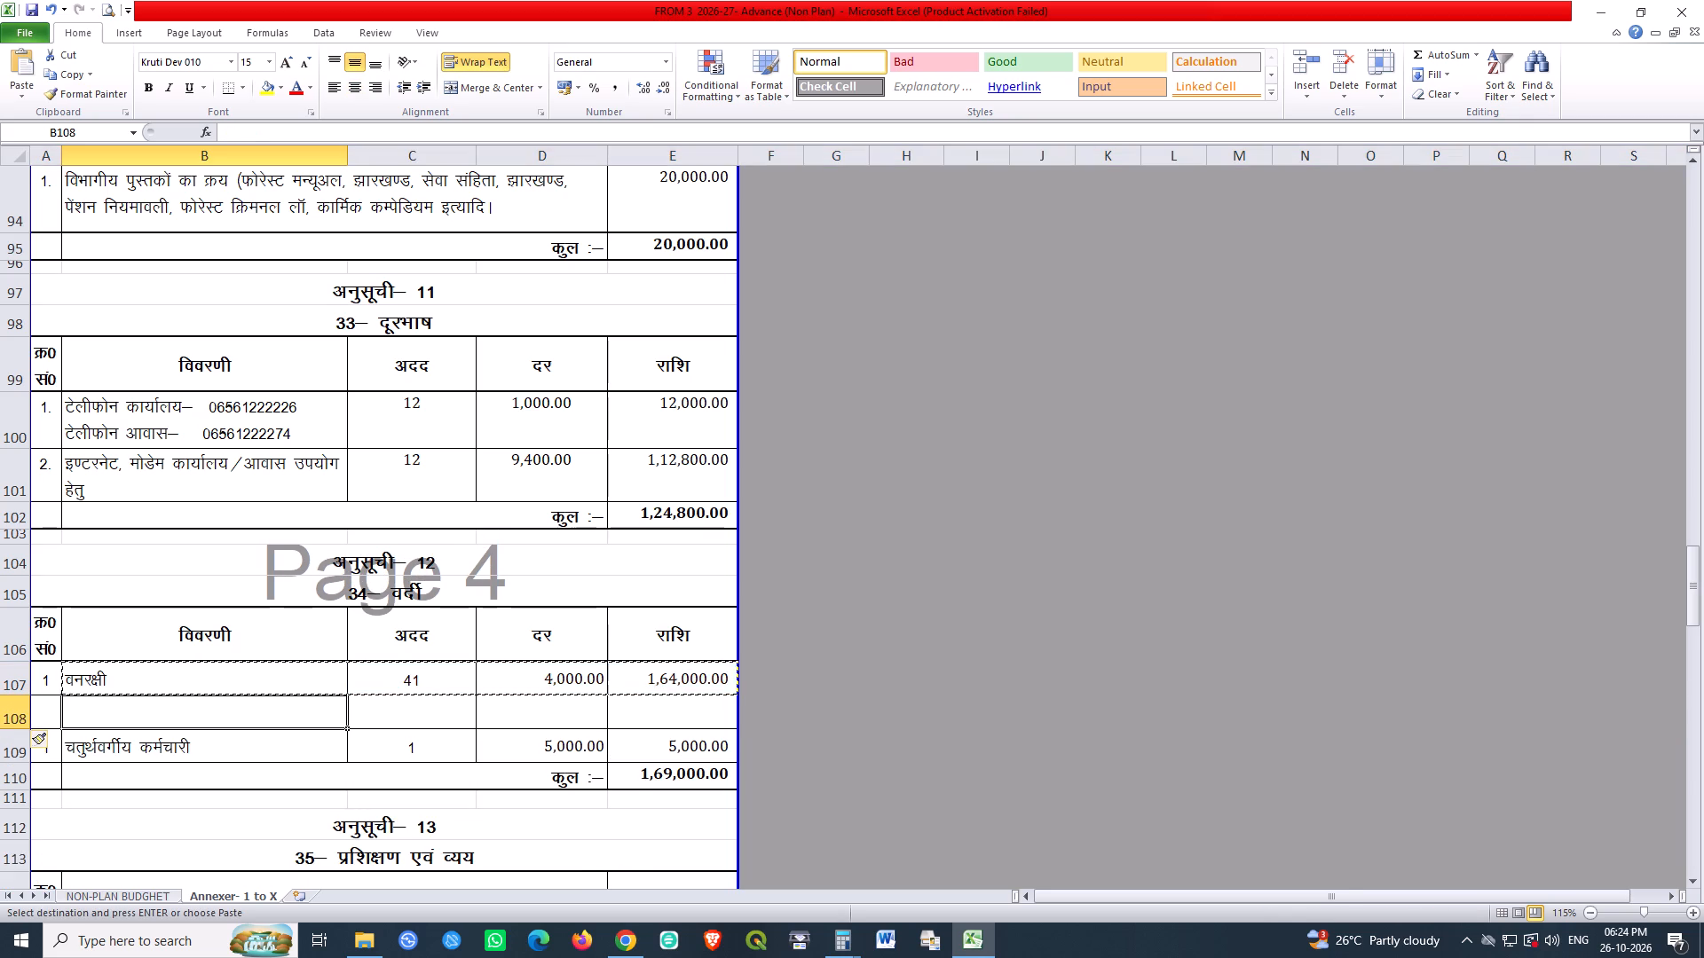
{"action": "key", "text": "Return"}
Number the uniform schedule entries in A108 and A109 as 2 and 3.
{"action": "left_click", "coordinate": [49, 705]}
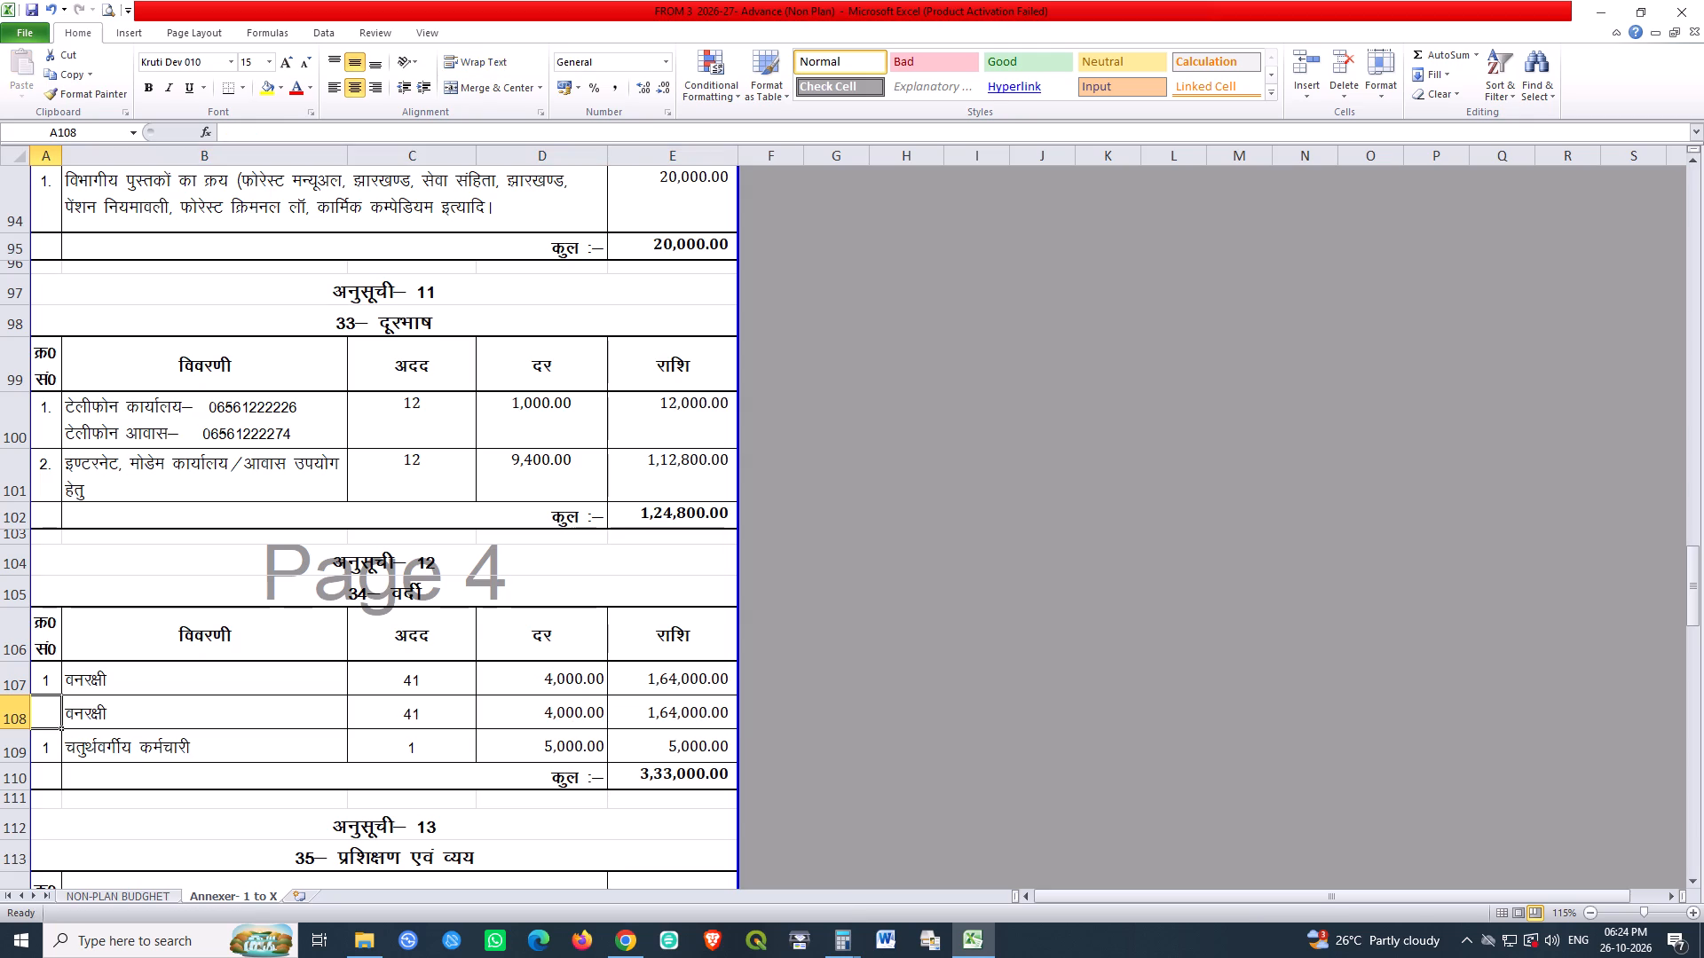
{"action": "key", "text": "Up"}
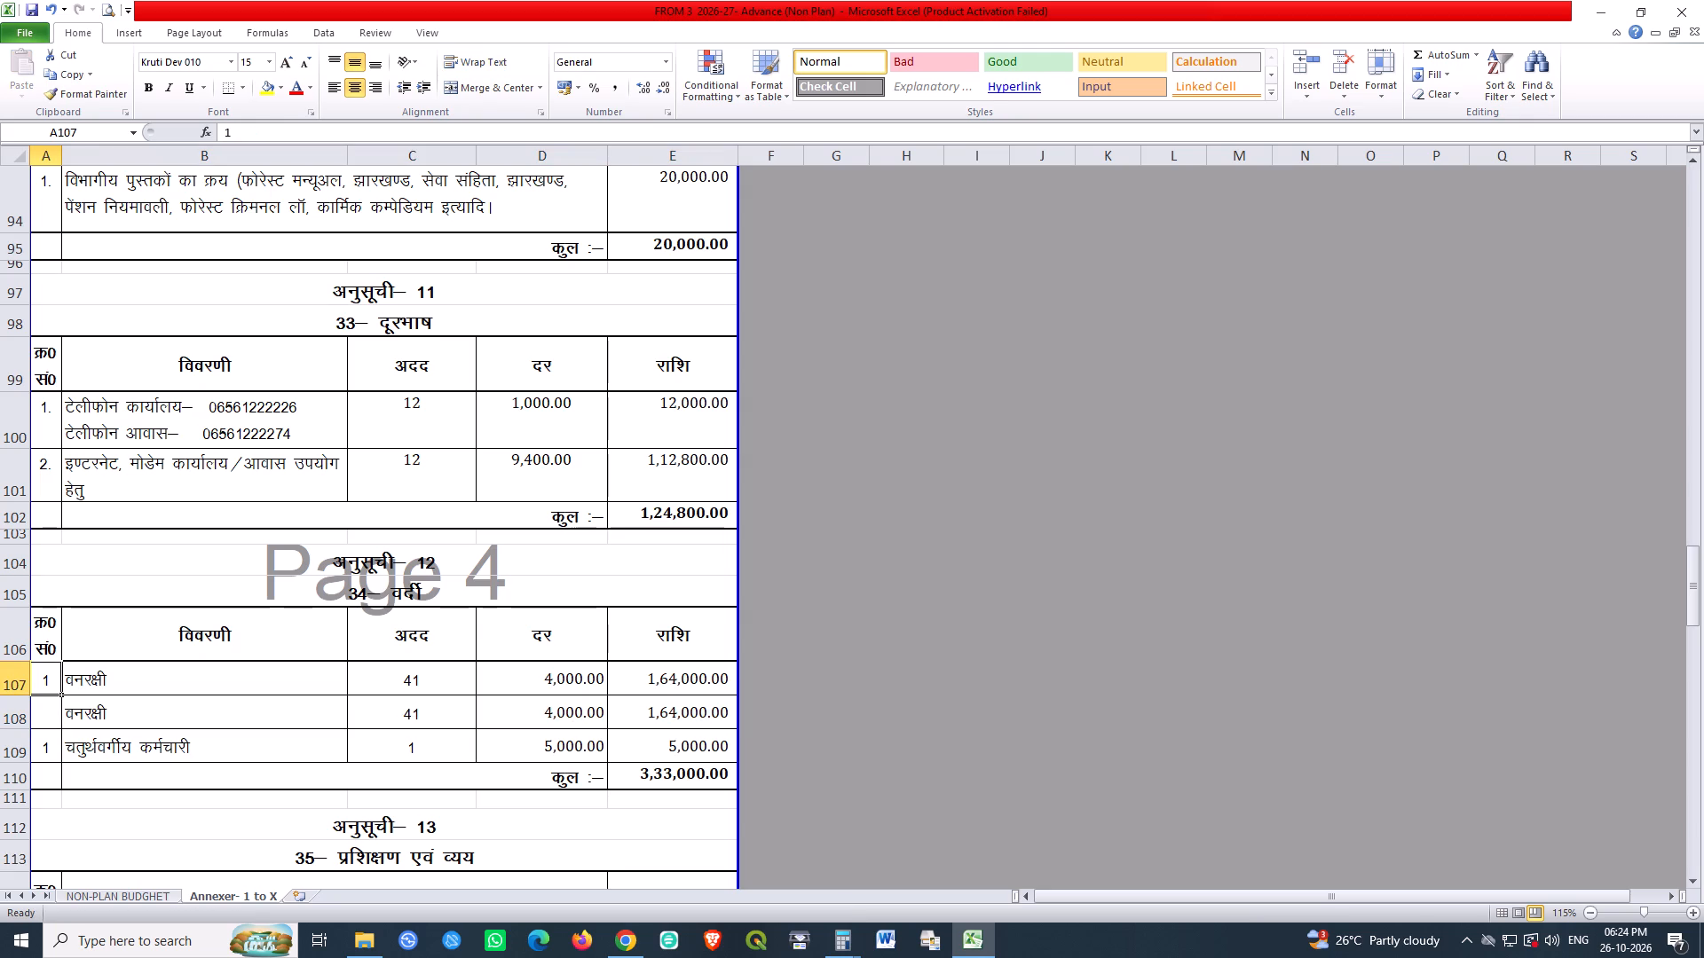
{"action": "key", "text": "Return"}
{"action": "key", "text": "2"}
{"action": "key", "text": "Return"}
{"action": "key", "text": "3"}
{"action": "key", "text": "Return"}
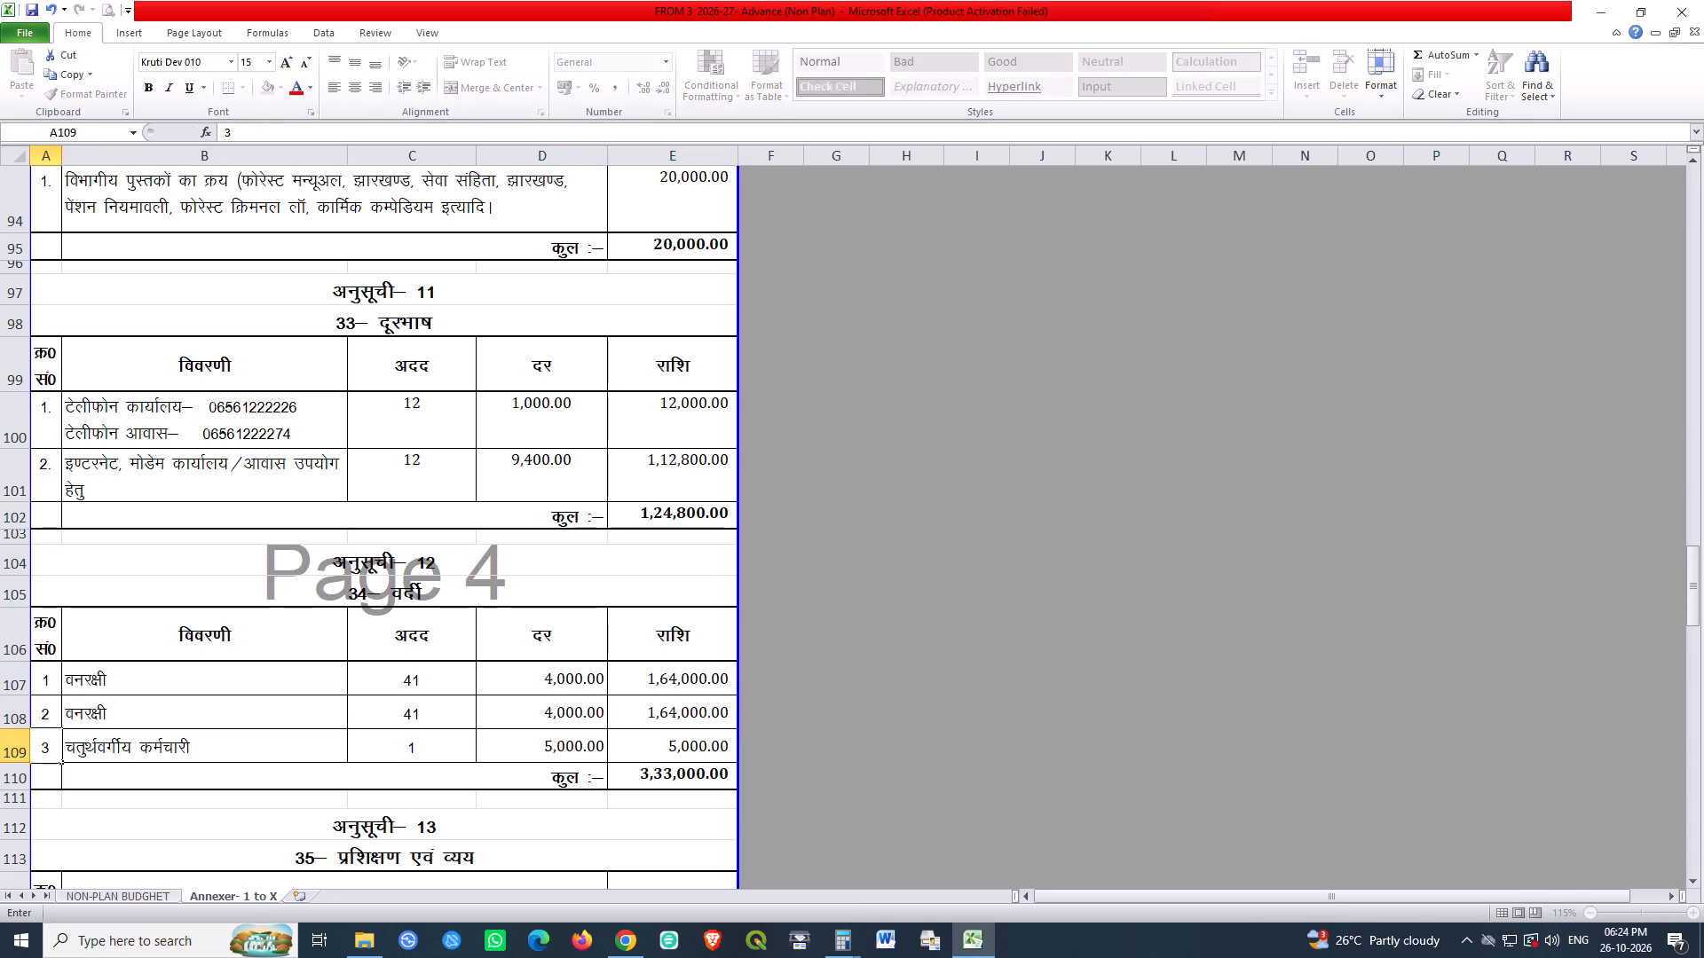
Add प्रधान ("iz/kku" in Kruti Dev) and a space before वनरक्षी in the first uniform entry, B107.
{"action": "double_click", "coordinate": [130, 686]}
{"action": "key", "text": "Left"}
{"action": "key", "text": "Left"}
{"action": "key", "text": "Left"}
{"action": "key", "text": "Left"}
{"action": "key", "text": "Left"}
{"action": "key", "text": "Left"}
{"action": "key", "text": "Left"}
{"action": "key", "text": "Left"}
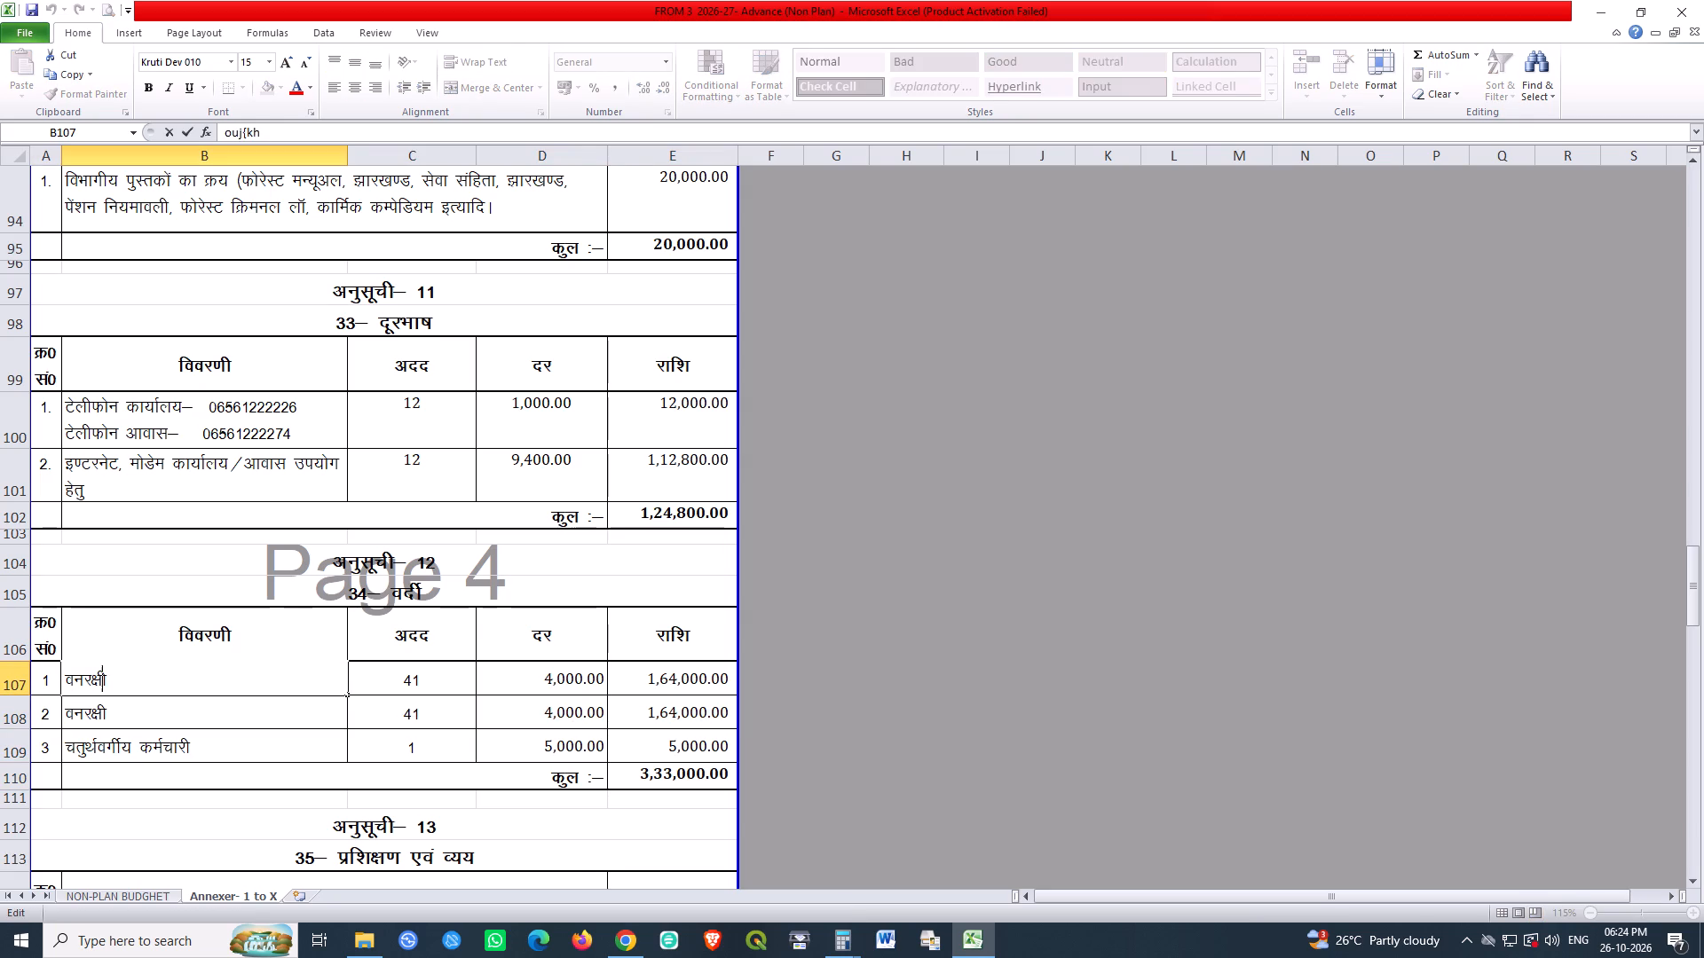
{"action": "type", "text": "iz/kku"}
{"action": "key", "text": "space"}
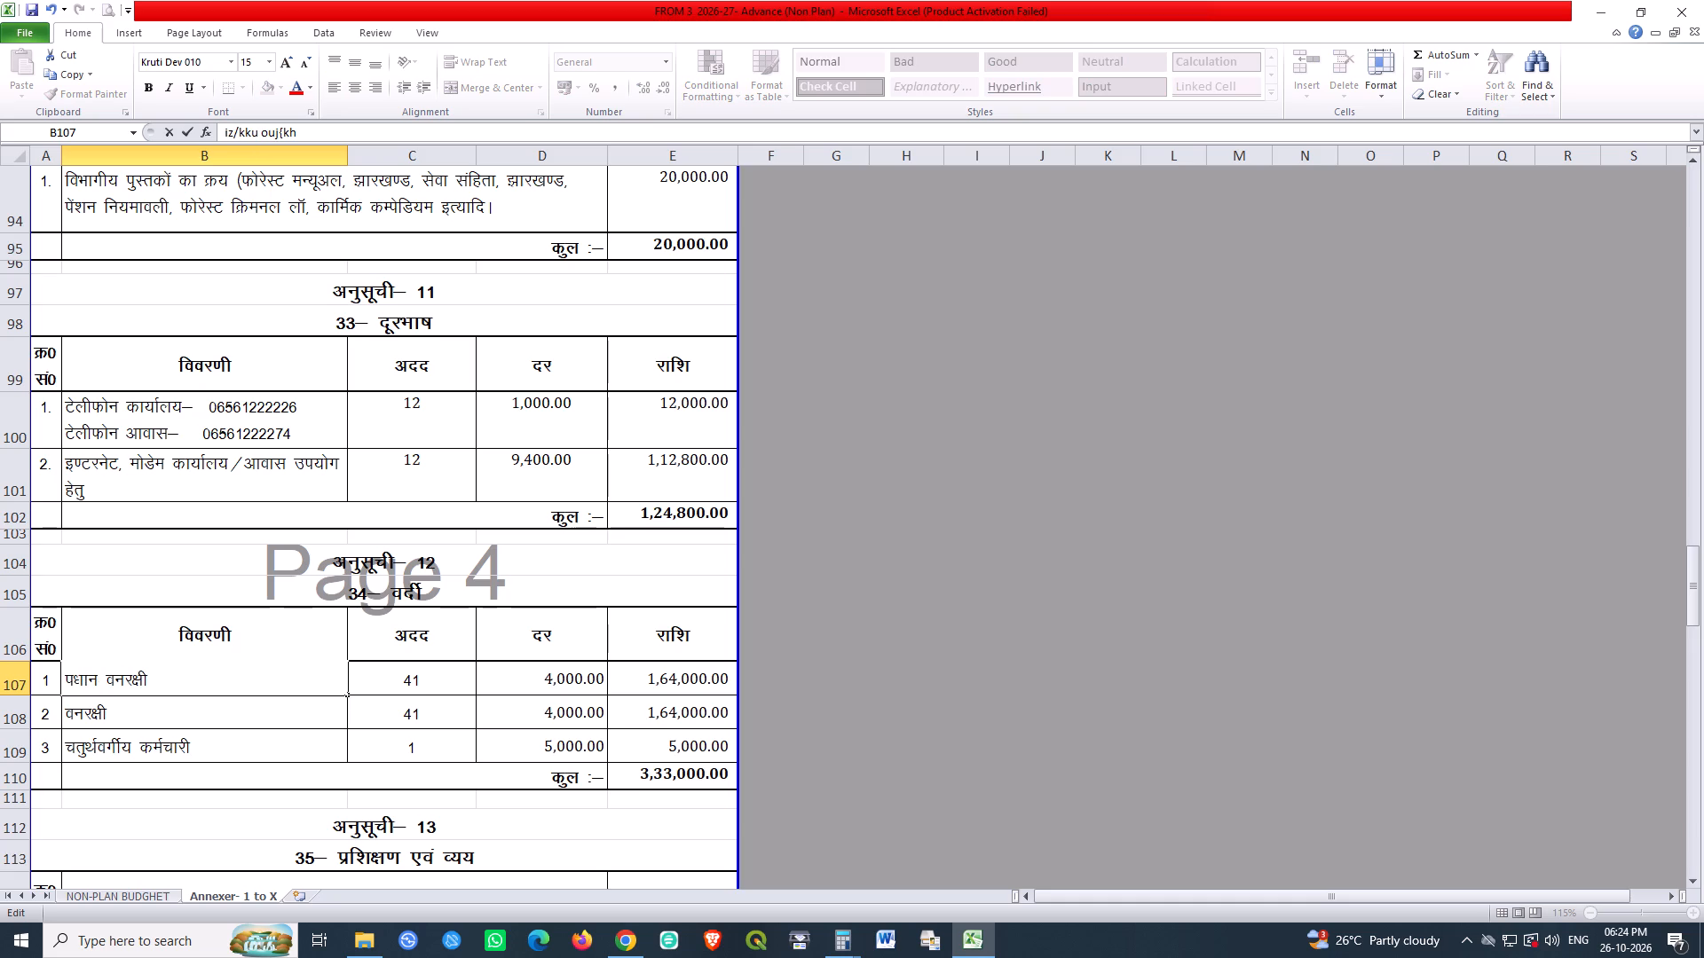
{"action": "key", "text": "Return"}
Set the uniform quantities to 24 for head forest guards in C107 and 10 for forest guards in C108.
{"action": "left_click", "coordinate": [406, 683]}
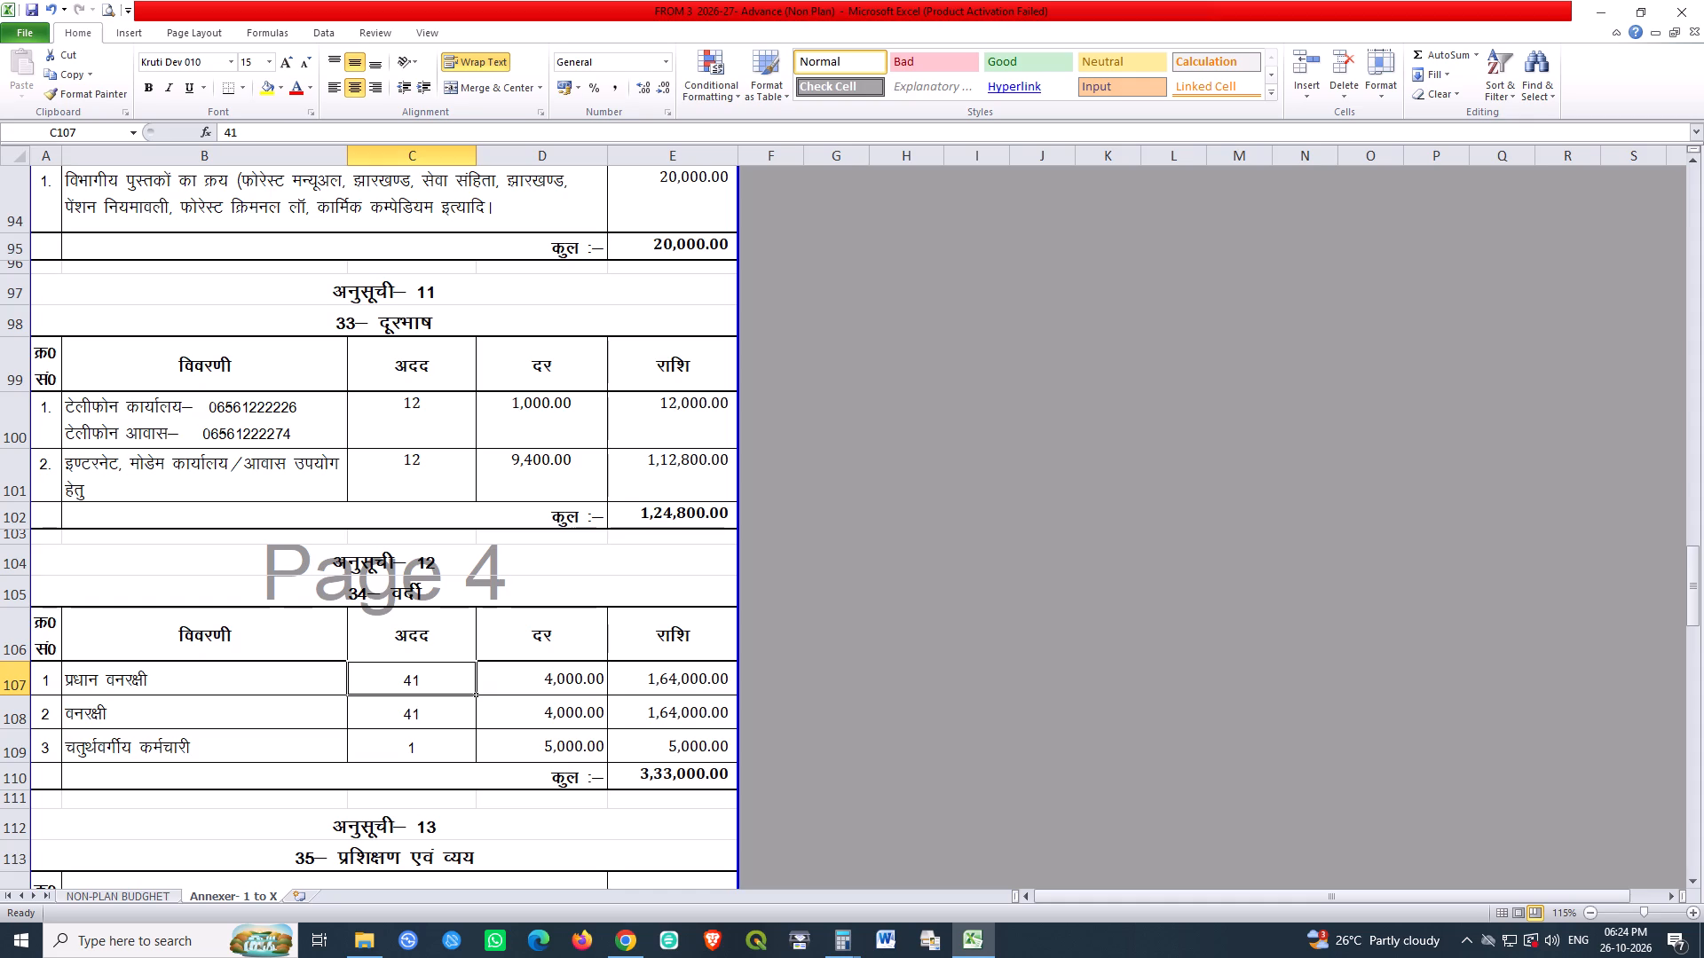
{"action": "type", "text": "24"}
{"action": "key", "text": "Return"}
{"action": "type", "text": "10"}
{"action": "key", "text": "Return"}
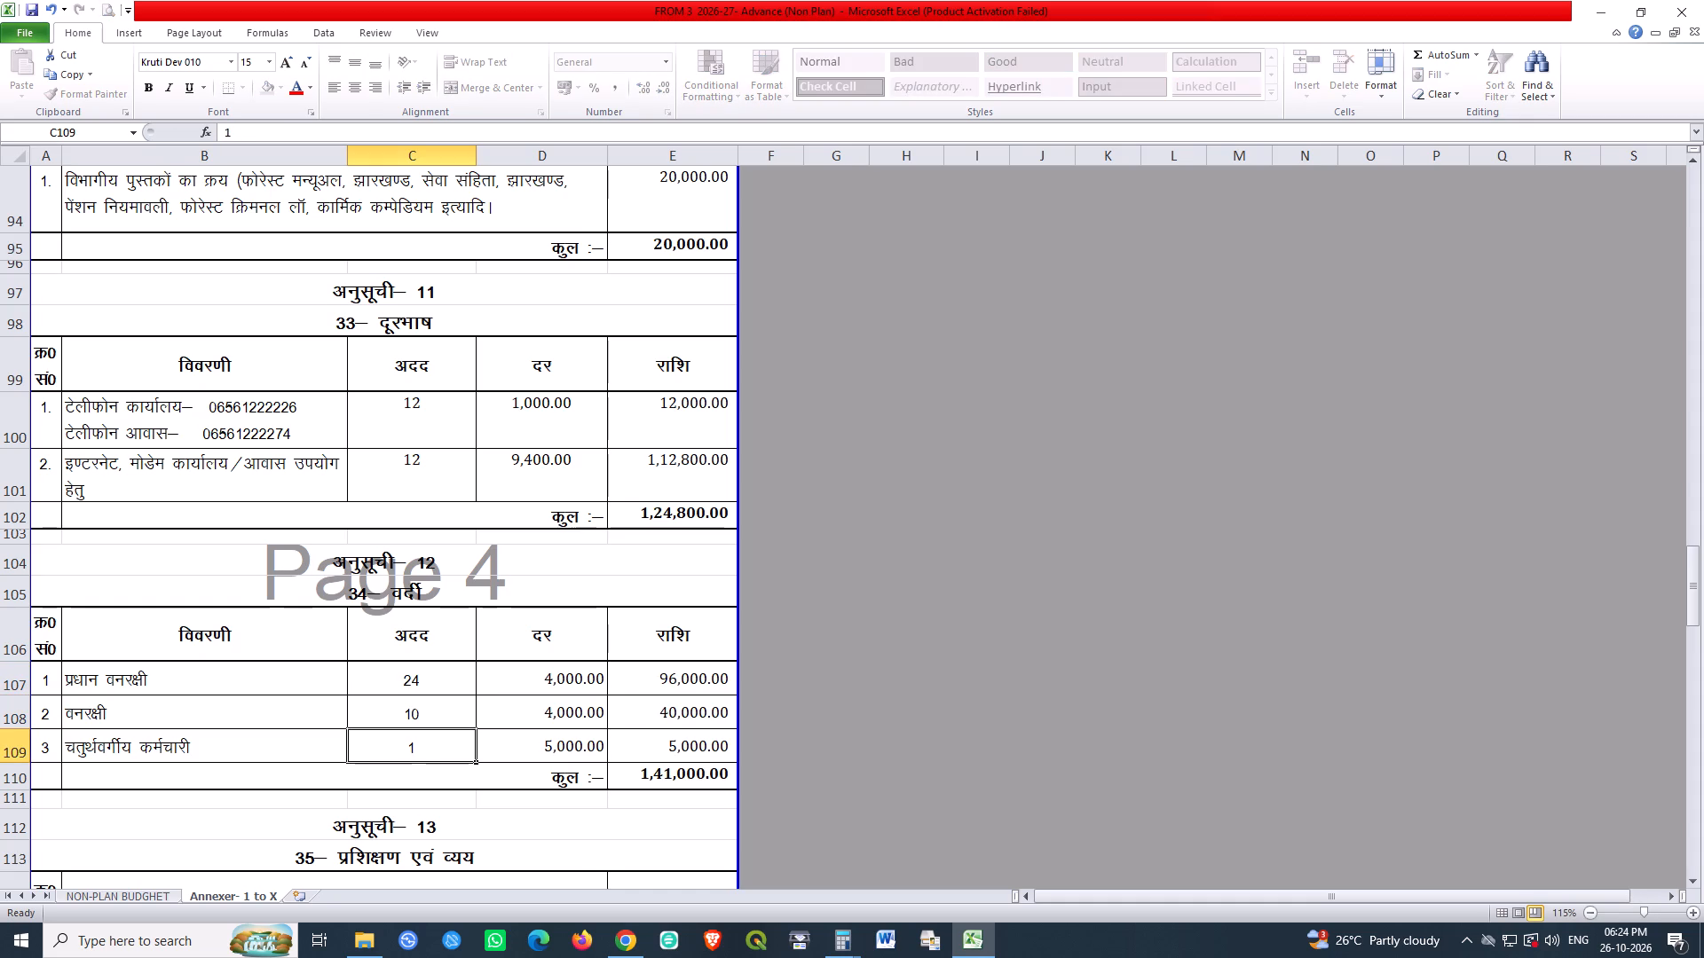
Check the formula behind the uniform schedule's total in E110 and review the rates in D107 to D109.
{"action": "double_click", "coordinate": [686, 775]}
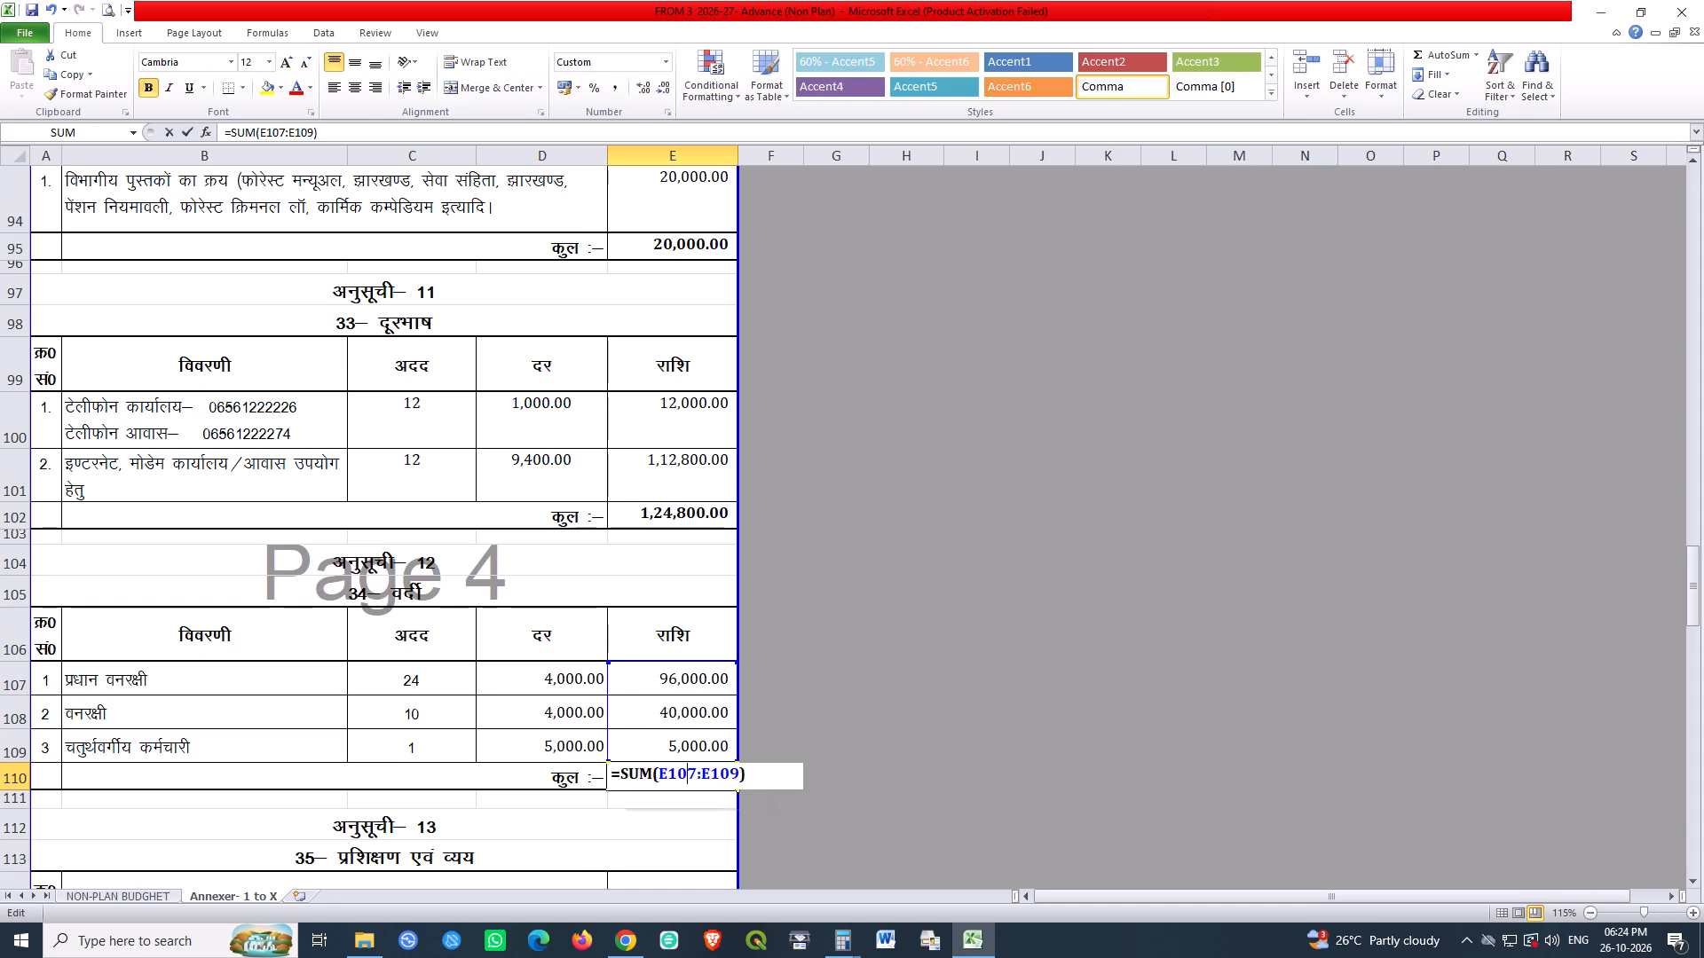
{"action": "key", "text": "Return"}
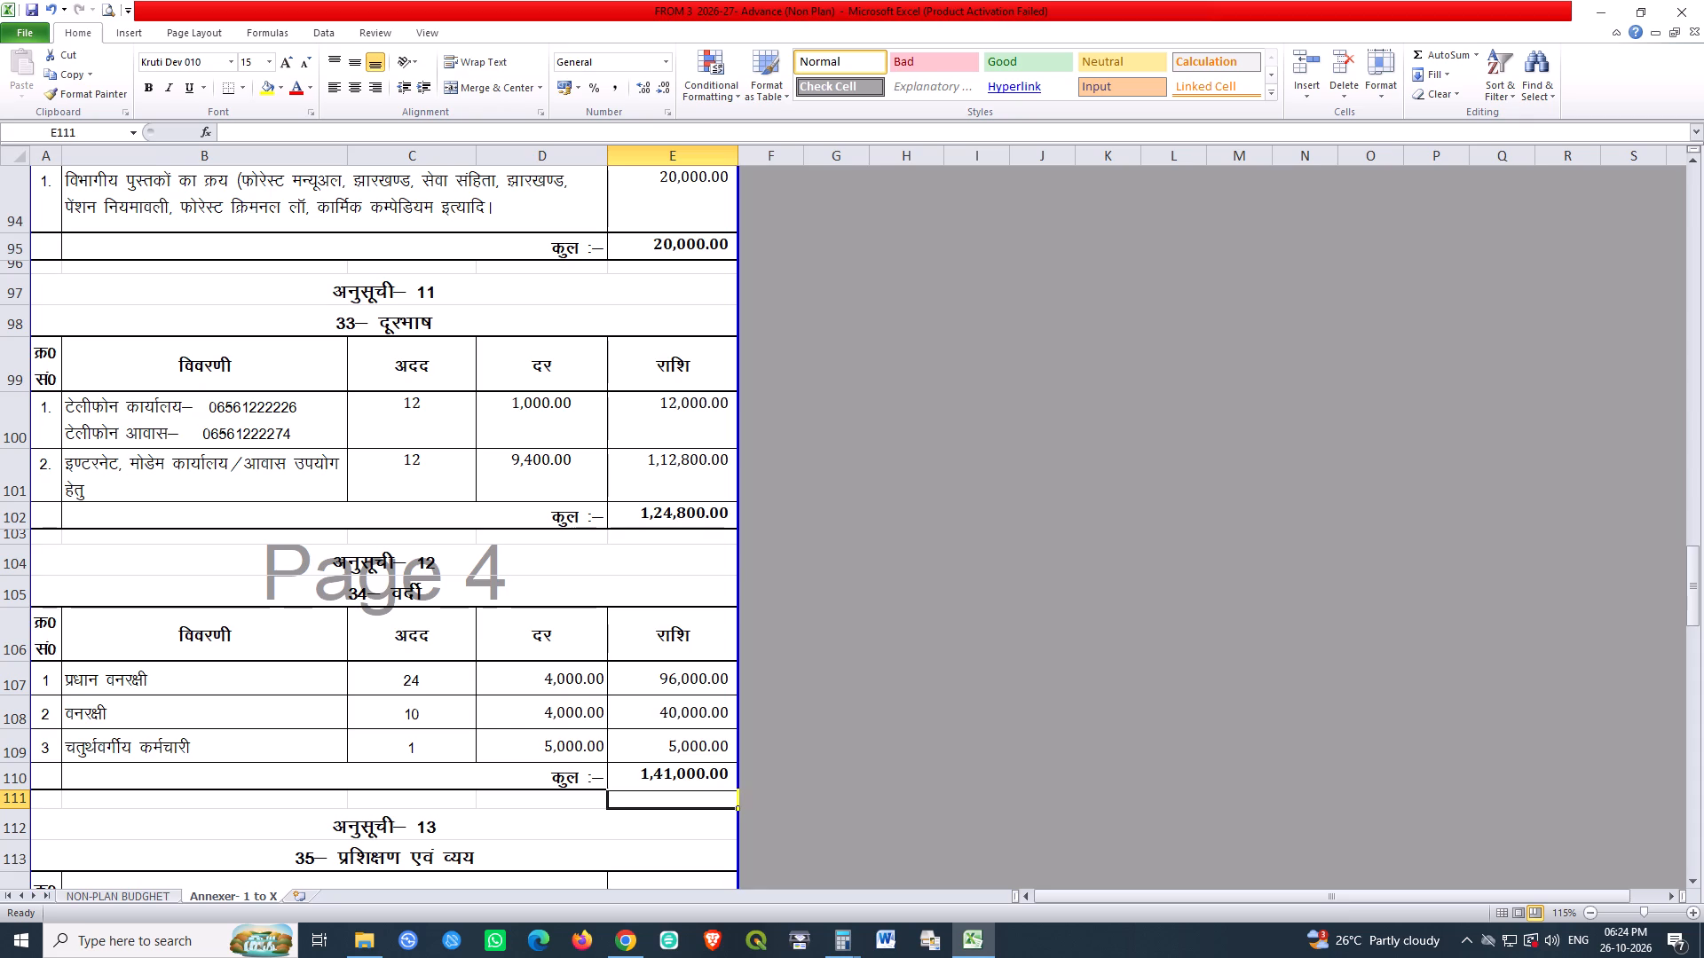
{"action": "left_click_drag", "start_coordinate": [493, 673], "coordinate": [518, 712]}
{"action": "left_click", "coordinate": [573, 758]}
{"action": "left_click", "coordinate": [857, 720]}
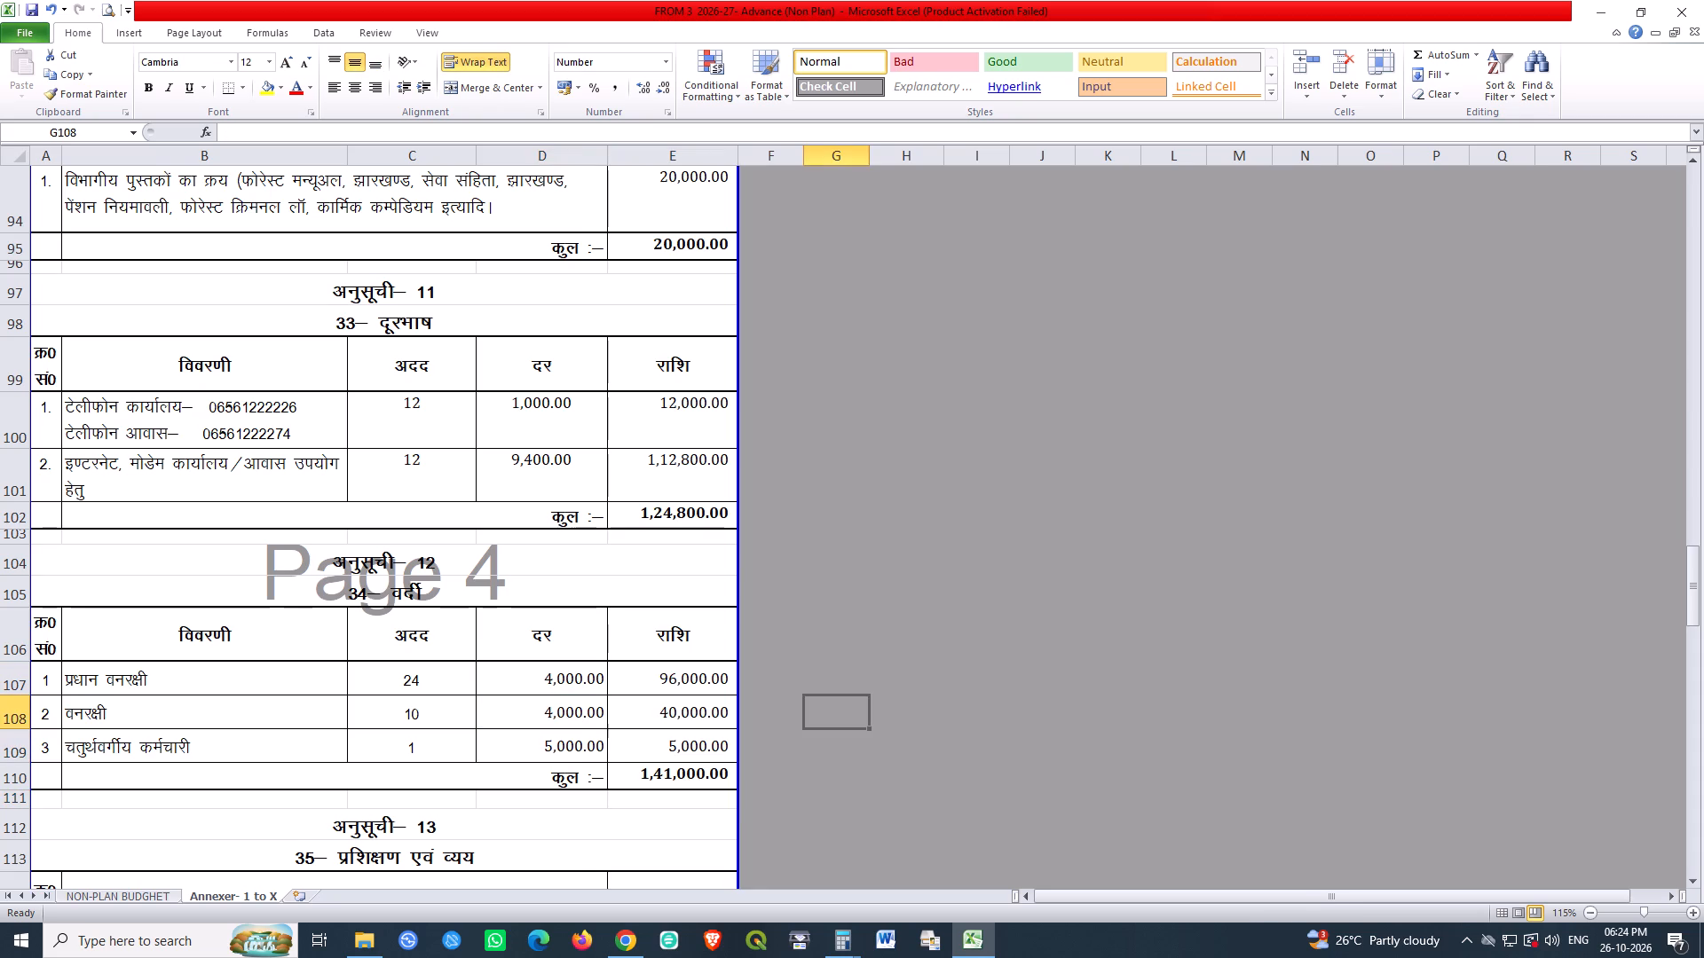
{"action": "triple_click", "coordinate": [674, 771]}
{"action": "key", "text": "Return"}
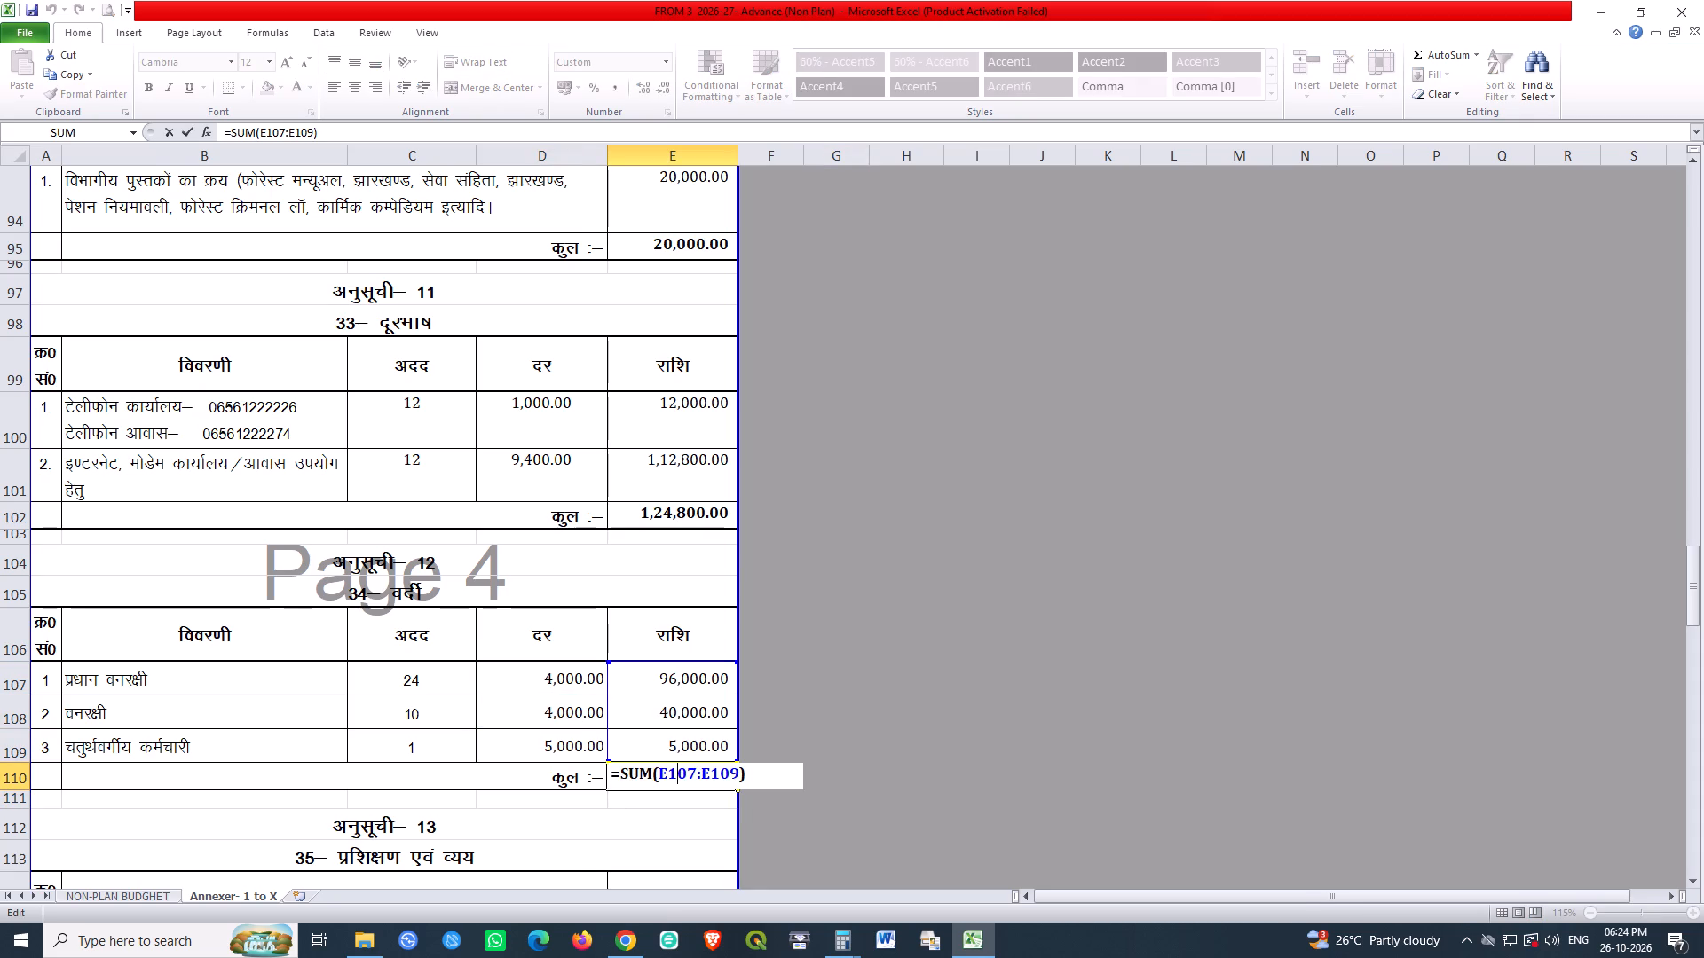
{"action": "left_click", "coordinate": [848, 640]}
Delete the words "2024–25 के लिए" from the start of the electricity description in B124 (Annexure 14).
{"action": "scroll", "coordinate": [698, 609], "scroll_direction": "down", "scroll_amount": 1}
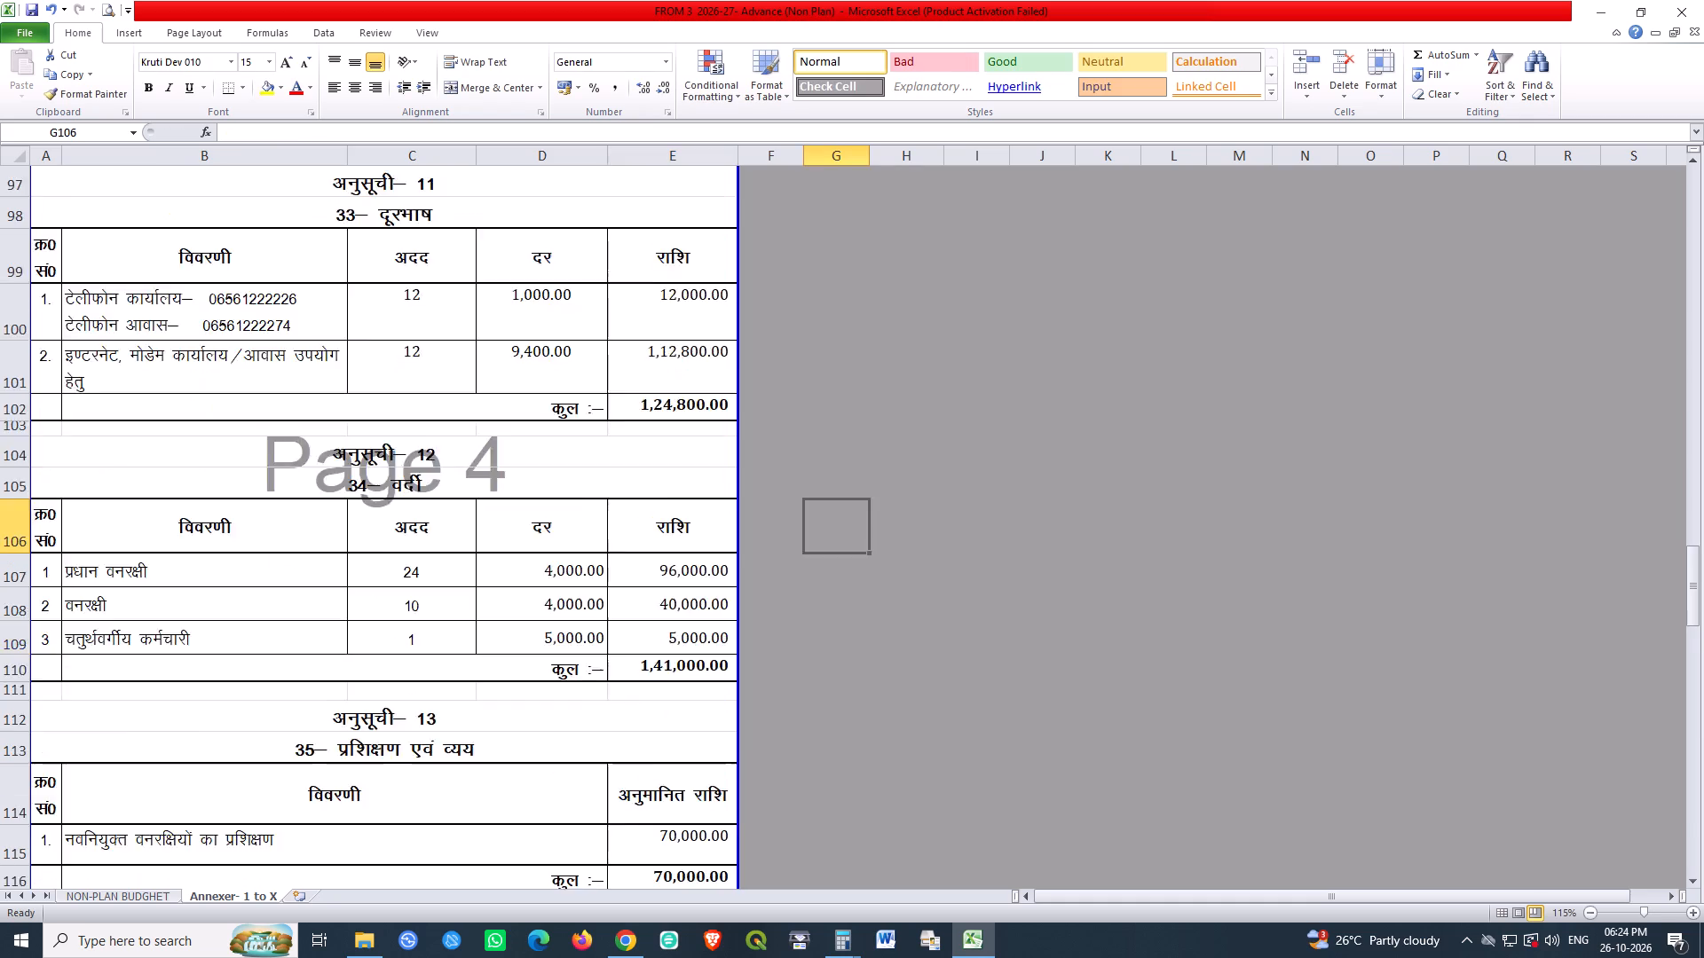
{"action": "scroll", "coordinate": [698, 609], "scroll_direction": "down", "scroll_amount": 2}
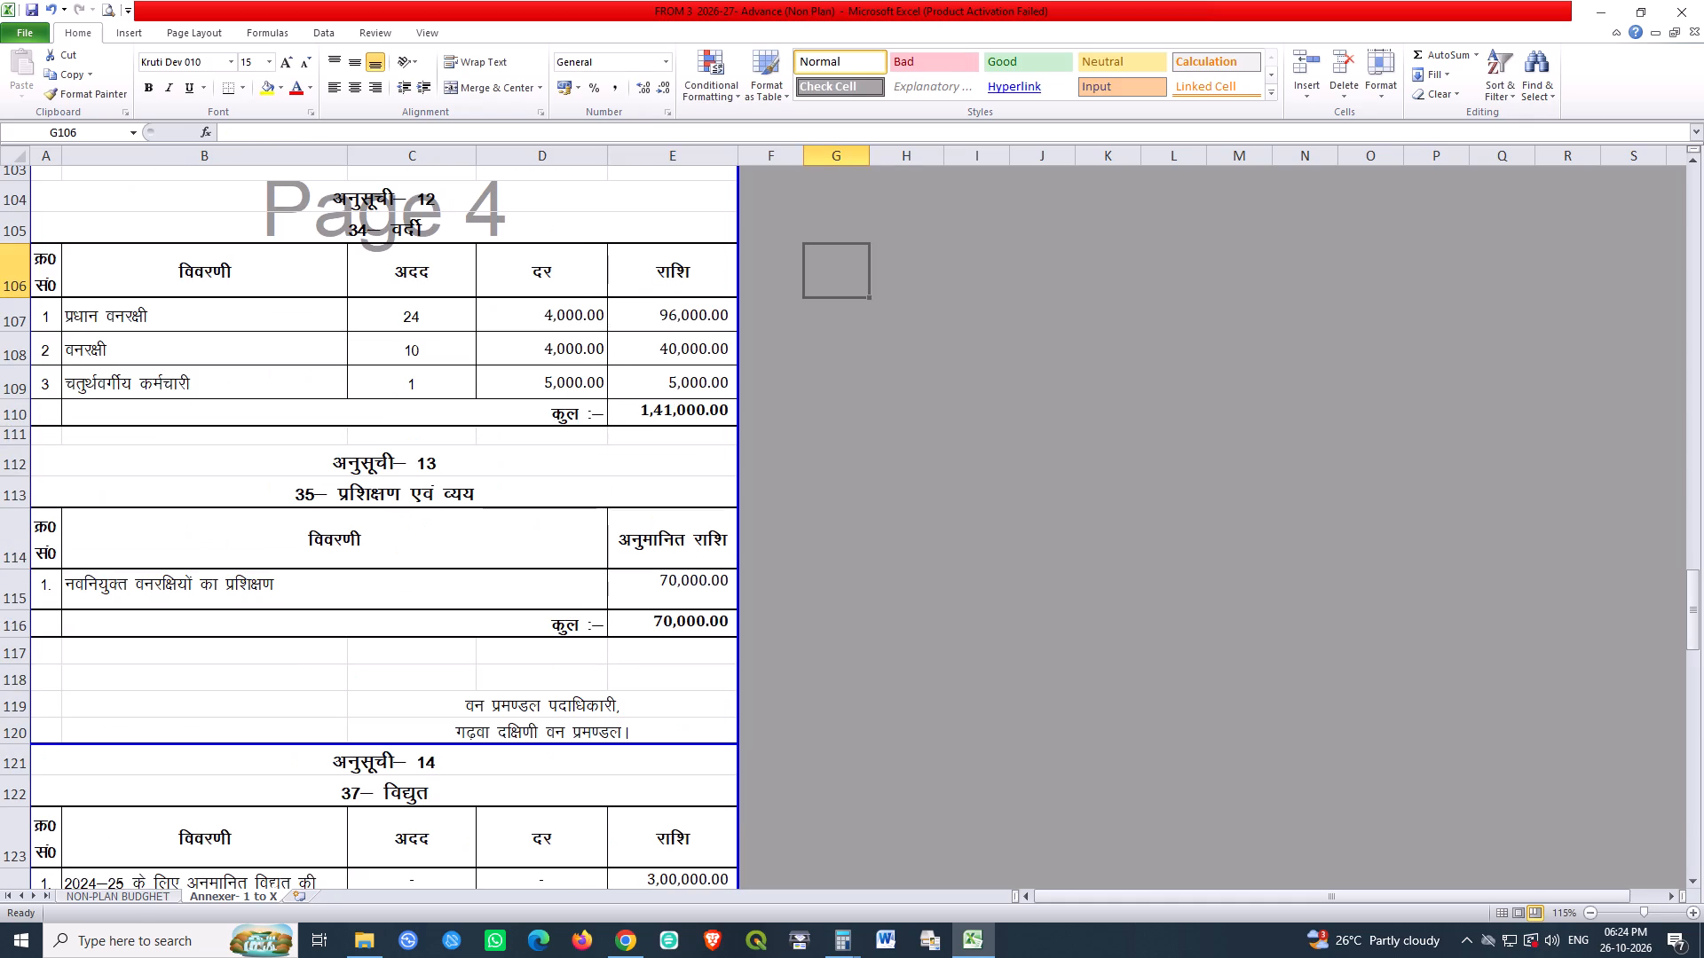
{"action": "left_click", "coordinate": [848, 567]}
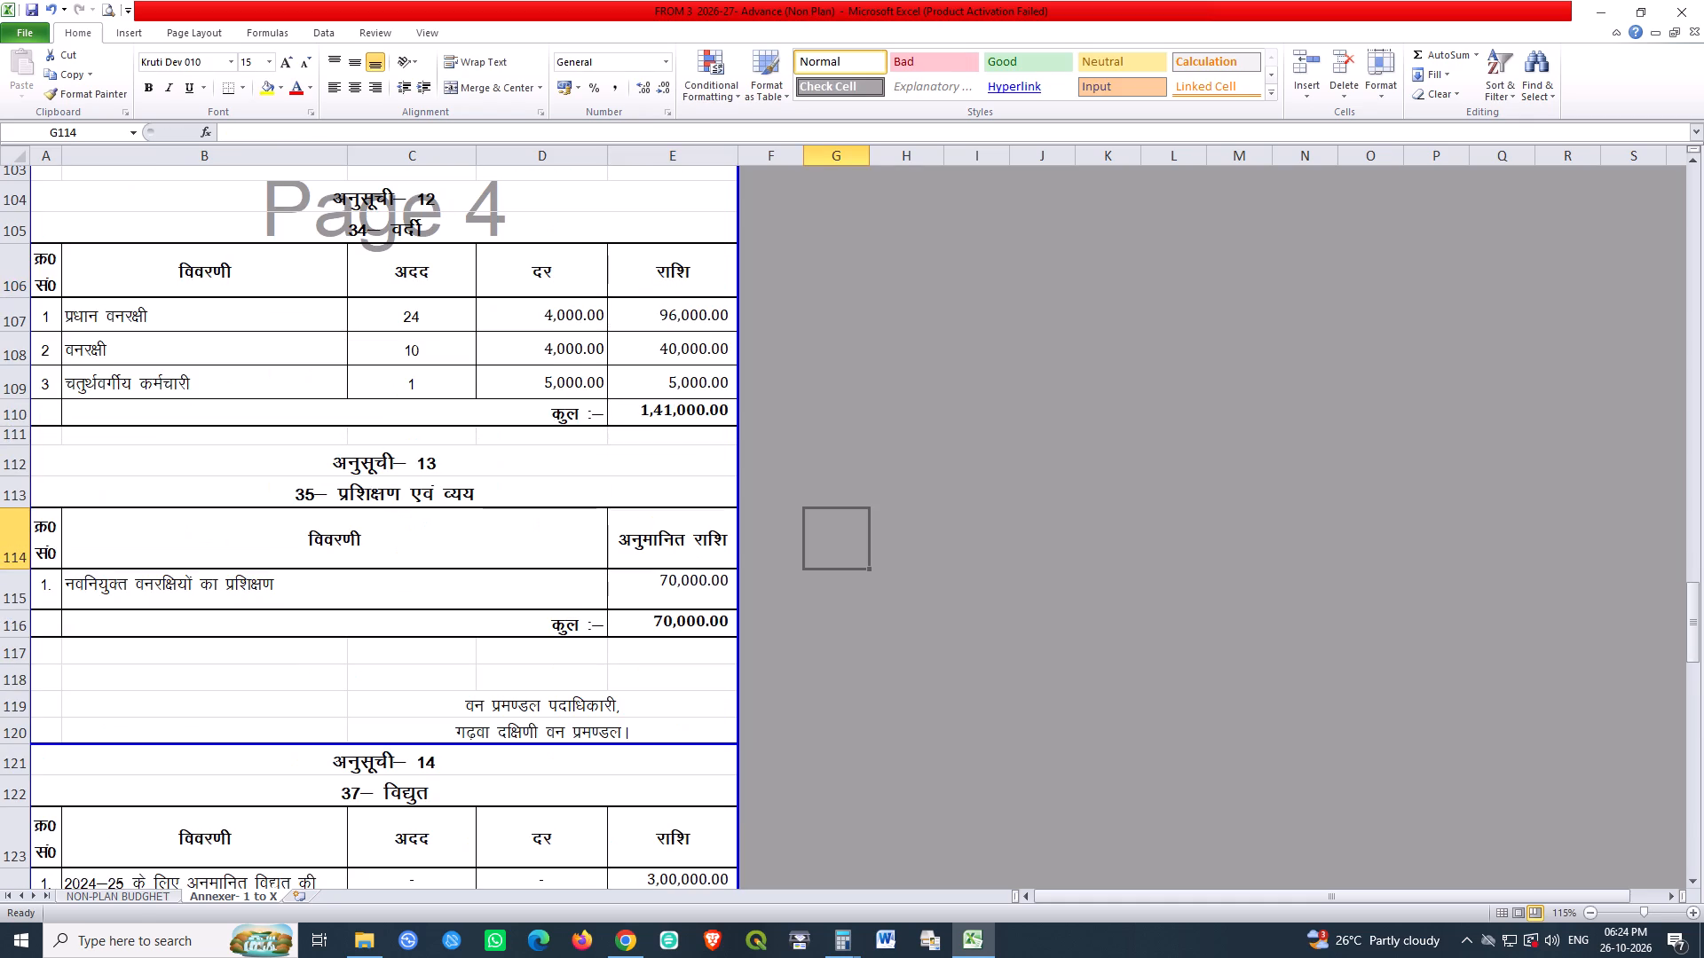
{"action": "scroll", "coordinate": [829, 574], "scroll_direction": "down", "scroll_amount": 2}
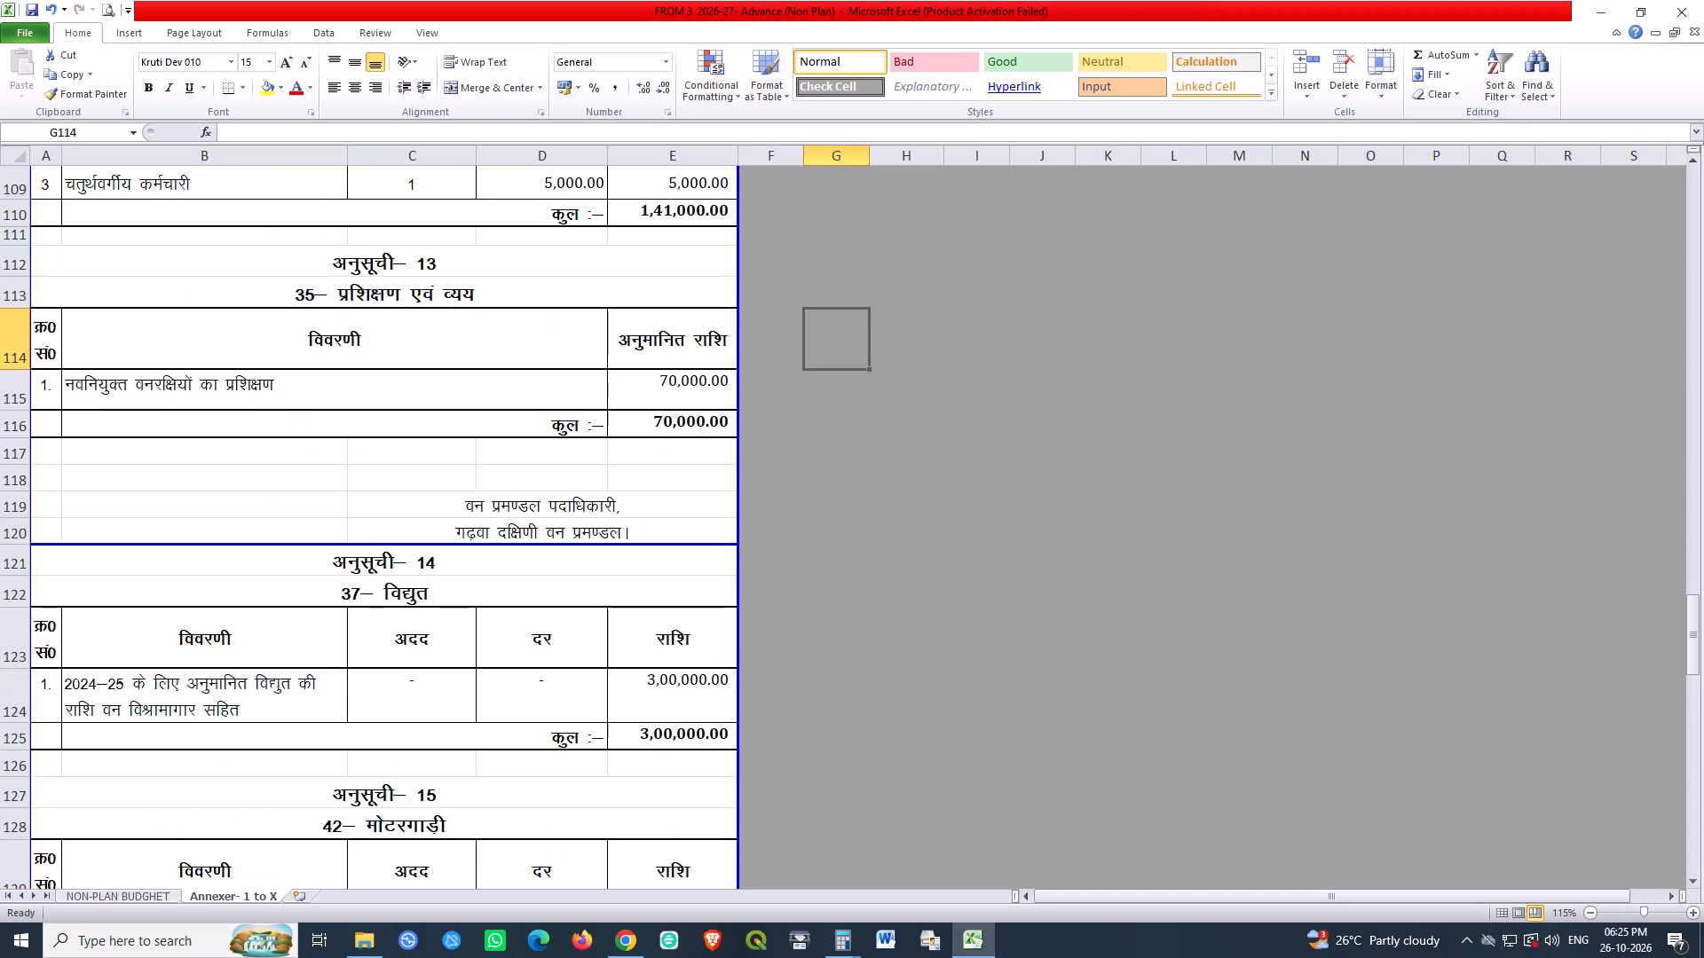
{"action": "scroll", "coordinate": [815, 558], "scroll_direction": "down", "scroll_amount": 3}
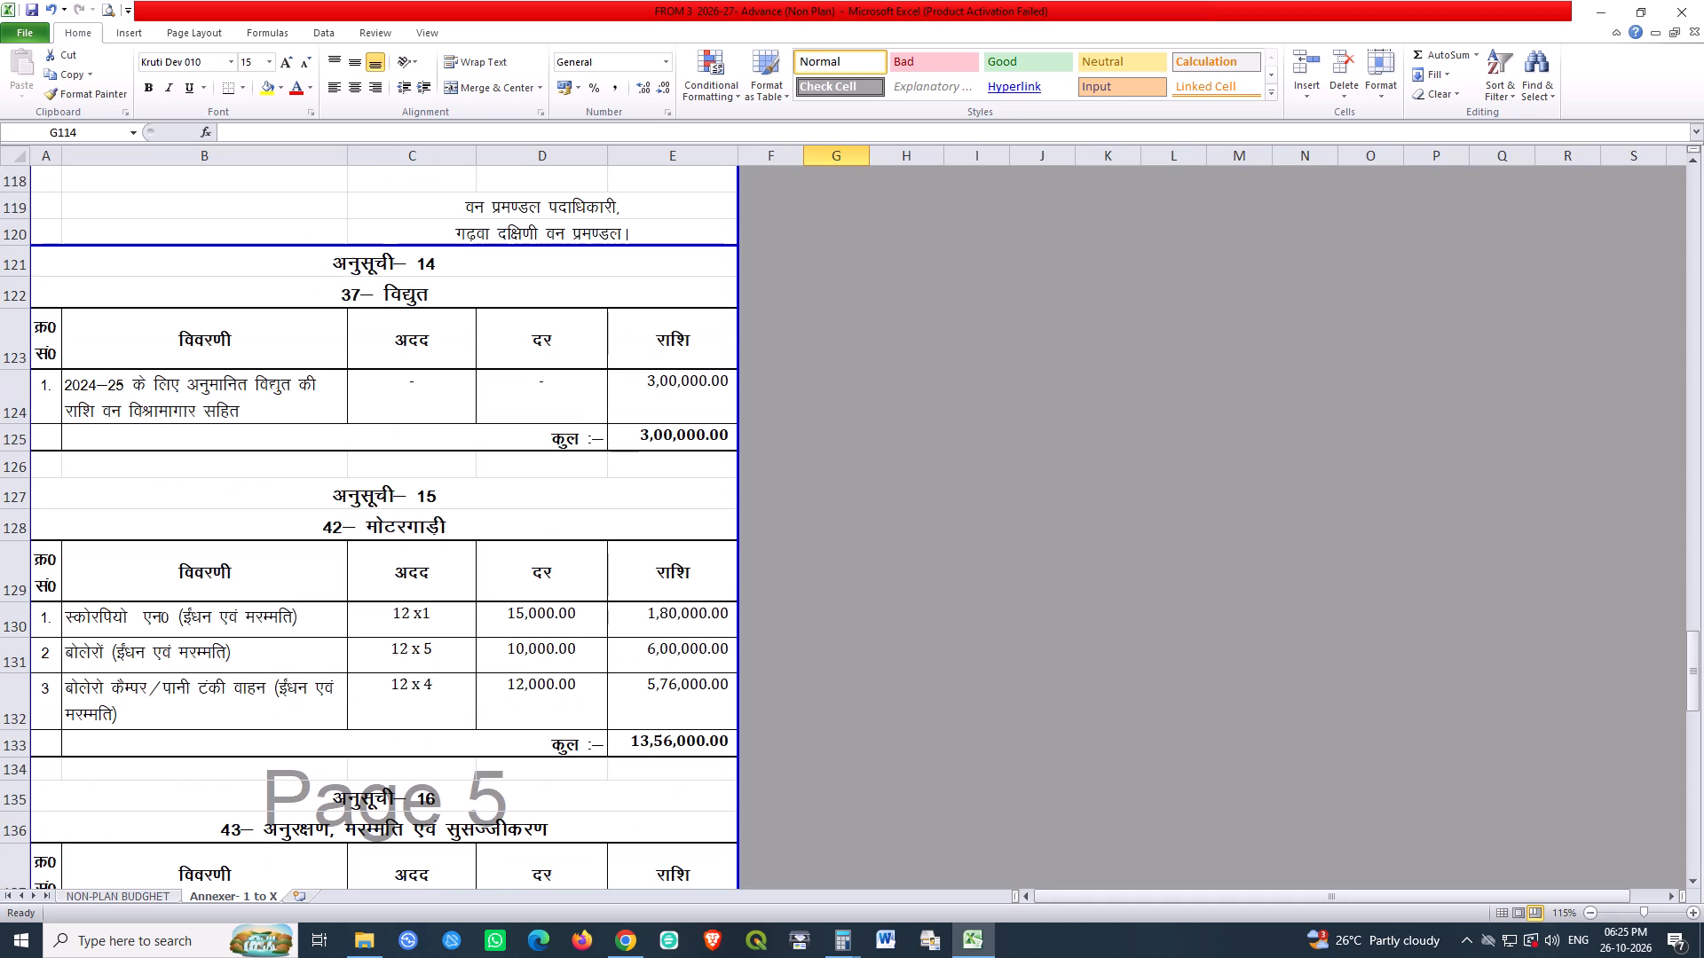
{"action": "double_click", "coordinate": [85, 387]}
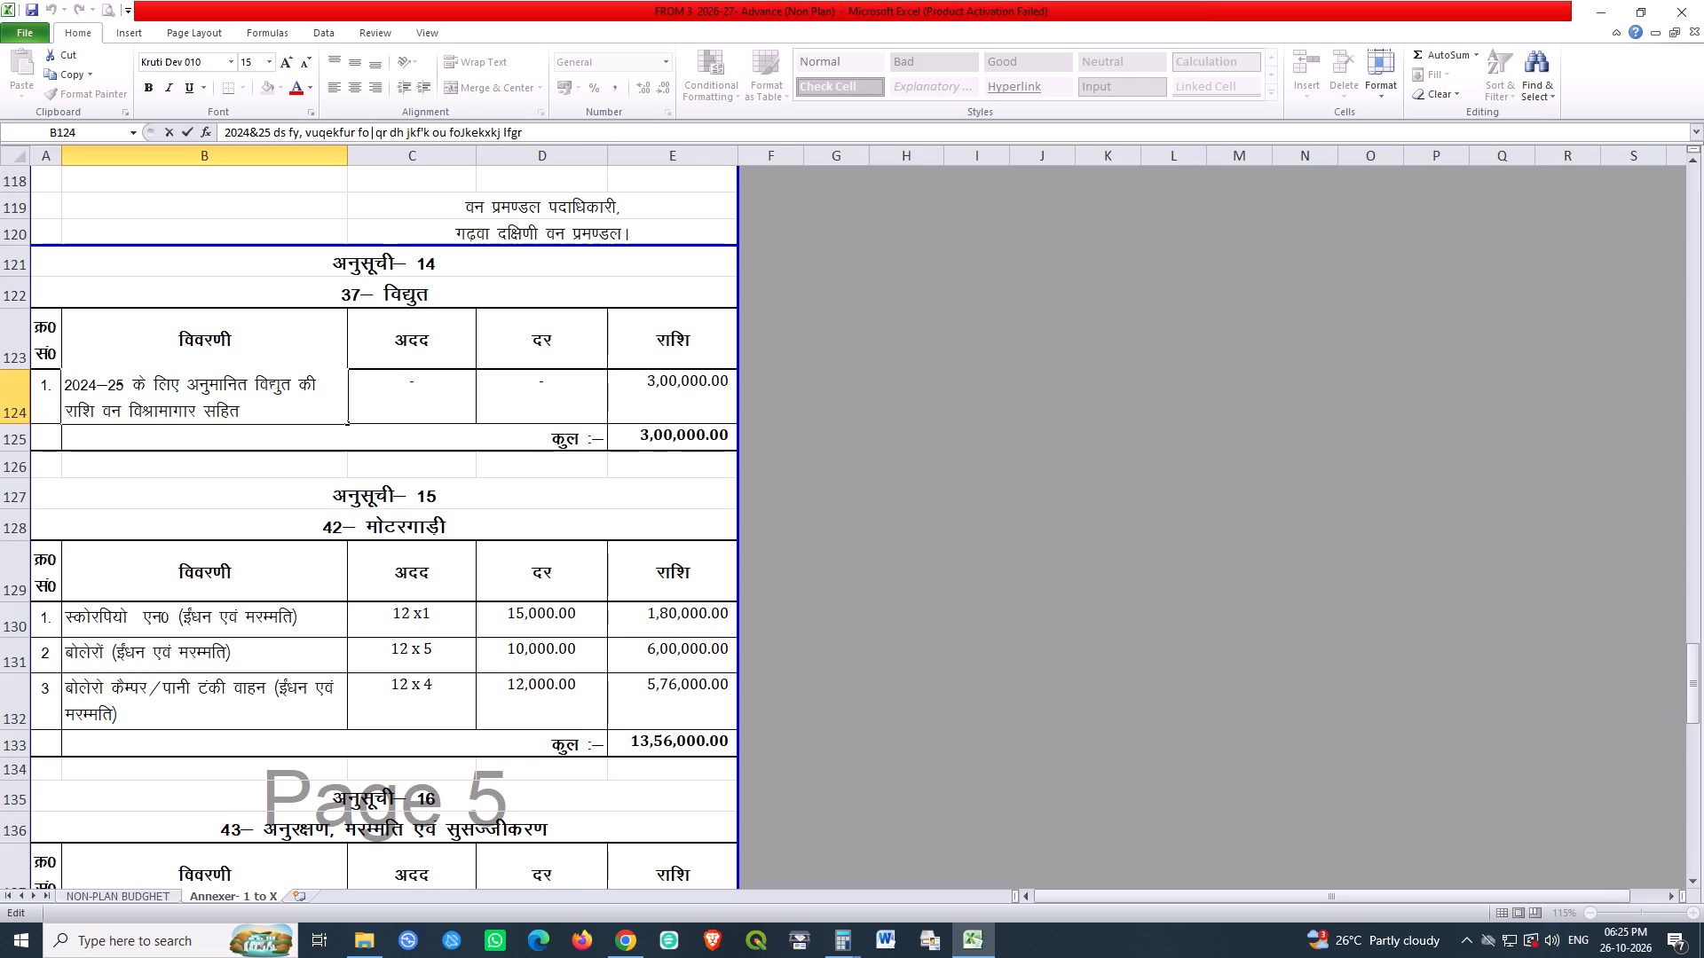
{"action": "left_click_drag", "start_coordinate": [185, 381], "coordinate": [58, 387]}
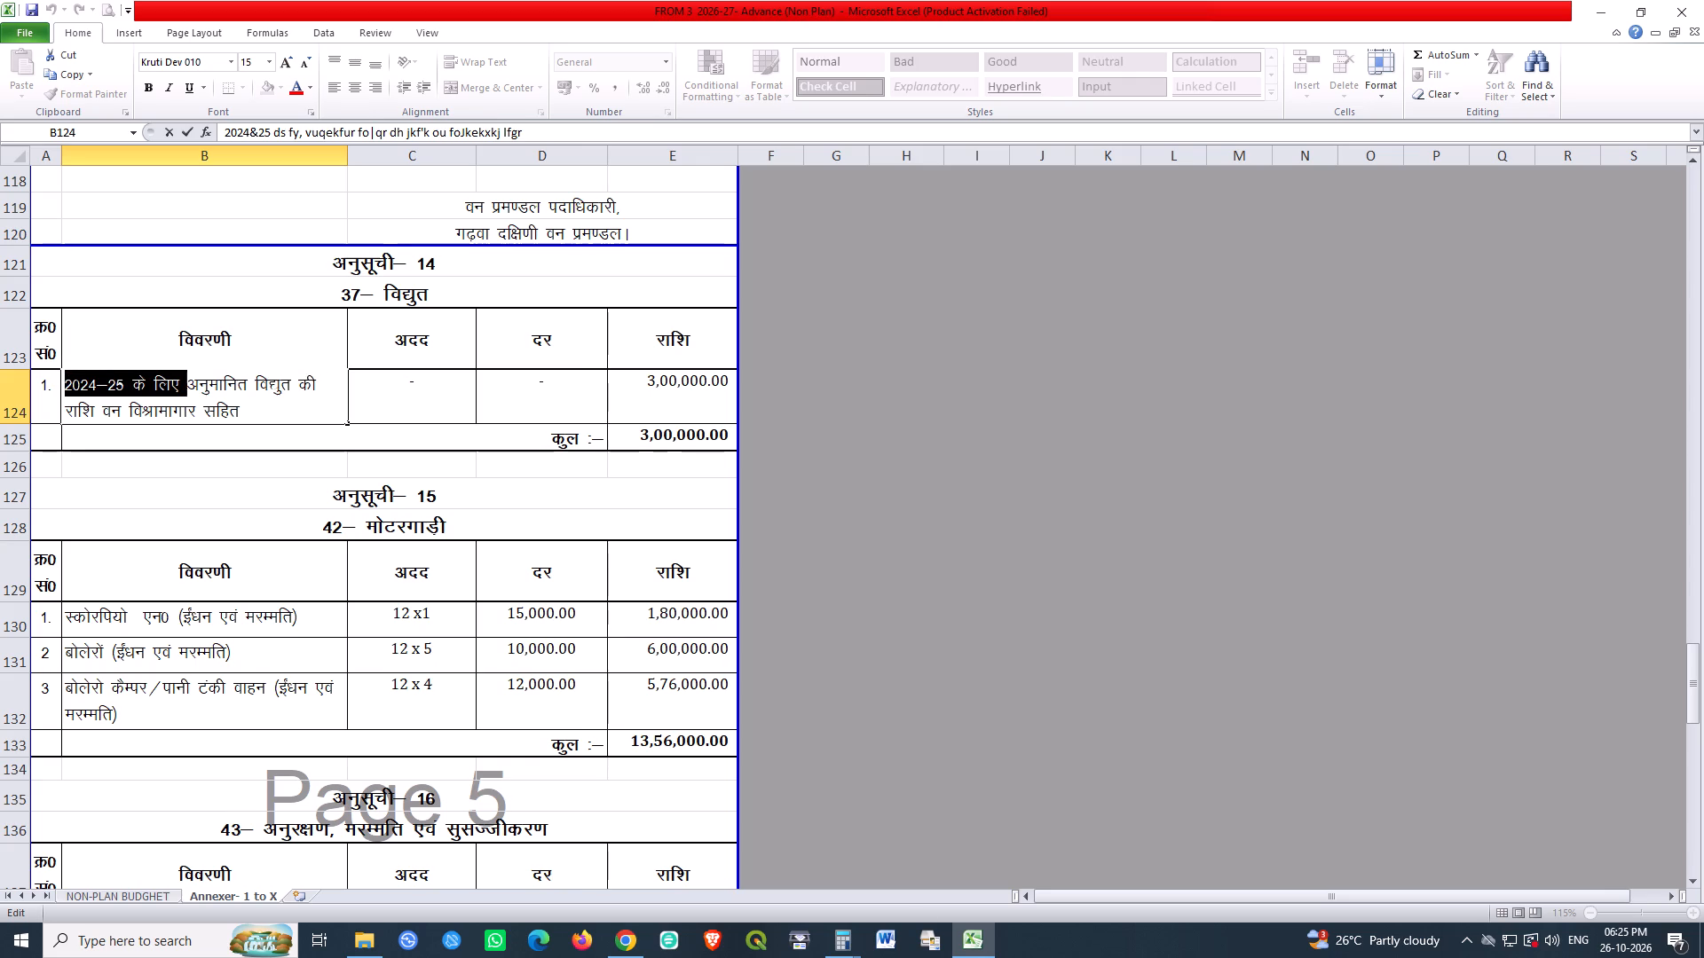
{"action": "key", "text": "Delete"}
{"action": "key", "text": "Return"}
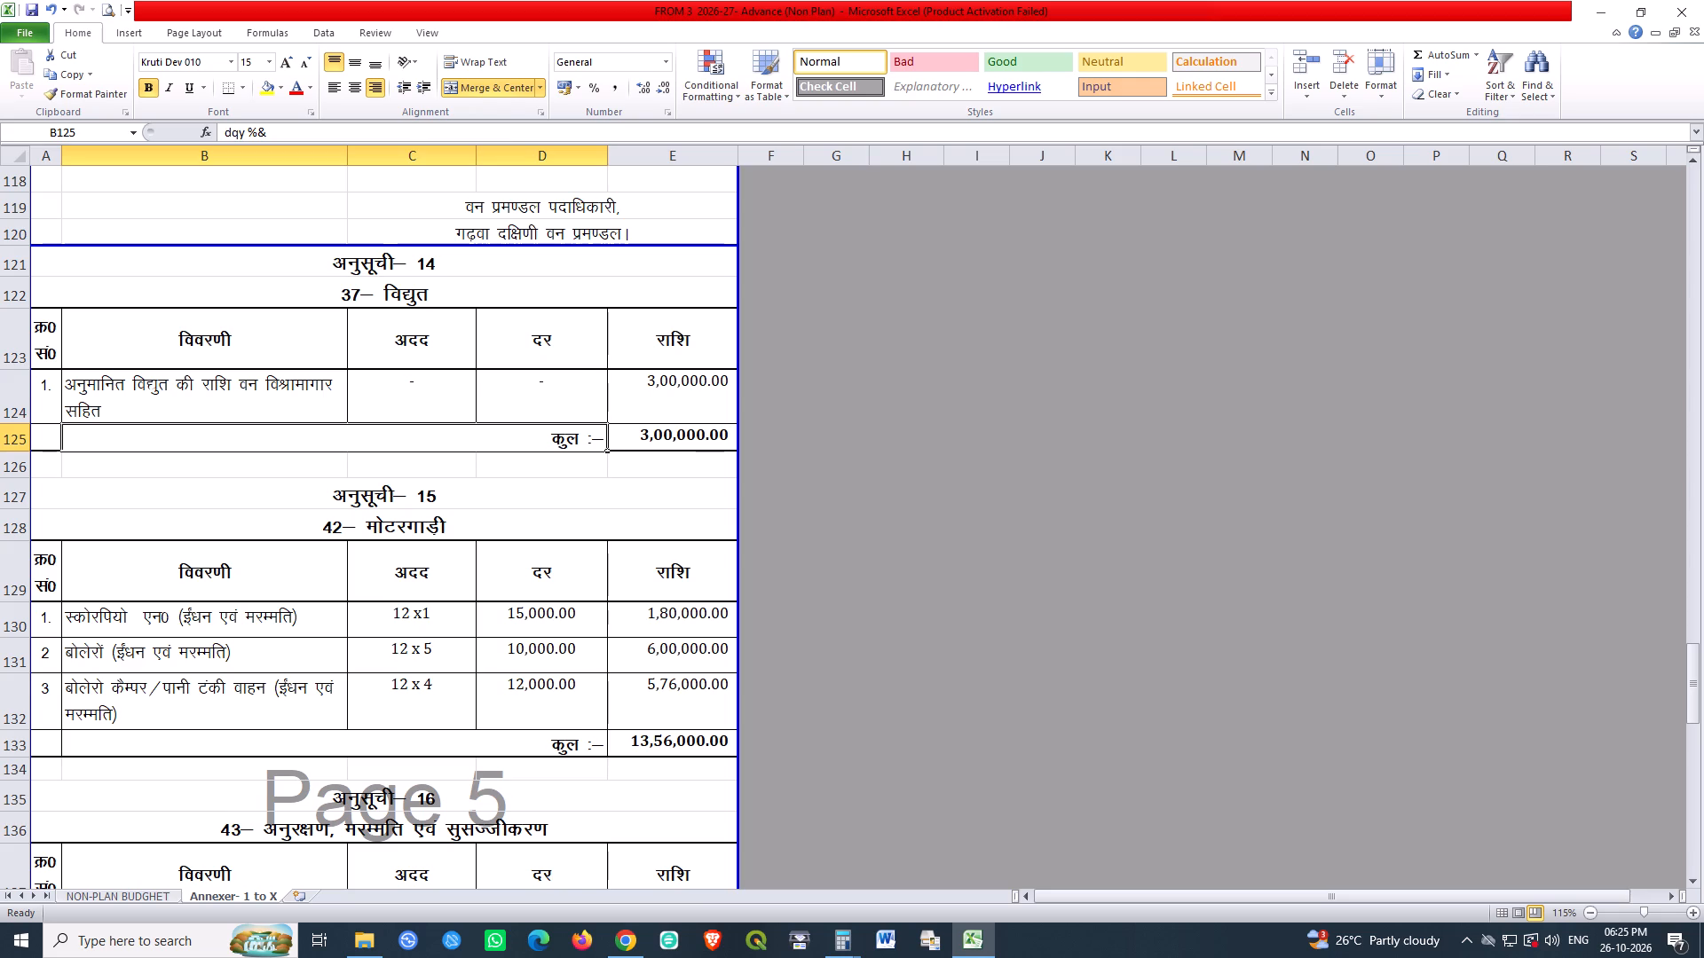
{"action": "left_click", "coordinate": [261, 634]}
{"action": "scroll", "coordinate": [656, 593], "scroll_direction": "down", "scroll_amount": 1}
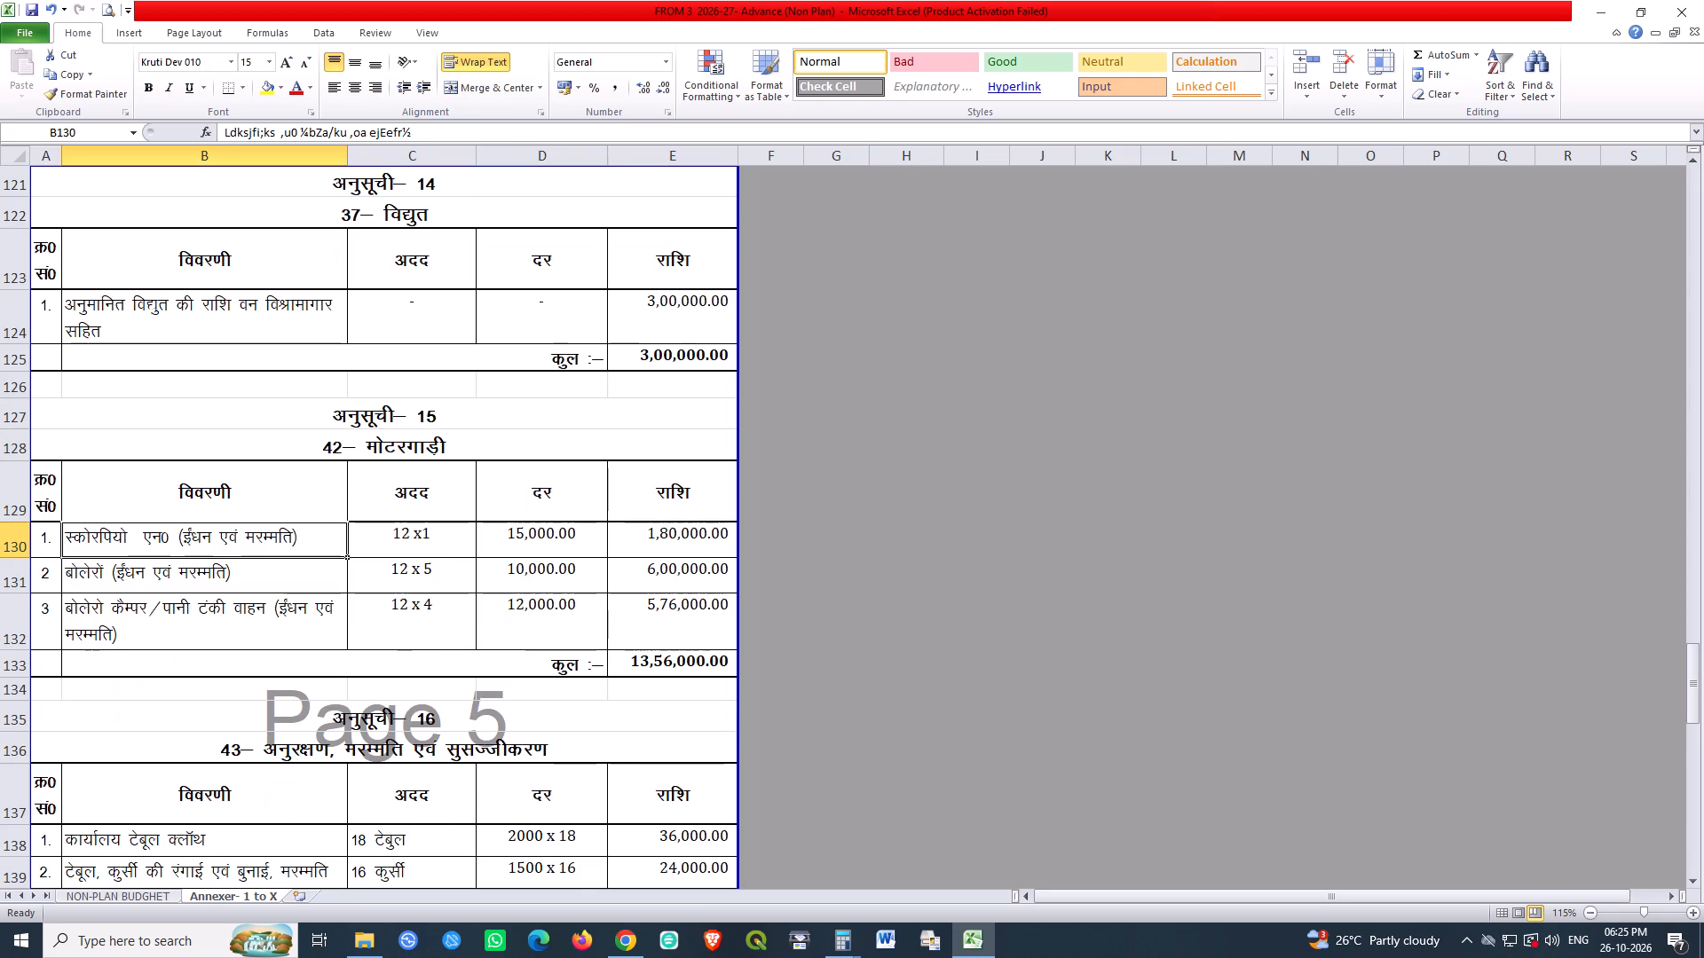
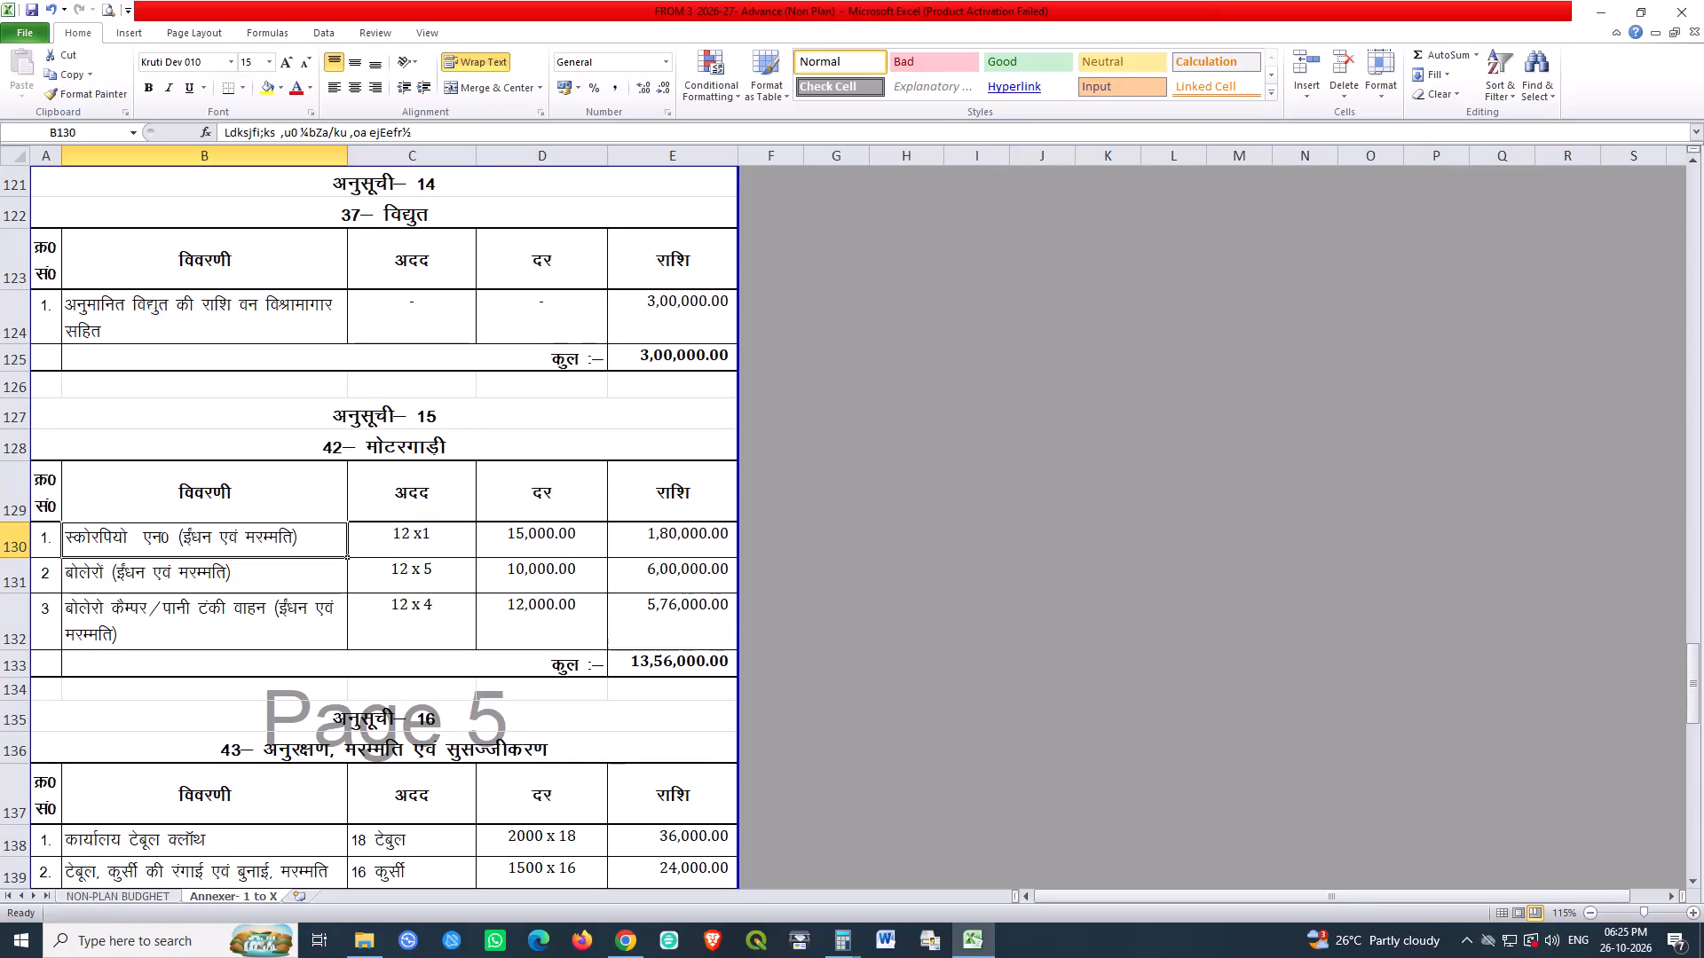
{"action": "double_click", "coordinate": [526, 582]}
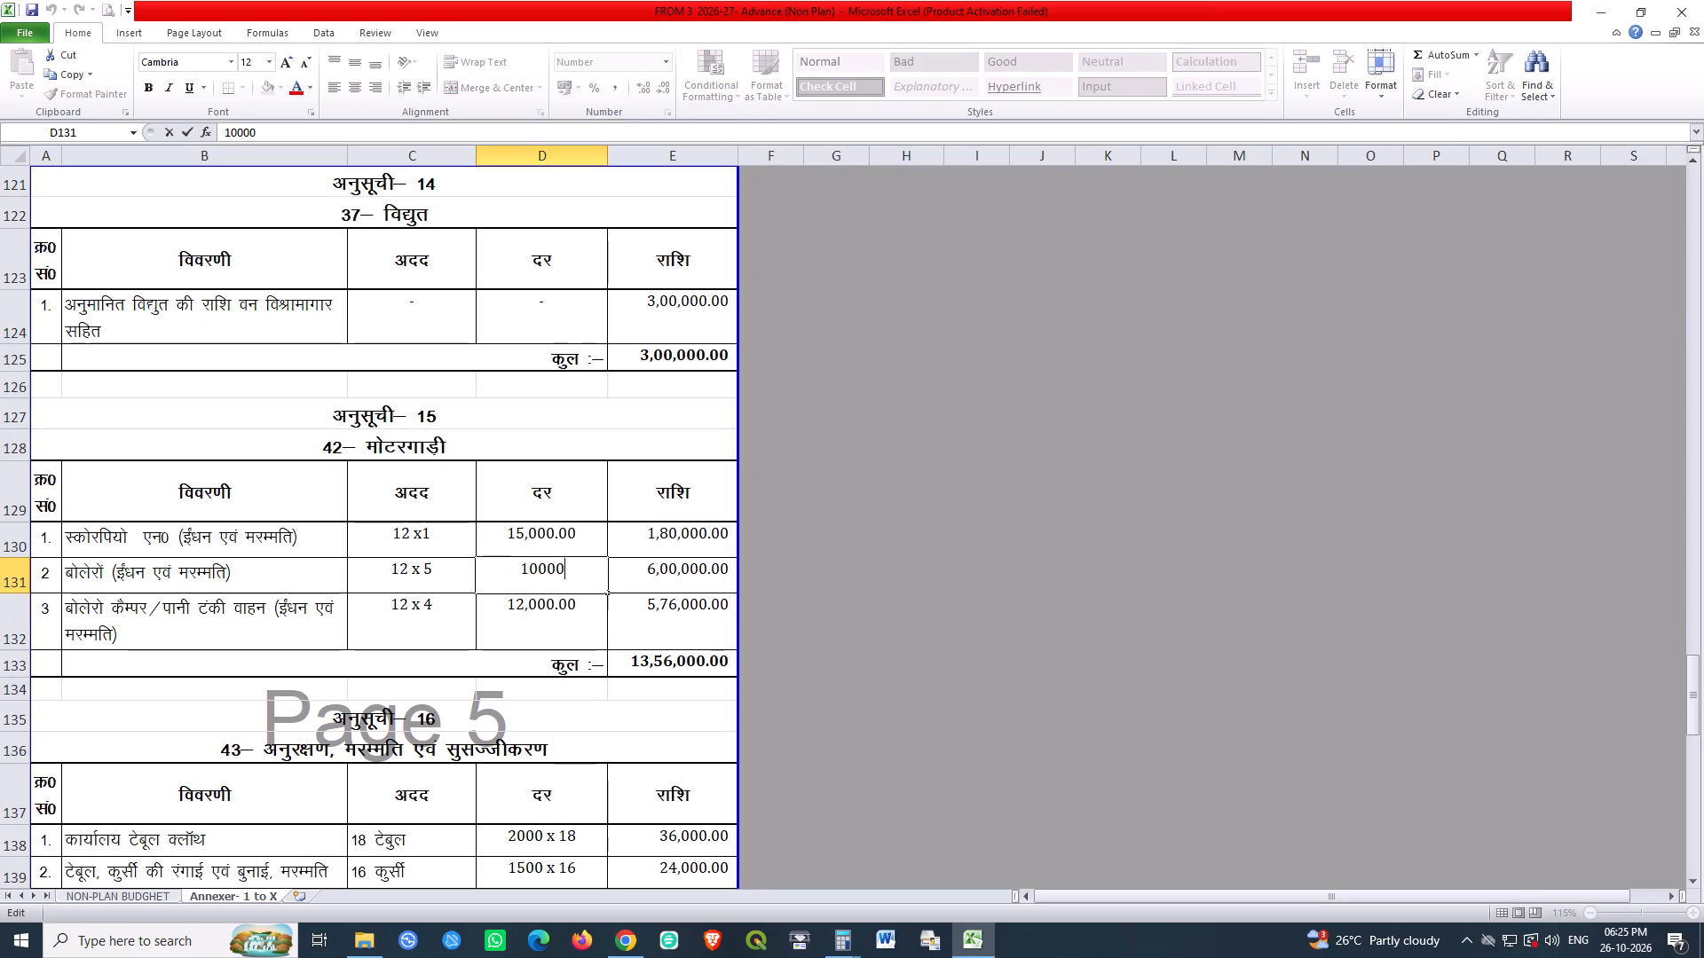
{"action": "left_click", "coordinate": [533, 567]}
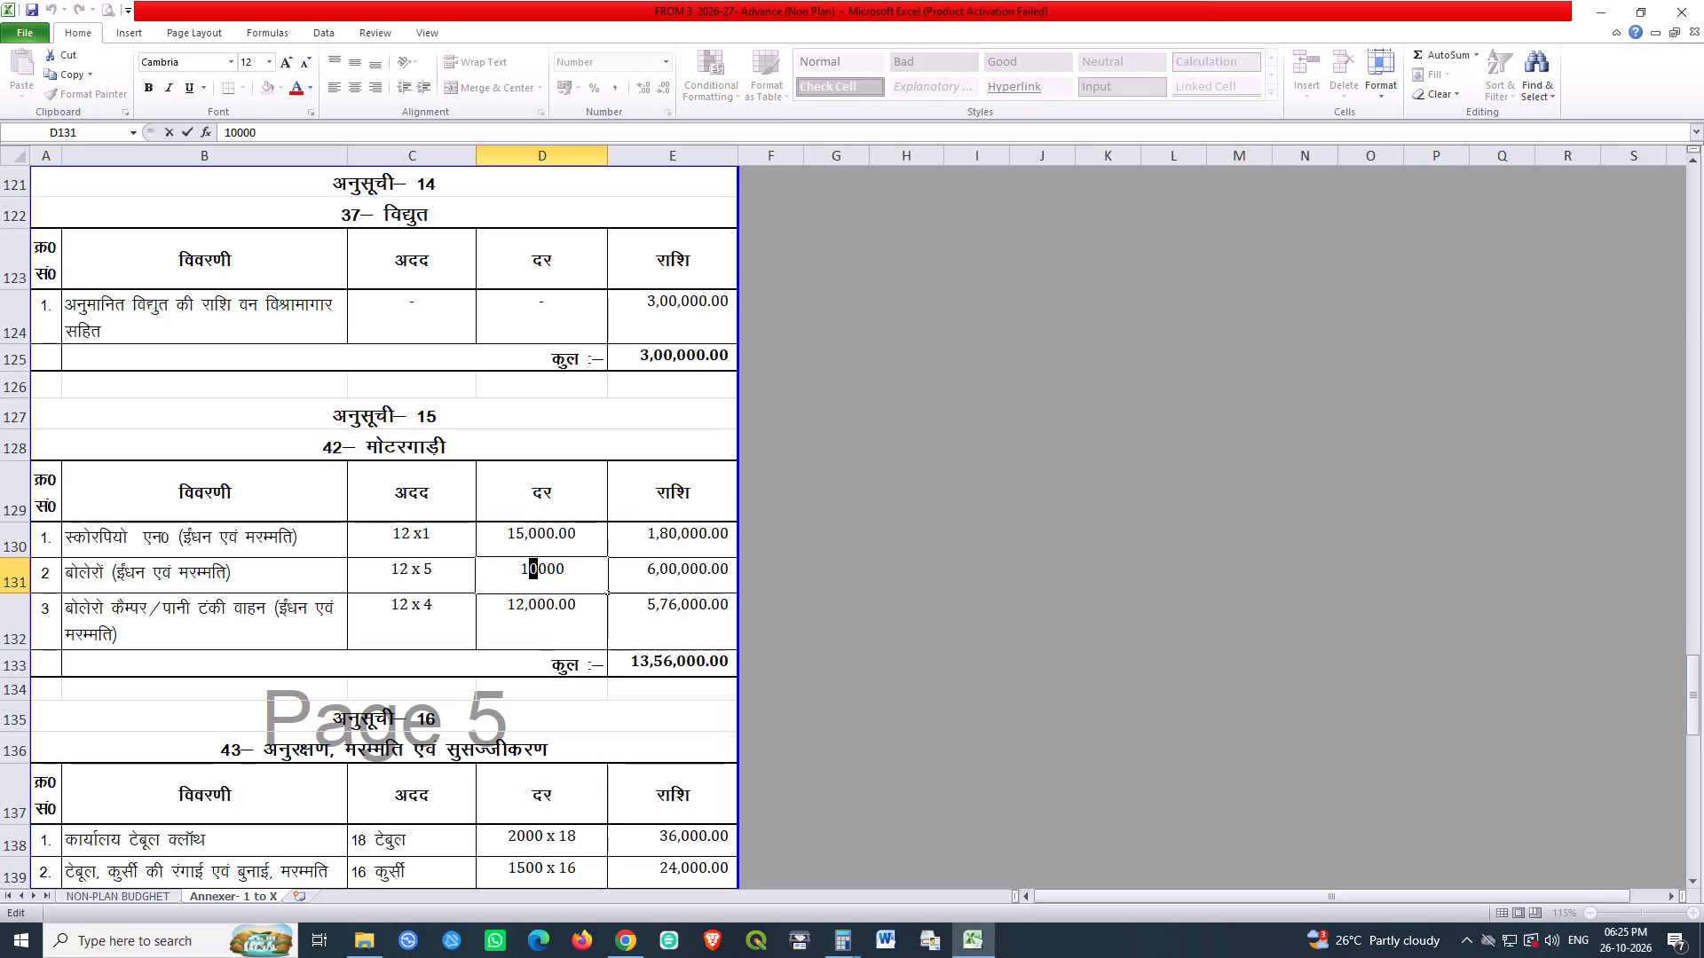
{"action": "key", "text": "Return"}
Append व्यय ("O;;" in Kruti Dev) to the Annexure 14 heading "37– विद्युत" in A122 and save the workbook.
{"action": "double_click", "coordinate": [448, 208]}
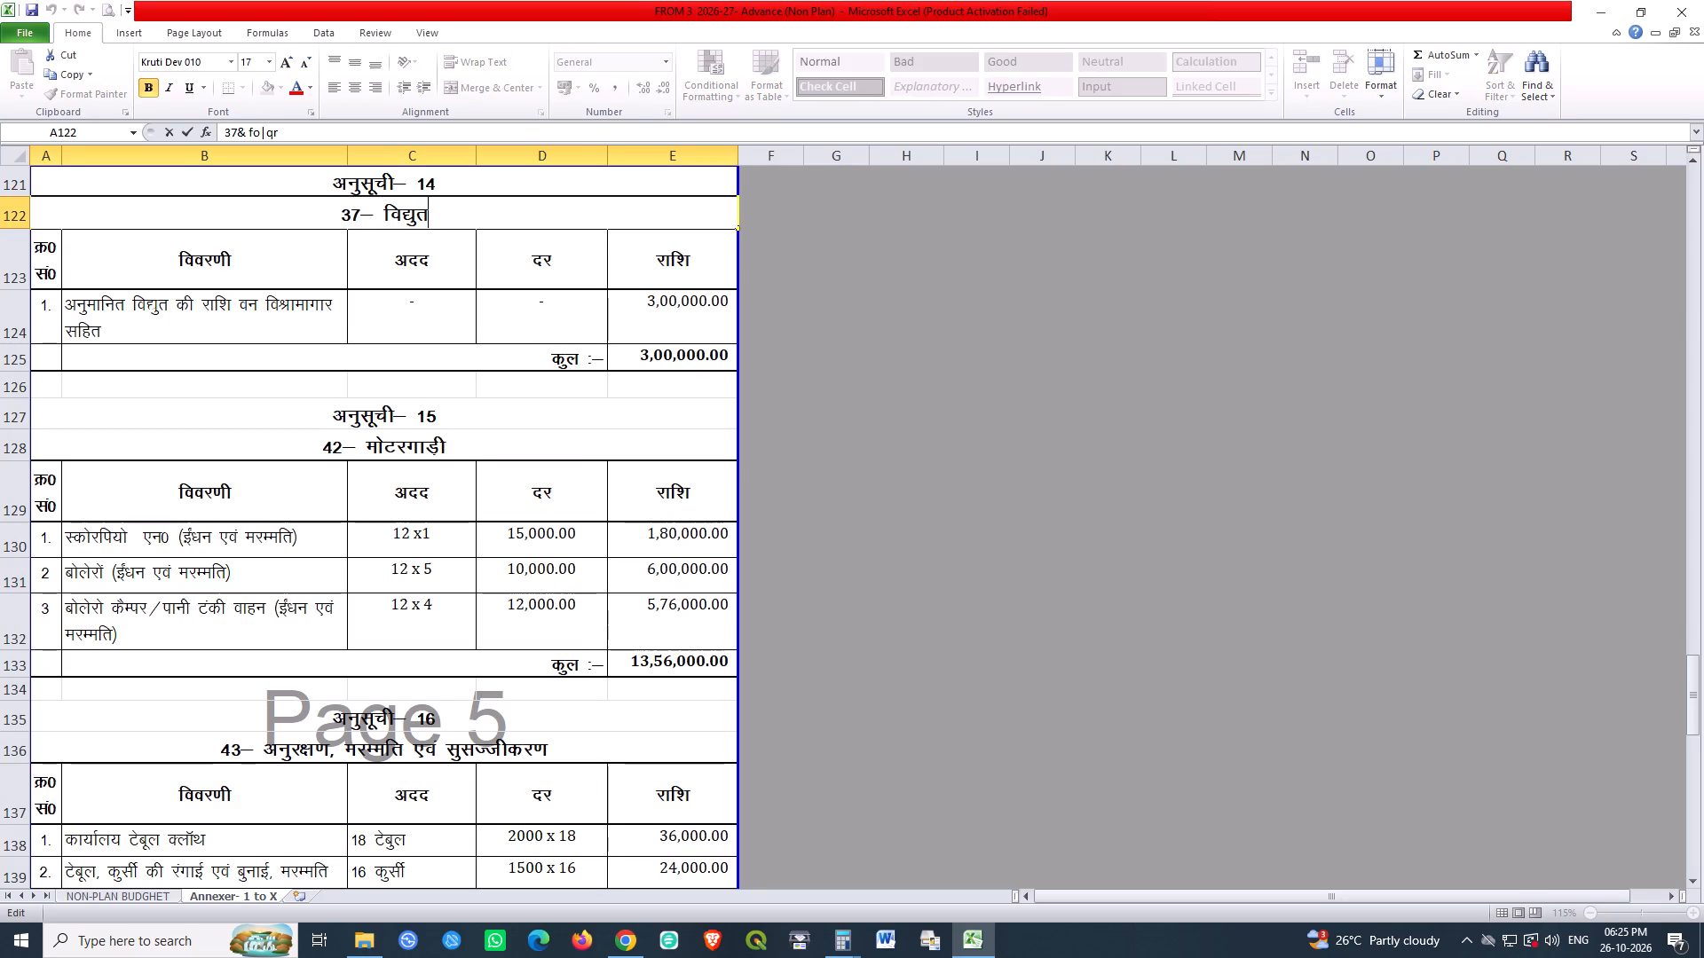
{"action": "key", "text": "space"}
{"action": "type", "text": "O;;"}
{"action": "key", "text": "Return"}
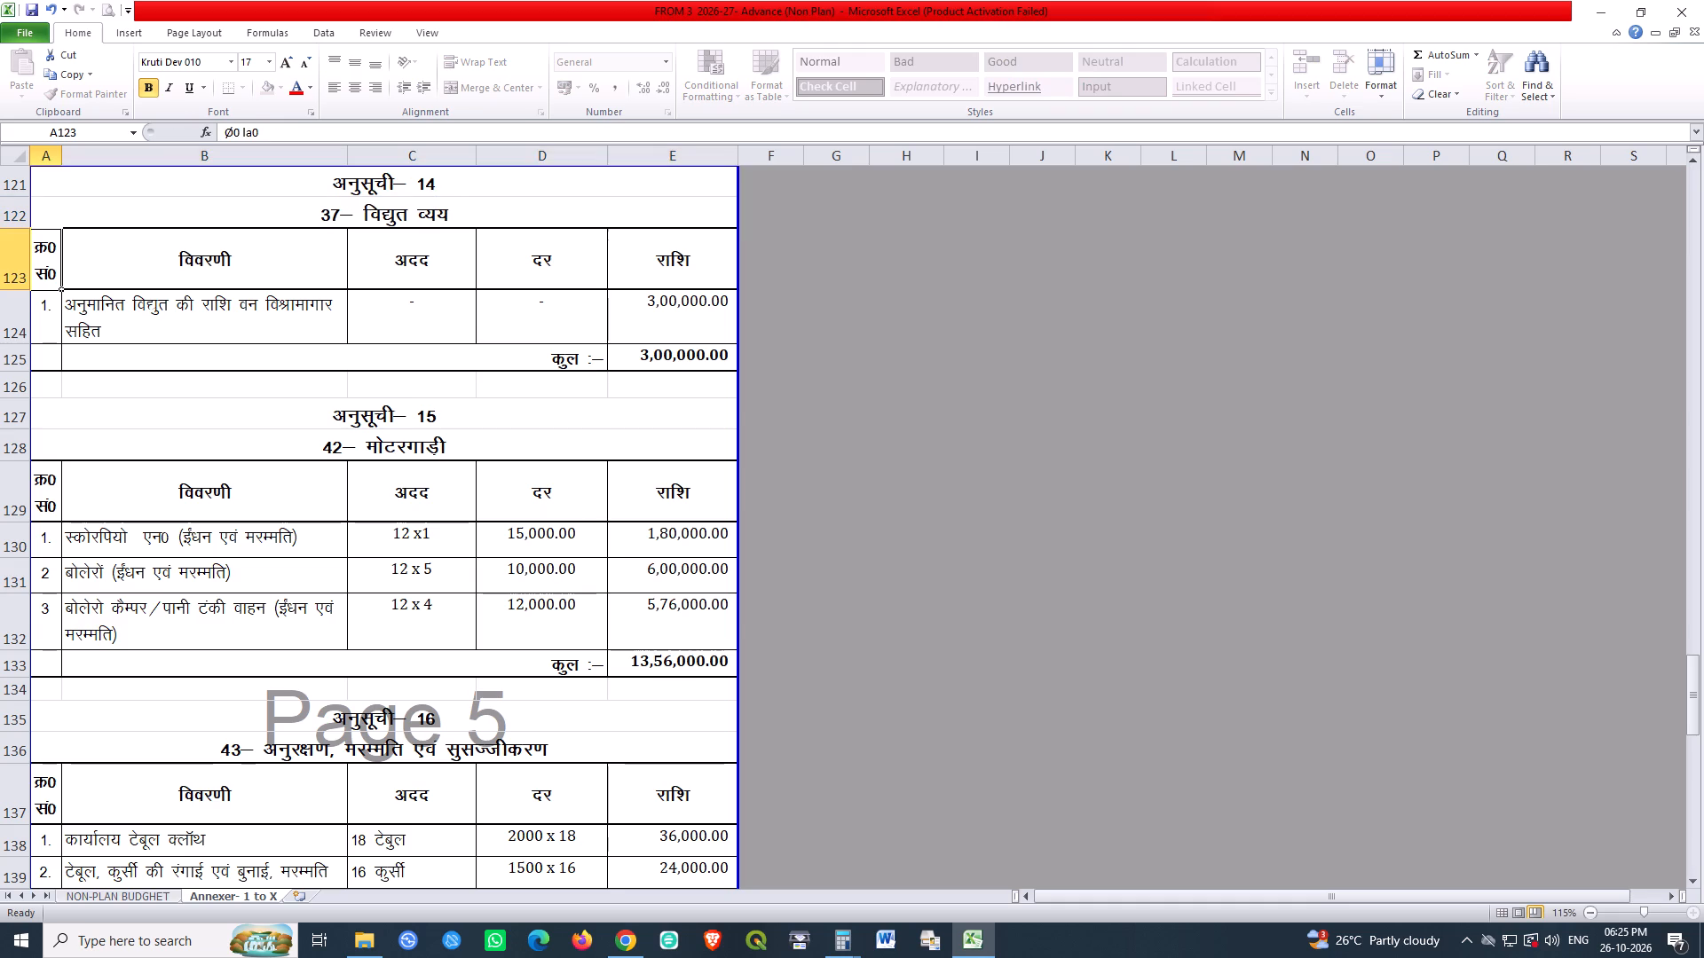
{"action": "key", "text": "ctrl+s"}
{"action": "key", "text": "ctrl+s"}
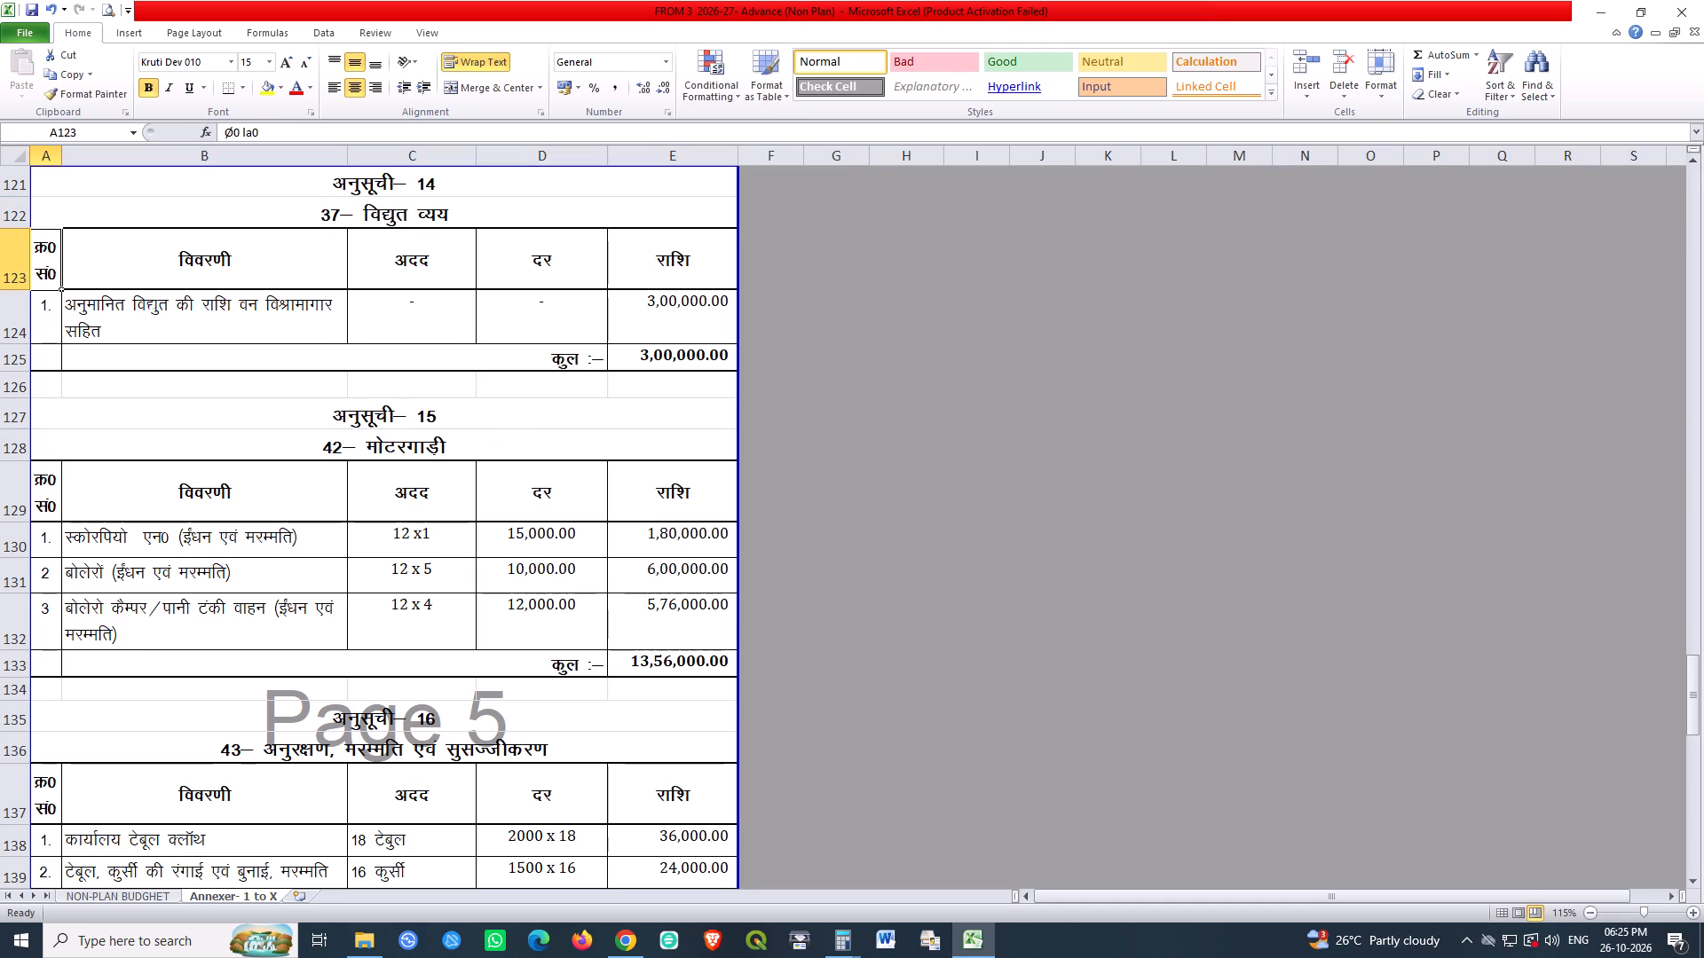
Set the Annexure 15 vehicle rates to 20000 for the Scorpio in D130 and 15000 for the Bolero in D131.
{"action": "double_click", "coordinate": [525, 542]}
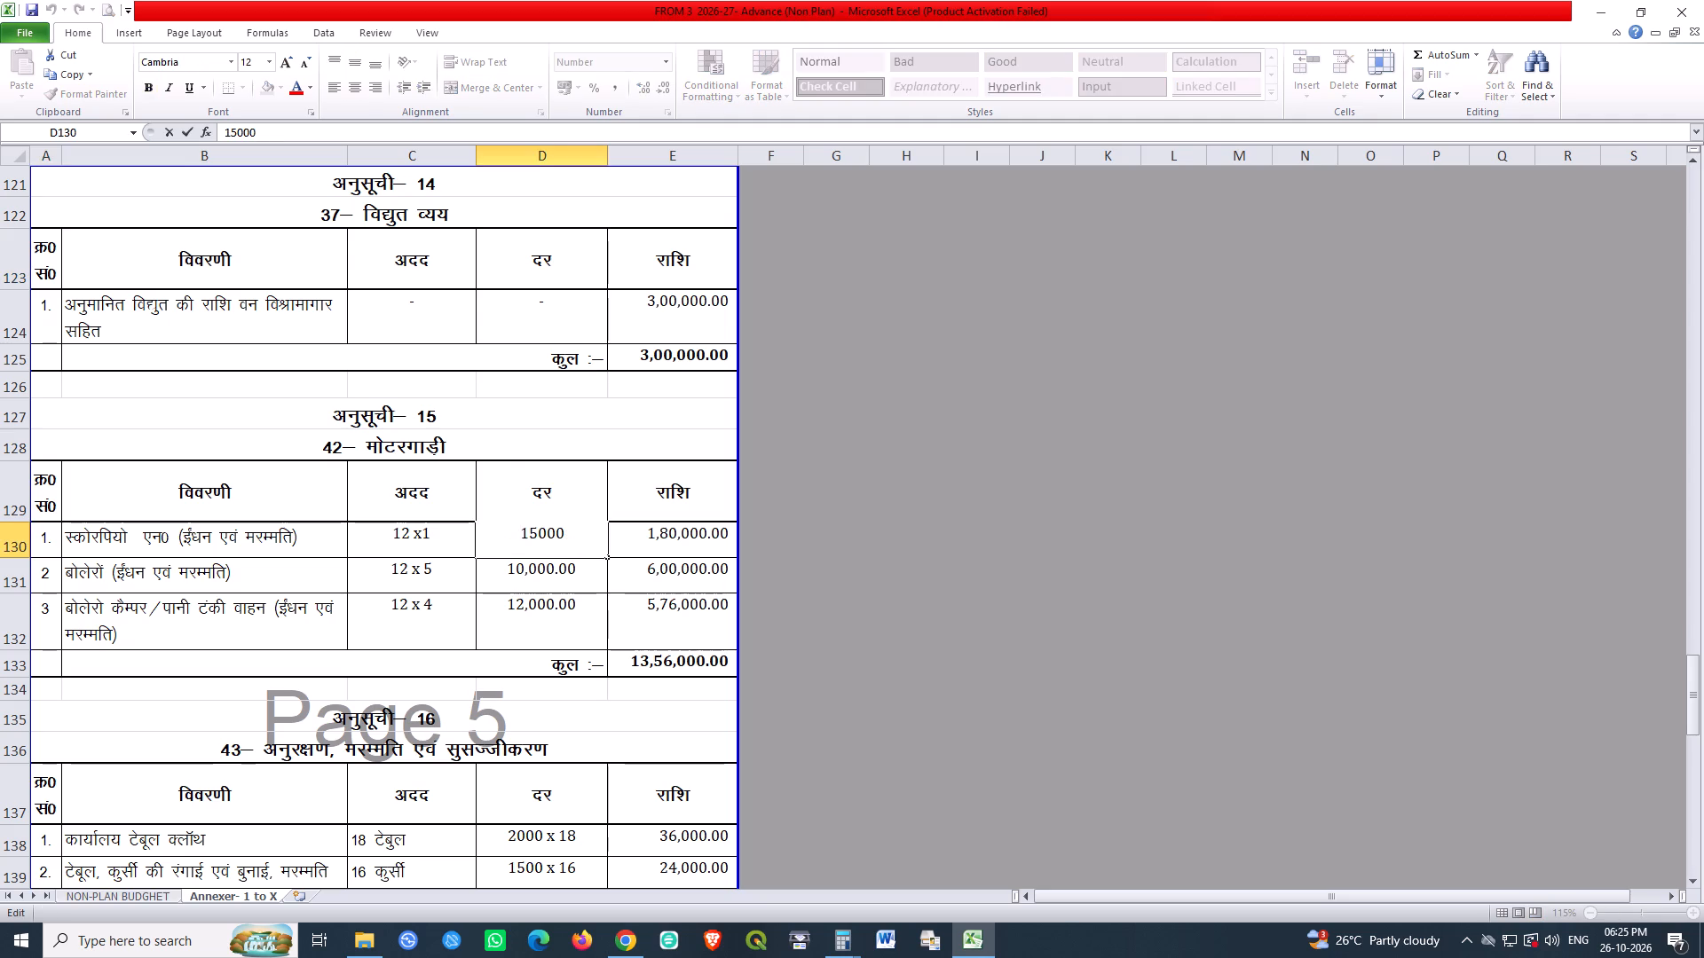
{"action": "key", "text": "shift+Right"}
{"action": "key", "text": "shift+Right"}
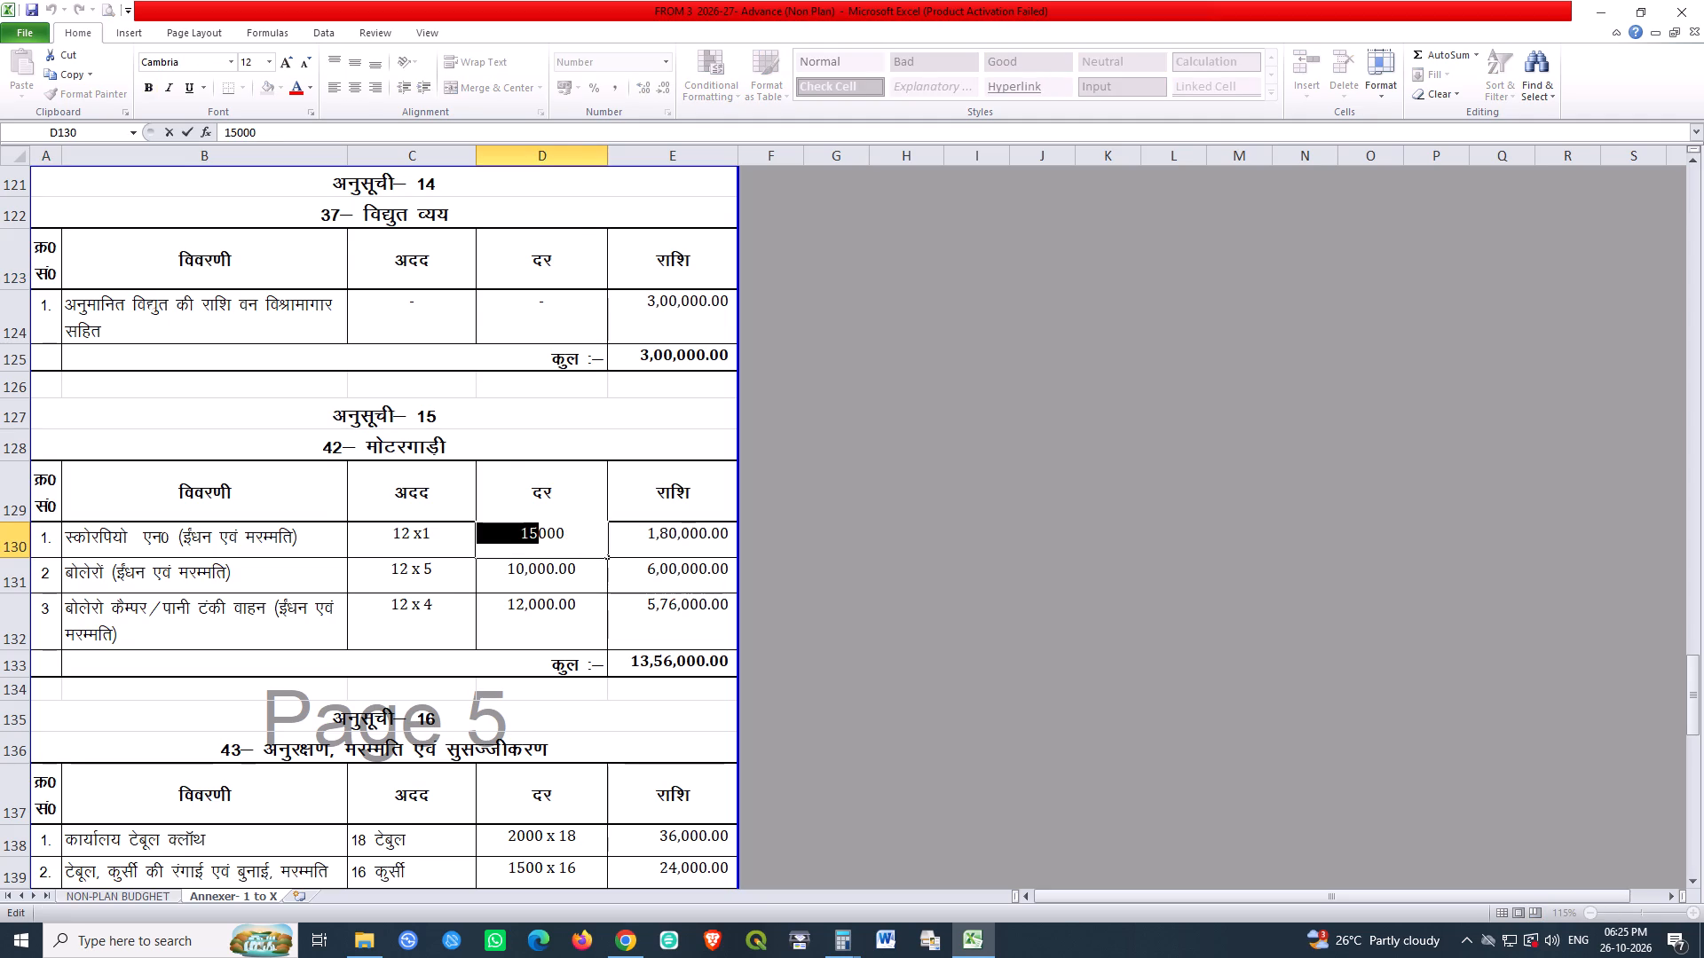
{"action": "type", "text": "20"}
{"action": "key", "text": "Return"}
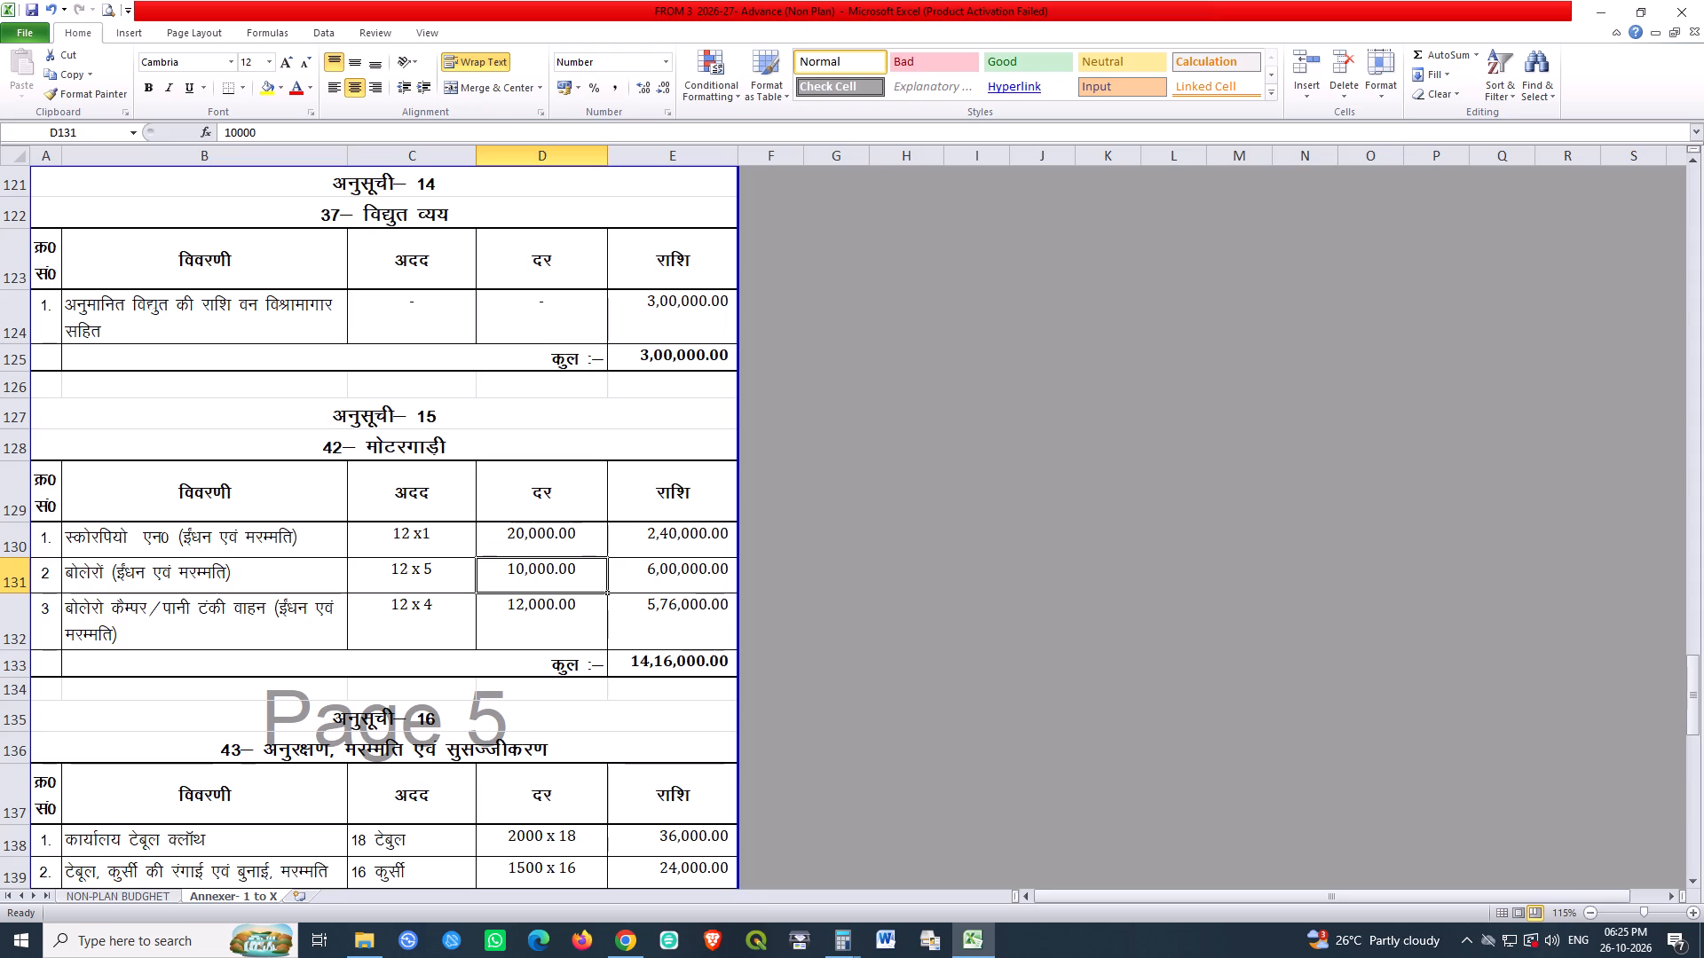
{"action": "type", "text": "15000"}
{"action": "key", "text": "Return"}
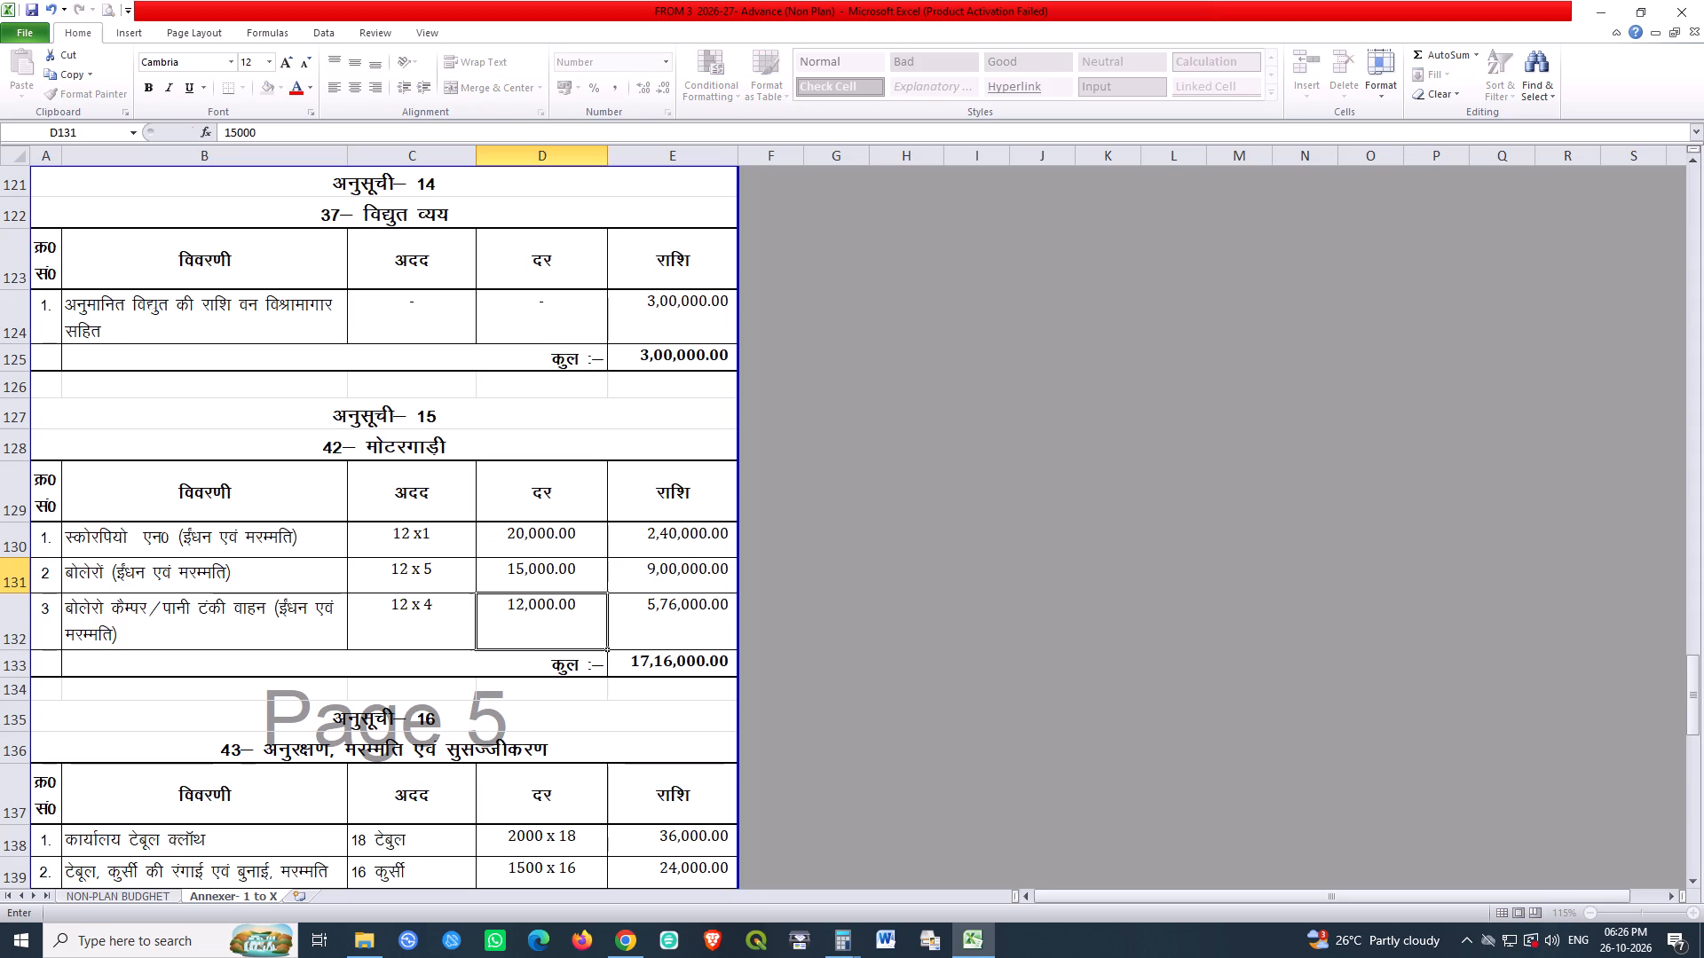
Replace अनुमानित at the start of the electricity description in B124 with सरकारी भवनों एवं ("ljdkjh Hkouksa ,oa" in Kruti Dev).
{"action": "double_click", "coordinate": [67, 310]}
{"action": "key", "text": "ctrl+shift+Right"}
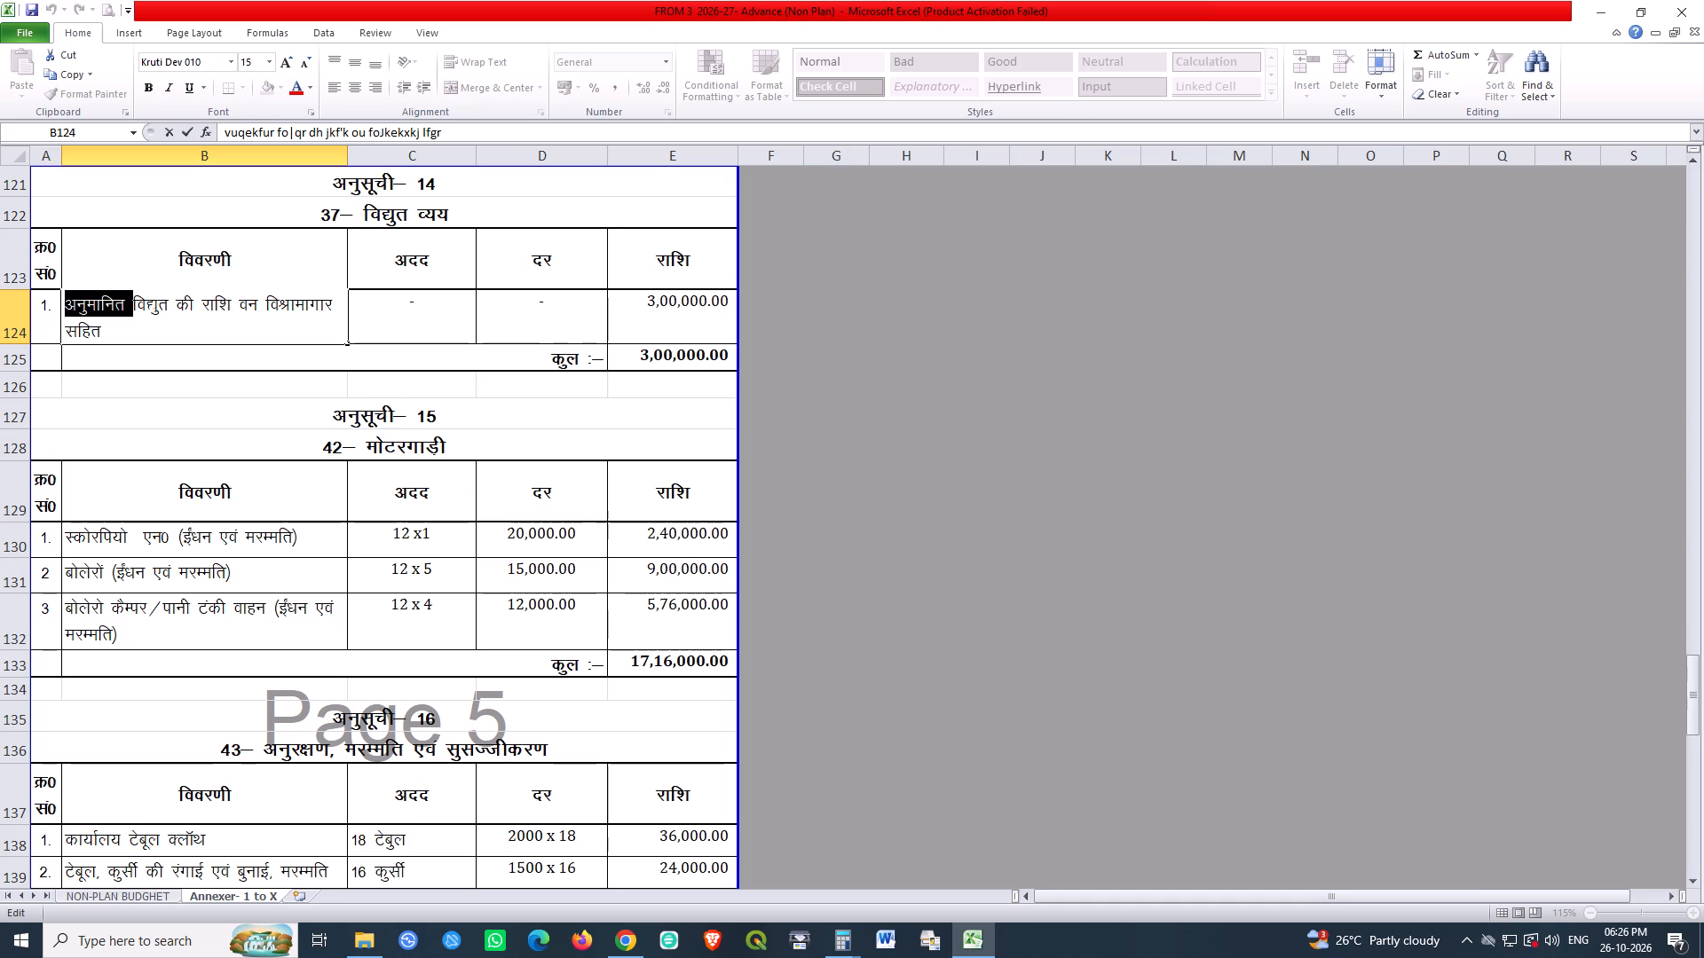
{"action": "type", "text": "ljdkjh Hkouksa"}
{"action": "key", "text": "space"}
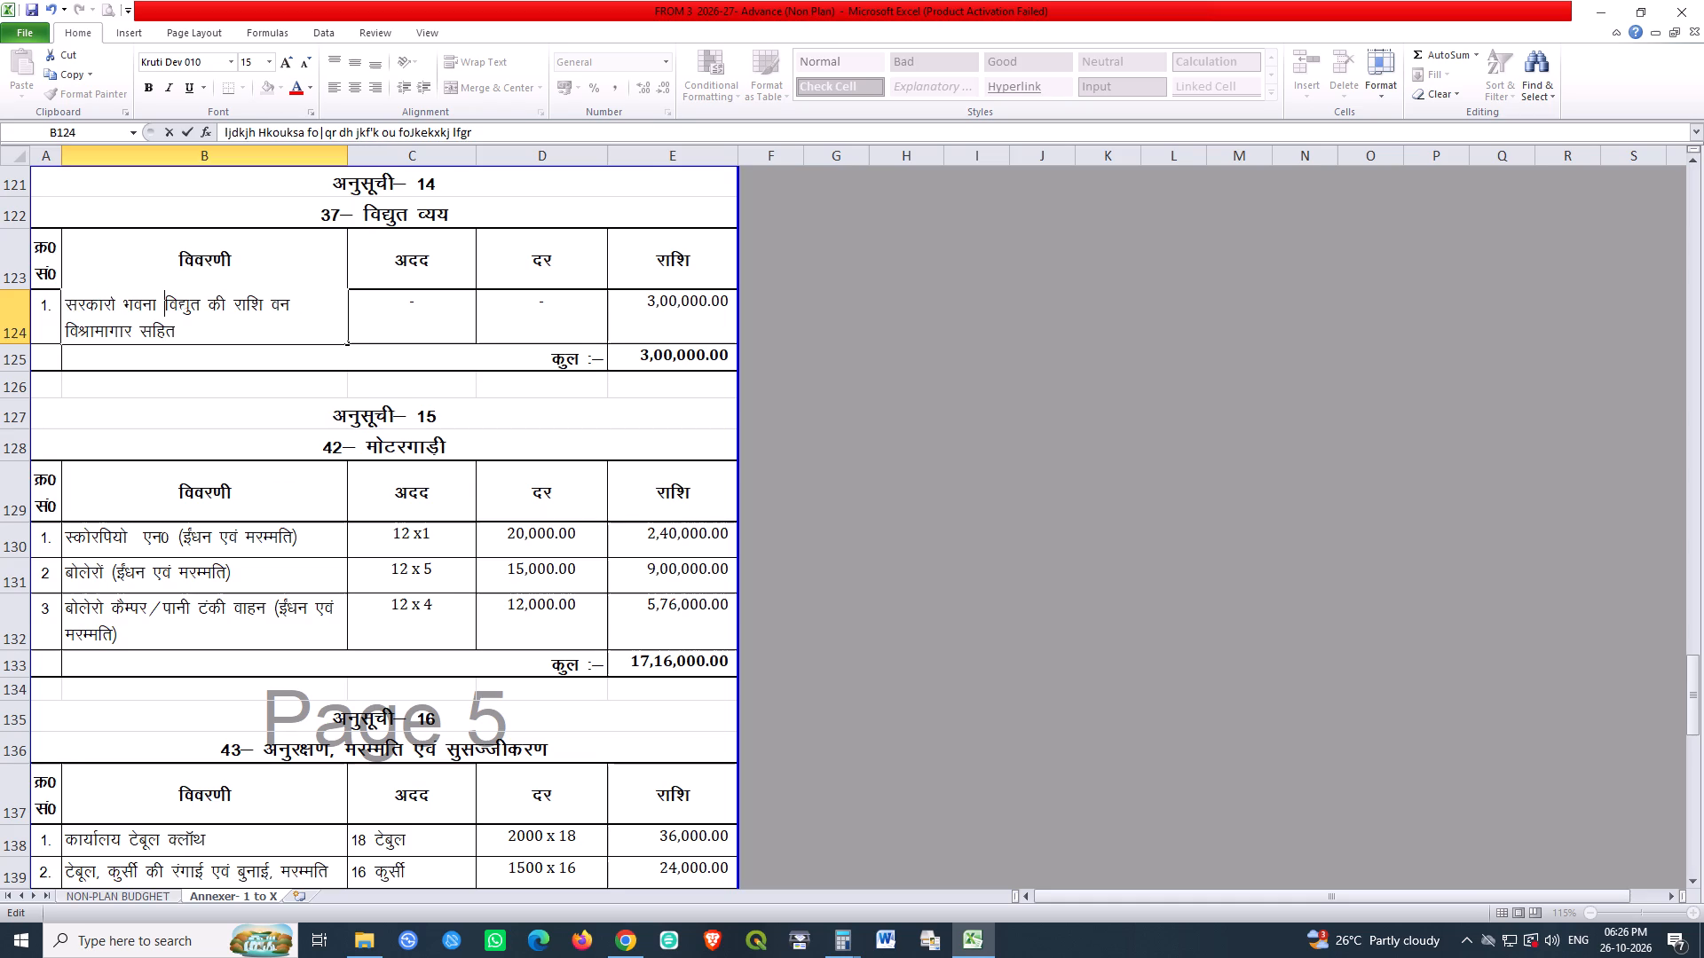
{"action": "type", "text": ",oa"}
{"action": "key", "text": "space"}
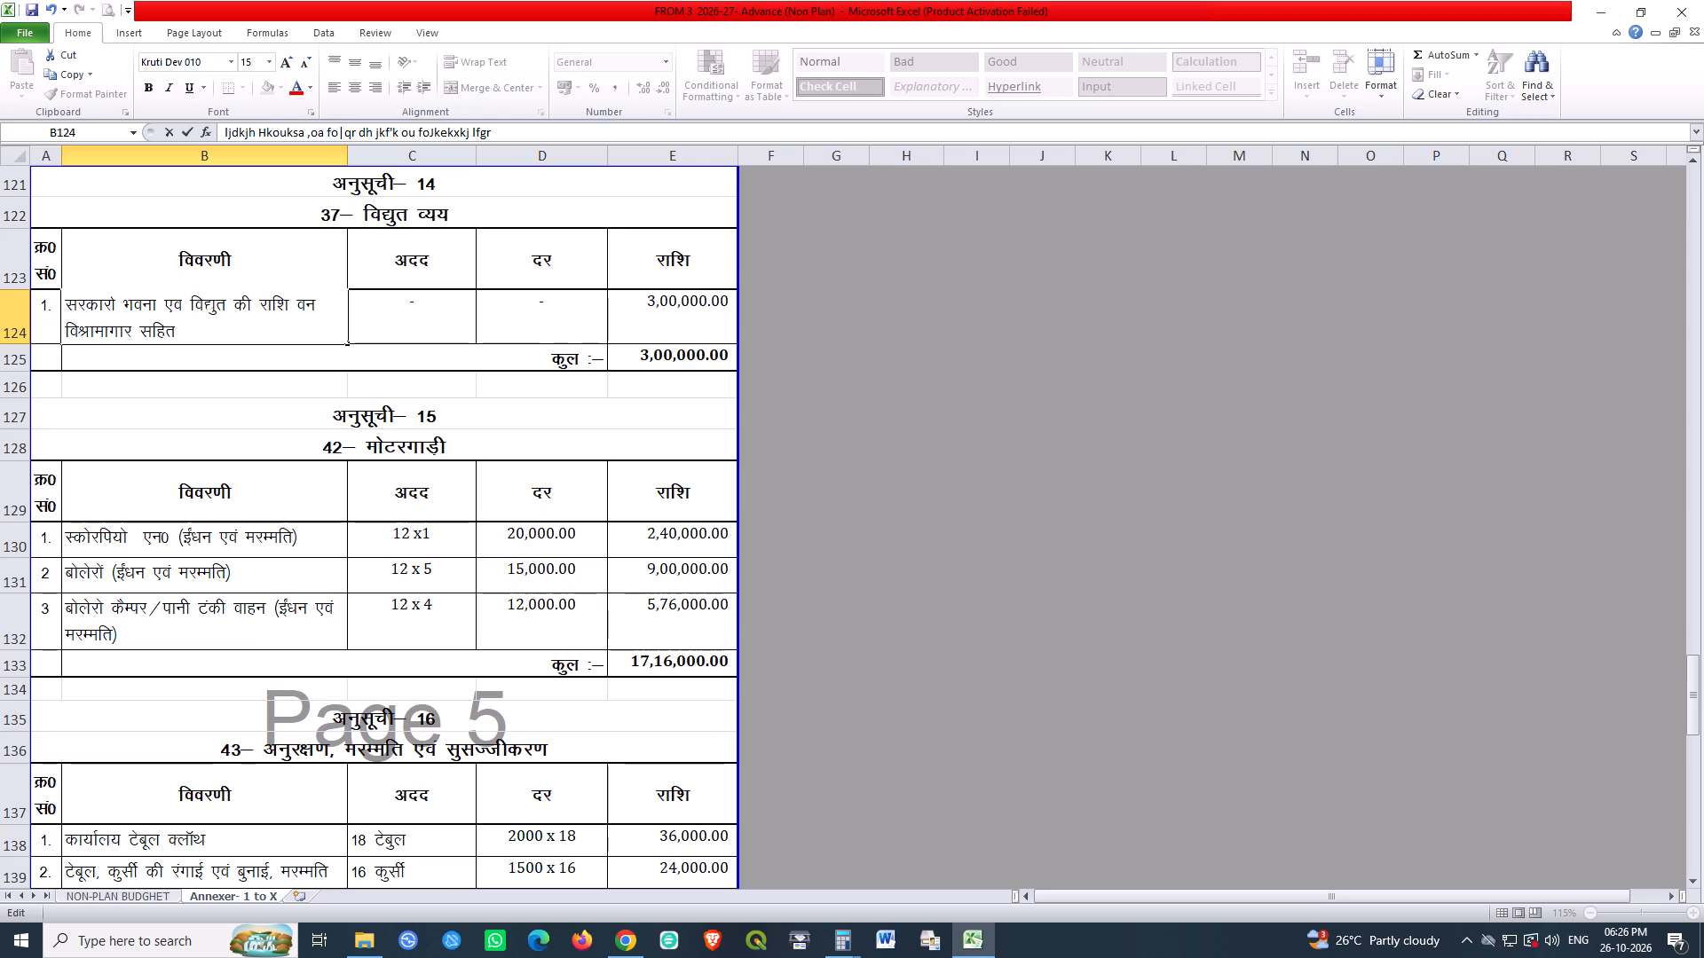
Move the words "विद्युत की राशि वन" in B124 to the end of the description, after सहित.
{"action": "key", "text": "ctrl+shift+Right"}
{"action": "key", "text": "ctrl+shift+Right"}
{"action": "key", "text": "ctrl+shift+Right"}
{"action": "key", "text": "ctrl+shift+Right"}
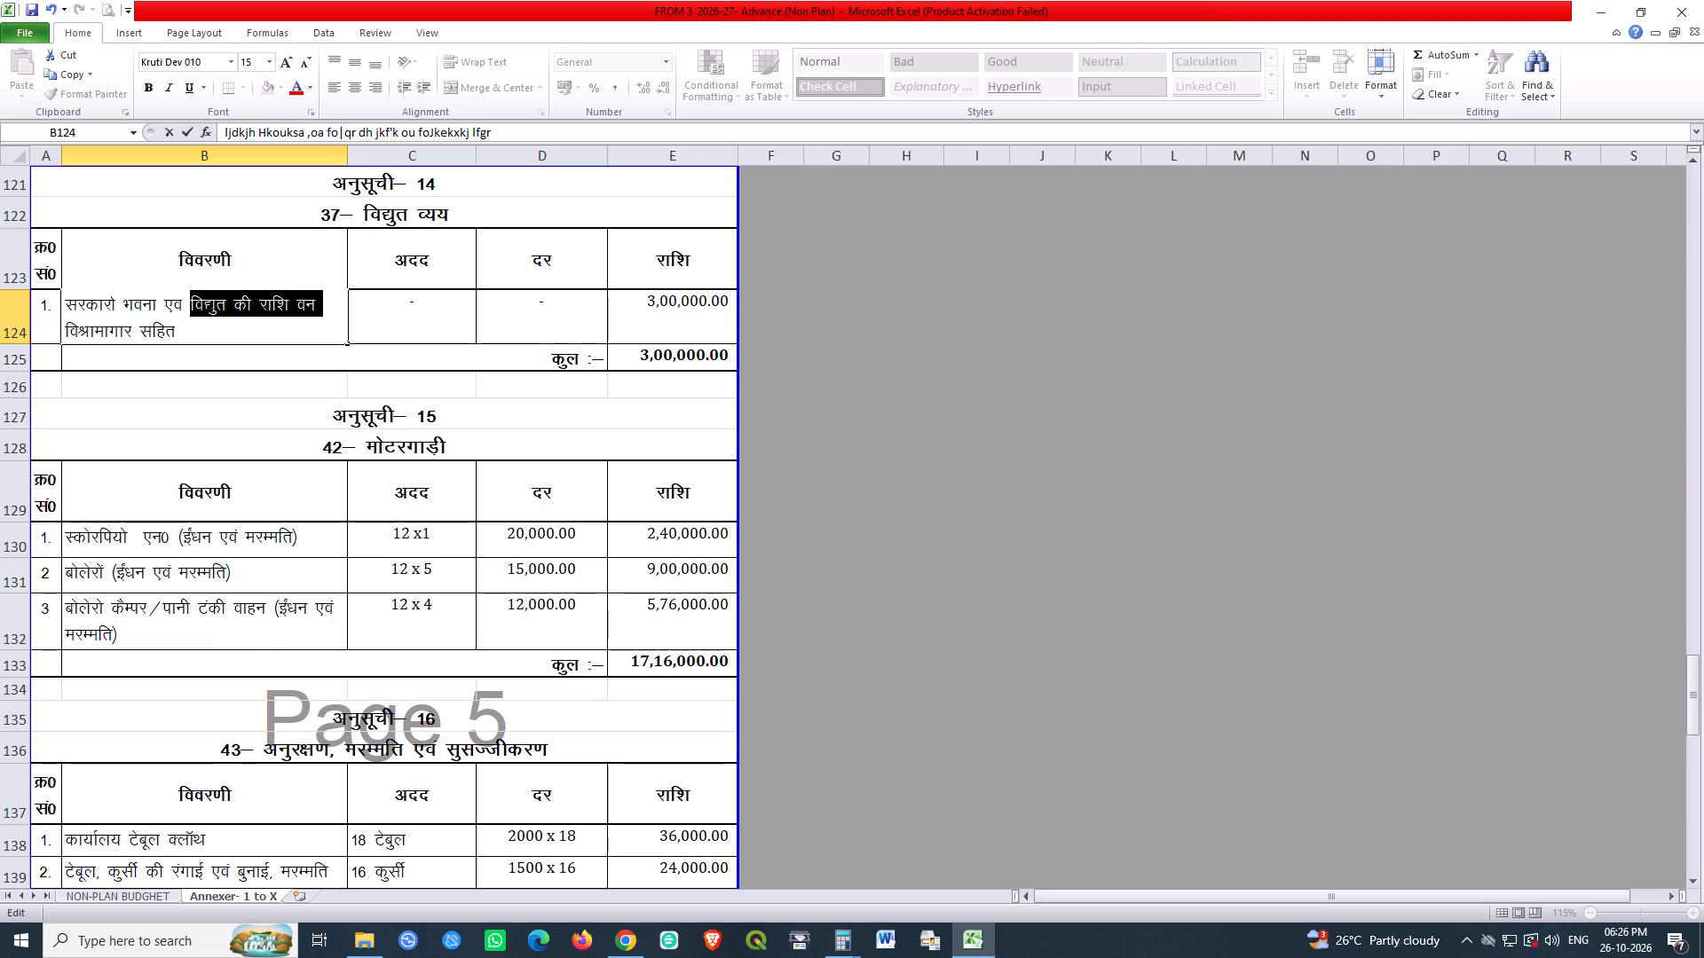
{"action": "key", "text": "ctrl+x"}
{"action": "key", "text": "Right"}
{"action": "key", "text": "Right"}
{"action": "key", "text": "Right"}
{"action": "key", "text": "Right"}
{"action": "key", "text": "Right"}
{"action": "key", "text": "Right"}
{"action": "key", "text": "Right"}
{"action": "key", "text": "Right"}
{"action": "key", "text": "Right"}
{"action": "key", "text": "Right"}
{"action": "key", "text": "Right"}
{"action": "key", "text": "Right"}
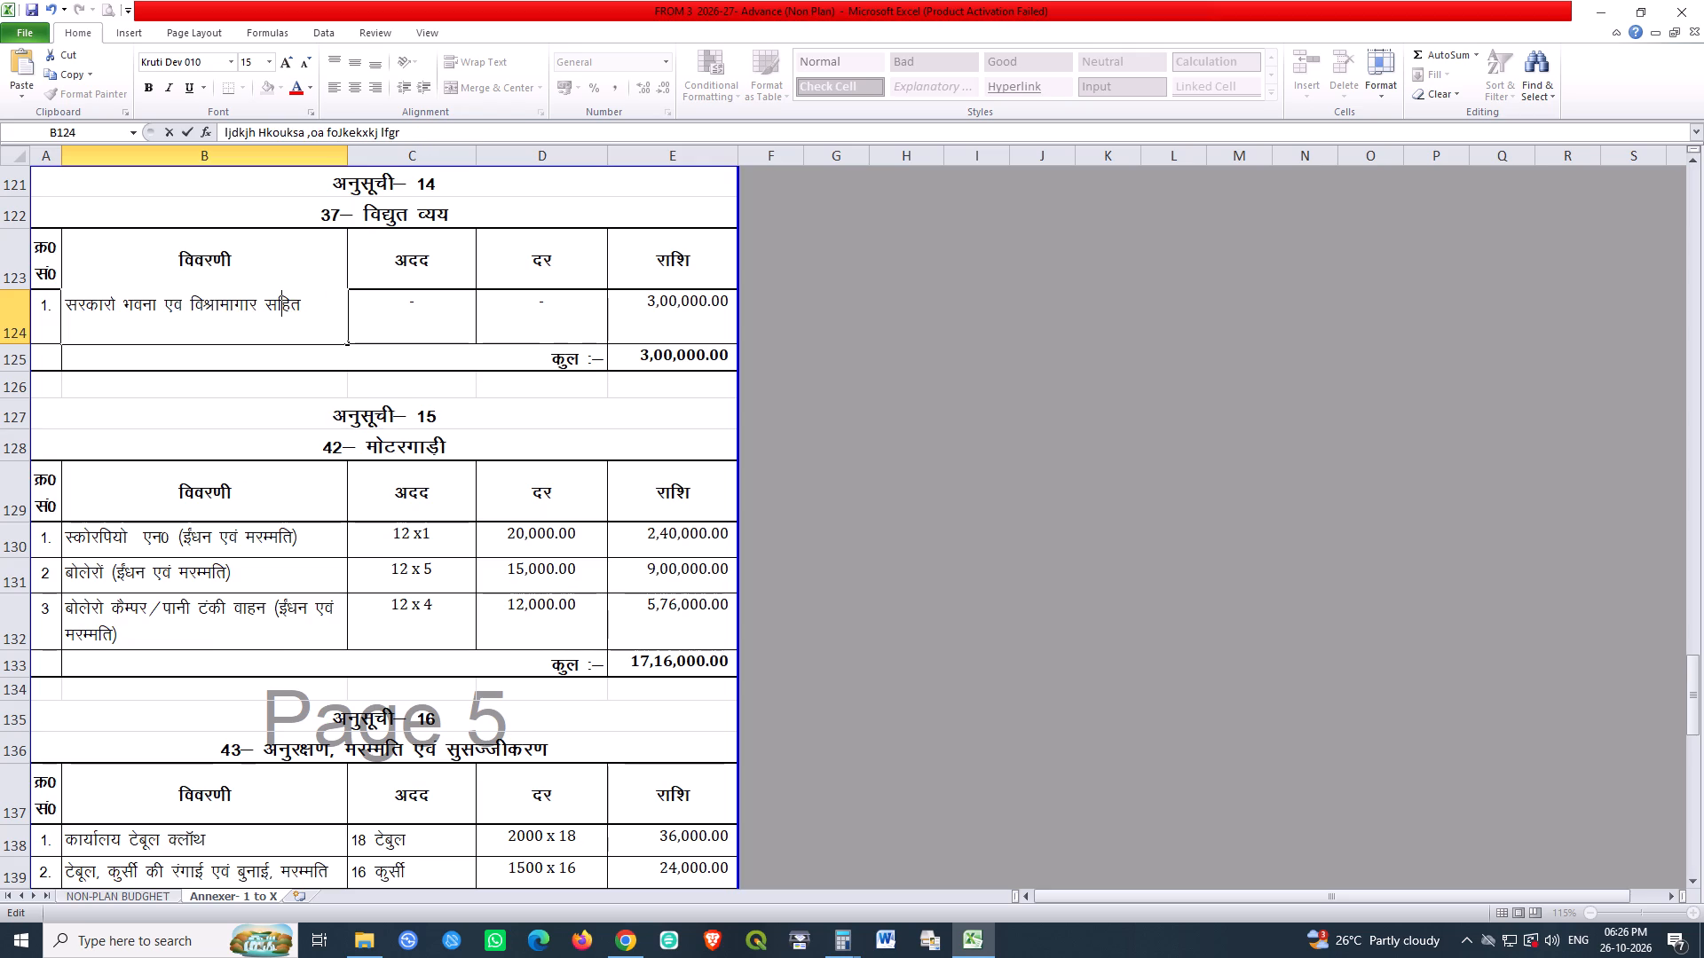
{"action": "key", "text": "Right"}
{"action": "key", "text": "Right"}
{"action": "key", "text": "space"}
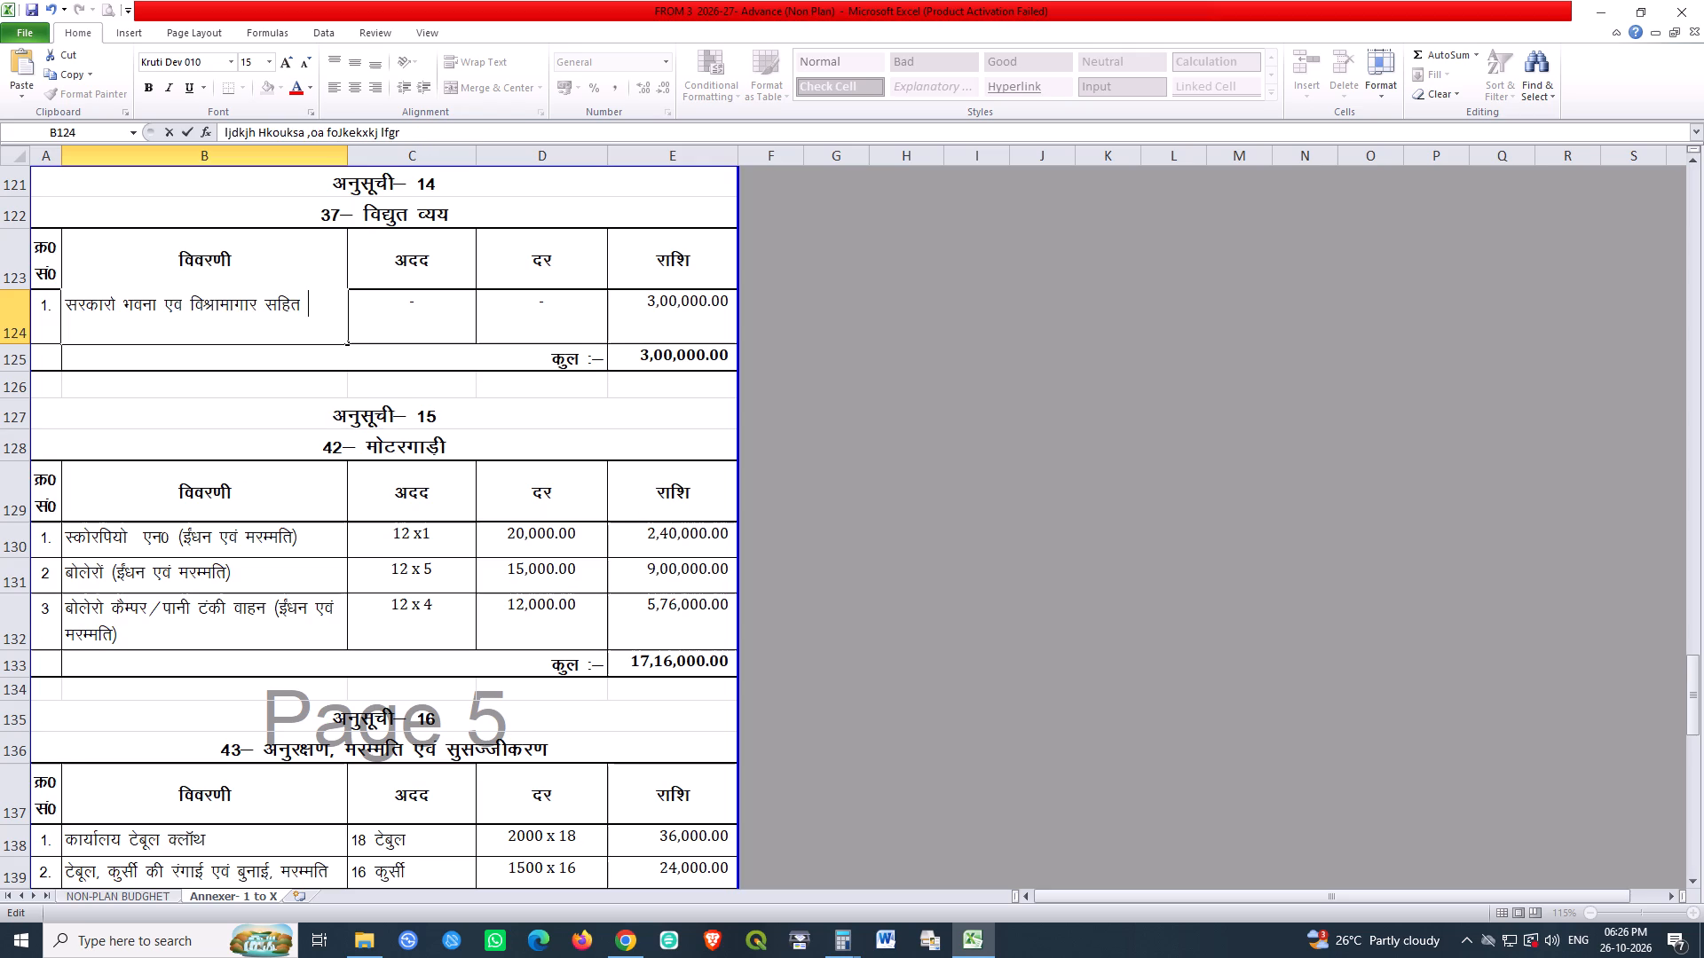
{"action": "type", "text": "v"}
{"action": "key", "text": "BackSpace"}
{"action": "key", "text": "ctrl+v"}
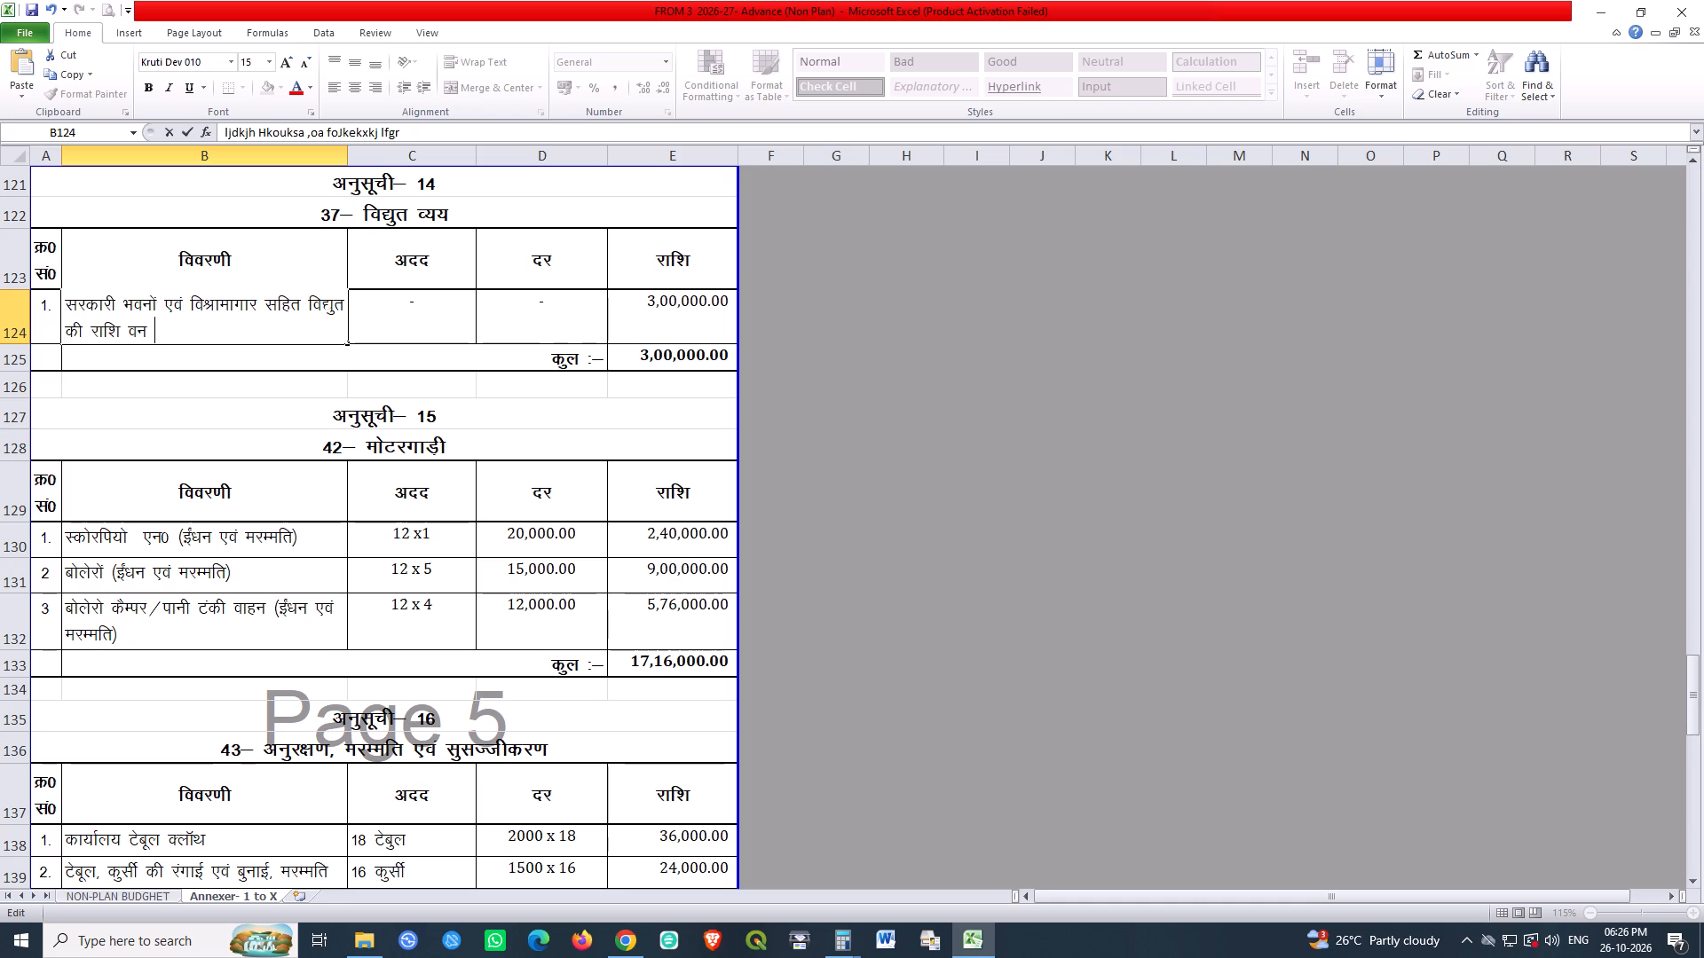
In B124, insert अनुमानित ("vuqekfur" in Kruti Dev) before विद्युत and व्यय ("O;;") after it.
{"action": "key", "text": "Left"}
{"action": "key", "text": "Left"}
{"action": "key", "text": "Left"}
{"action": "key", "text": "Left"}
{"action": "key", "text": "Left"}
{"action": "key", "text": "Left"}
{"action": "key", "text": "Left"}
{"action": "key", "text": "Left"}
{"action": "key", "text": "Left"}
{"action": "key", "text": "Left"}
{"action": "key", "text": "Left"}
{"action": "key", "text": "Left"}
{"action": "key", "text": "Left"}
{"action": "key", "text": "Left"}
{"action": "key", "text": "Left"}
{"action": "key", "text": "Left"}
{"action": "key", "text": "Left"}
{"action": "key", "text": "Left"}
{"action": "type", "text": "vuqekfuy"}
{"action": "key", "text": "BackSpace"}
{"action": "type", "text": "r"}
{"action": "key", "text": "space"}
{"action": "key", "text": "Right"}
{"action": "key", "text": "Right"}
{"action": "key", "text": "Right"}
{"action": "key", "text": "Right"}
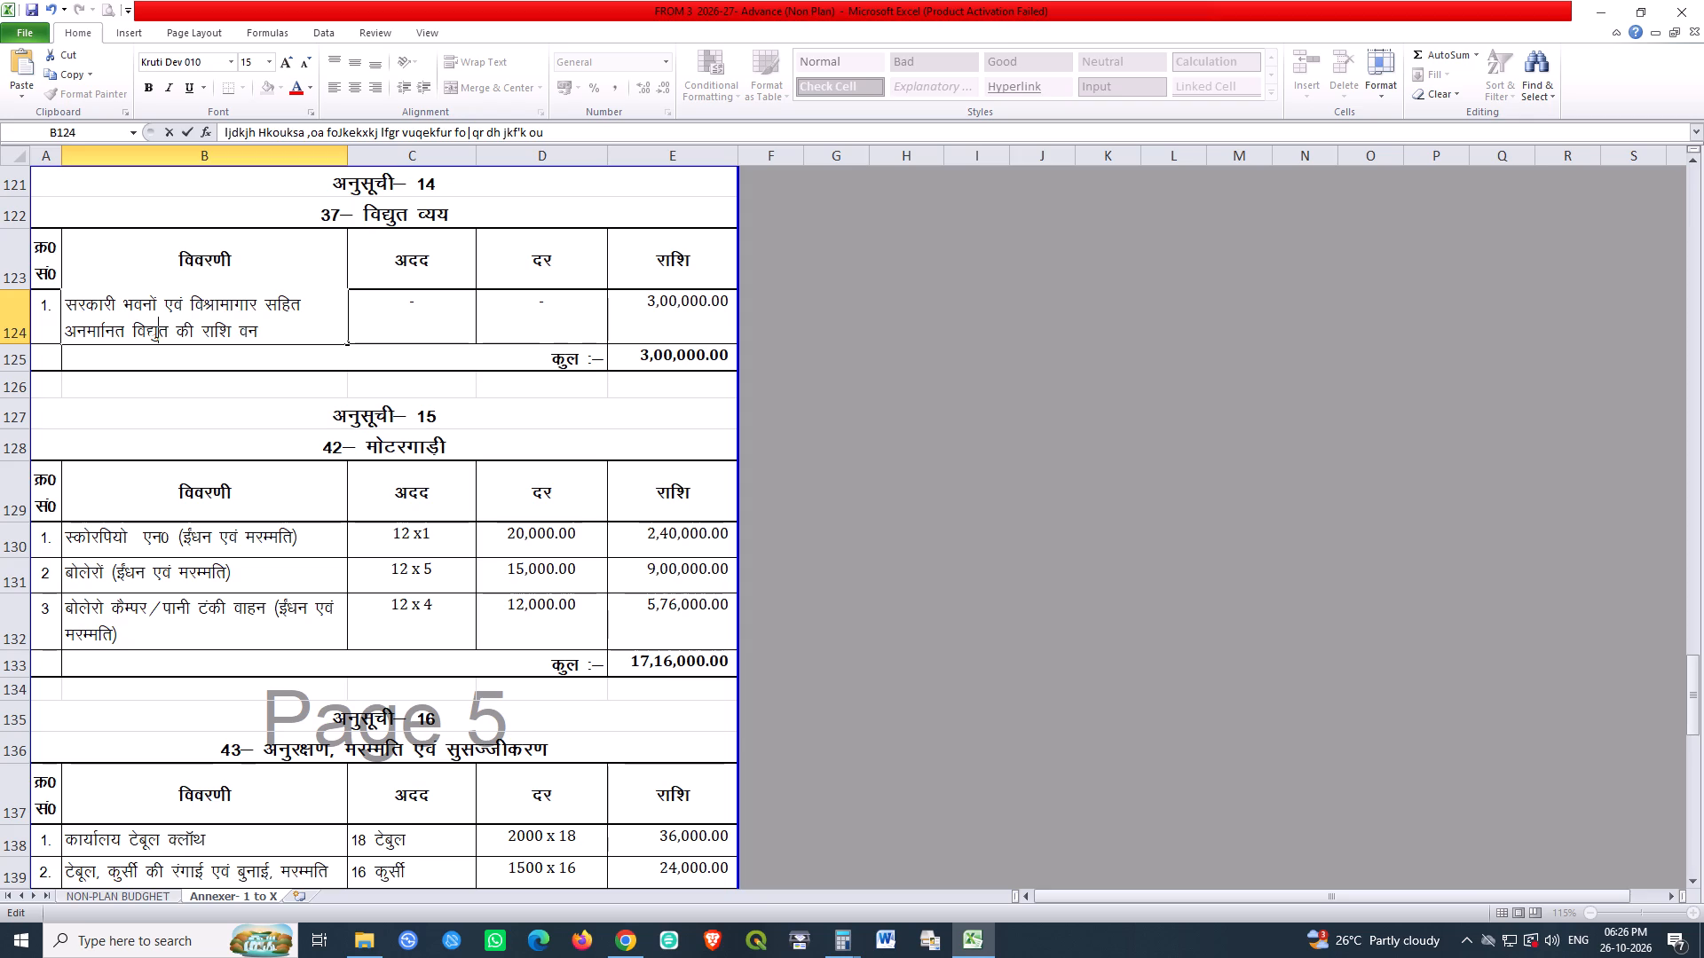
{"action": "key", "text": "Right"}
{"action": "key", "text": "Right"}
{"action": "type", "text": "O;;"}
{"action": "key", "text": "space"}
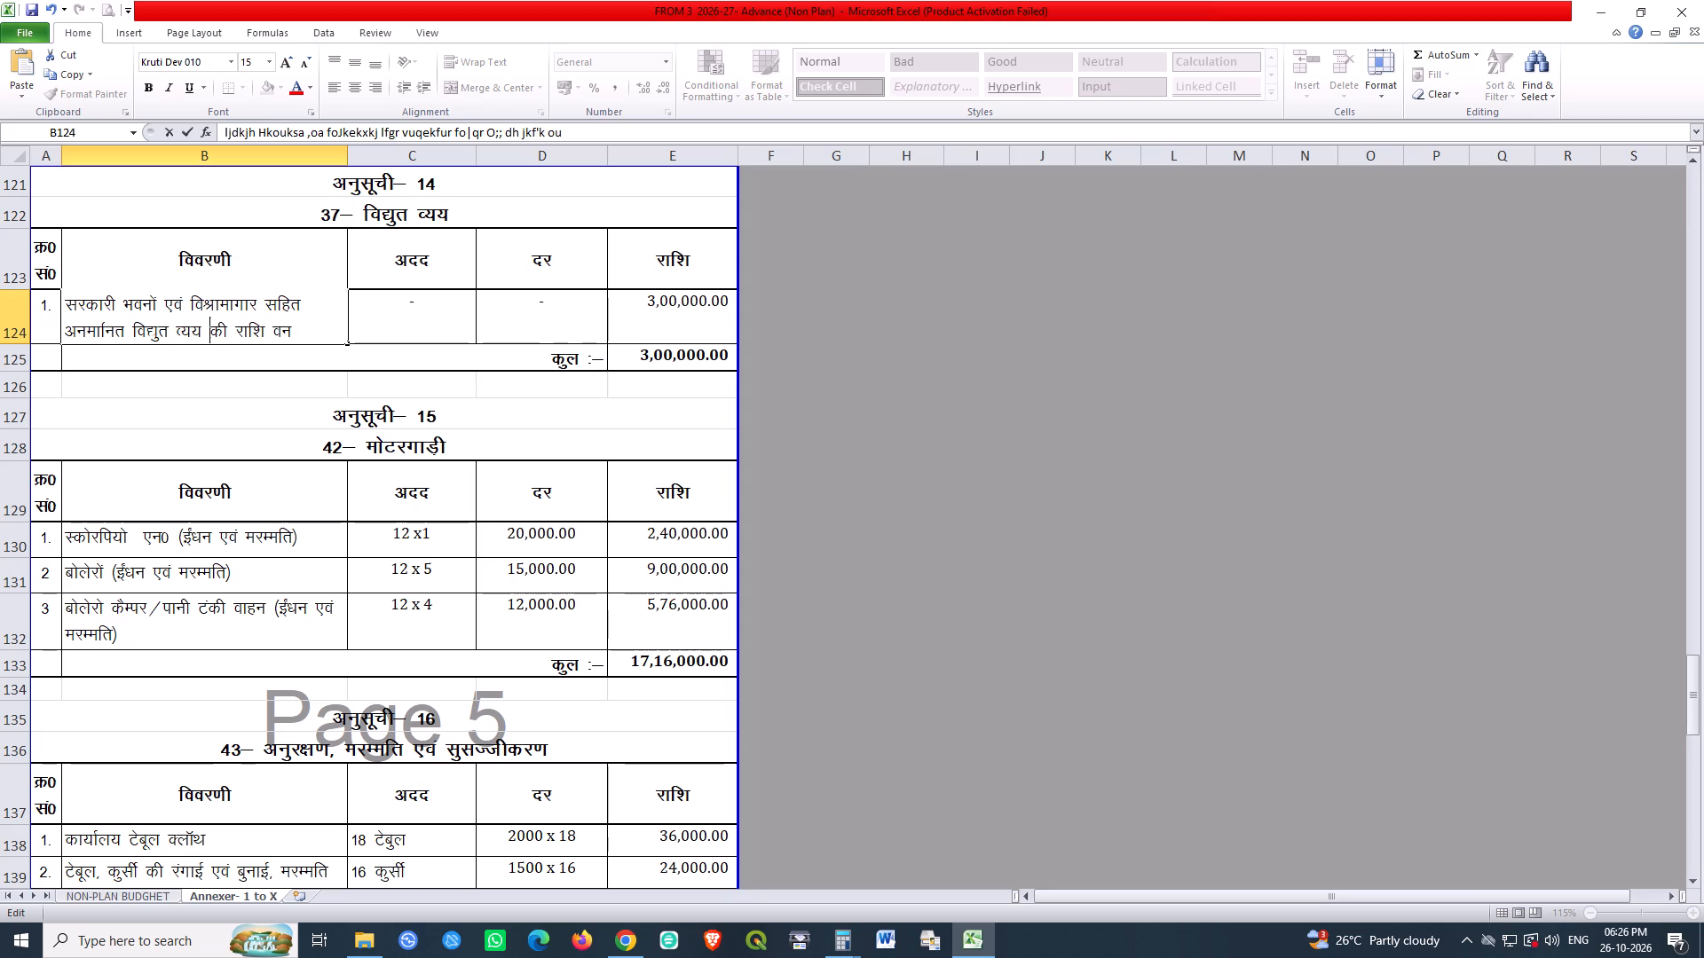
Delete the trailing word वन after राशि in B124 and save the workbook.
{"action": "key", "text": "Right"}
{"action": "key", "text": "Right"}
{"action": "key", "text": "Right"}
{"action": "key", "text": "Right"}
{"action": "key", "text": "Right"}
{"action": "key", "text": "Right"}
{"action": "key", "text": "Right"}
{"action": "key", "text": "Right"}
{"action": "key", "text": "Delete"}
{"action": "key", "text": "Delete"}
{"action": "key", "text": "Delete"}
{"action": "key", "text": "Delete"}
{"action": "key", "text": "Delete"}
{"action": "key", "text": "Delete"}
{"action": "key", "text": "Delete"}
{"action": "key", "text": "Delete"}
{"action": "key", "text": "Delete"}
{"action": "key", "text": "Delete"}
{"action": "key", "text": "Delete"}
{"action": "key", "text": "Return"}
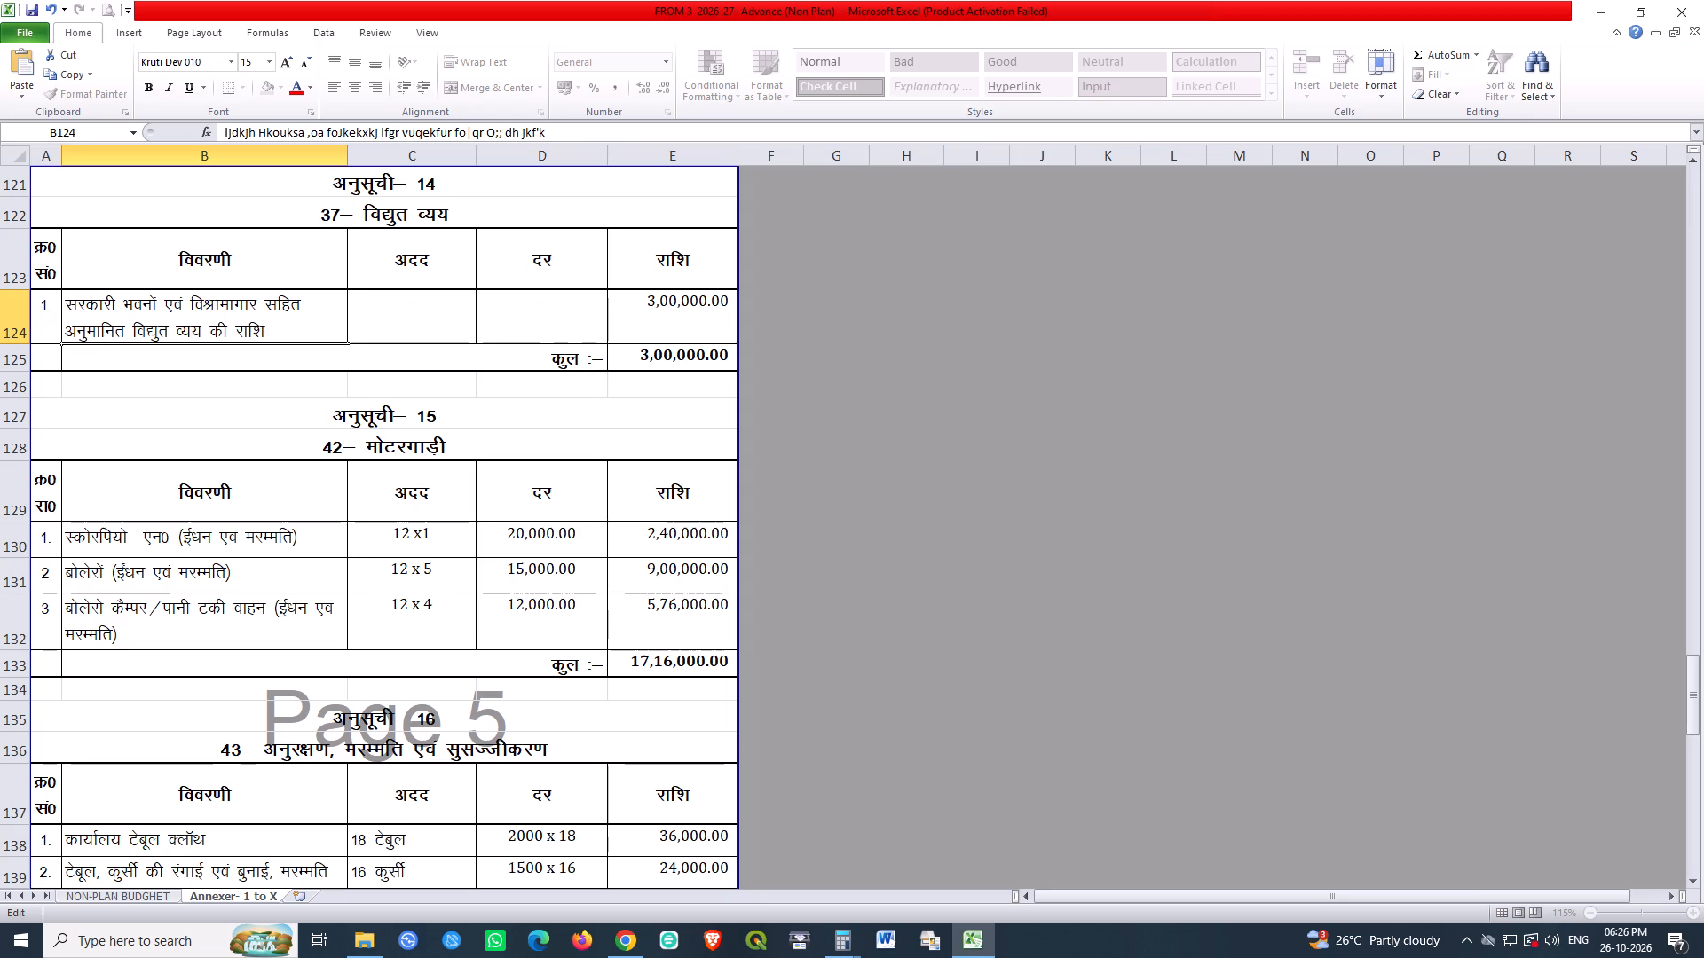
{"action": "key", "text": "ctrl+s"}
{"action": "key", "text": "ctrl+s"}
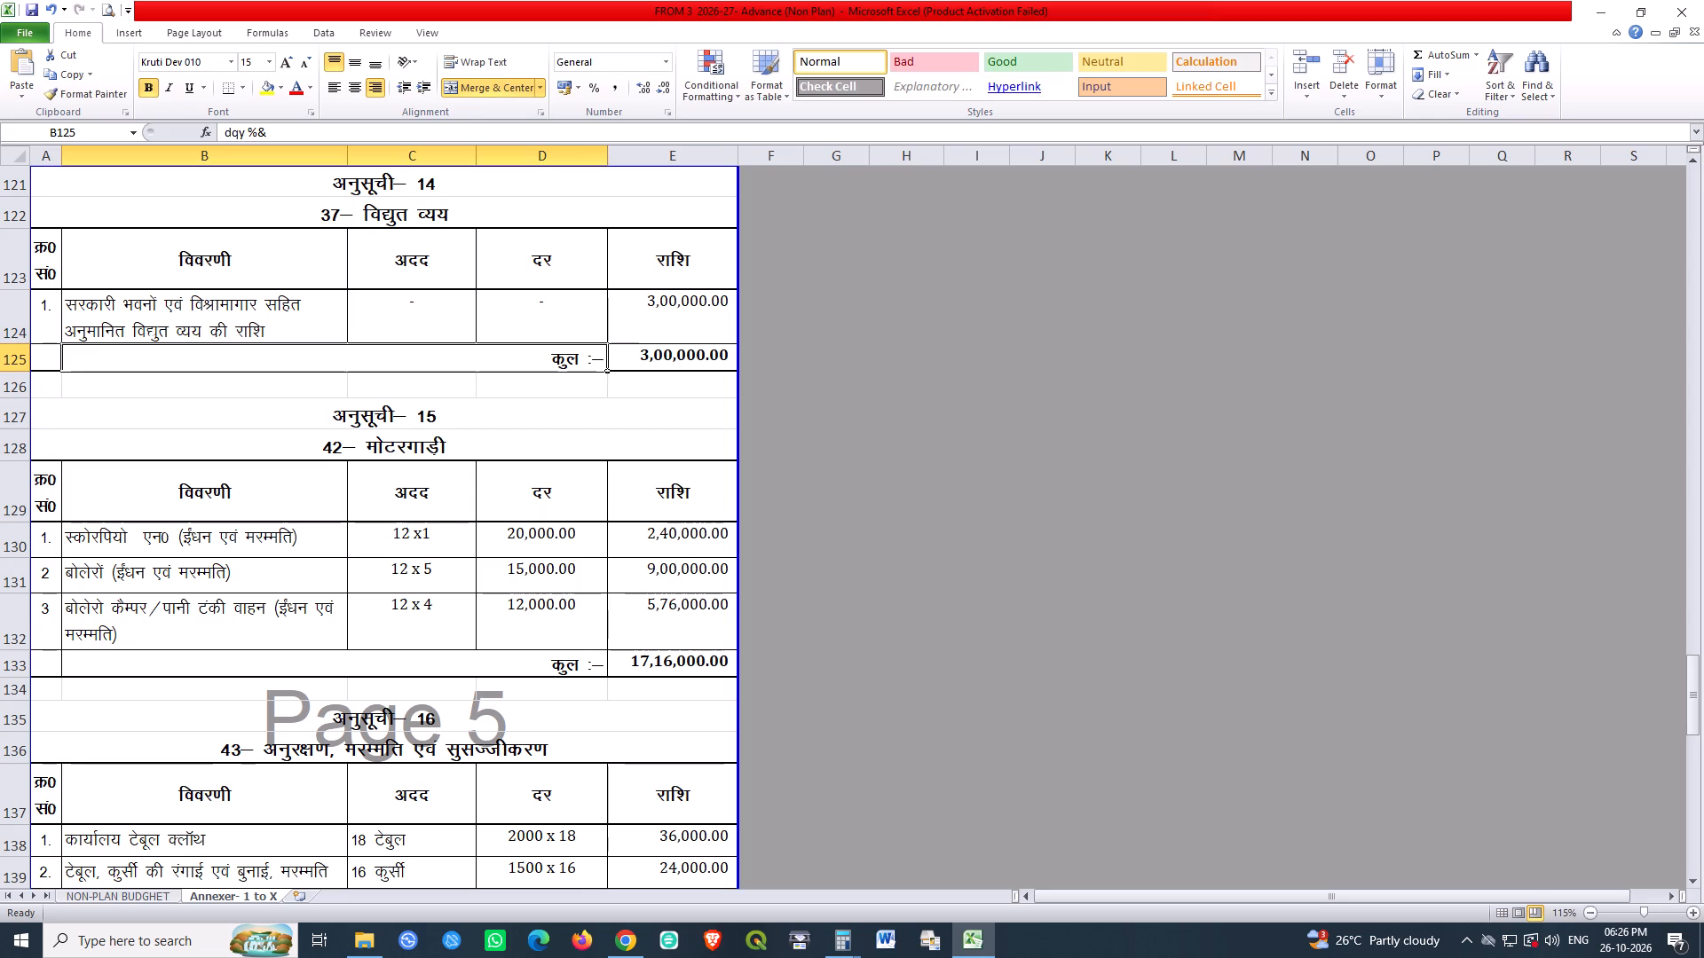
Insert वन ("ou" in Kruti Dev) before विश्रामागार in the electricity description in B124 and save the workbook.
{"action": "double_click", "coordinate": [186, 301]}
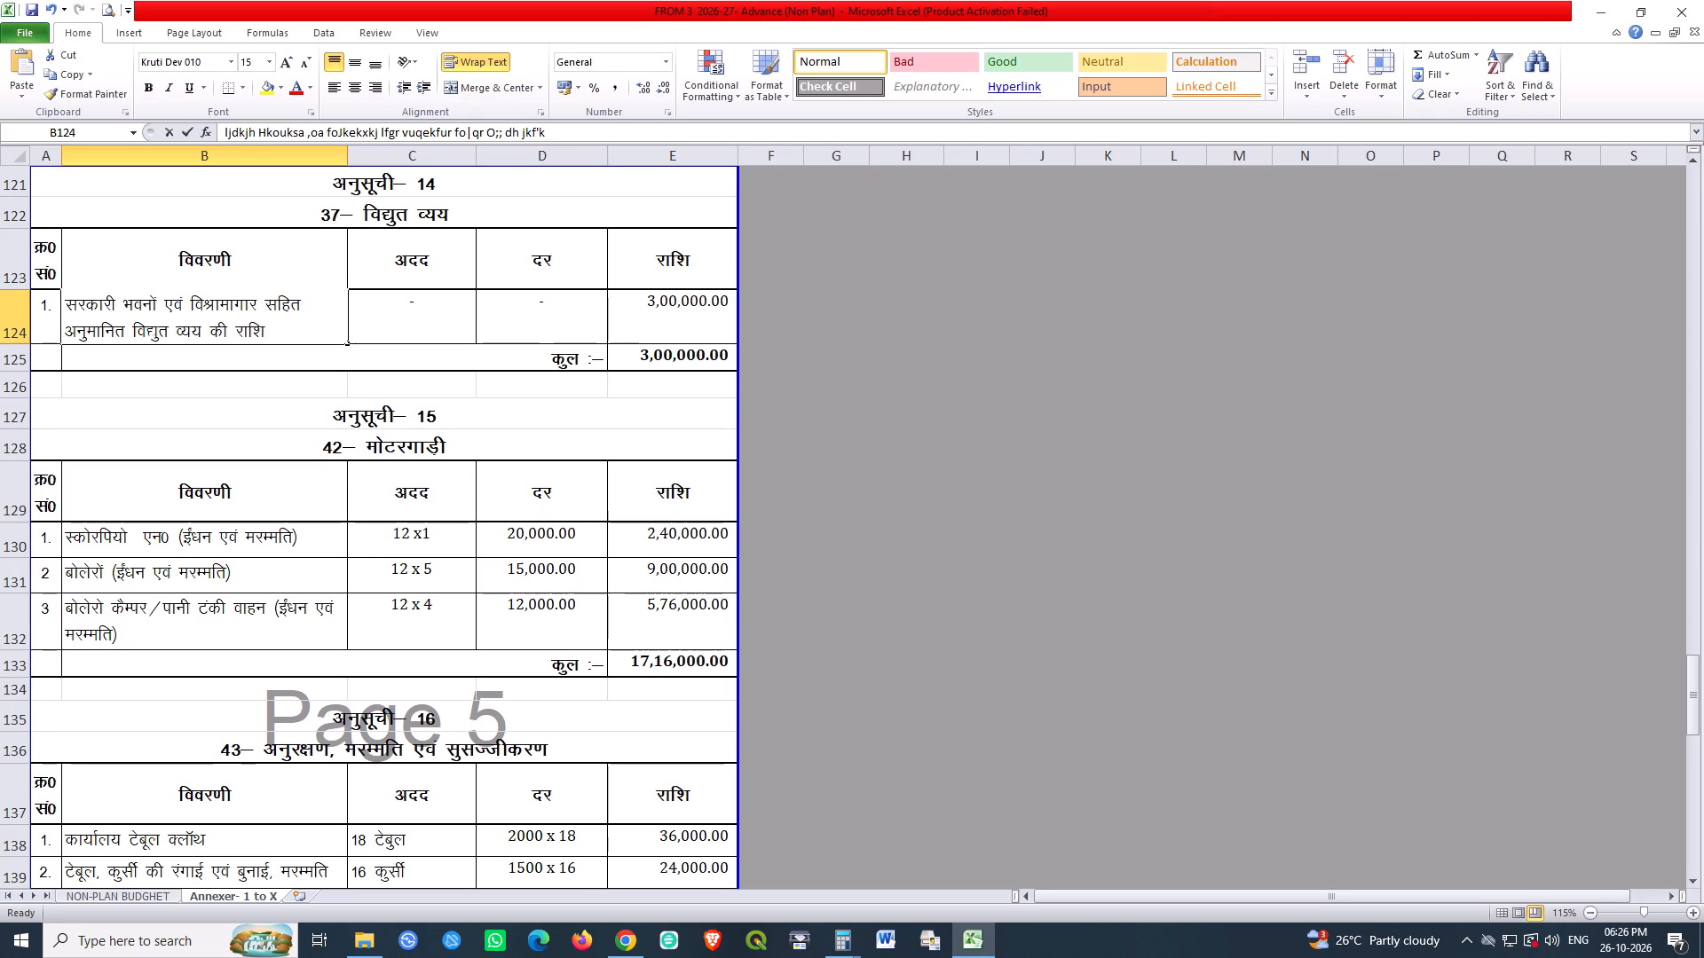
{"action": "type", "text": "ou"}
{"action": "key", "text": "space"}
{"action": "key", "text": "Return"}
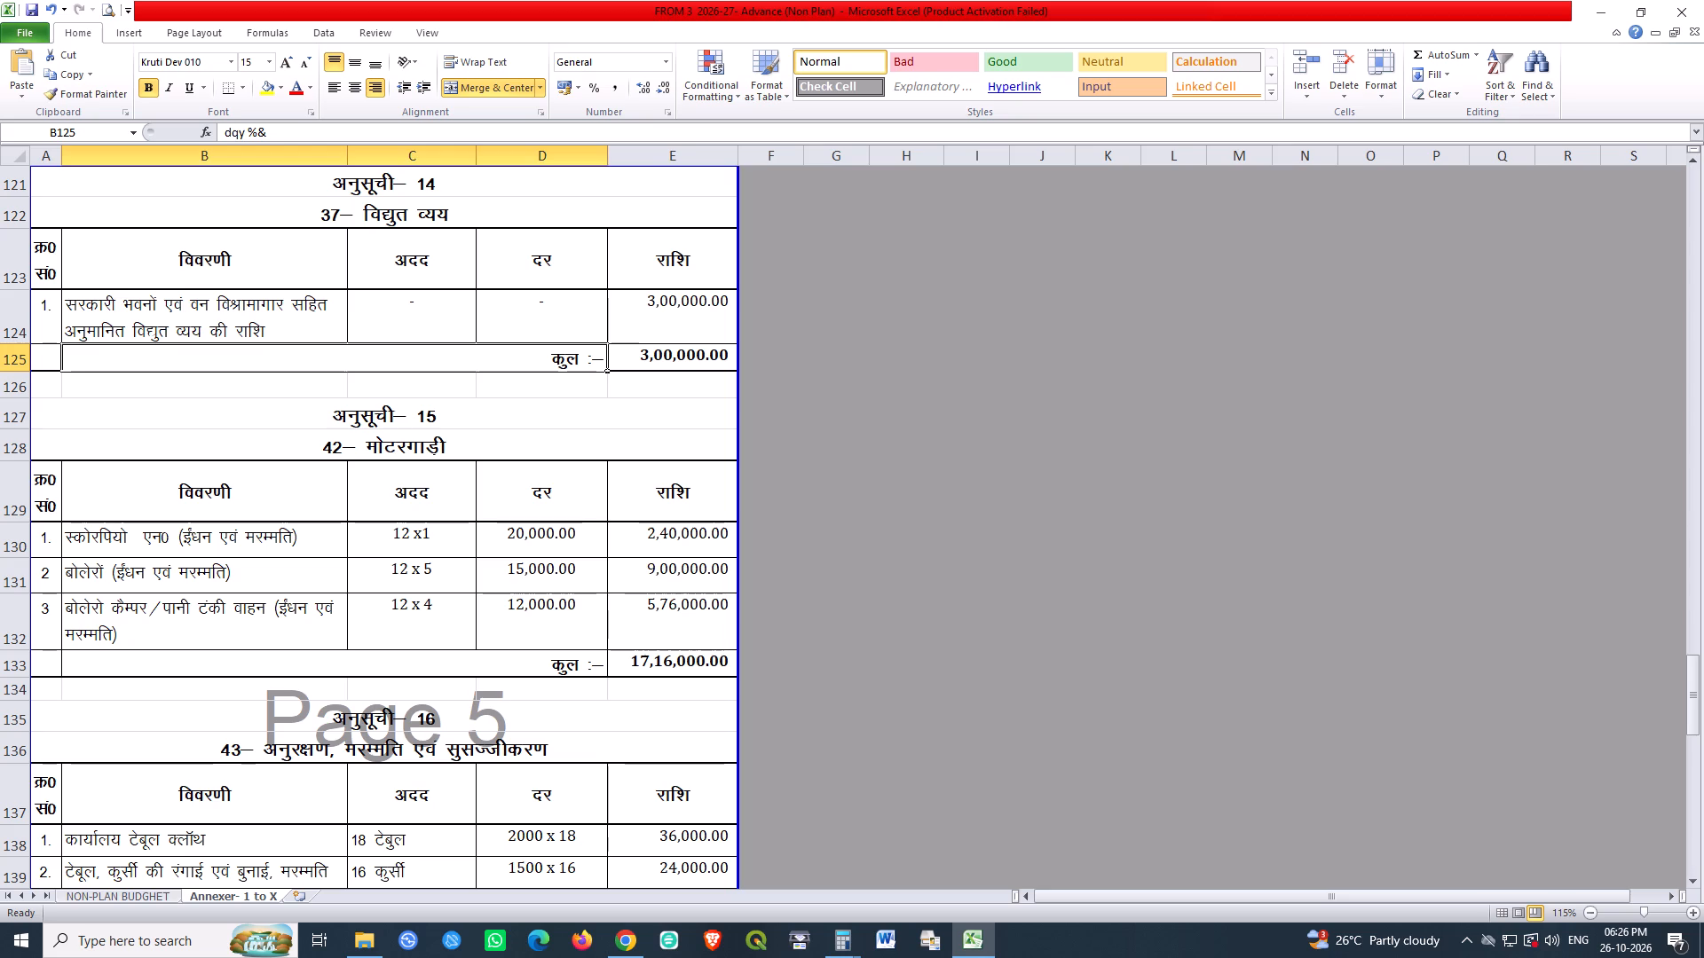
{"action": "key", "text": "ctrl+s"}
{"action": "key", "text": "ctrl+s"}
Set the Bolero camper/water tanker rate in D132 to 15000 and save the workbook.
{"action": "double_click", "coordinate": [530, 606]}
{"action": "key", "text": "shift+Right"}
{"action": "key", "text": "5"}
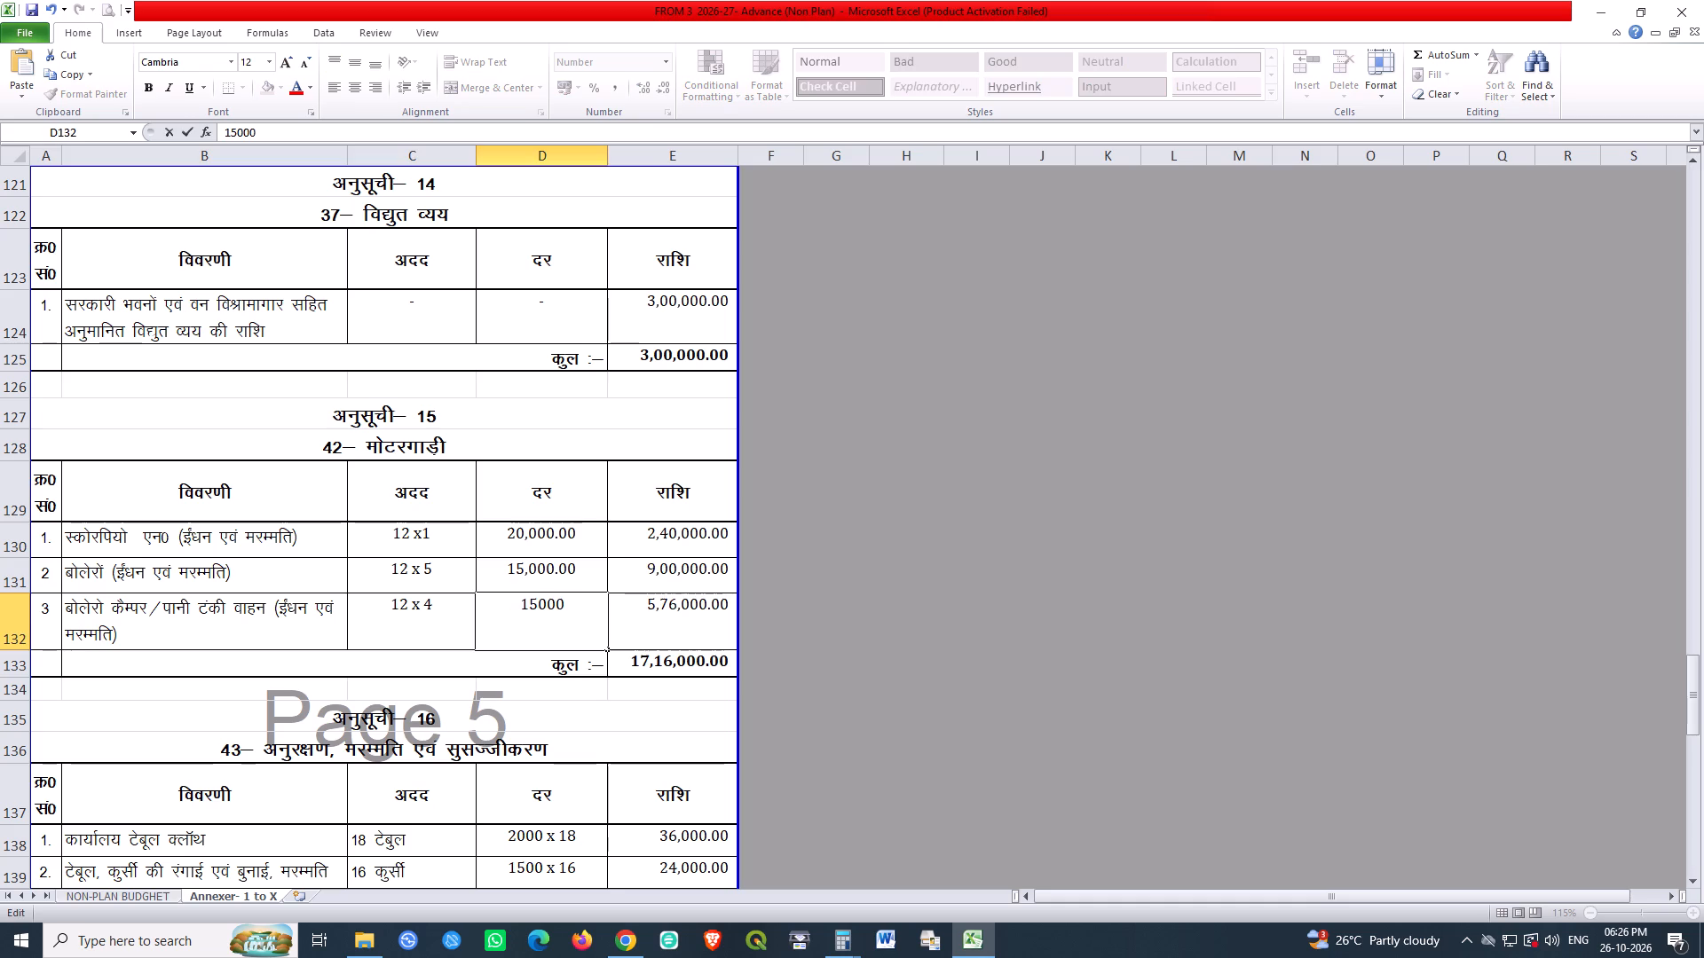
{"action": "key", "text": "Return"}
{"action": "key", "text": "ctrl+s"}
{"action": "key", "text": "ctrl+s"}
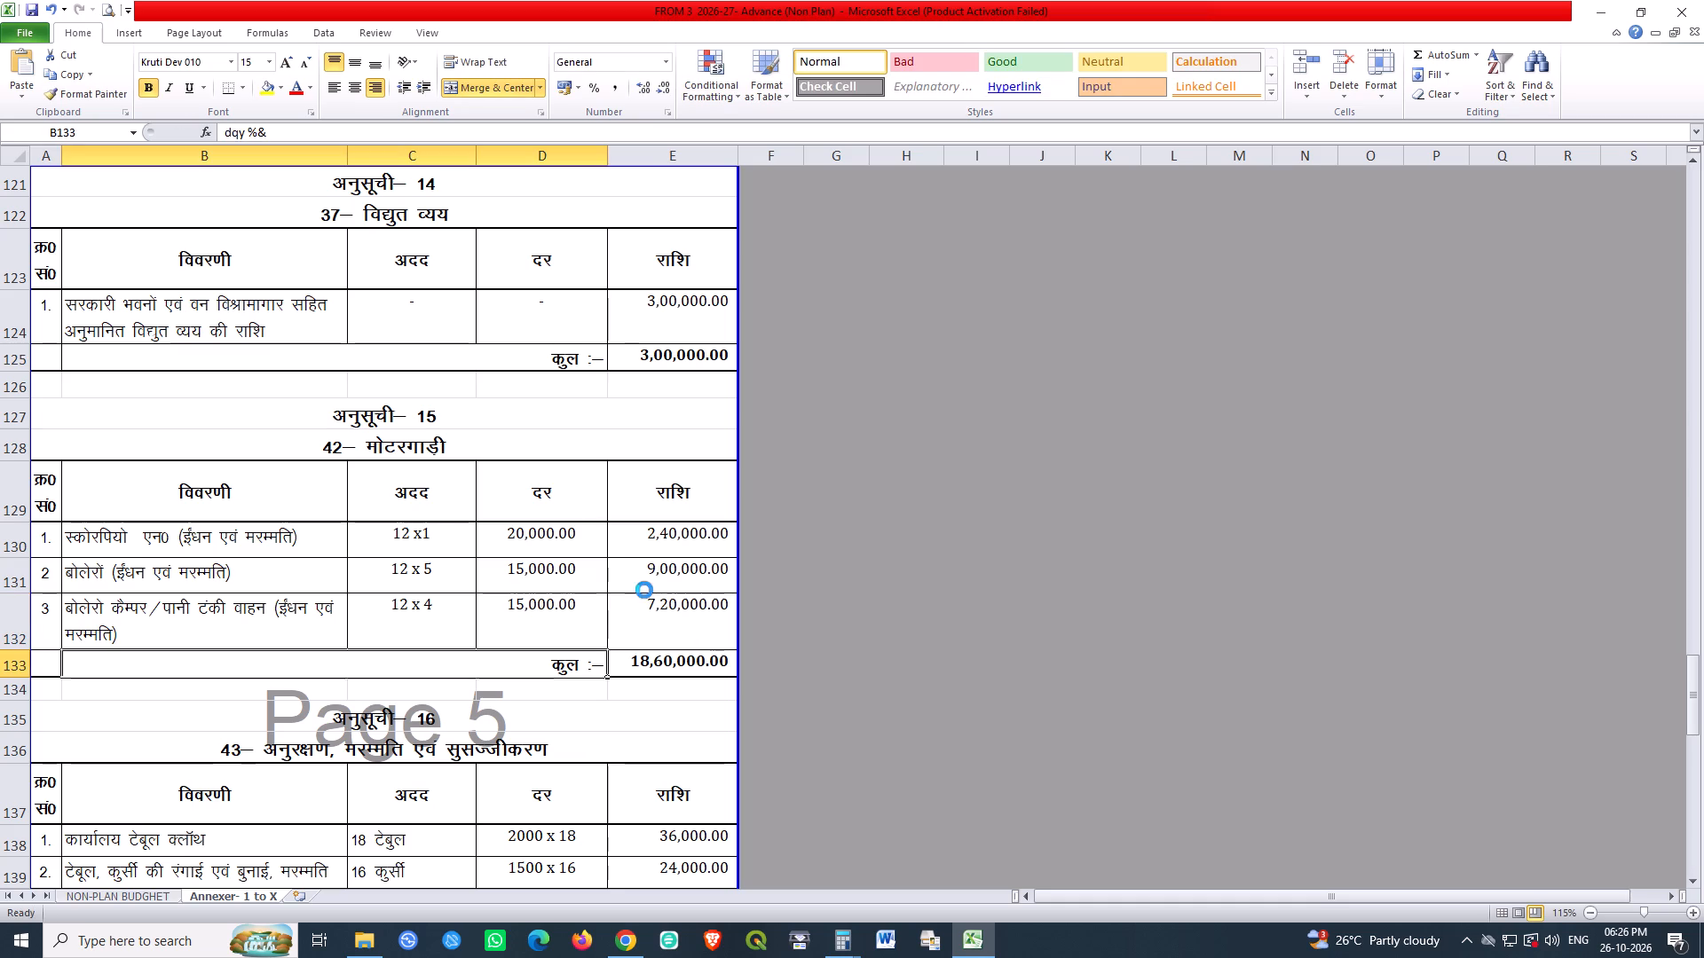
{"action": "key", "text": "ctrl+s"}
Correct the vehicle name in B130 to स्कोर्पियो by replacing the full र with the reph ("Z" in Kruti Dev), and save the workbook.
{"action": "scroll", "coordinate": [649, 565], "scroll_direction": "down", "scroll_amount": 1}
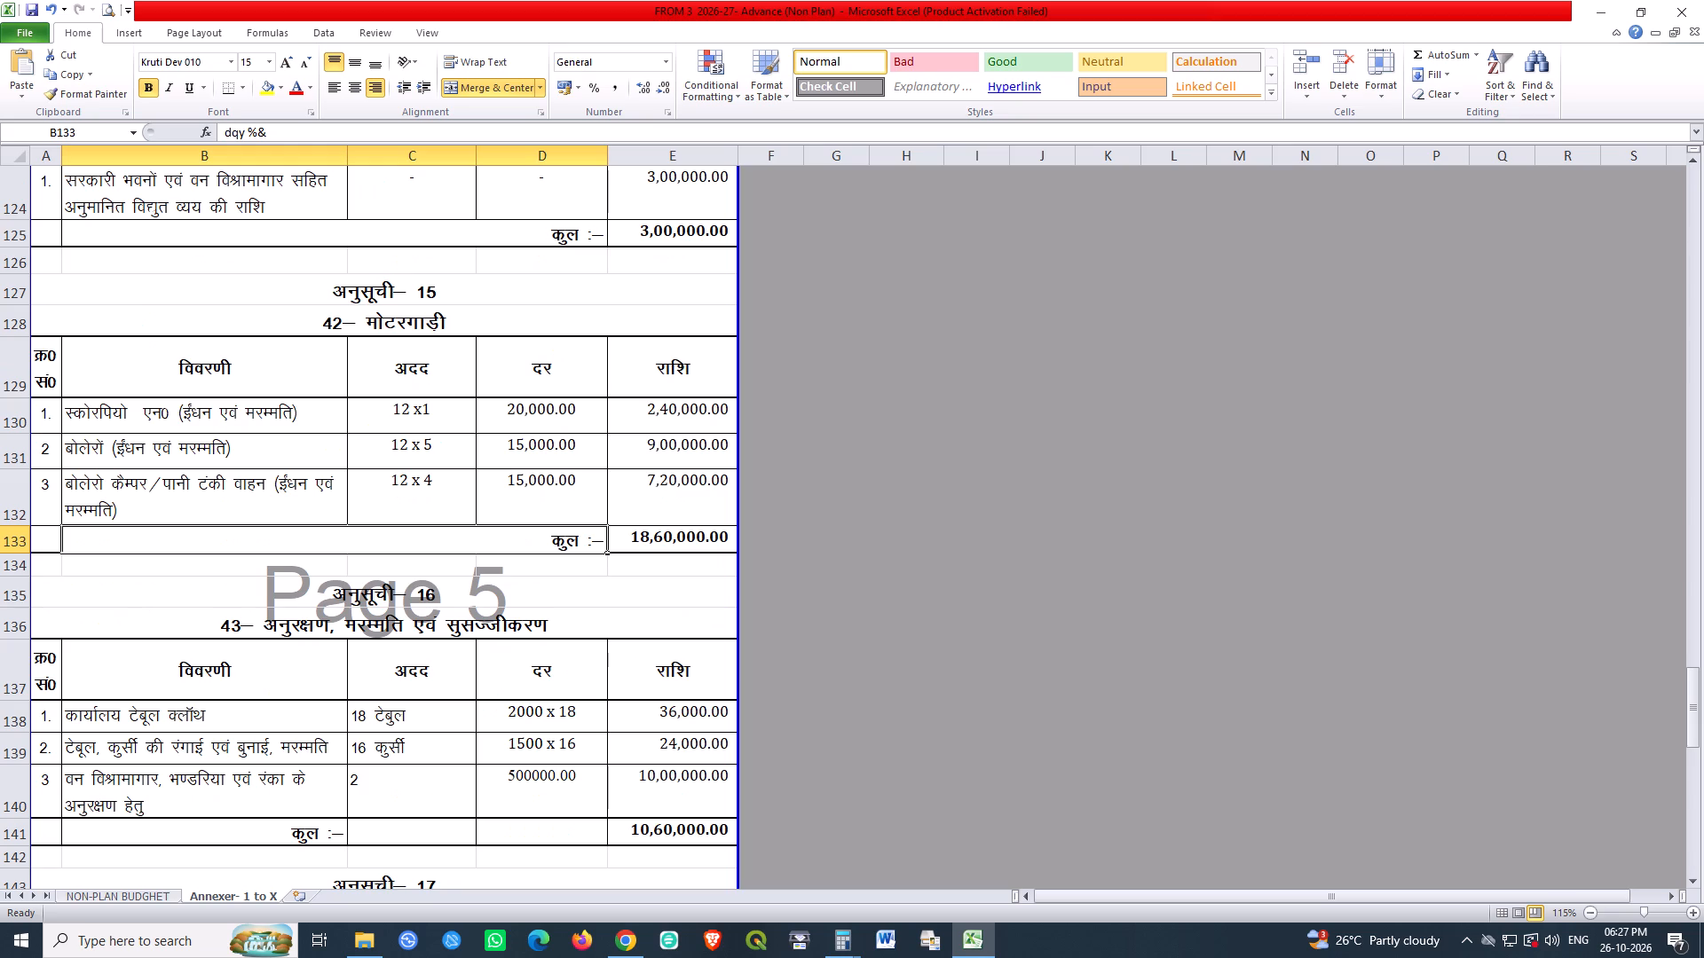
{"action": "double_click", "coordinate": [100, 412]}
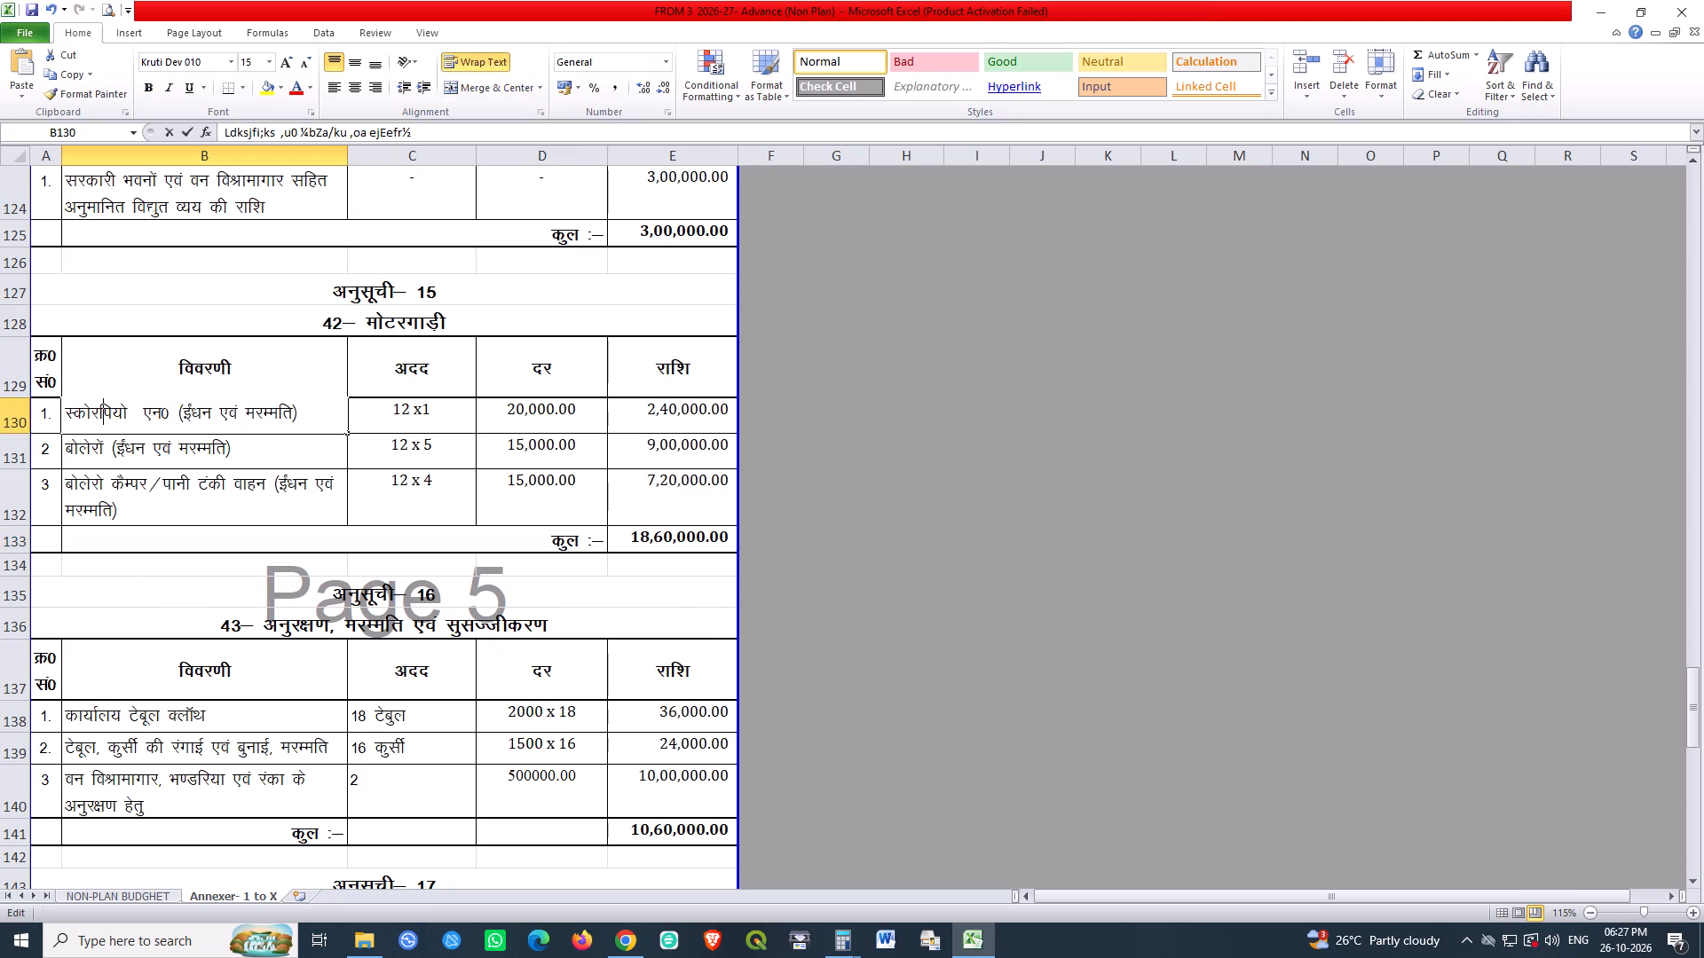
{"action": "key", "text": "Left"}
{"action": "key", "text": "BackSpace"}
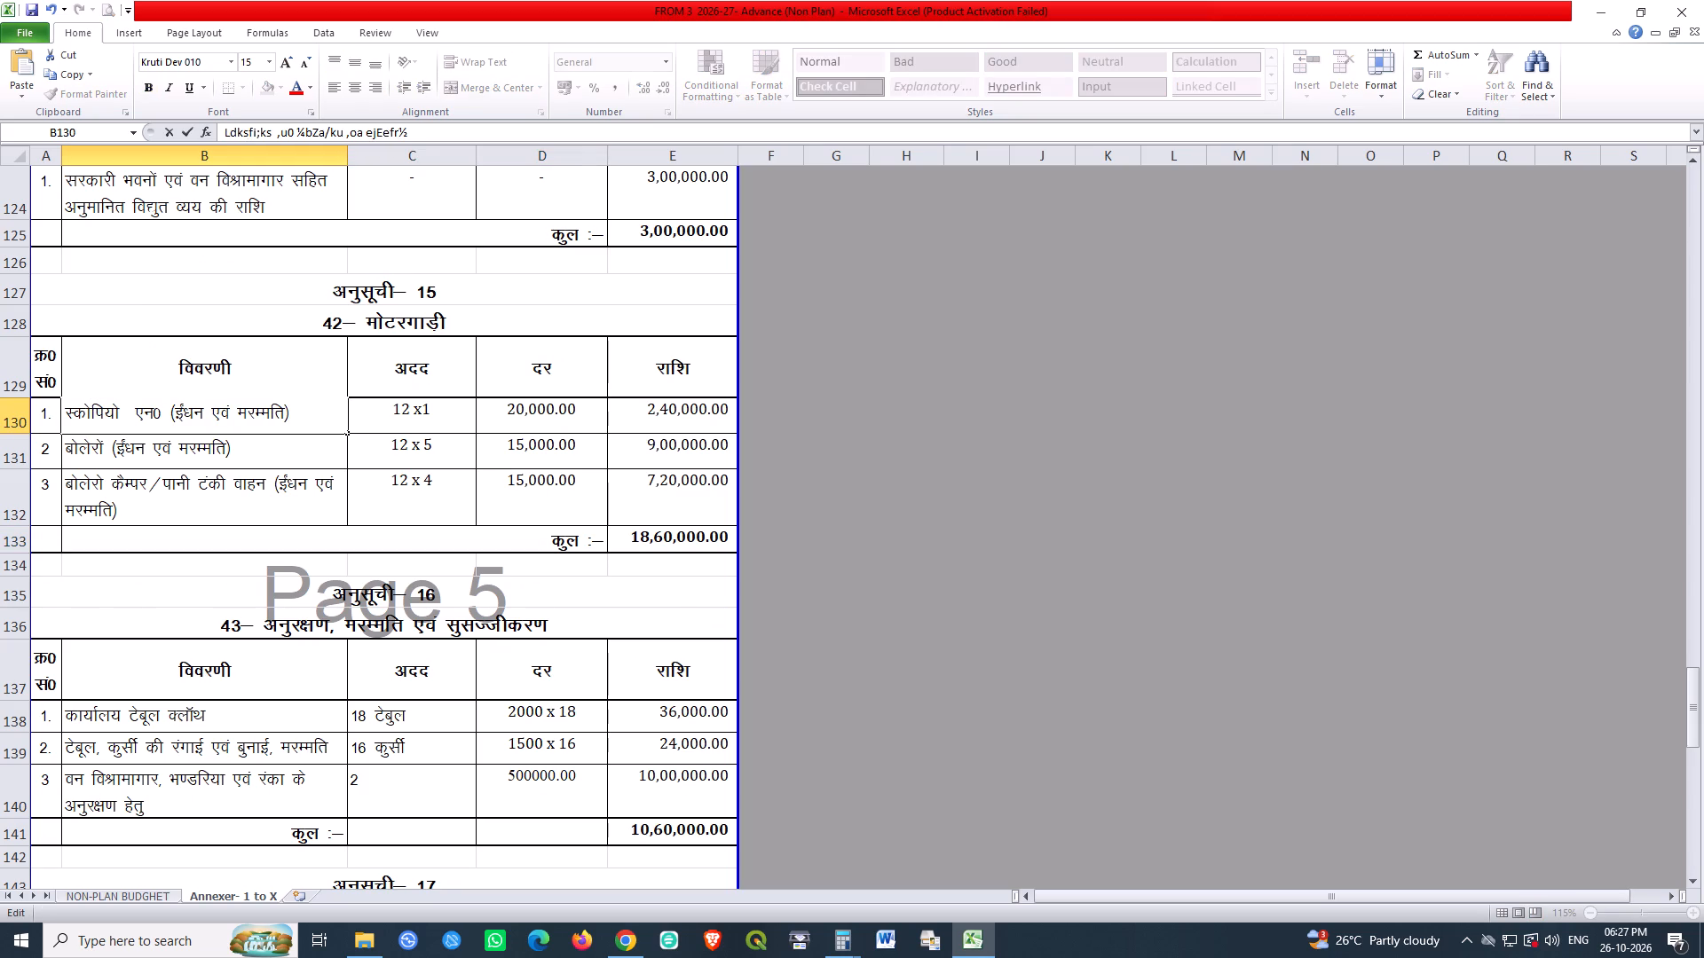
{"action": "key", "text": "Right"}
{"action": "key", "text": "Right"}
{"action": "key", "text": "shift+z"}
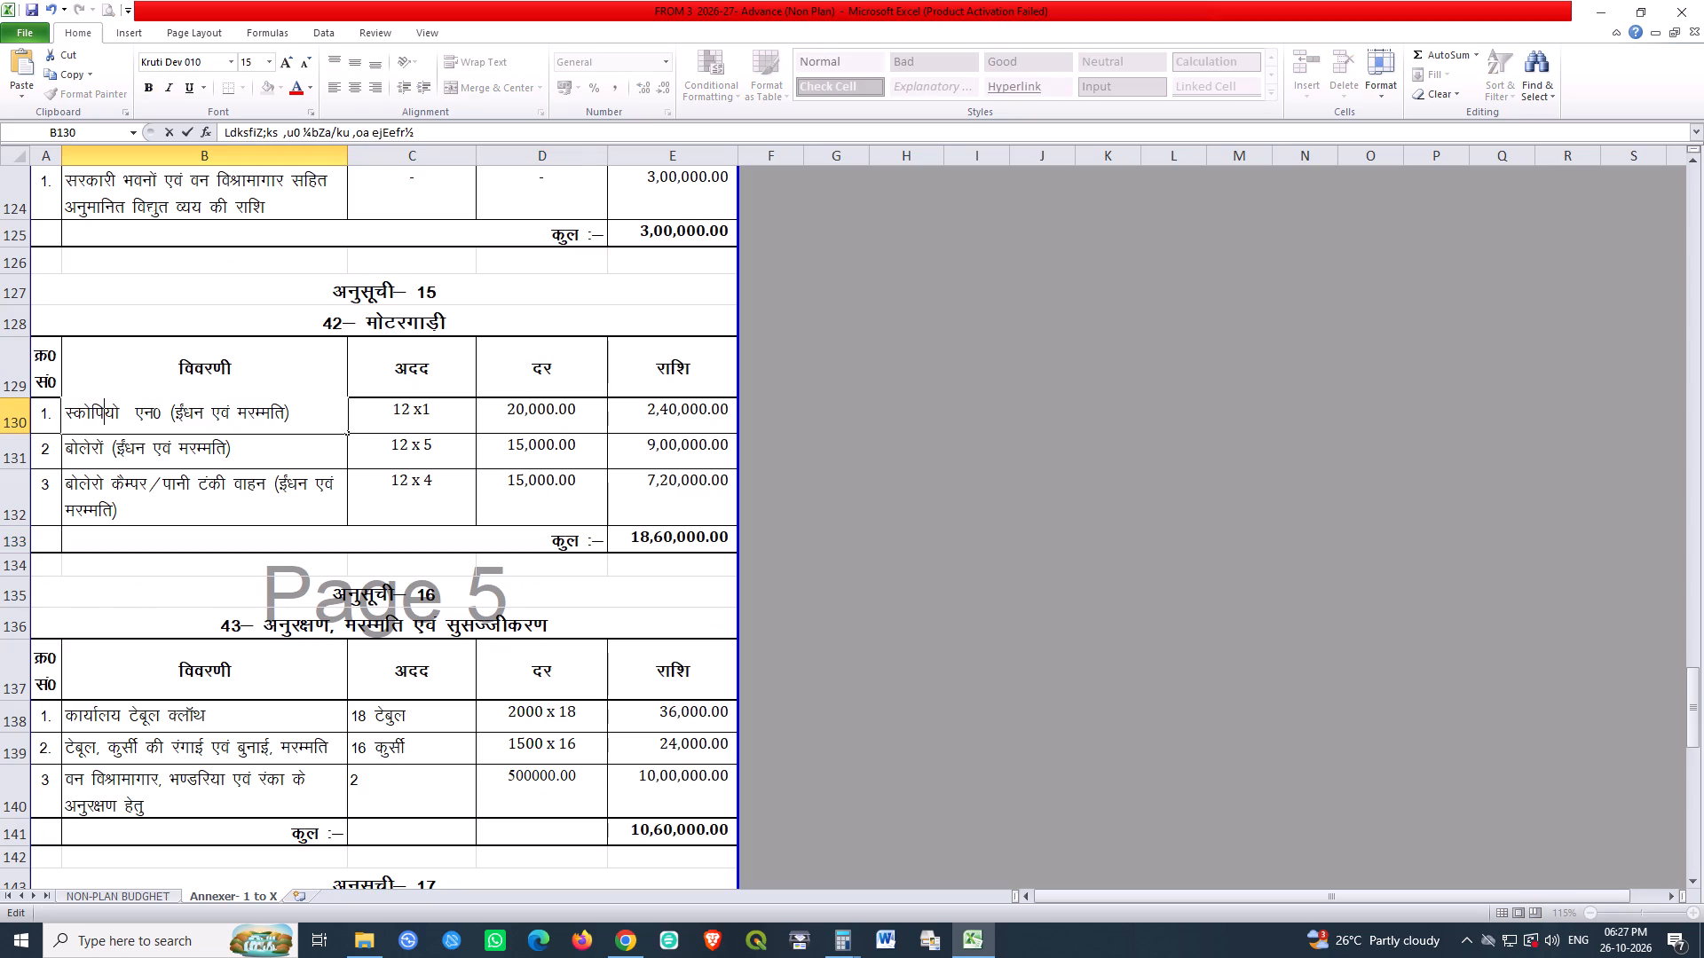
{"action": "key", "text": "Right"}
{"action": "key", "text": "Right"}
{"action": "key", "text": "Right"}
{"action": "key", "text": "Right"}
{"action": "key", "text": "Right"}
{"action": "key", "text": "Right"}
{"action": "key", "text": "Return"}
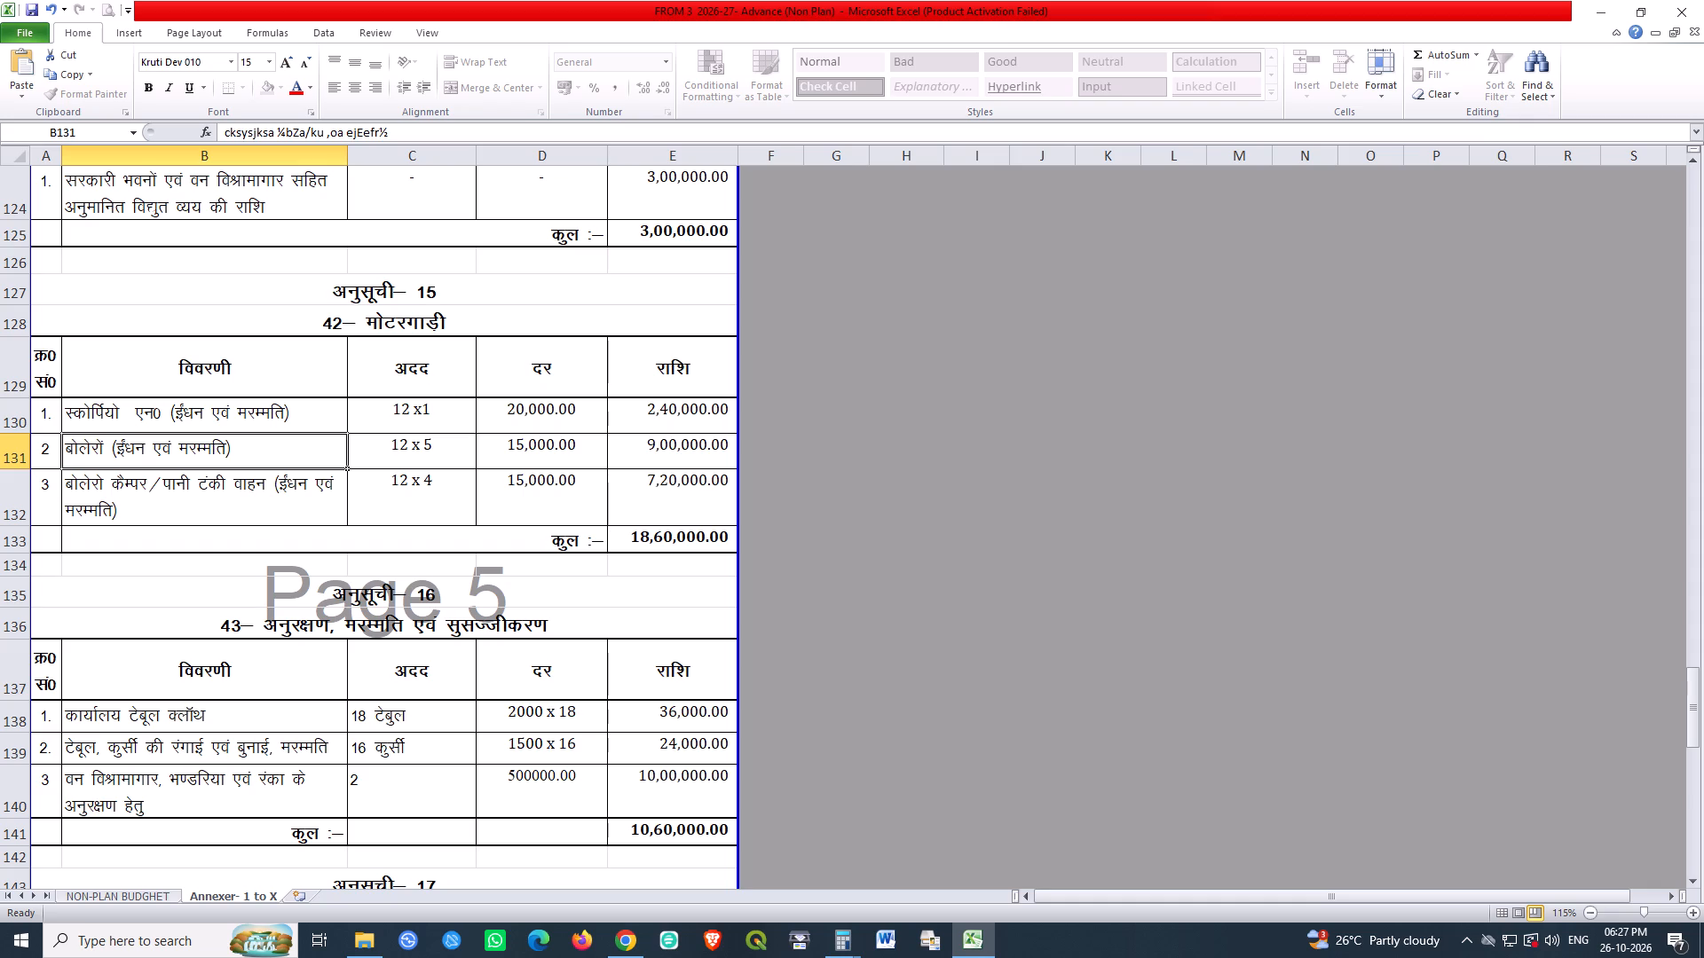
{"action": "left_click", "coordinate": [883, 561]}
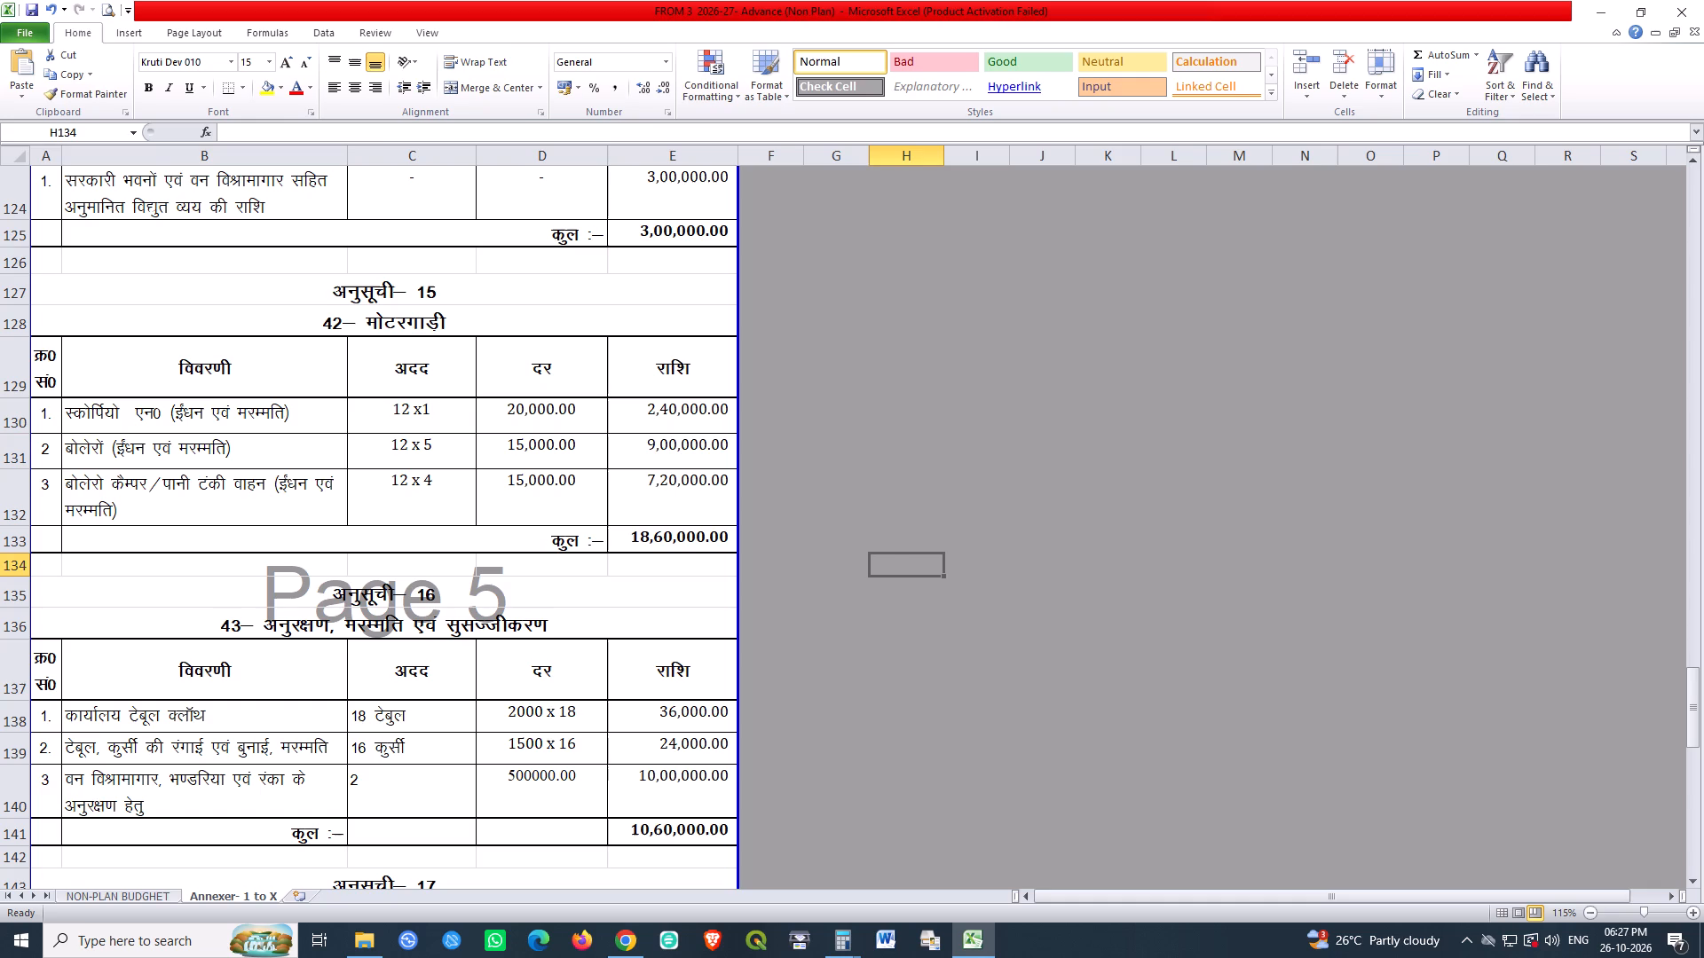
{"action": "key", "text": "ctrl+s"}
{"action": "key", "text": "ctrl+s"}
{"action": "key", "text": "ctrl+s"}
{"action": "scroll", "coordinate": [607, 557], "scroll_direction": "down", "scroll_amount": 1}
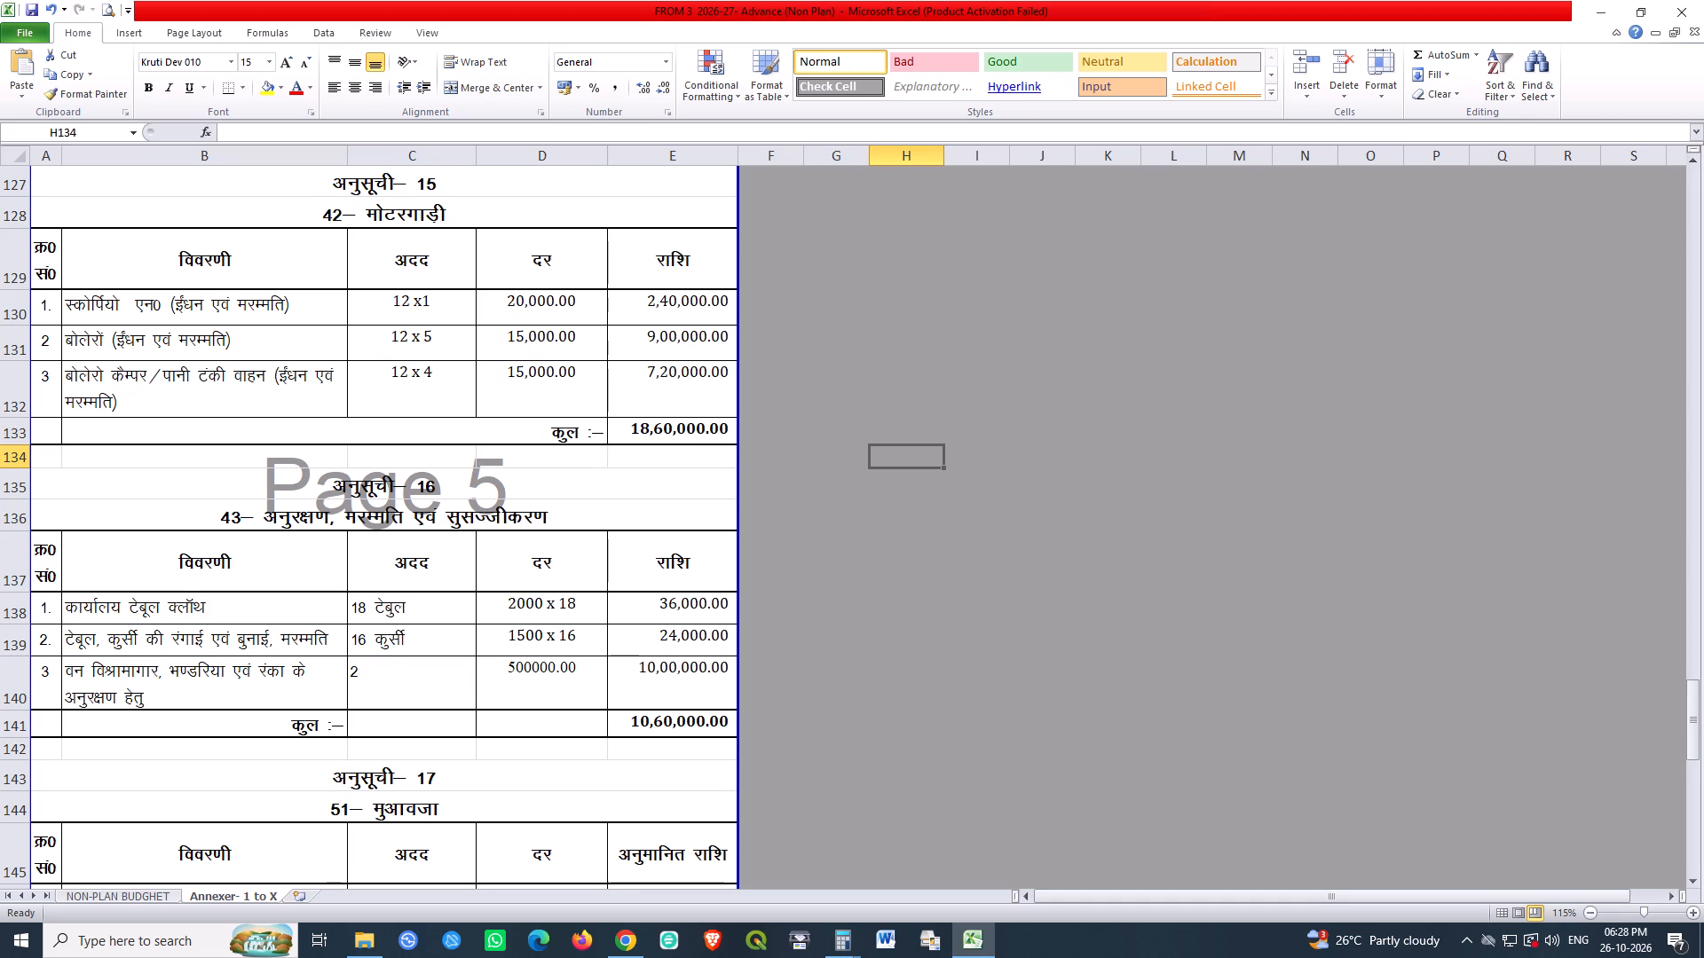
Insert का ("dk" in Kruti Dev) after कार्यालय in B138, trying and removing the wording अनुरक्षण एवं after it.
{"action": "double_click", "coordinate": [130, 608]}
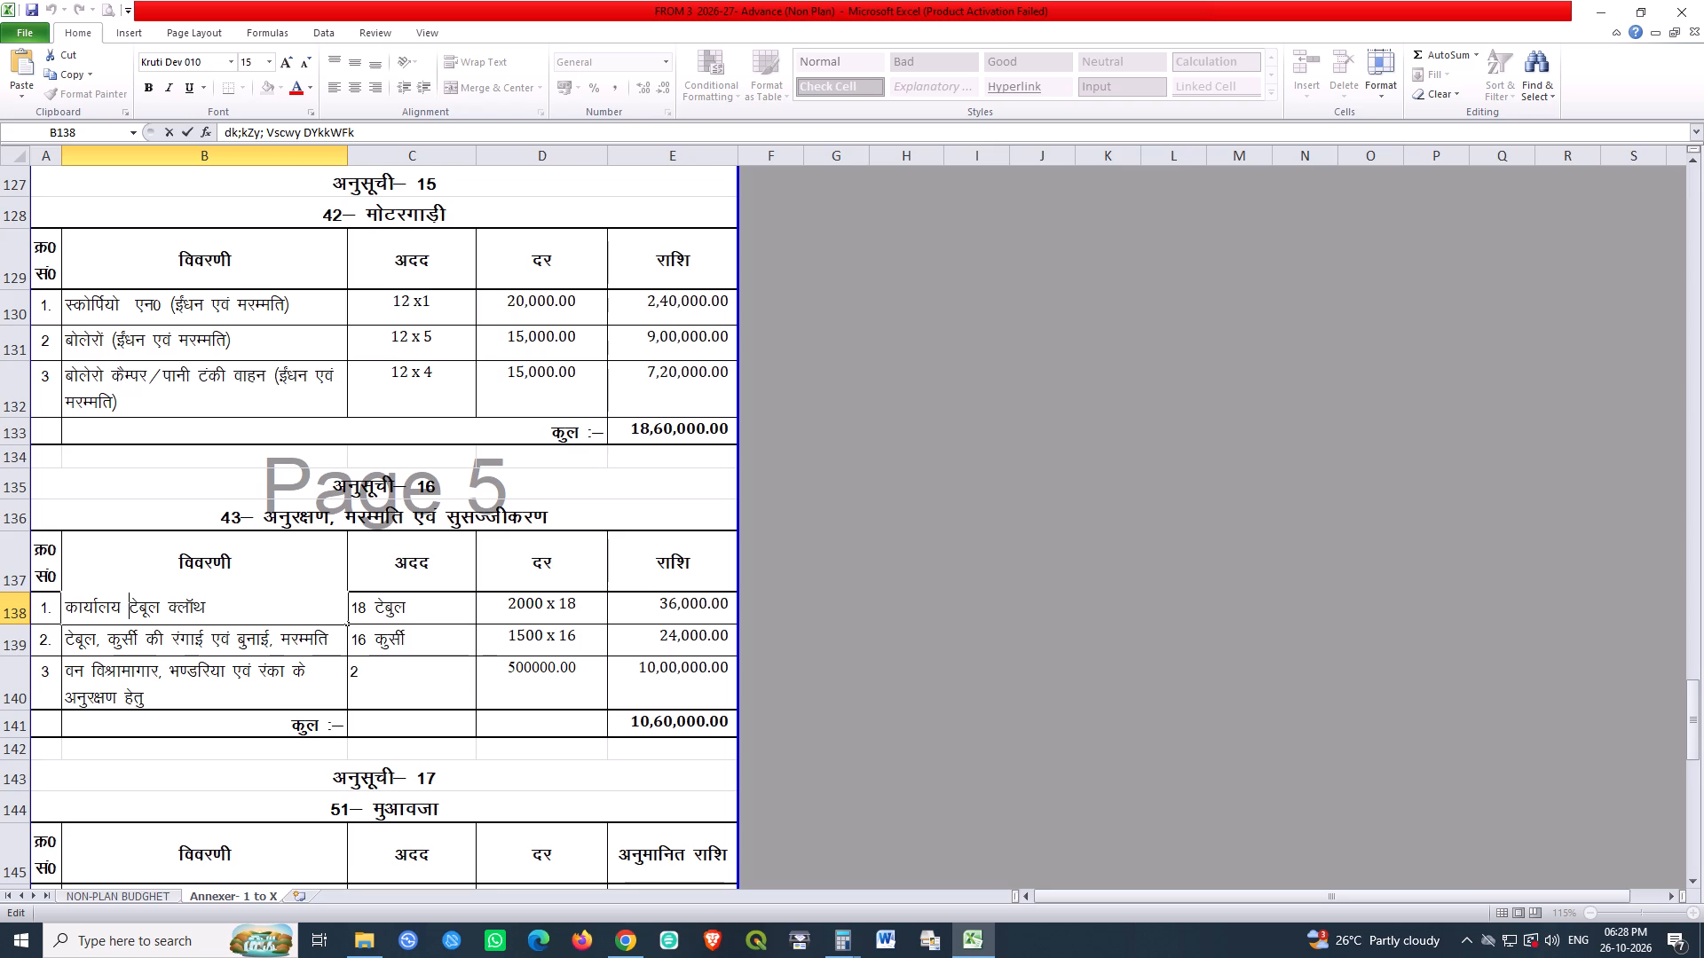
{"action": "type", "text": "dk vuq"}
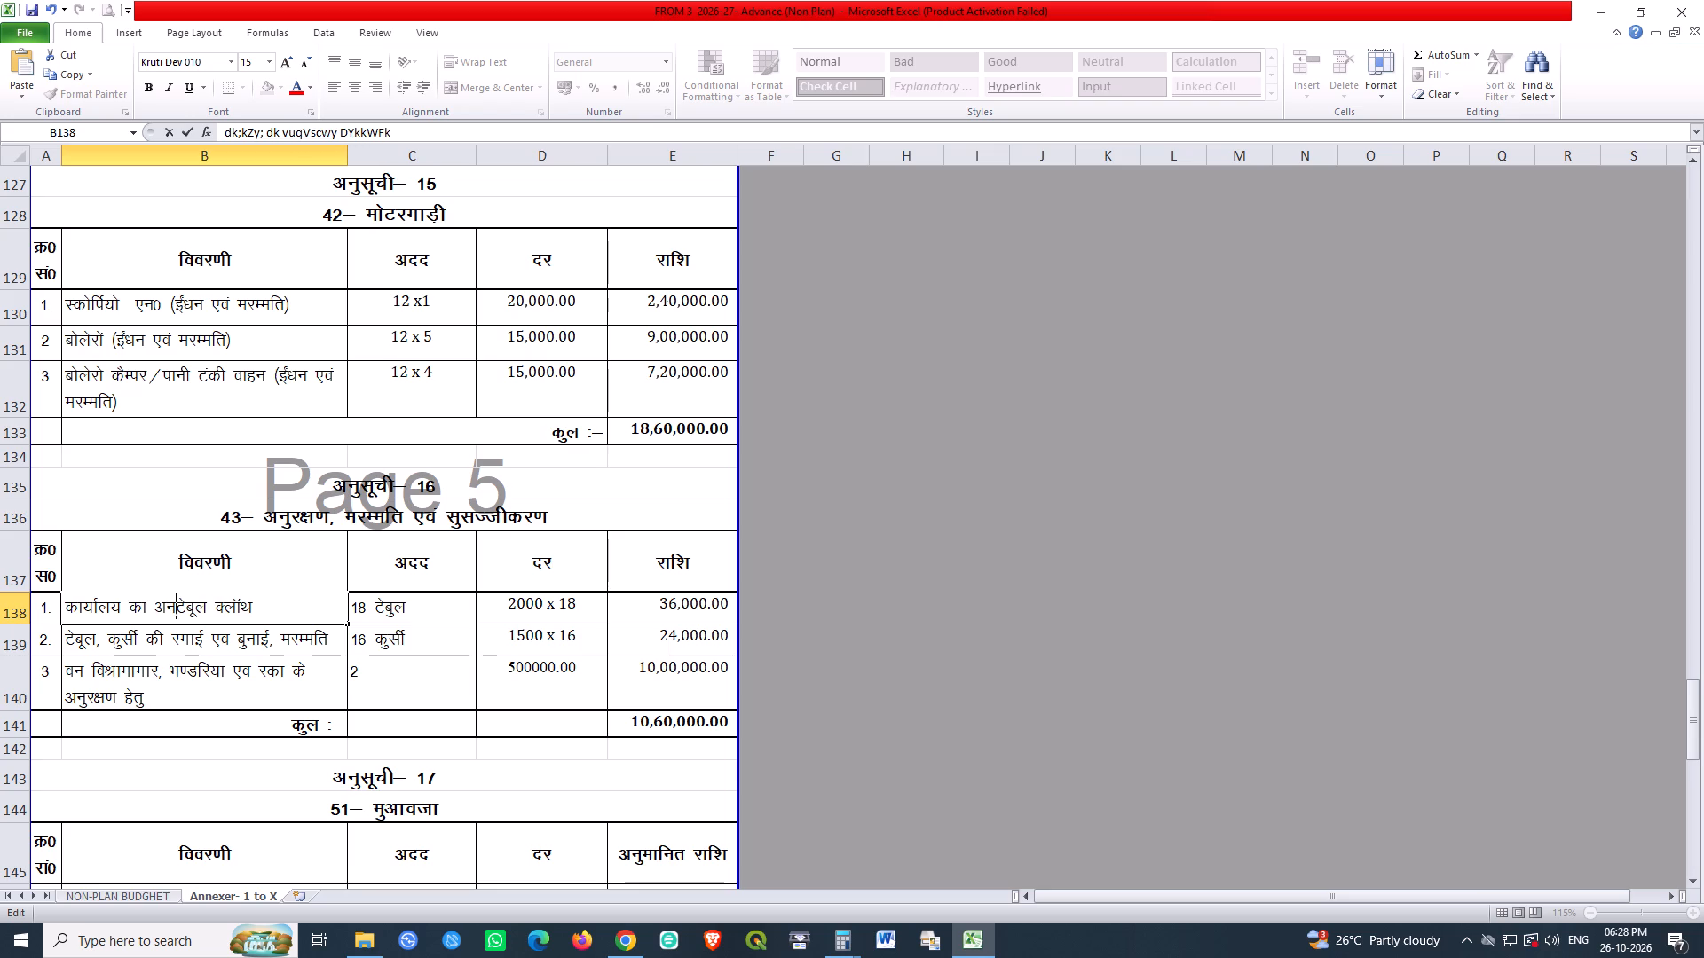
{"action": "type", "text": "j{k.k ,oa j"}
{"action": "key", "text": "BackSpace"}
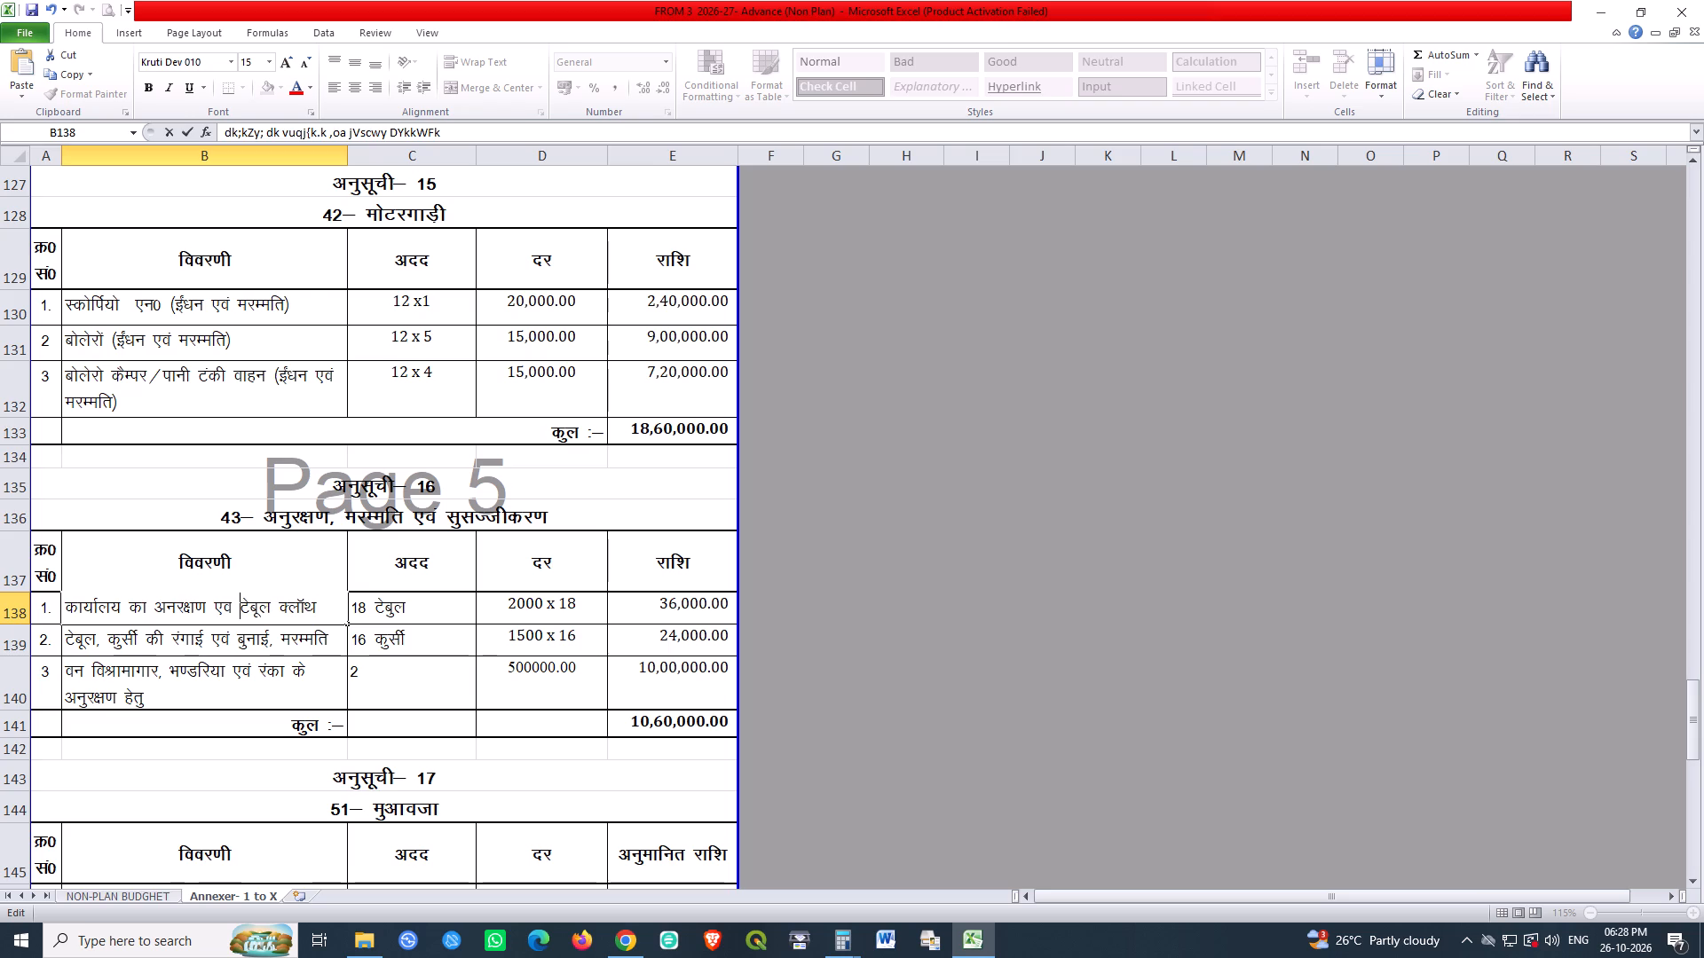
{"action": "type", "text": "ej"}
{"action": "key", "text": "BackSpace"}
{"action": "key", "text": "BackSpace"}
{"action": "key", "text": "BackSpace"}
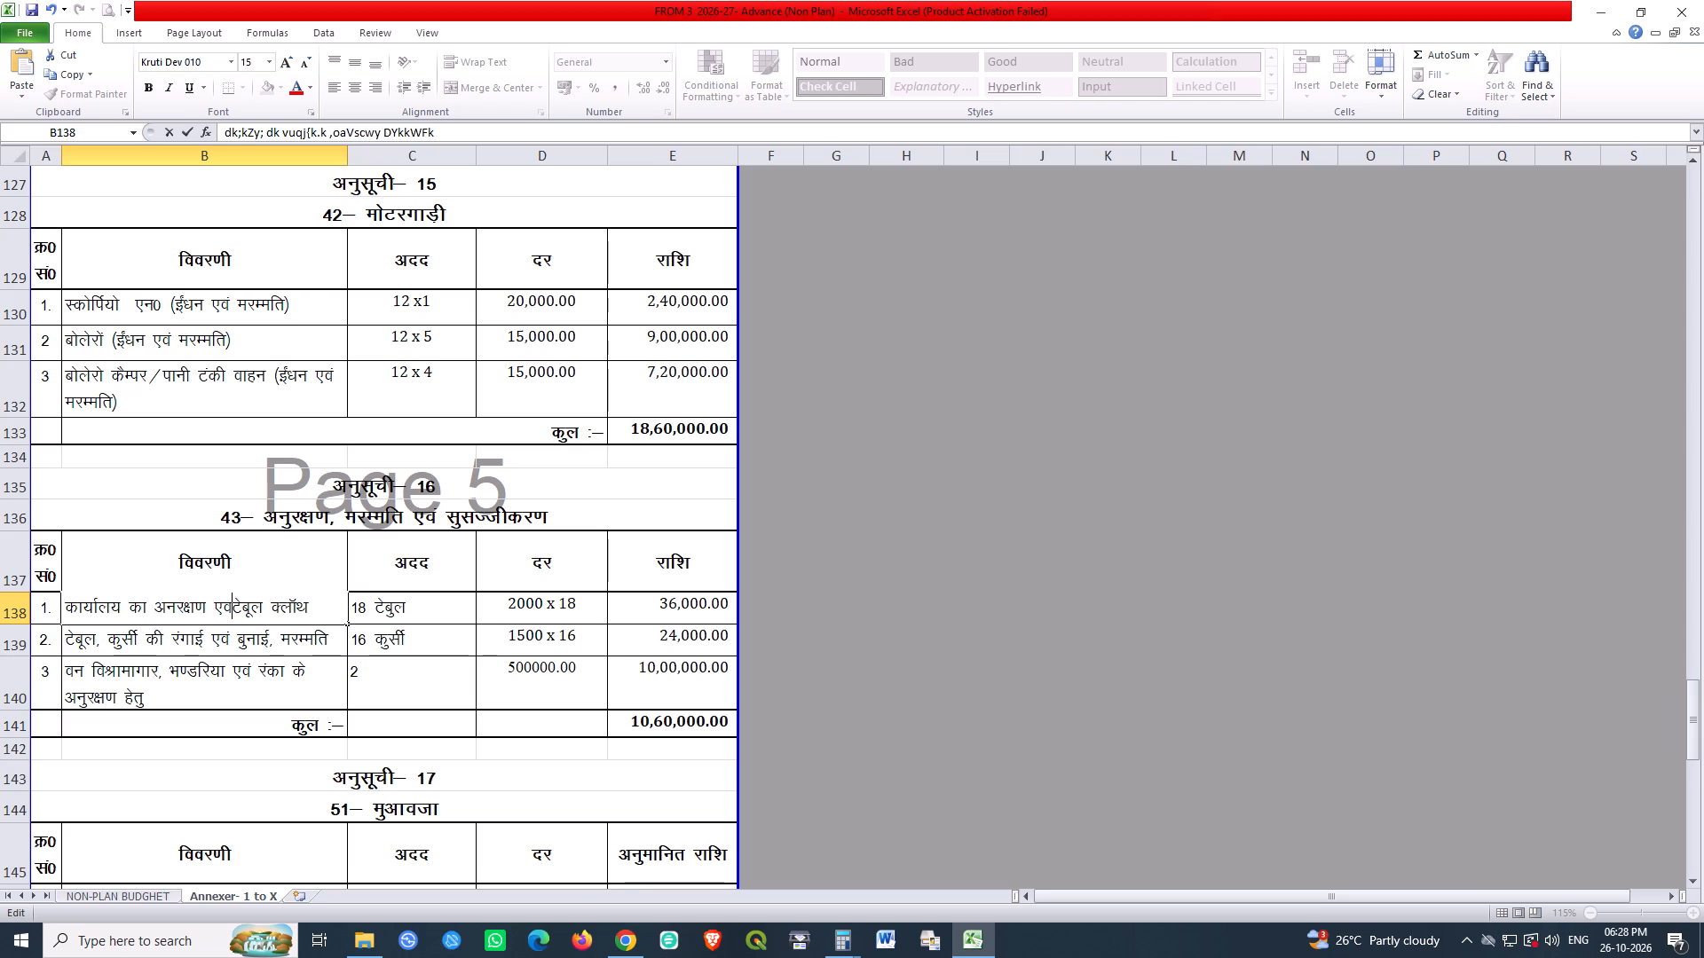
{"action": "key", "text": "BackSpace"}
{"action": "key", "text": "BackSpace"}
{"action": "key", "text": "BackSpace"}
{"action": "key", "text": "BackSpace"}
{"action": "key", "text": "BackSpace"}
{"action": "key", "text": "BackSpace"}
{"action": "key", "text": "BackSpace"}
{"action": "key", "text": "BackSpace"}
{"action": "key", "text": "BackSpace"}
{"action": "key", "text": "BackSpace"}
{"action": "key", "text": "BackSpace"}
{"action": "key", "text": "BackSpace"}
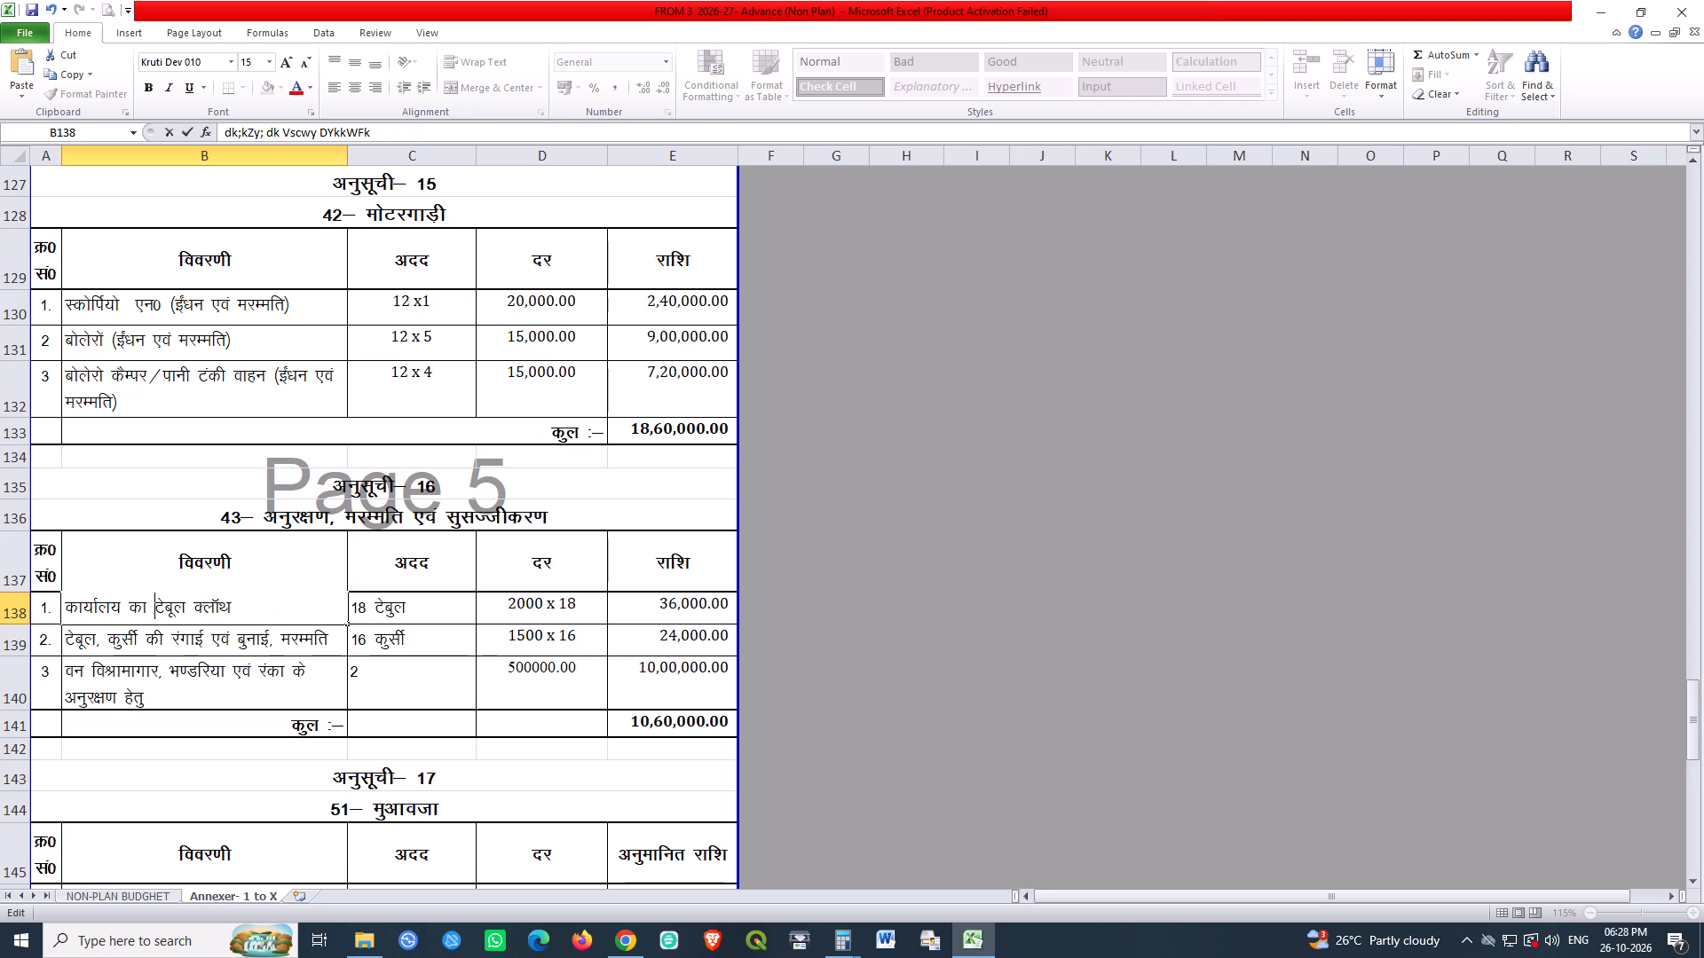
Complete the description in B138 as कार्यालय का रख–रखाव ("j[k&j[kko" in Kruti Dev), removing टेबूल क्लॉथ.
{"action": "key", "text": "BackSpace"}
{"action": "key", "text": "space"}
{"action": "type", "text": "j[k&j[kko"}
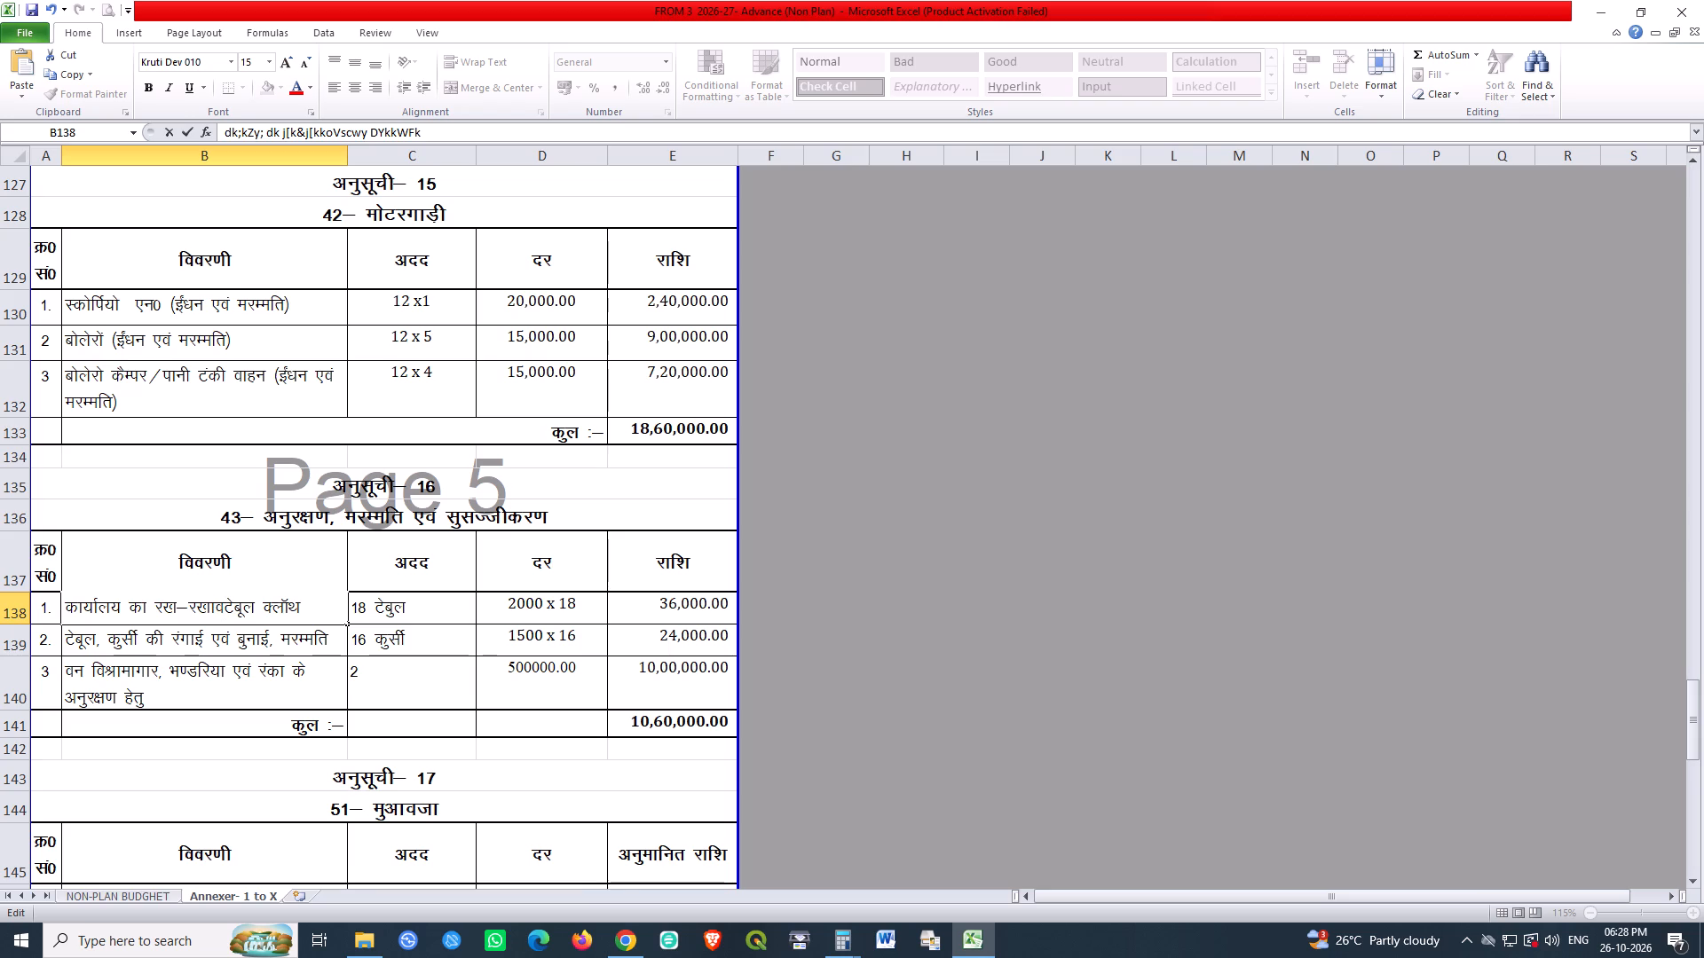
{"action": "key", "text": "space"}
{"action": "key", "text": "Delete"}
{"action": "key", "text": "Delete"}
{"action": "key", "text": "Delete"}
{"action": "key", "text": "Delete"}
{"action": "key", "text": "Delete"}
{"action": "key", "text": "Delete"}
{"action": "key", "text": "Delete"}
{"action": "key", "text": "Delete"}
{"action": "key", "text": "Delete"}
{"action": "key", "text": "Delete"}
{"action": "key", "text": "Delete"}
{"action": "key", "text": "Delete"}
{"action": "key", "text": "Delete"}
{"action": "key", "text": "Delete"}
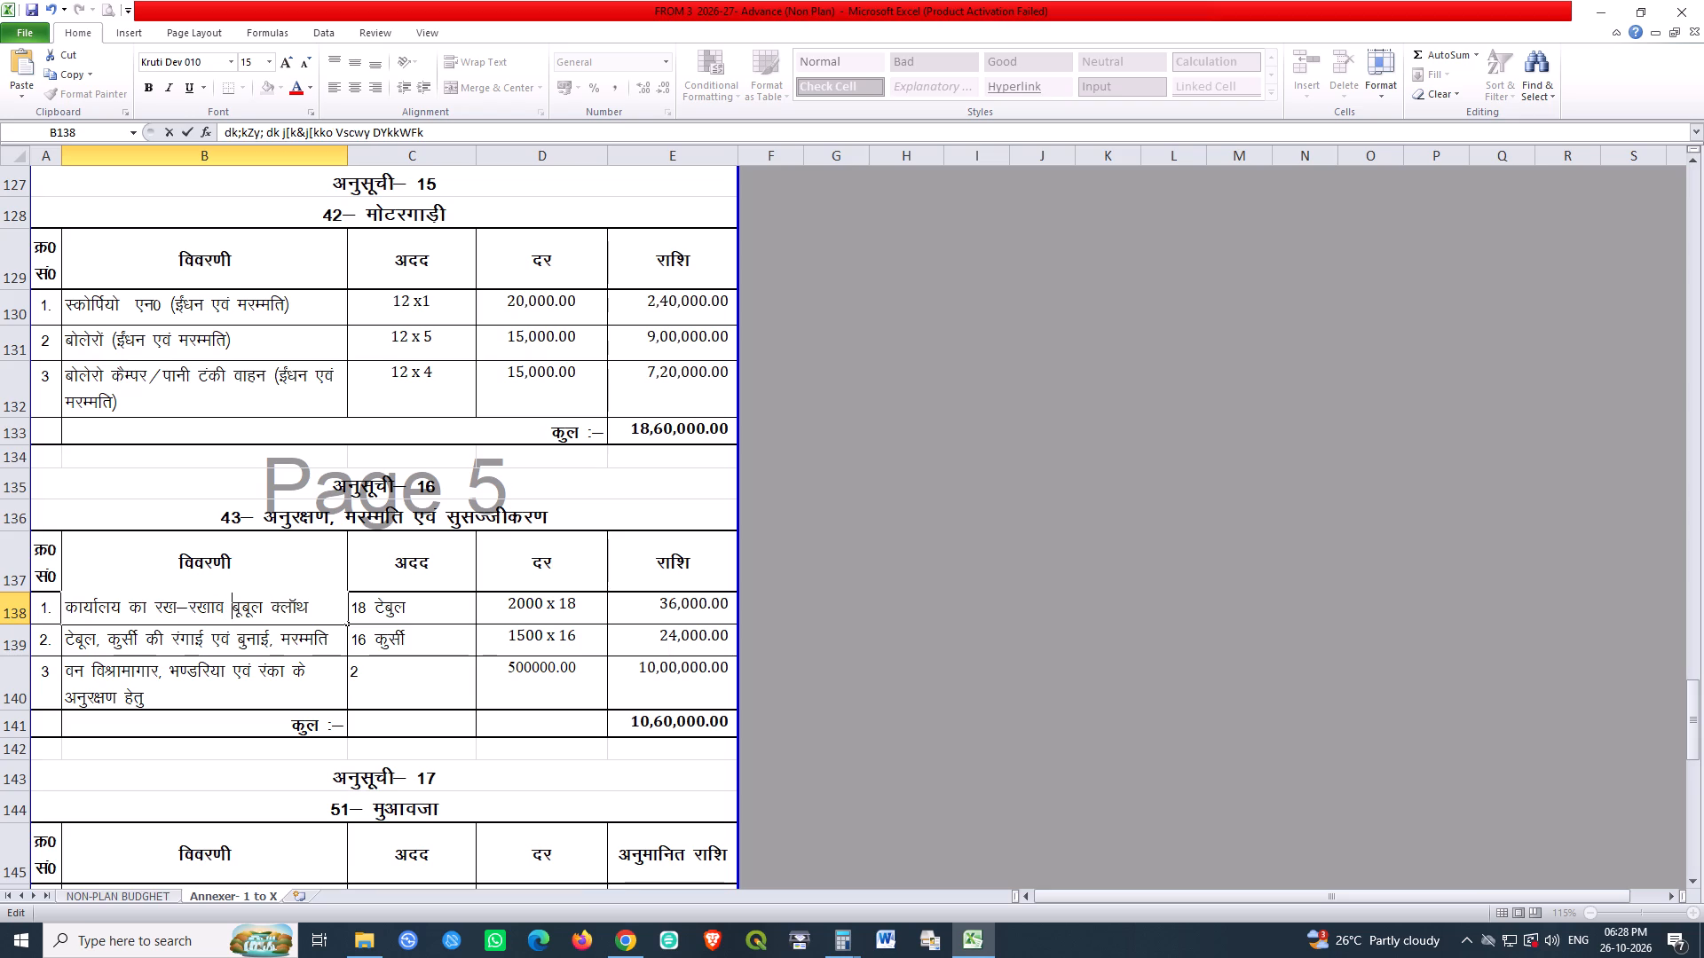
{"action": "key", "text": "Return"}
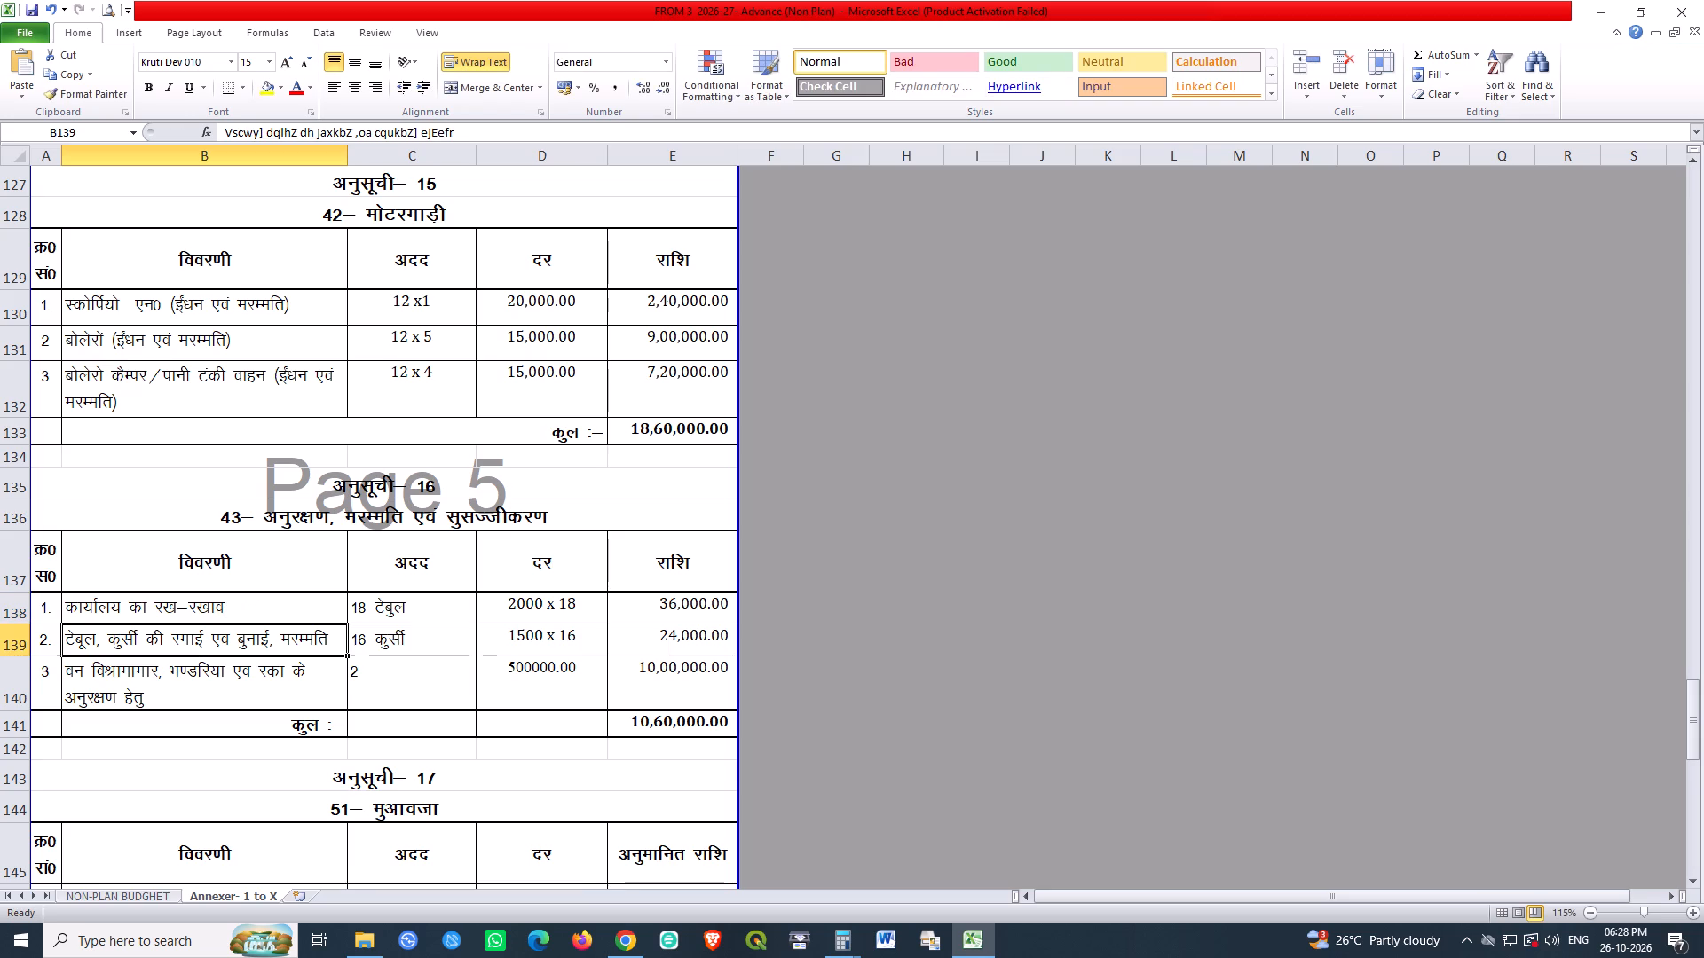
Clear the अदद heading in C137 of the अनुसूची–16 table.
{"action": "left_click", "coordinate": [434, 575]}
{"action": "key", "text": "Delete"}
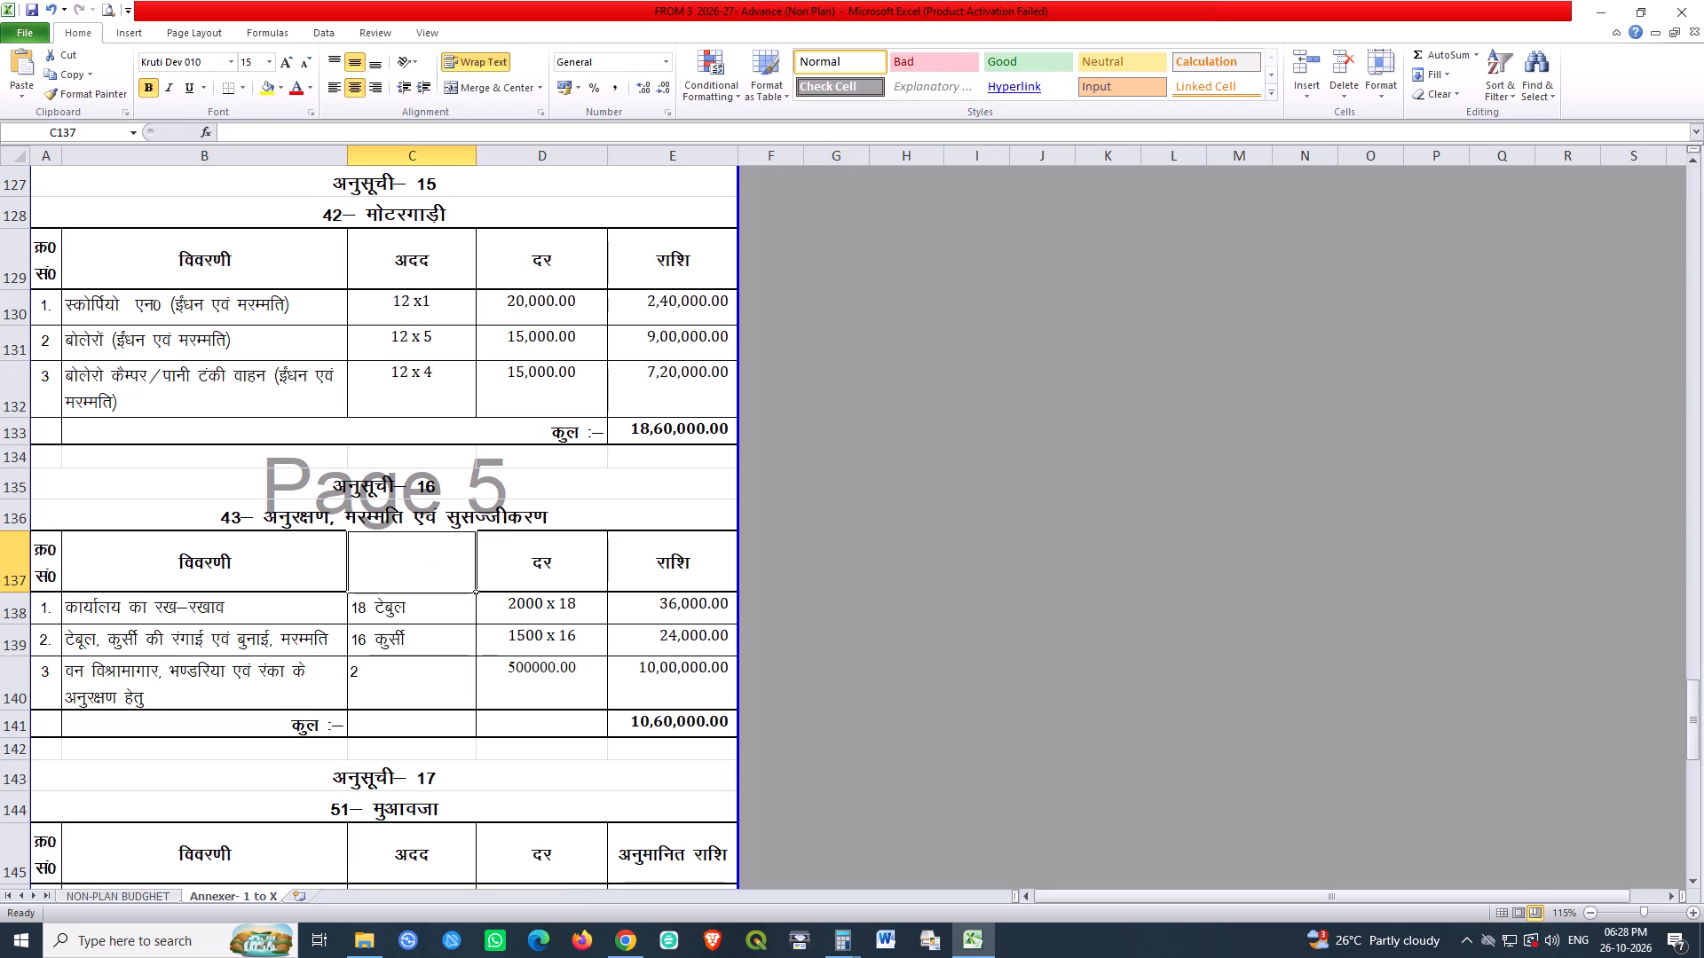
{"action": "left_click", "coordinate": [435, 615]}
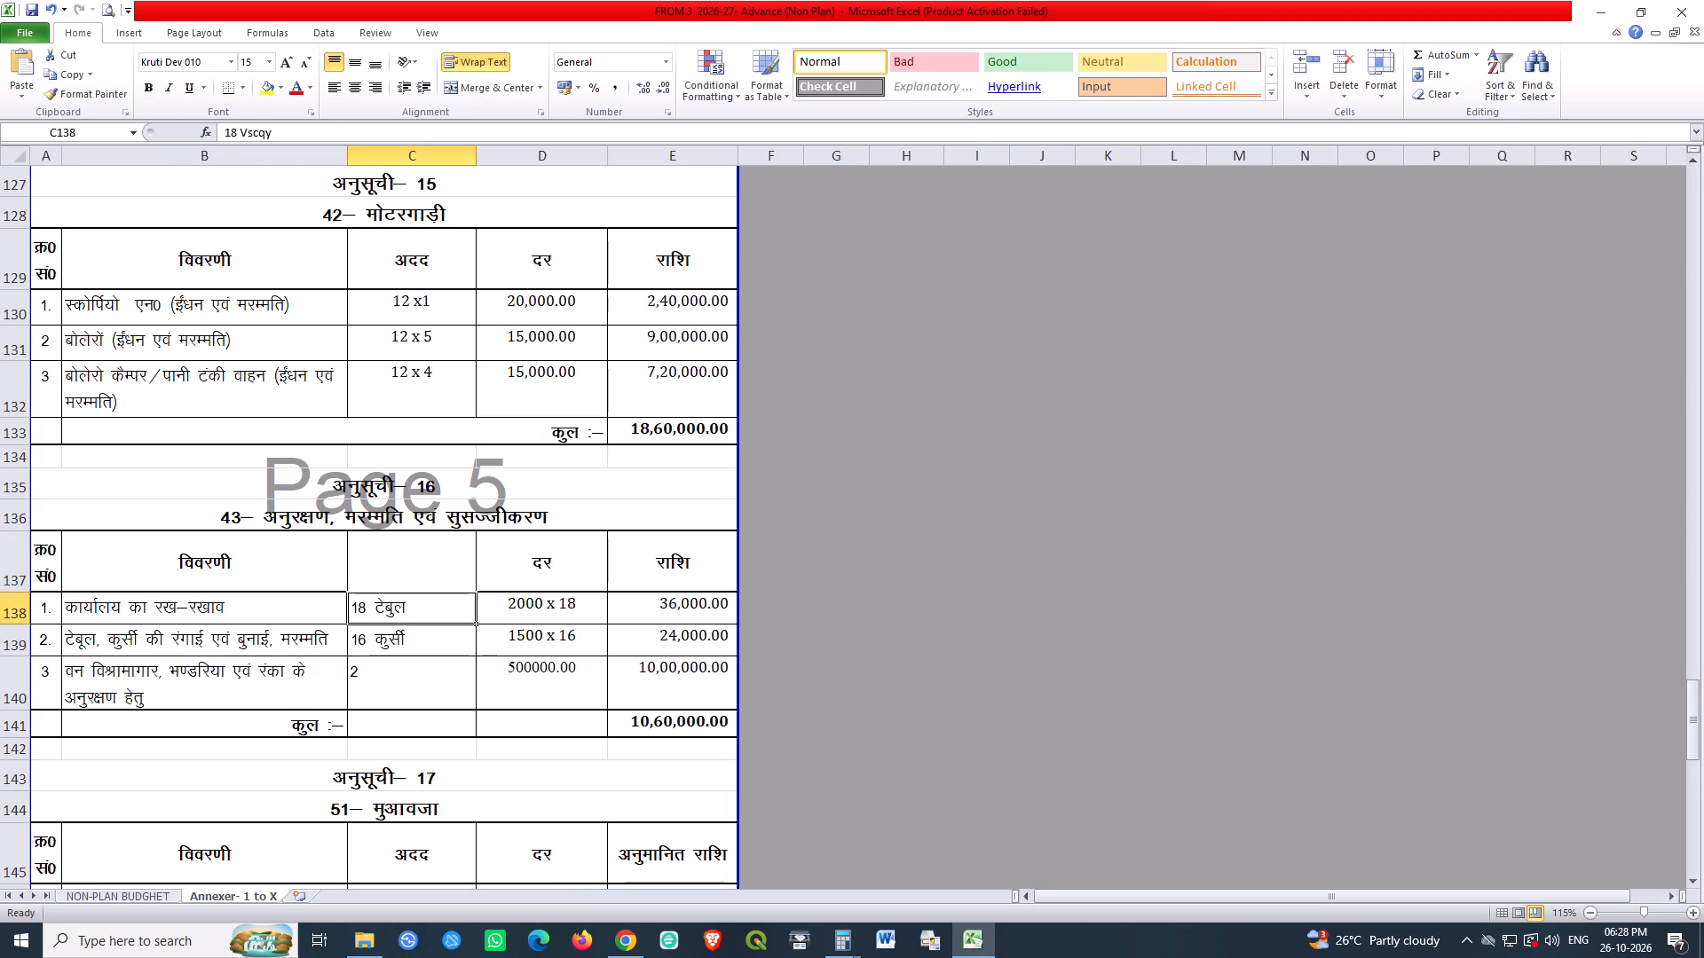
Replace the description in B139 with वन प्रमण्डल पदाधिकारी का आवास का रख–रखाव ("ou ize.My inkf/kdkjh dk vkokl dk j[k&j[kko" in Kruti Dev).
{"action": "left_click", "coordinate": [146, 653]}
{"action": "type", "text": "ou ize.My inkf/kdkjh dk vkokl dk j[k&j[kko"}
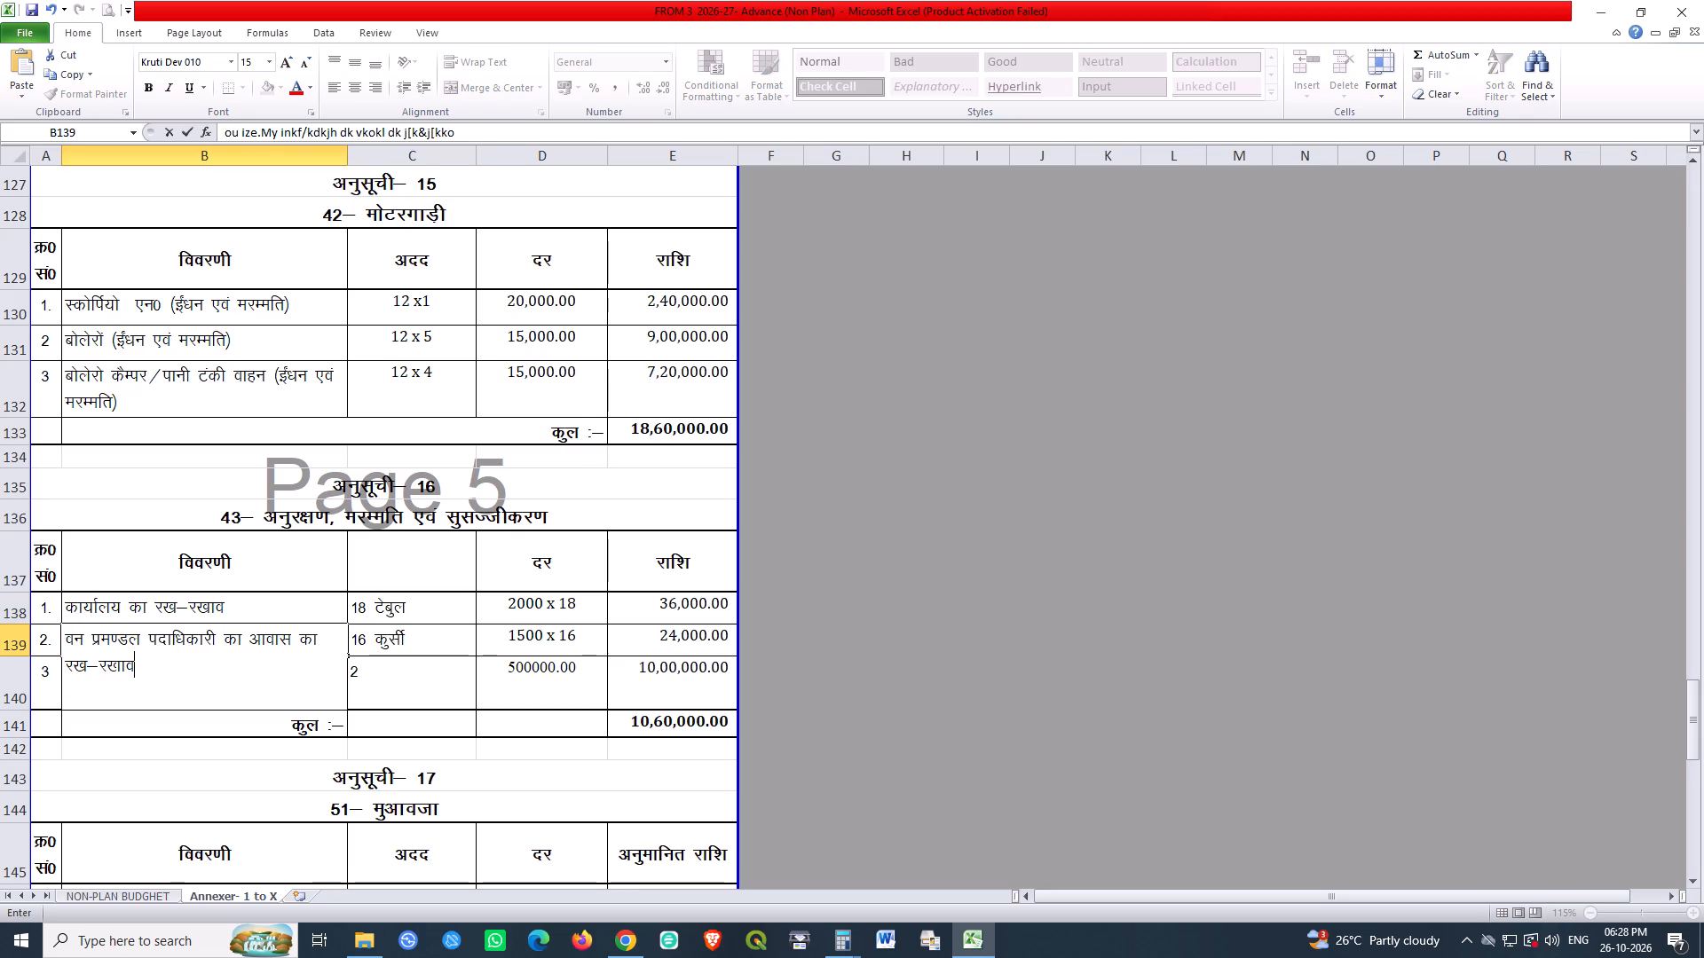
{"action": "key", "text": "Return"}
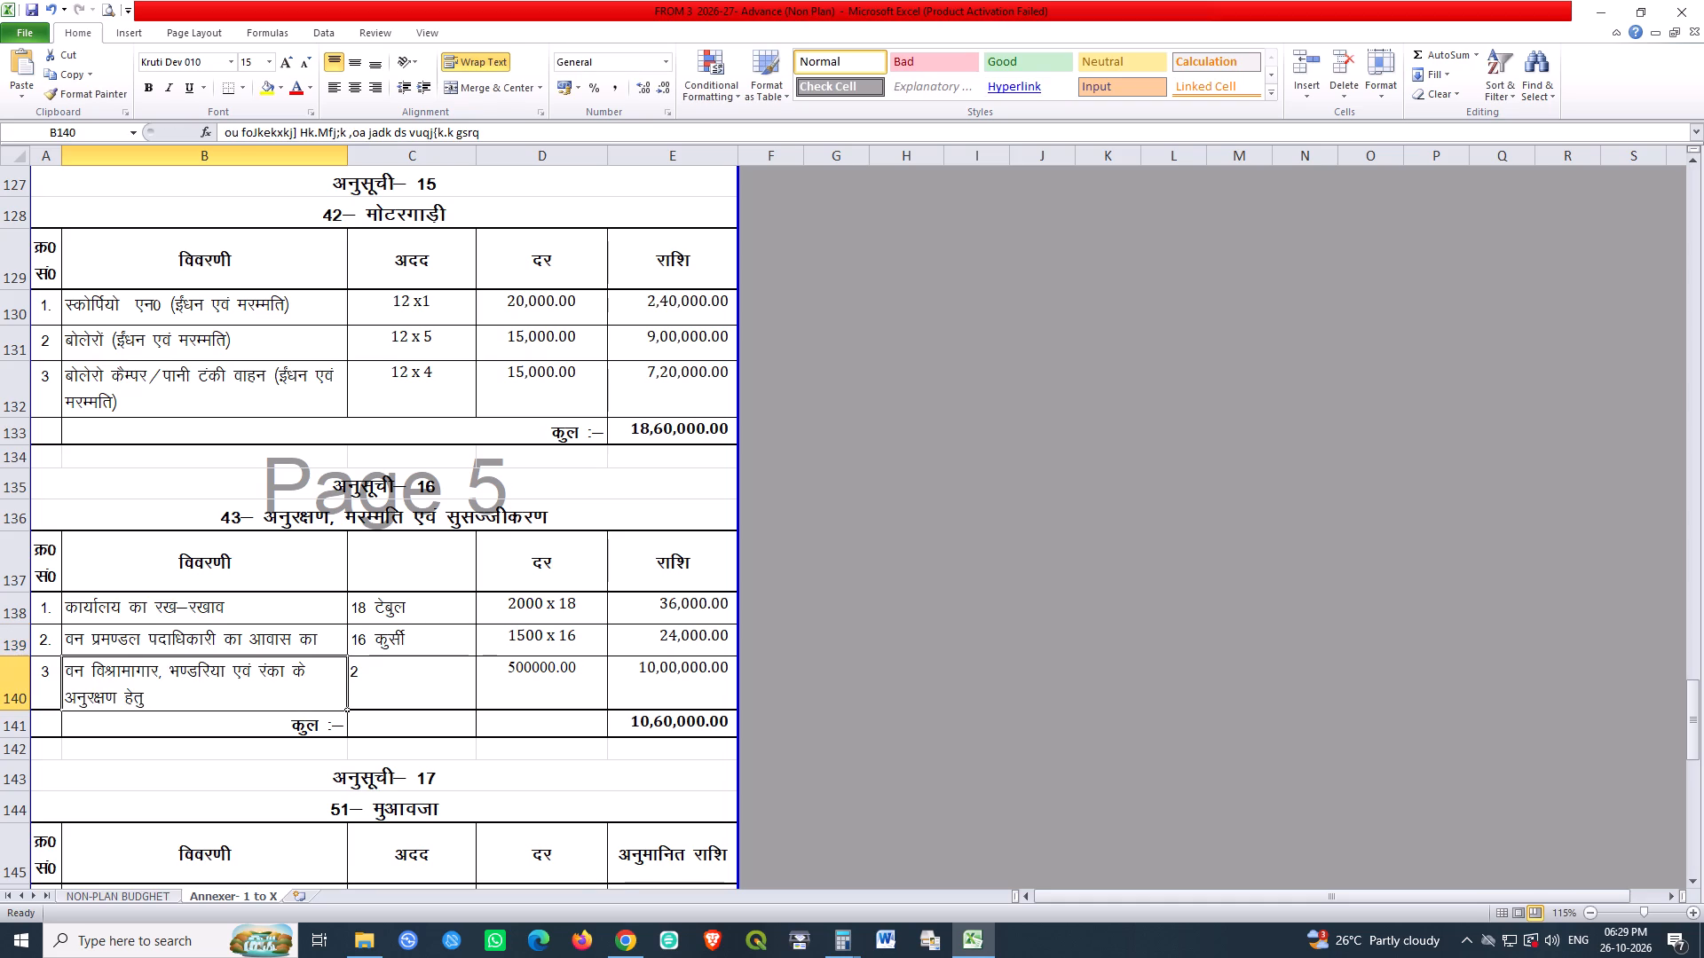
Replace हेतु at the end of the description in B140 with एवं मरम्मति (",oa ejEefr" in Kruti Dev).
{"action": "double_click", "coordinate": [168, 691]}
{"action": "left_click", "coordinate": [125, 698]}
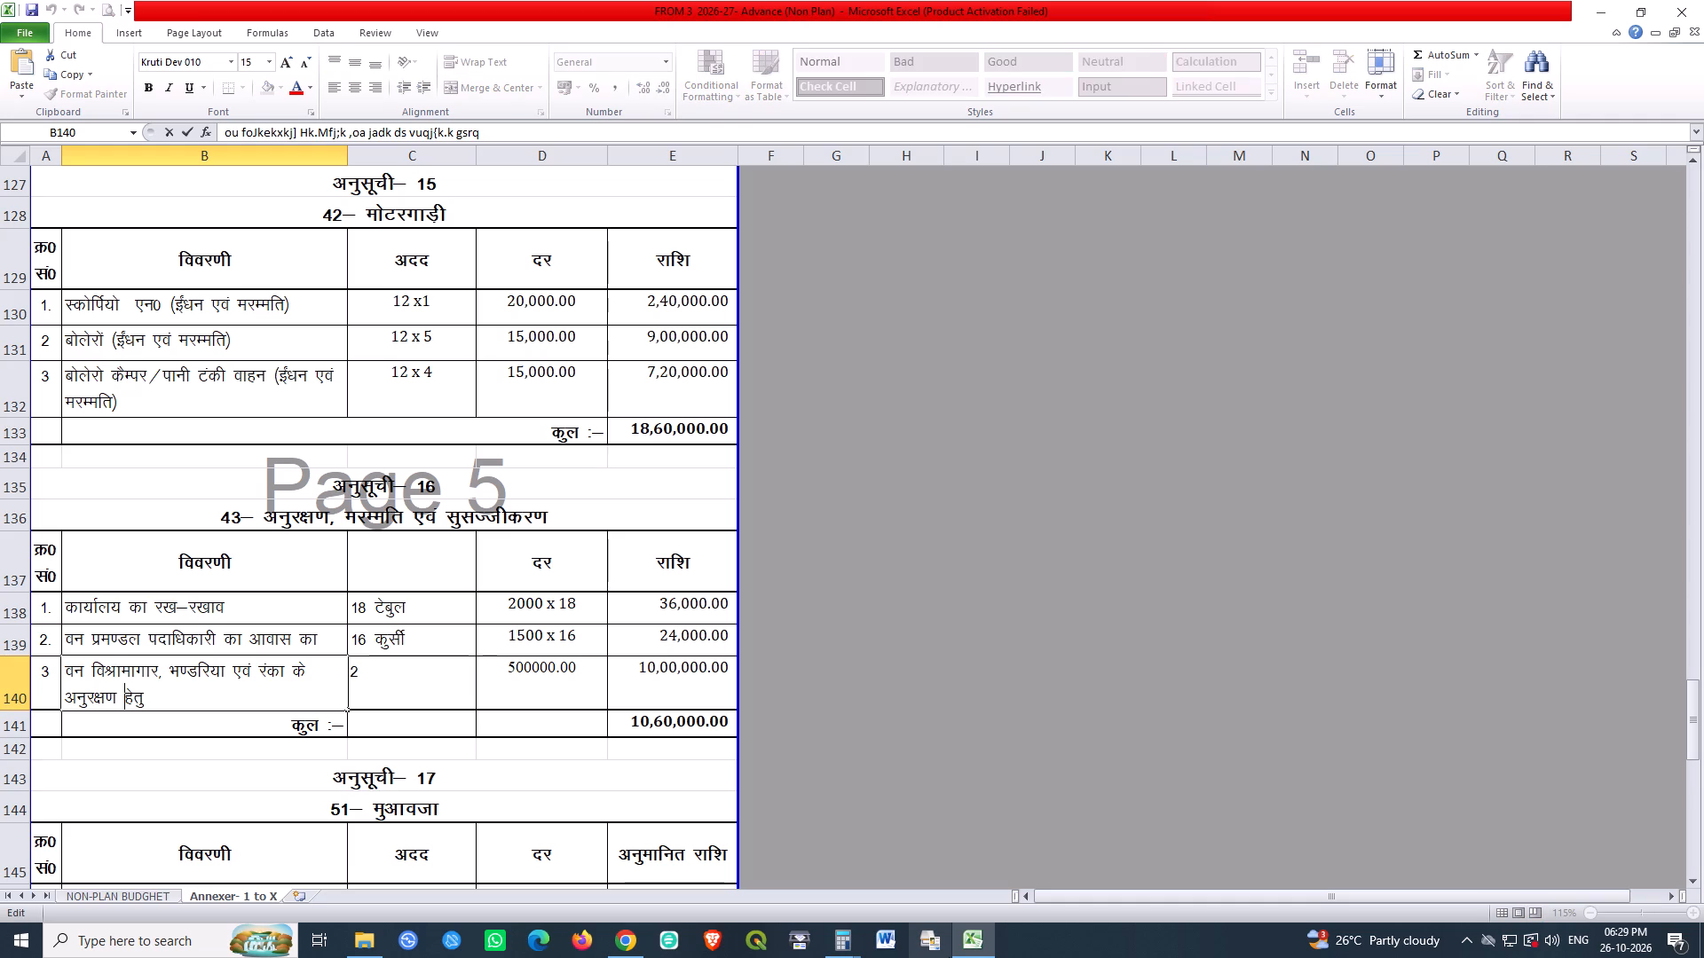
{"action": "type", "text": ",oa ejEefr"}
{"action": "key", "text": "Delete"}
{"action": "key", "text": "Delete"}
{"action": "key", "text": "Delete"}
{"action": "key", "text": "Delete"}
{"action": "key", "text": "Delete"}
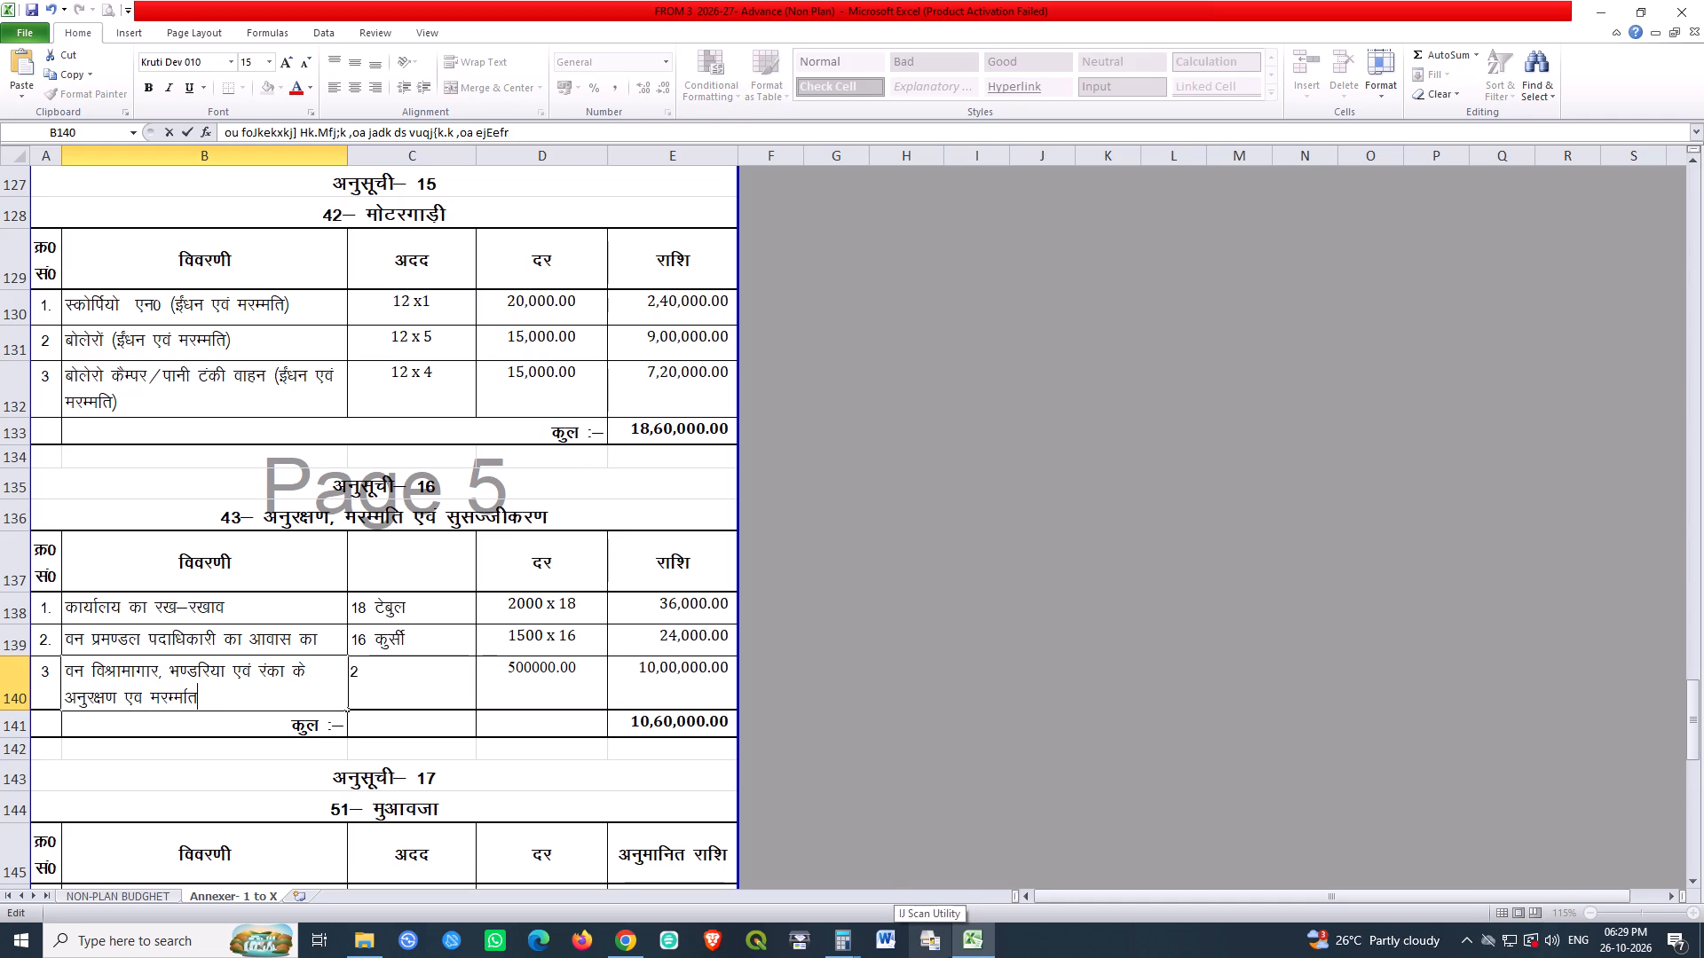
{"action": "key", "text": "Return"}
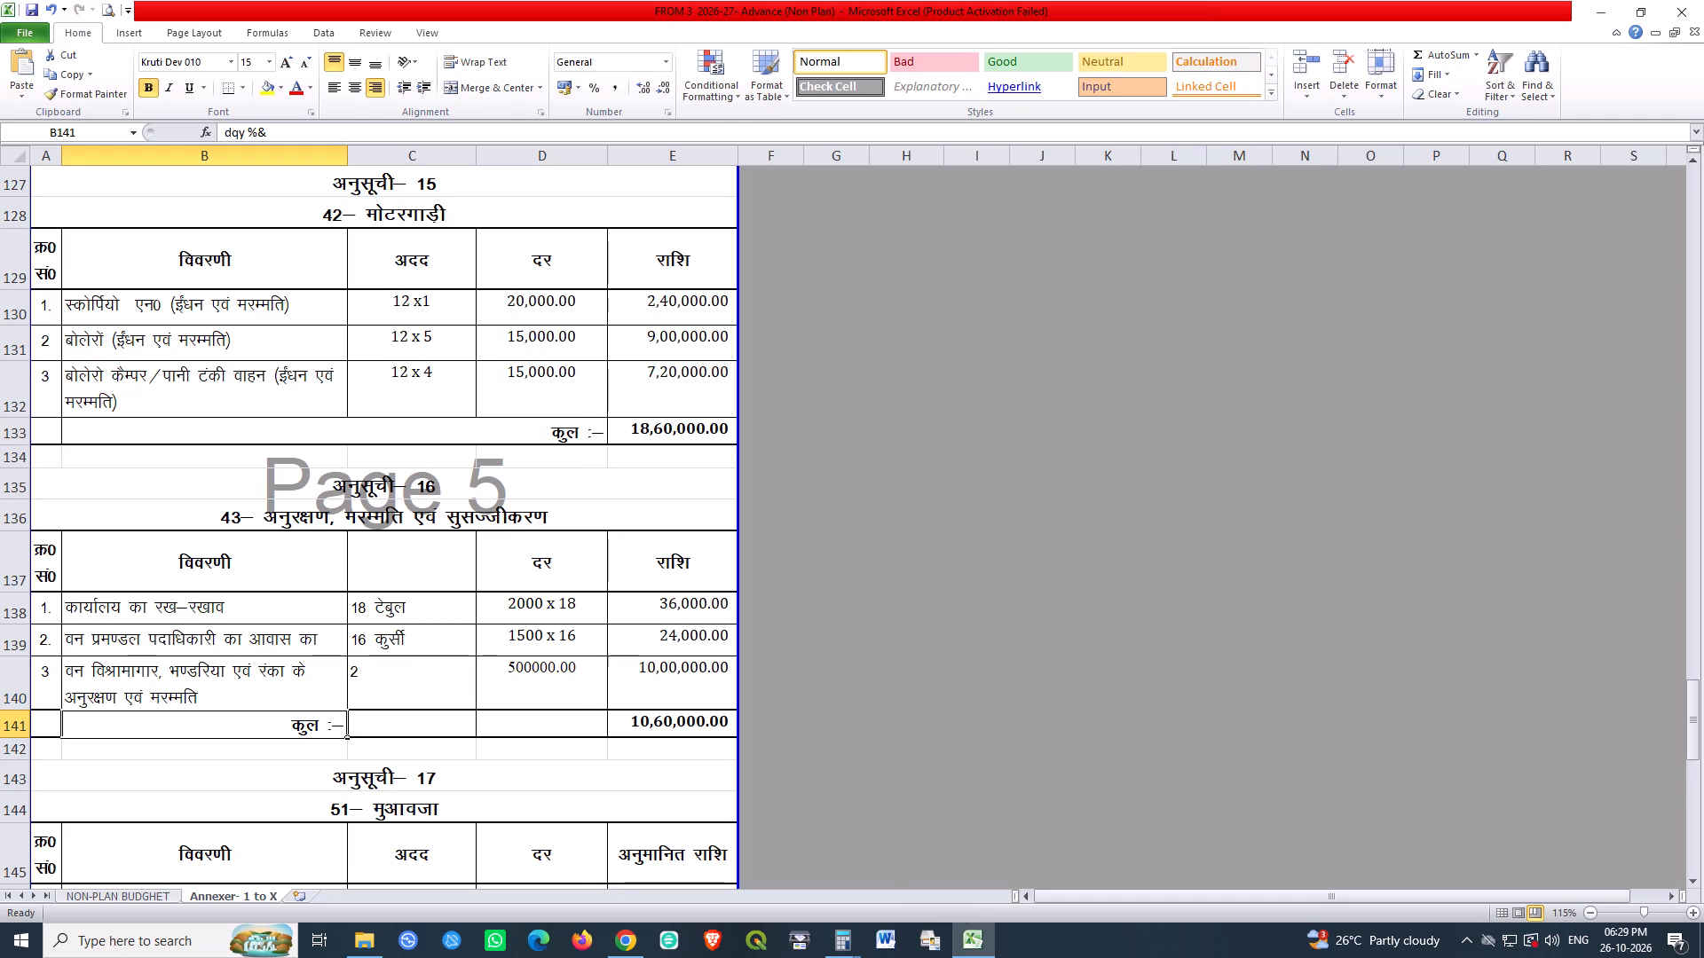
Autofit the height of row 139 to its wrapped description.
{"action": "double_click", "coordinate": [11, 655]}
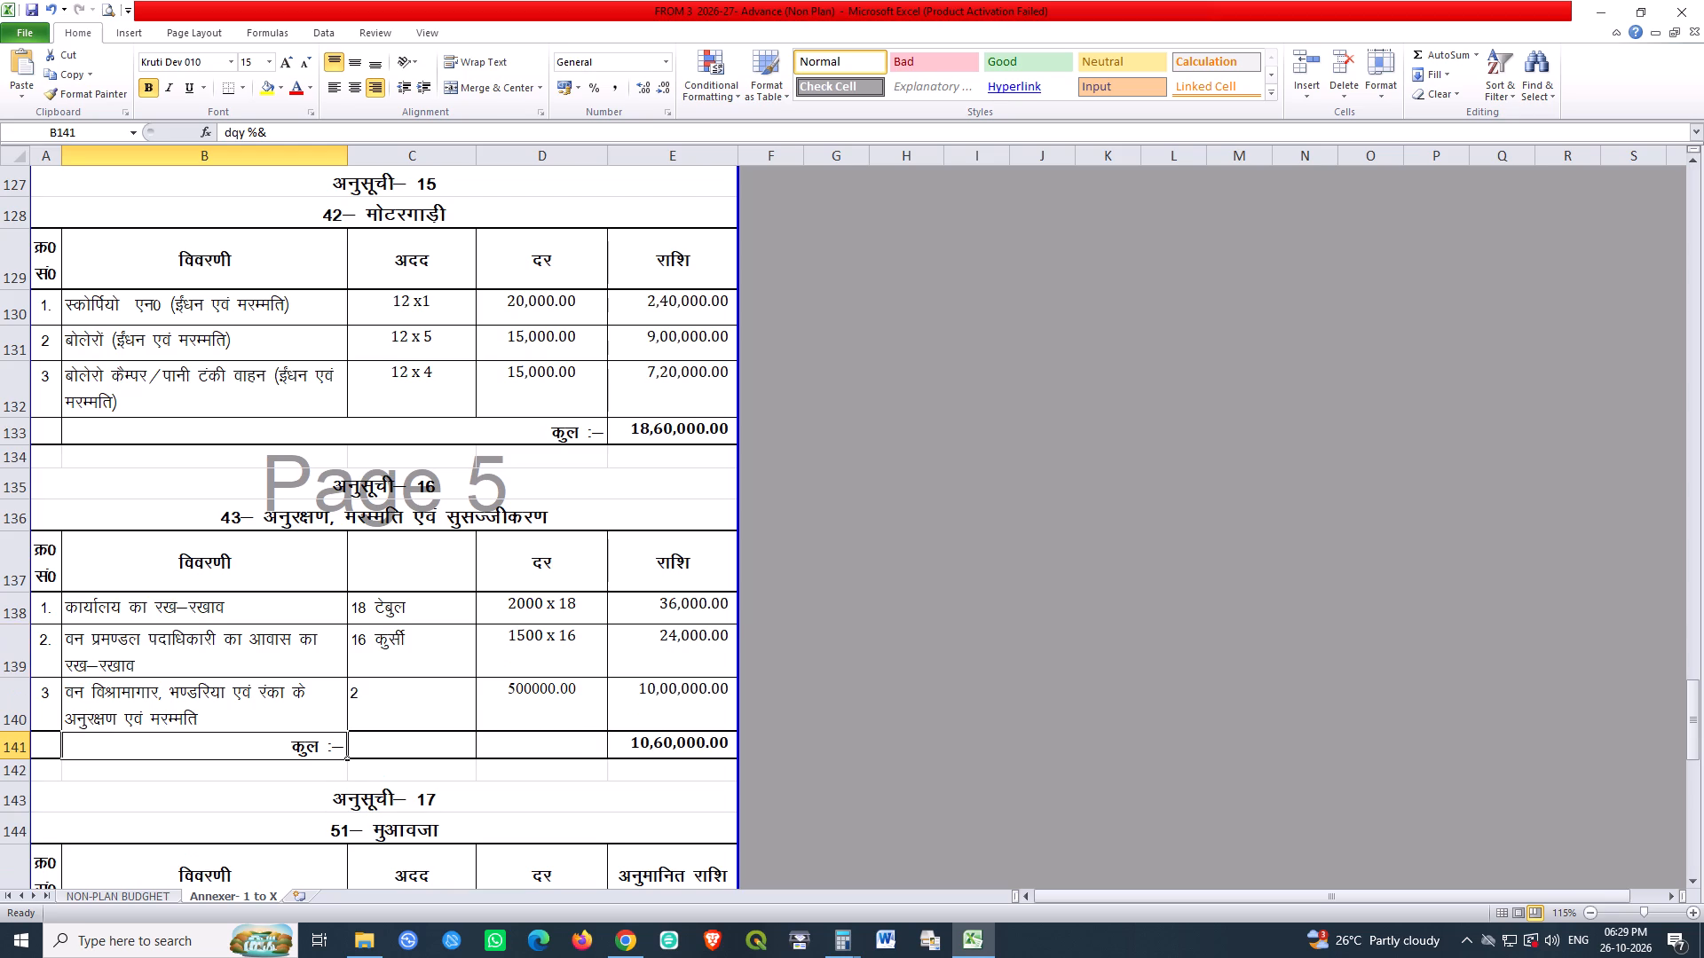
{"action": "left_click", "coordinate": [23, 616]}
{"action": "left_click", "coordinate": [204, 668]}
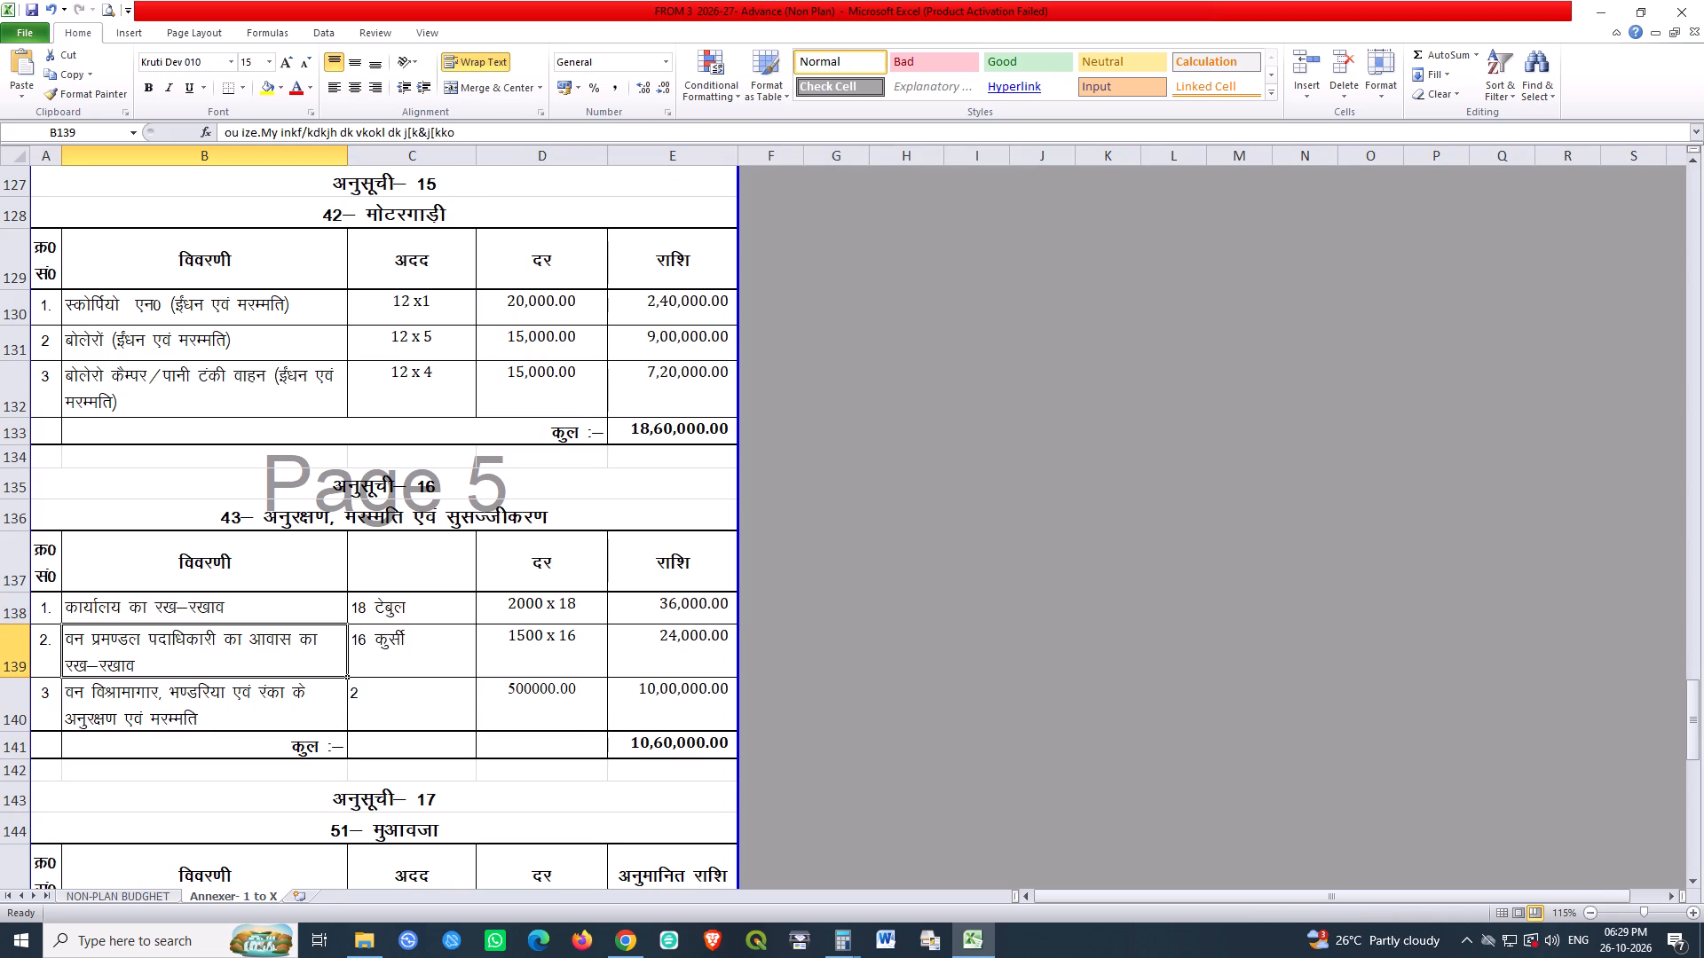
Copy अनुरक्षण एवं मरम्मति from B140 and paste it over रख–रखाव in B139.
{"action": "double_click", "coordinate": [209, 713]}
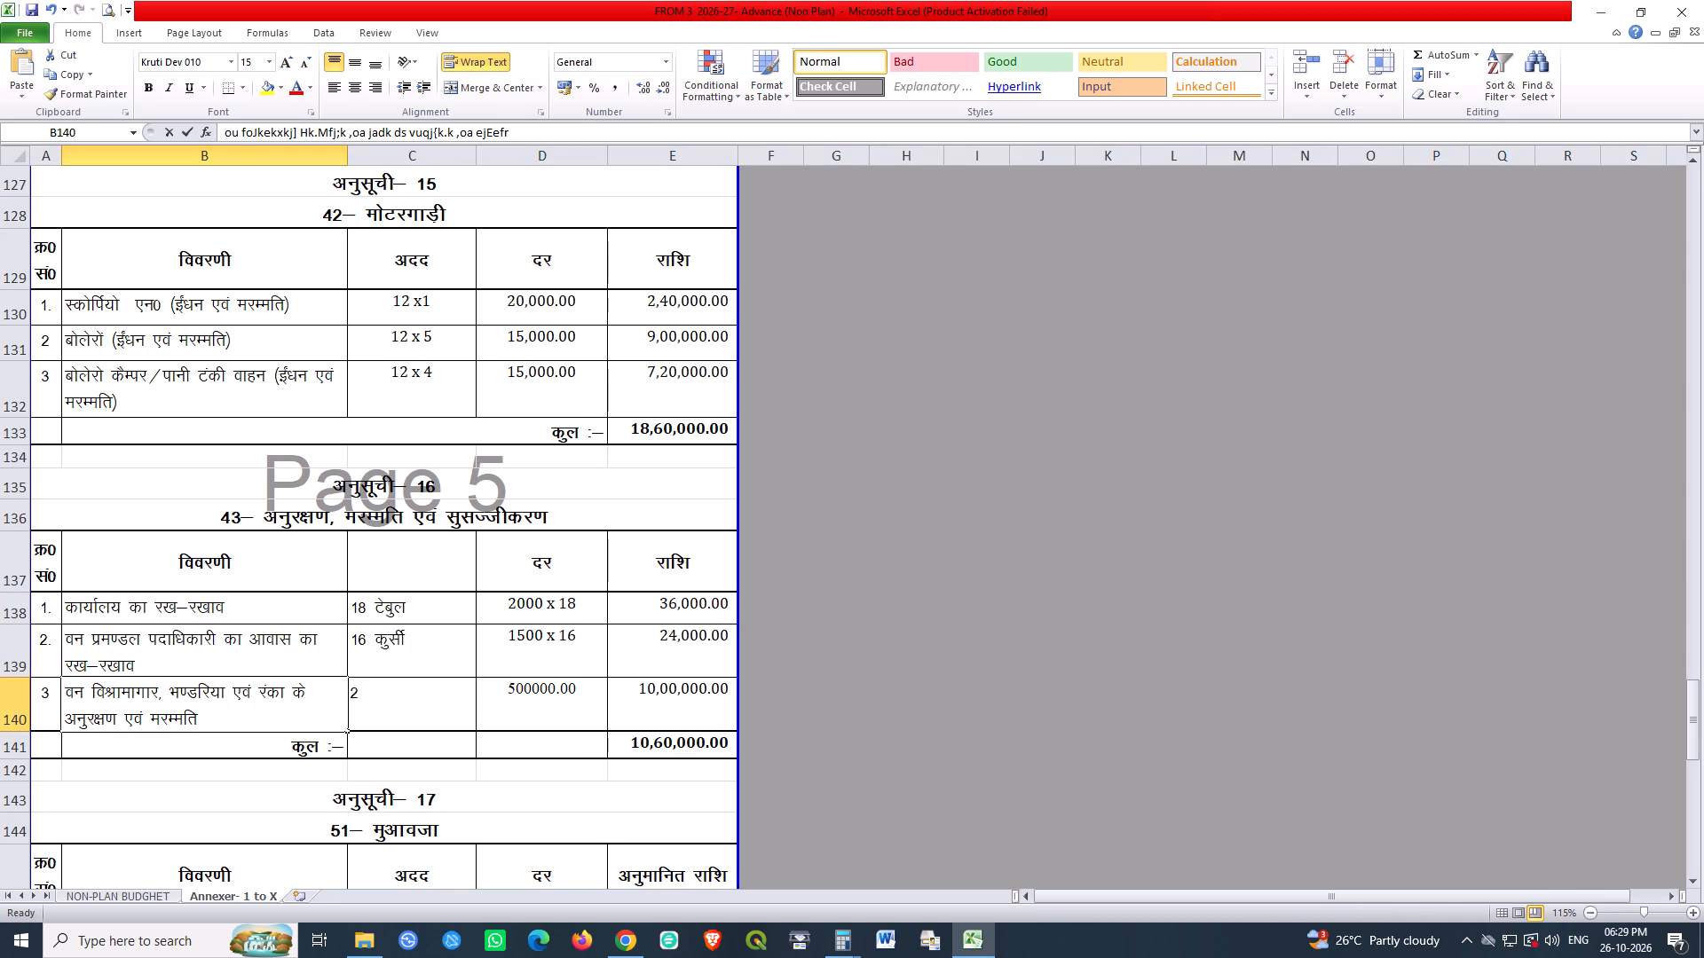
{"action": "left_click_drag", "start_coordinate": [215, 714], "coordinate": [0, 714]}
{"action": "key", "text": "ctrl+c"}
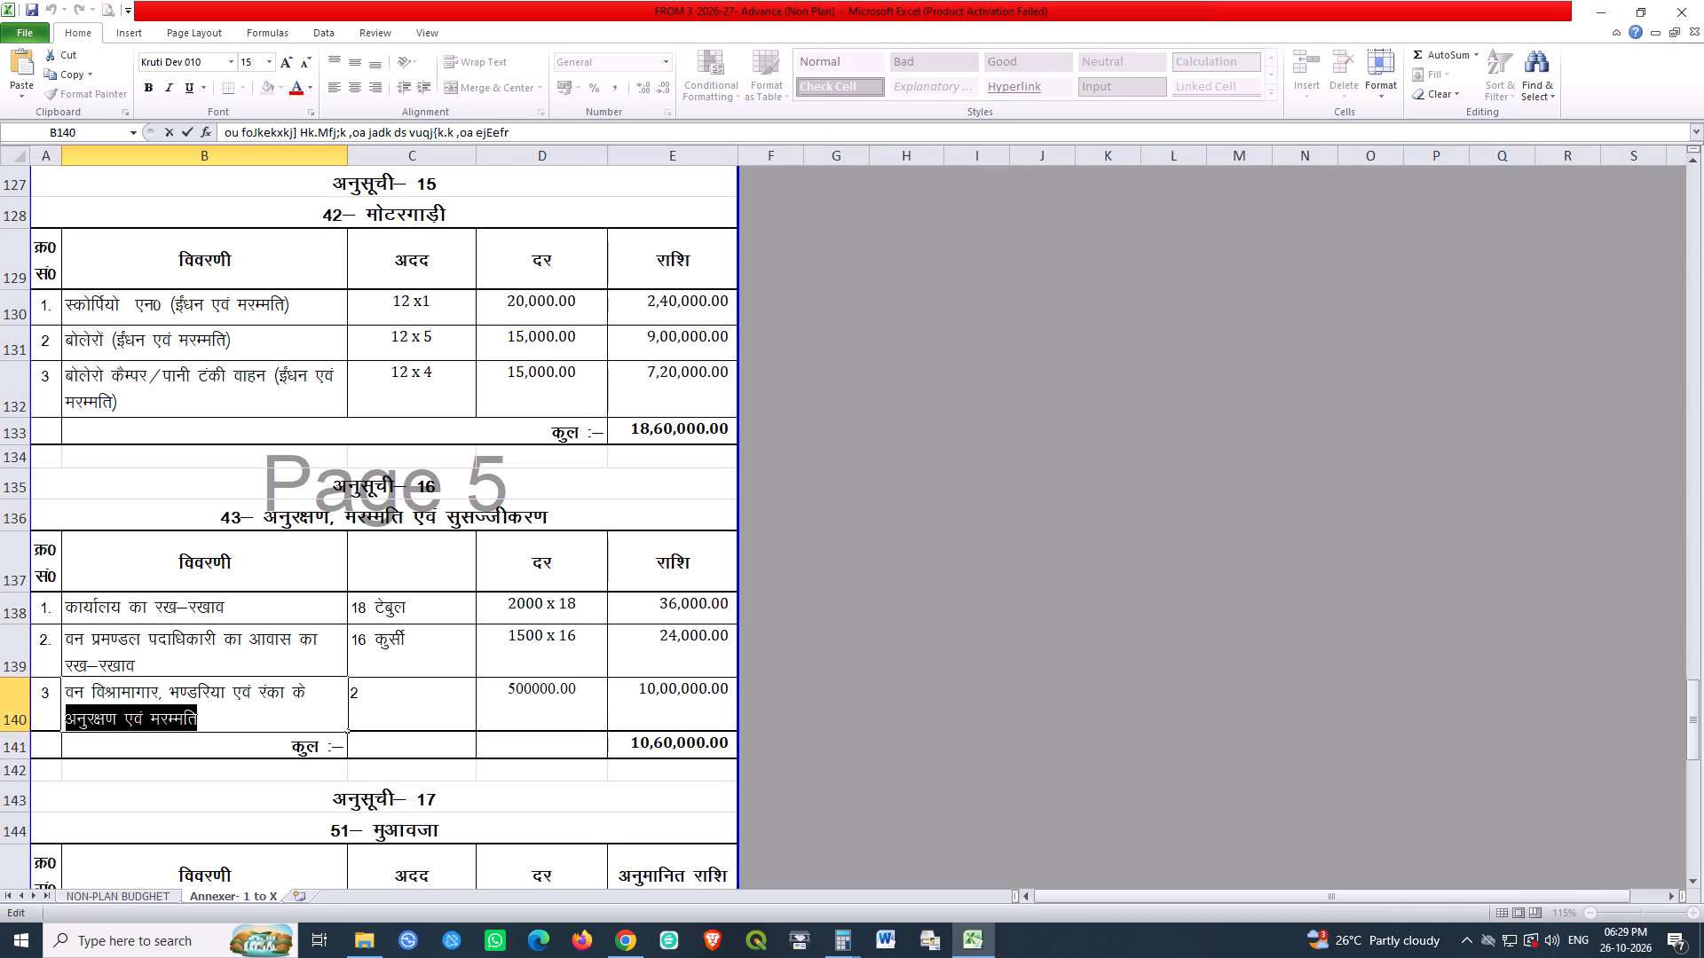
{"action": "double_click", "coordinate": [193, 659]}
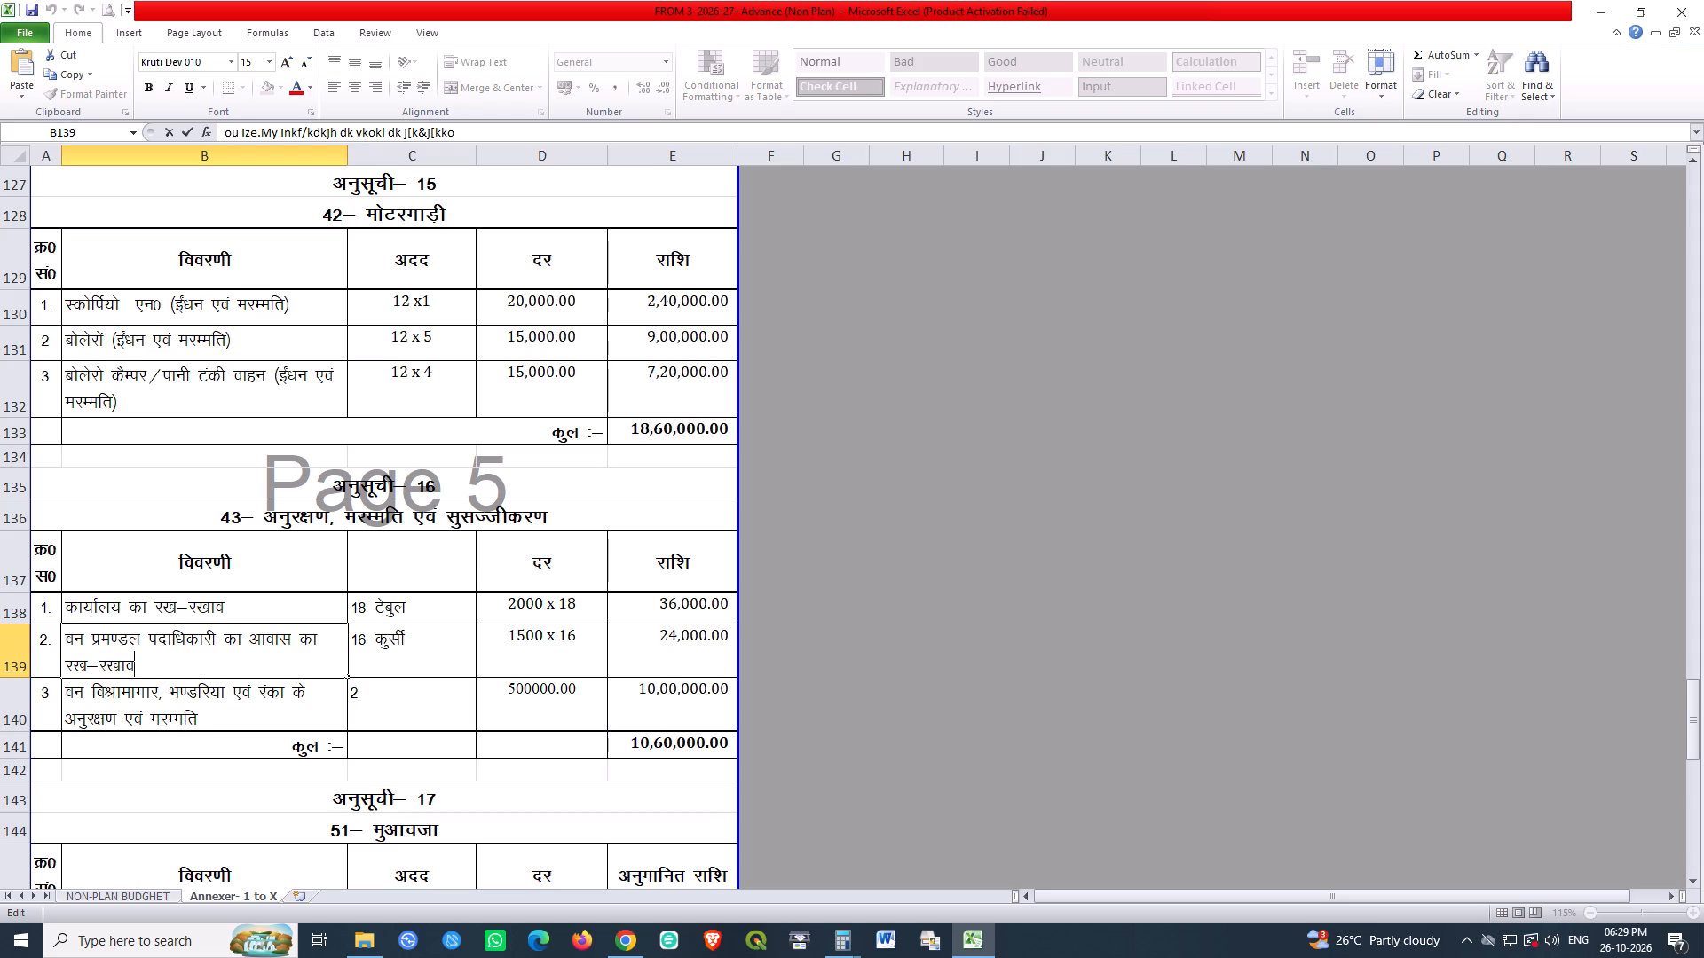
{"action": "left_click_drag", "start_coordinate": [145, 664], "coordinate": [65, 667]}
{"action": "key", "text": "ctrl+v"}
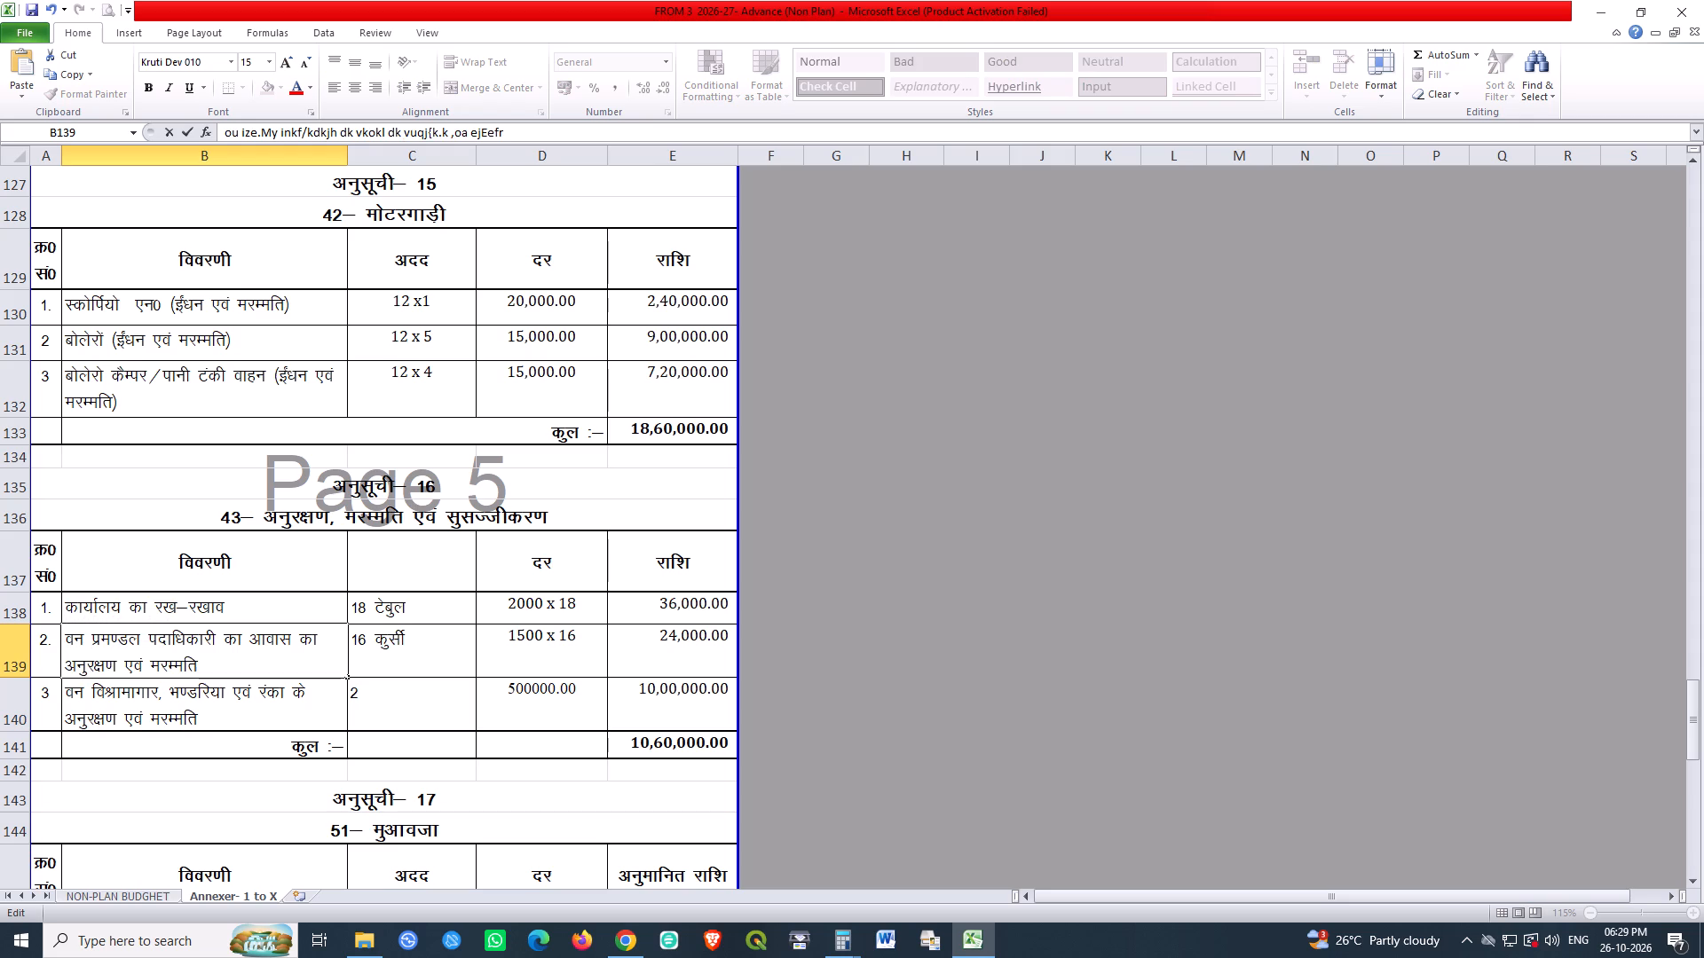
Paste the copied अनुरक्षण एवं मरम्मति over रख–रखाव in B138.
{"action": "double_click", "coordinate": [243, 609]}
{"action": "left_click_drag", "start_coordinate": [243, 606], "coordinate": [157, 618]}
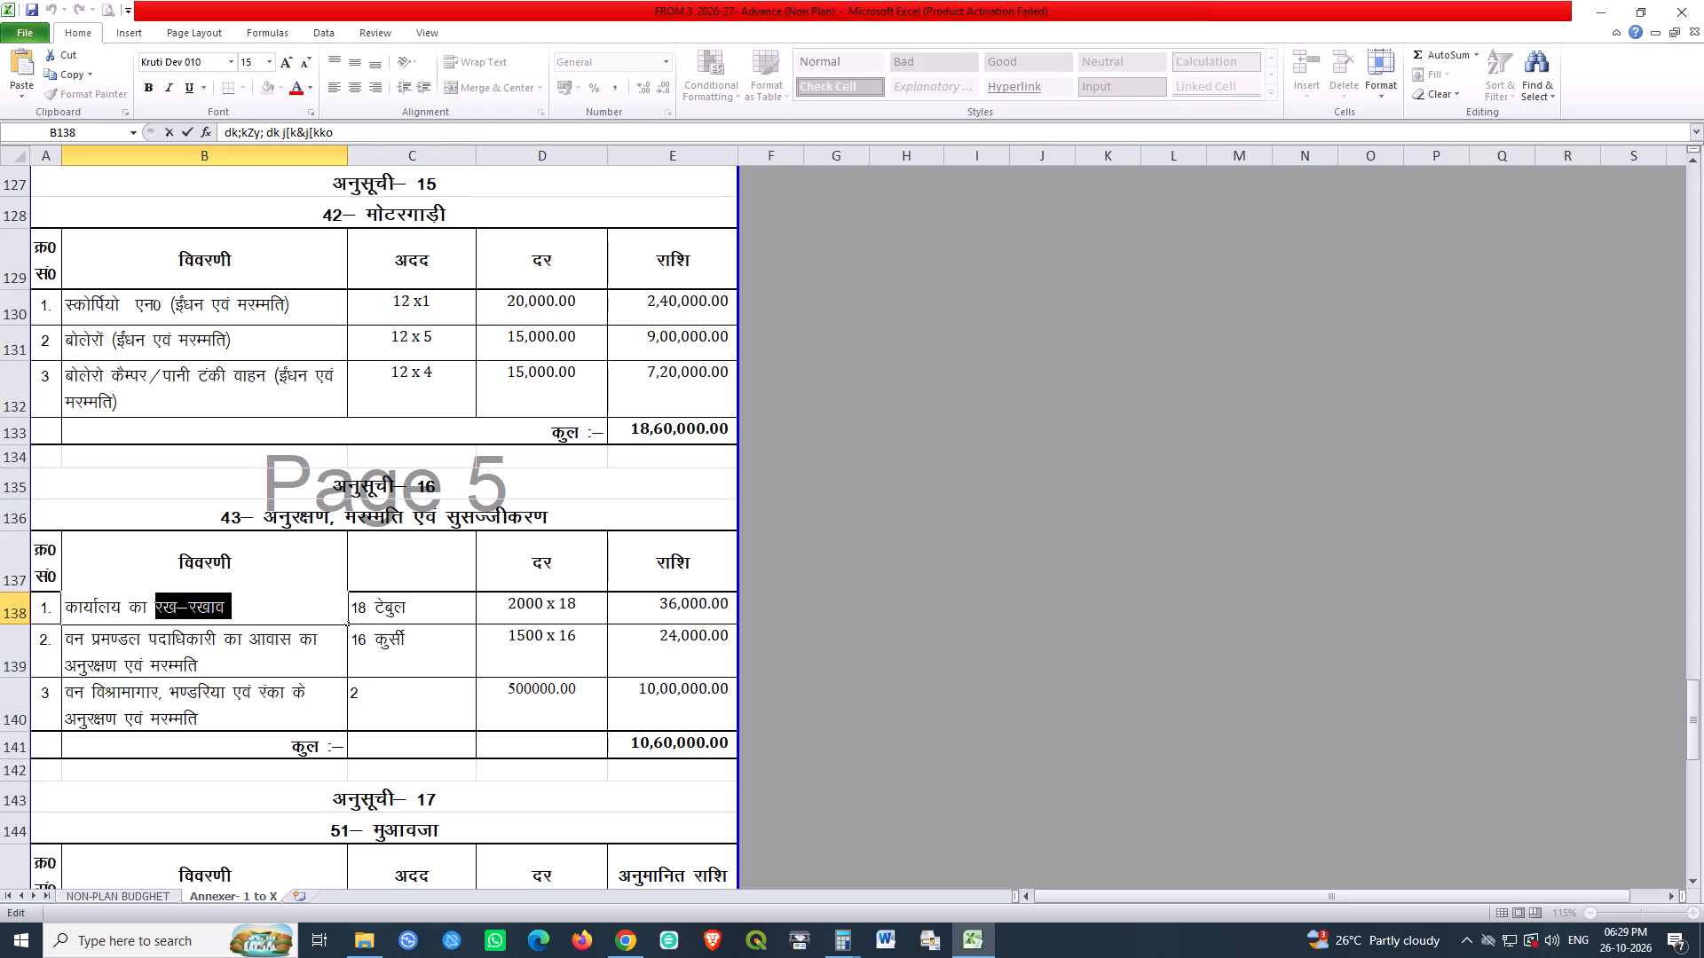
{"action": "key", "text": "ctrl+v"}
{"action": "key", "text": "Return"}
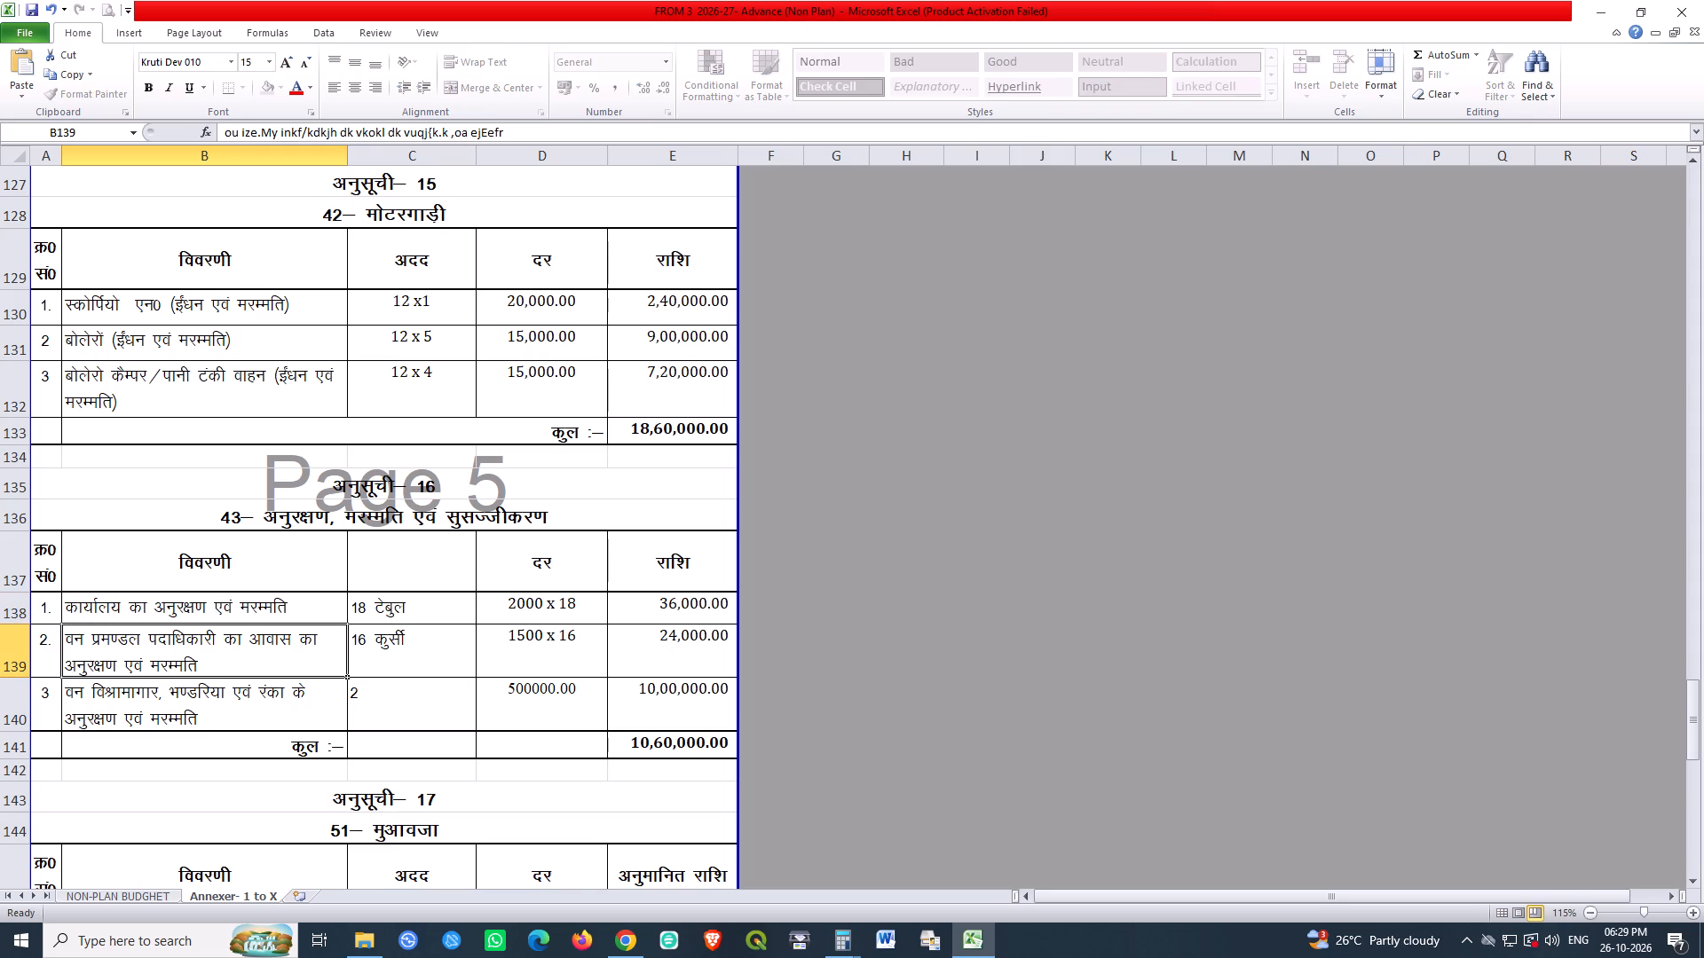
Clear the quantities in C138:C140 and enter 1, 1 and 2 in those cells.
{"action": "left_click_drag", "start_coordinate": [375, 612], "coordinate": [394, 704]}
{"action": "key", "text": "Delete"}
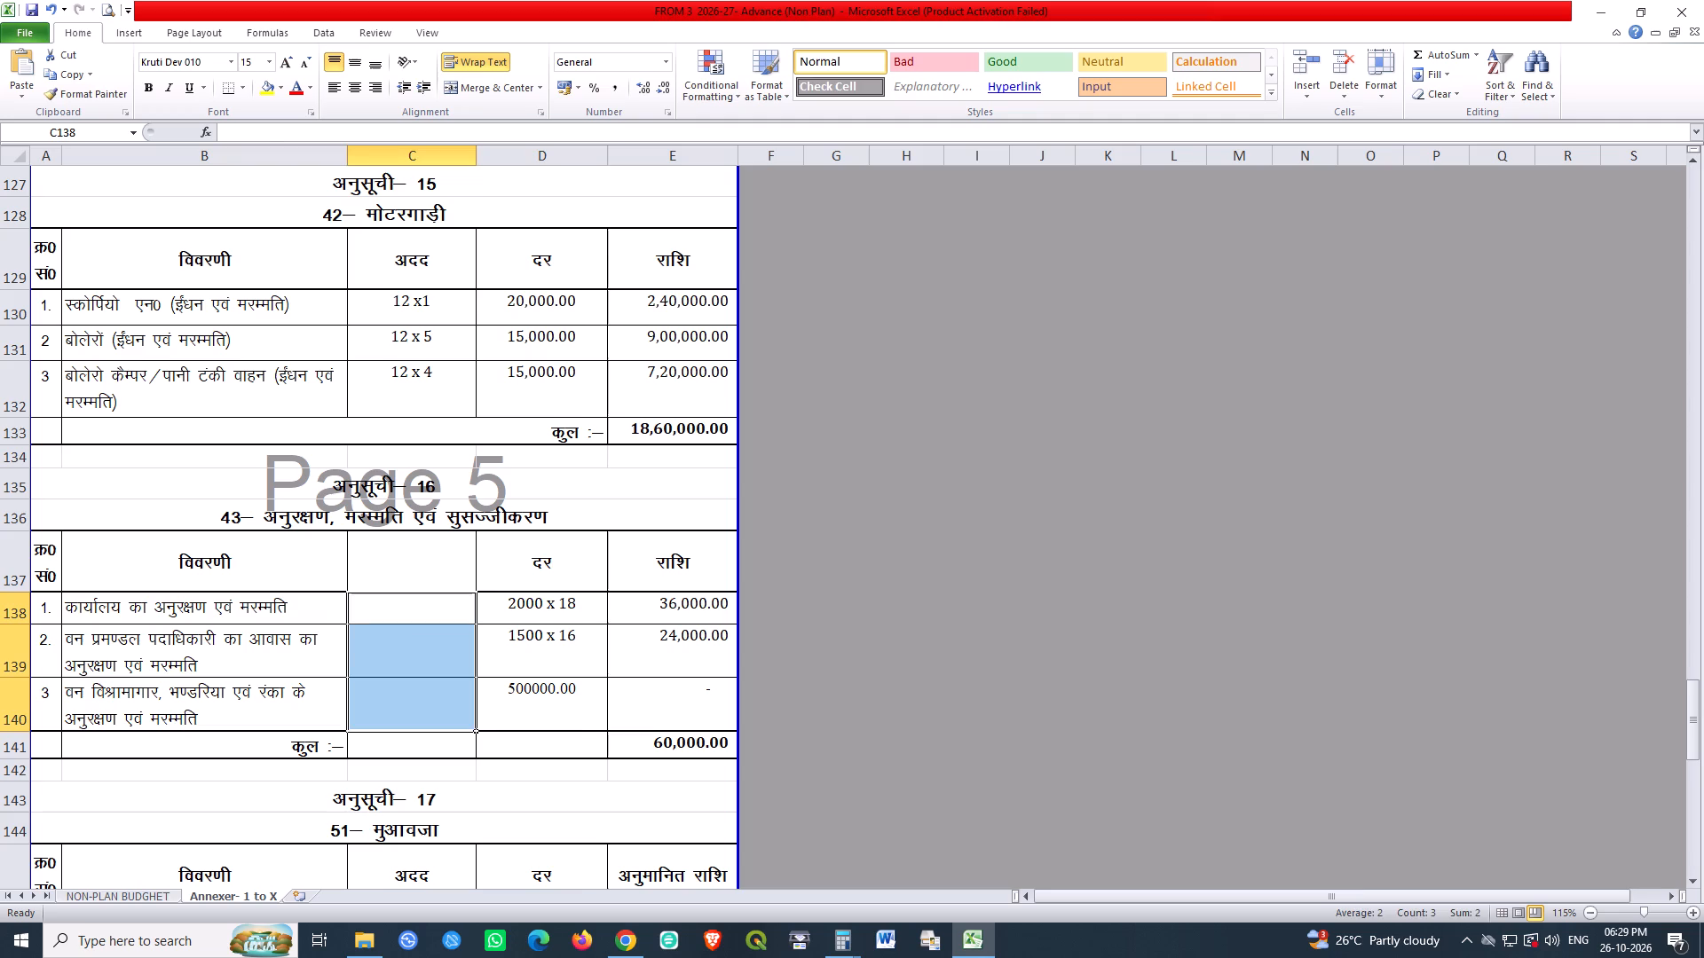
{"action": "left_click", "coordinate": [515, 655]}
{"action": "left_click", "coordinate": [544, 610]}
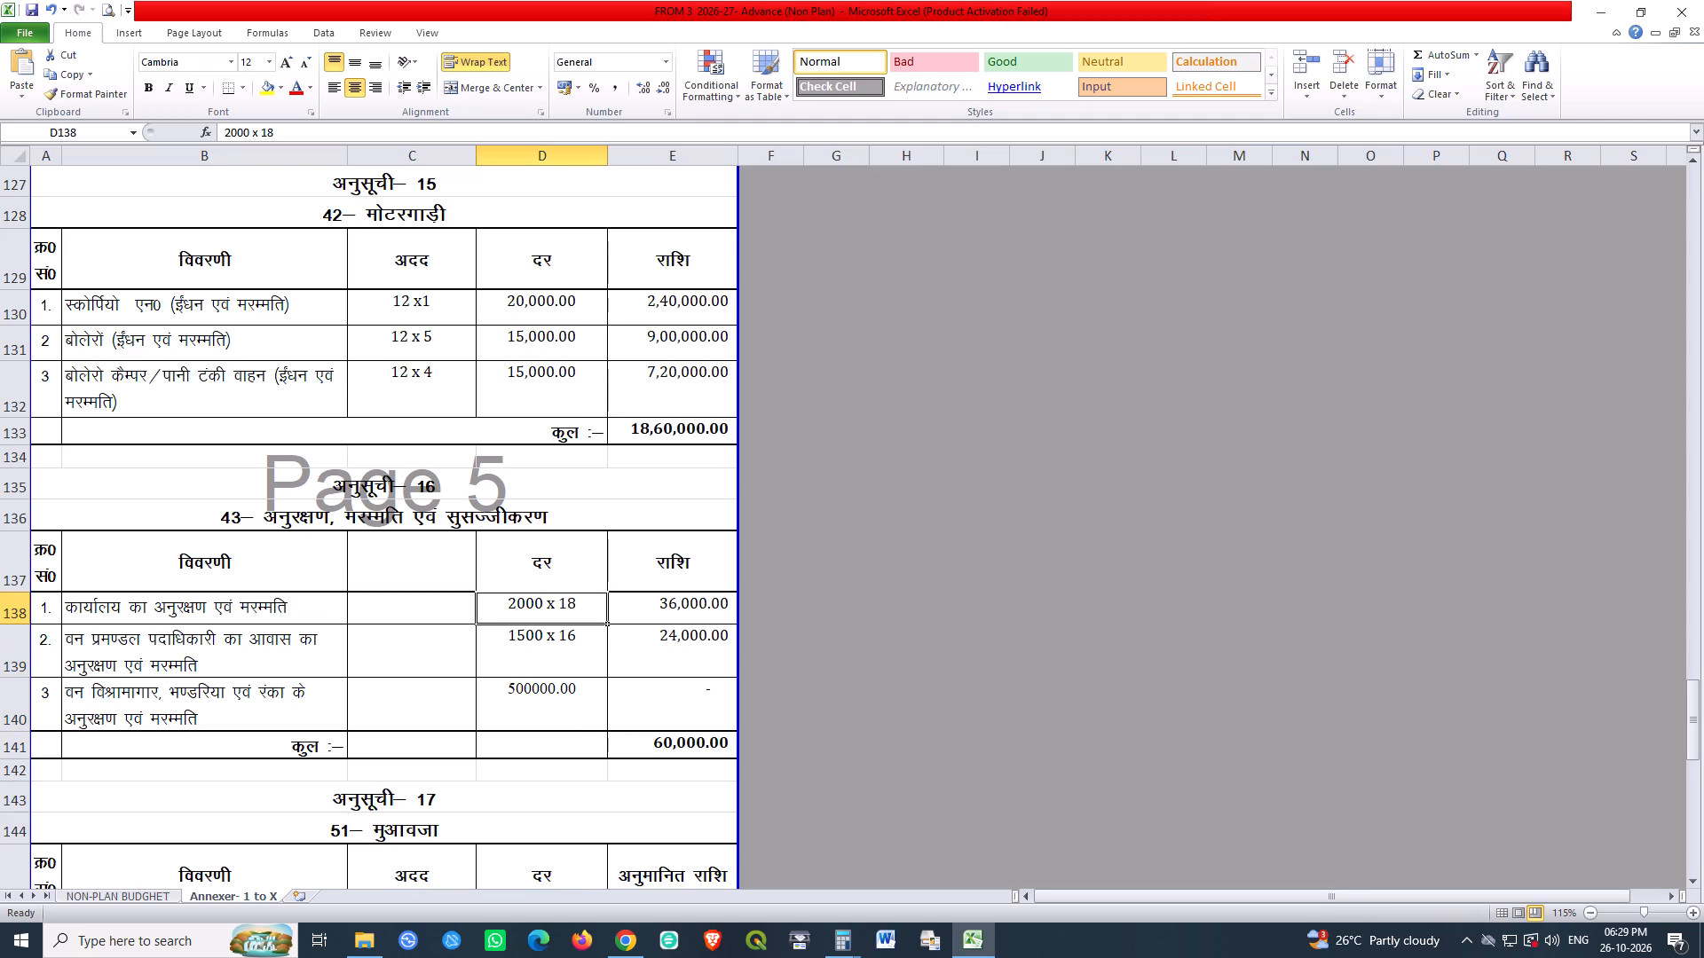
{"action": "left_click", "coordinate": [450, 599]}
{"action": "key", "text": "1"}
{"action": "key", "text": "Return"}
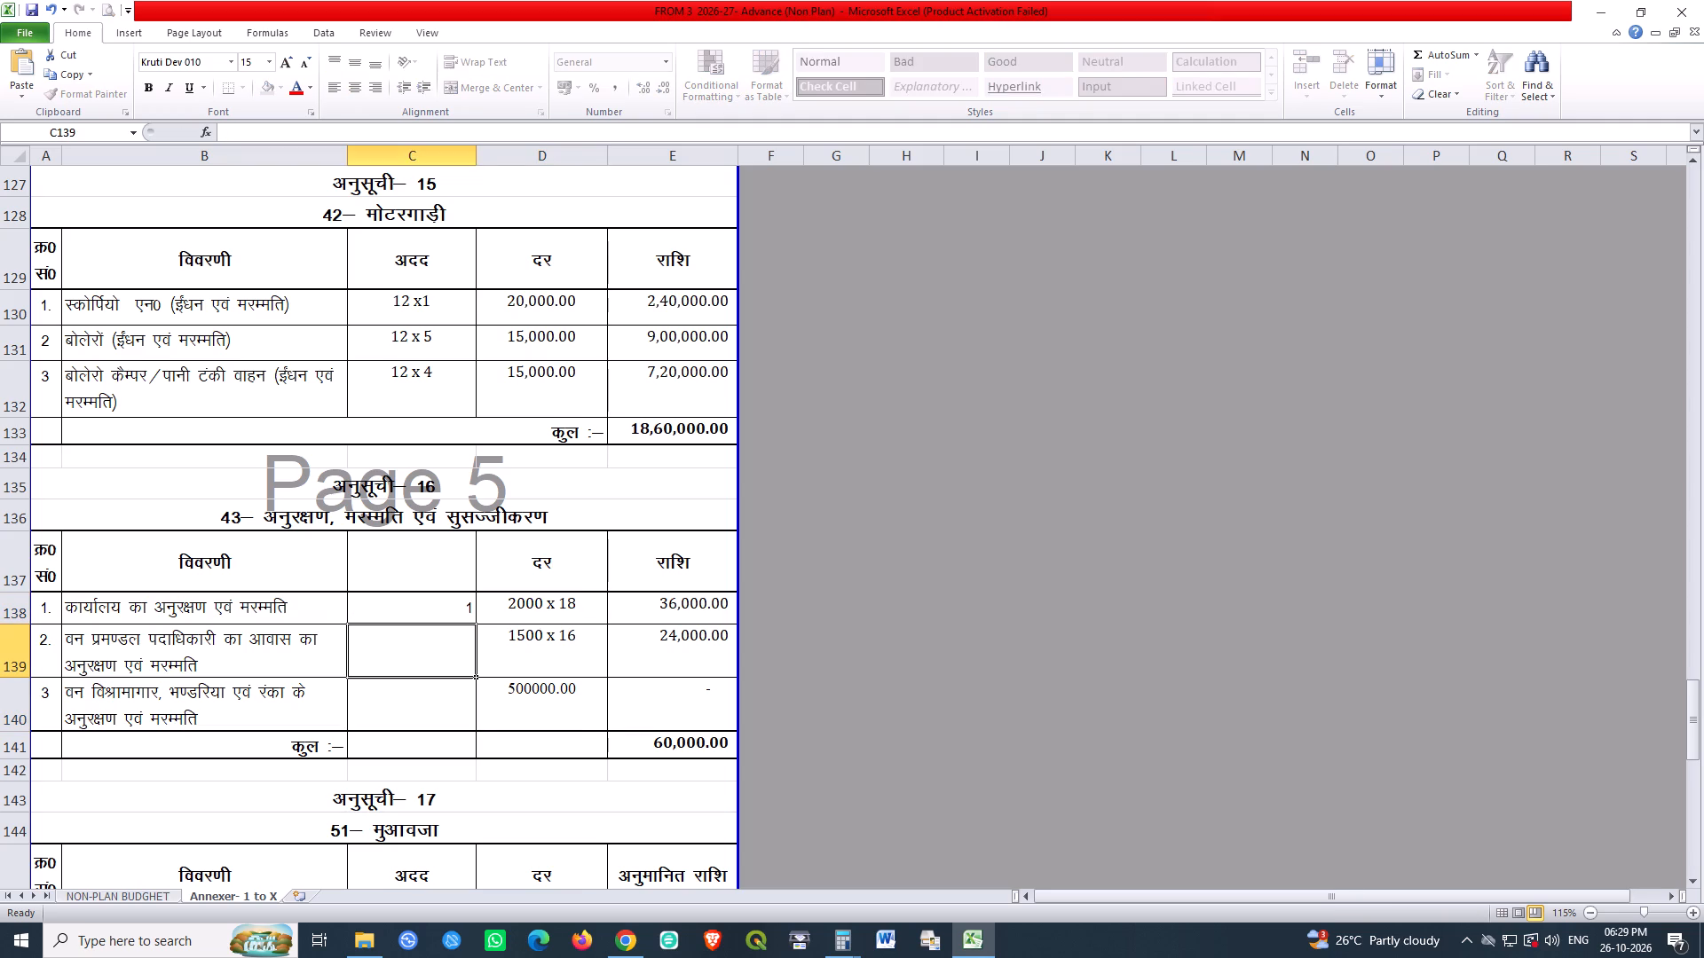
{"action": "key", "text": "1"}
{"action": "key", "text": "Return"}
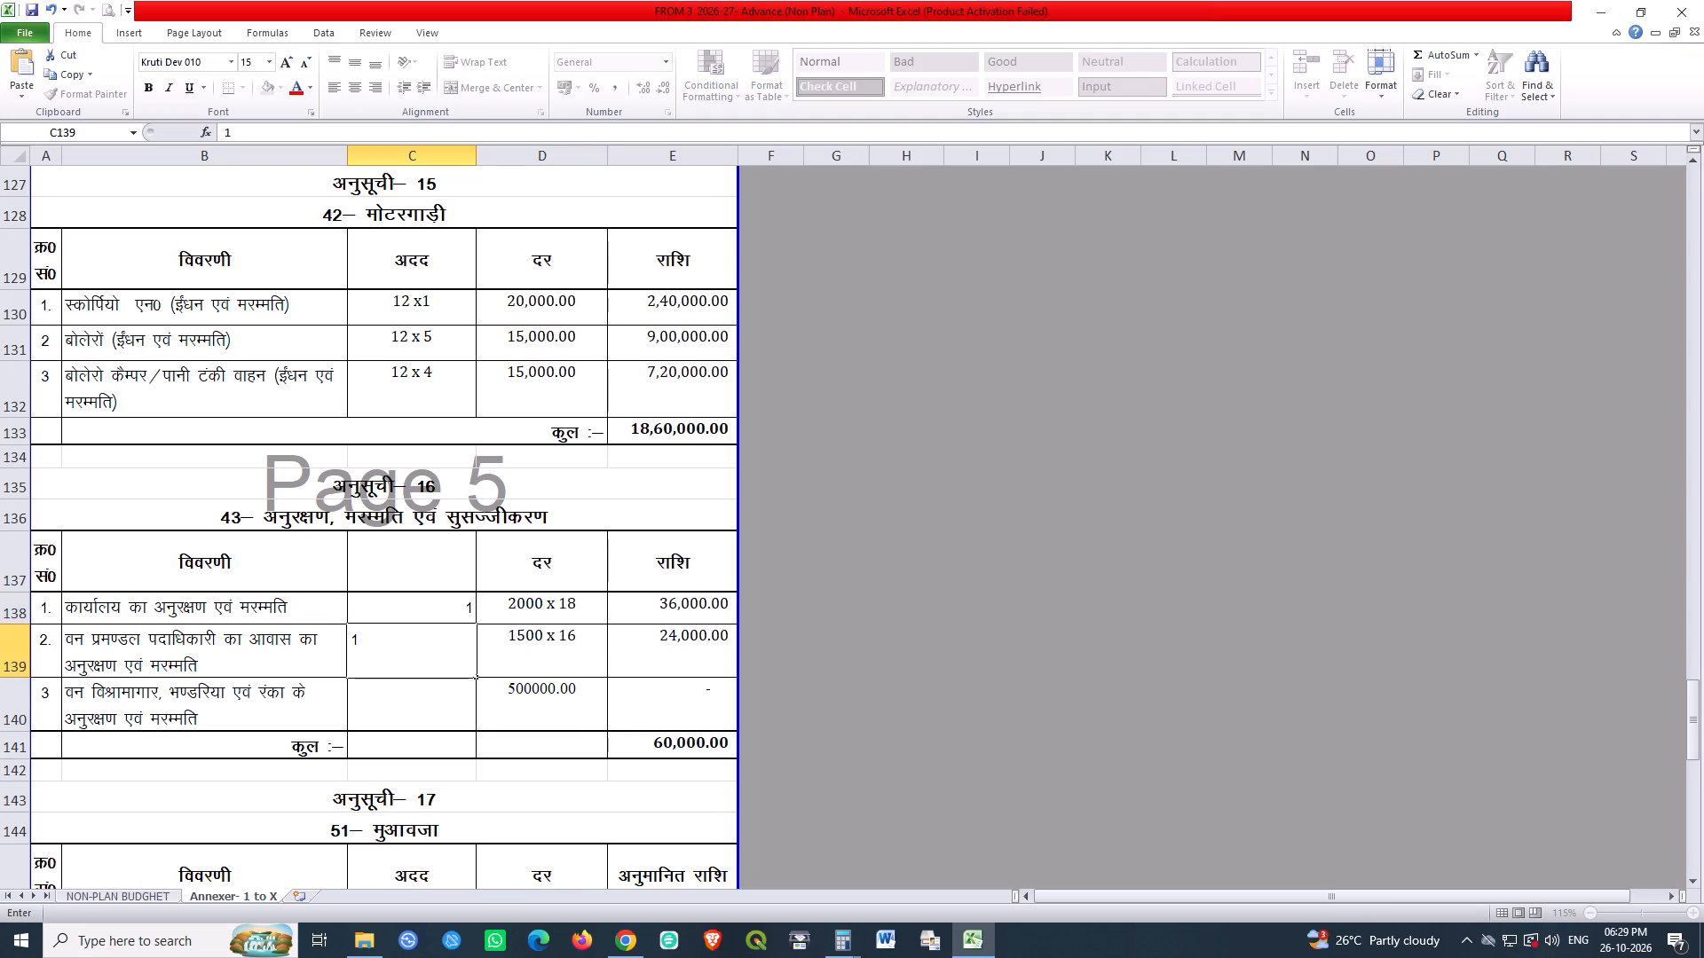
{"action": "key", "text": "2"}
{"action": "key", "text": "Return"}
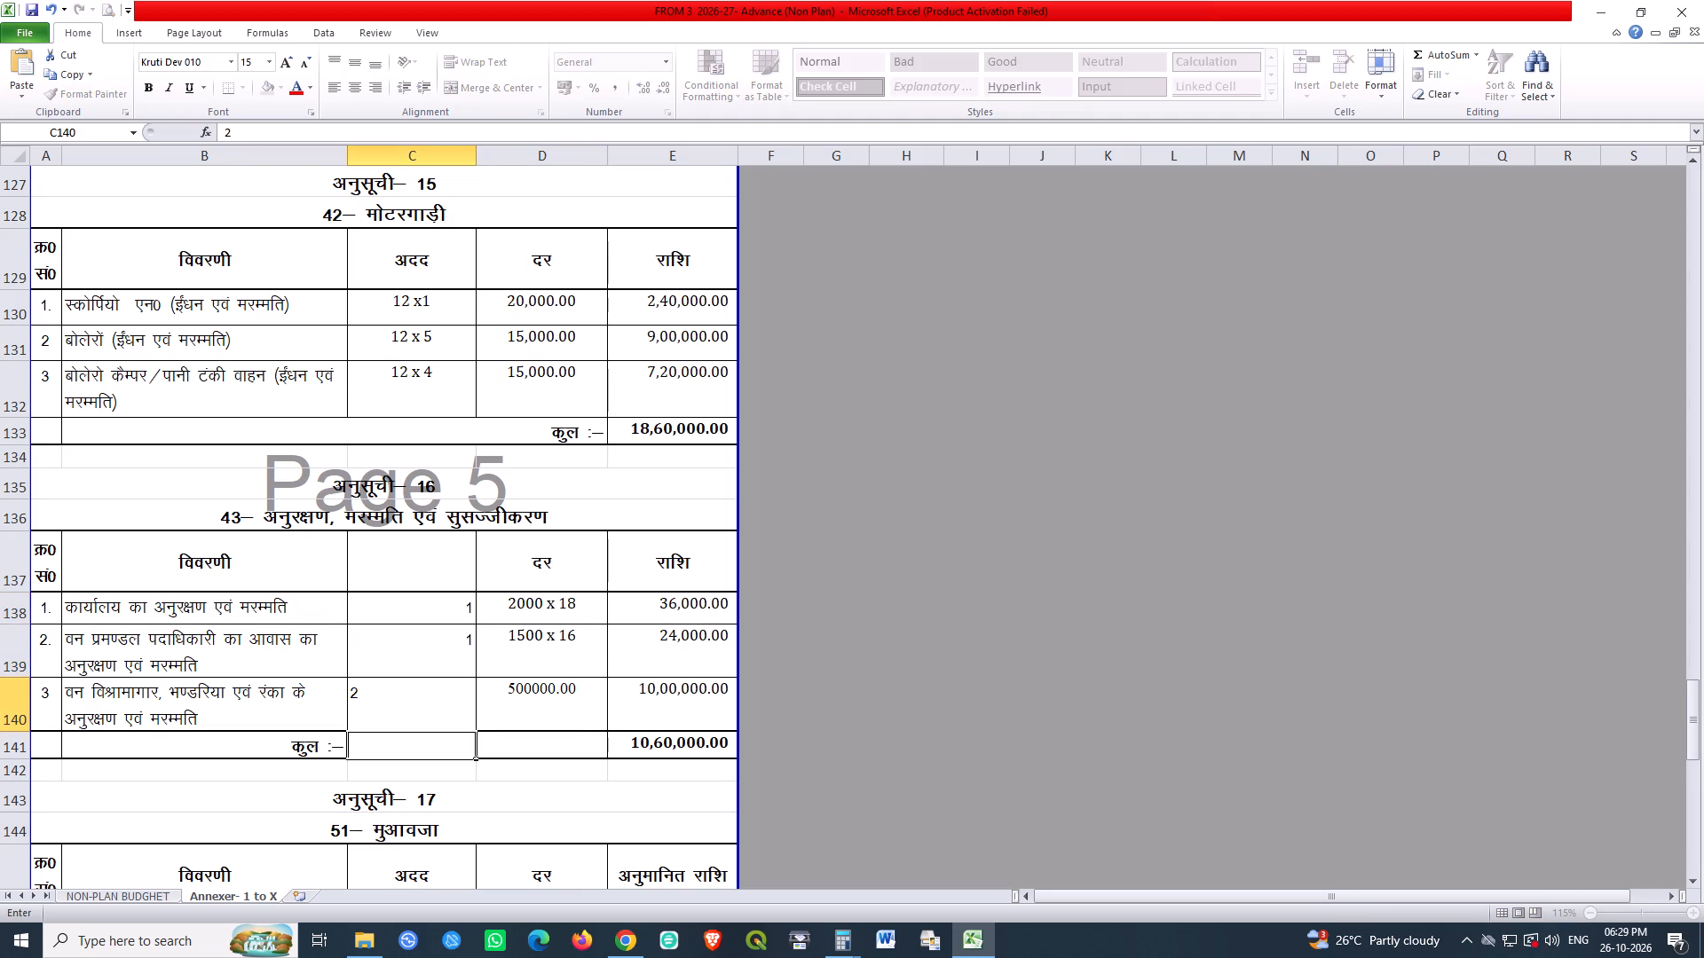
Centre the quantities in C138:C140 horizontally.
{"action": "left_click_drag", "start_coordinate": [428, 602], "coordinate": [421, 698]}
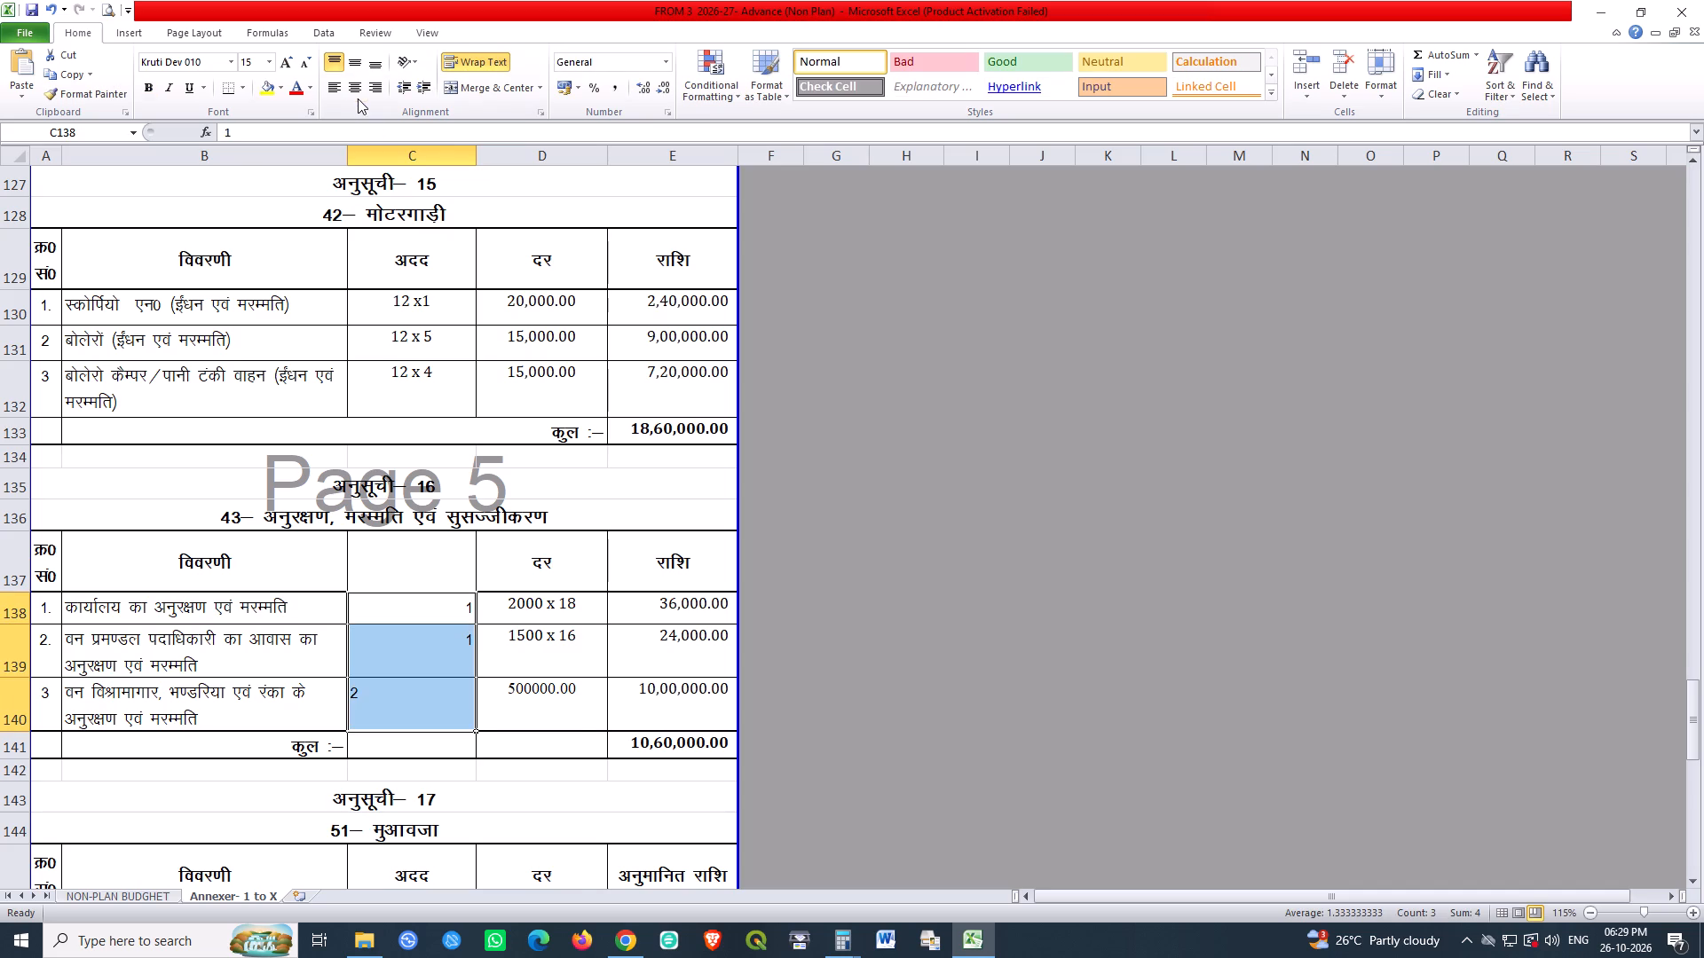
{"action": "left_click", "coordinate": [355, 93]}
Set the office maintenance rate in D138 to 1000000.
{"action": "left_click", "coordinate": [563, 614]}
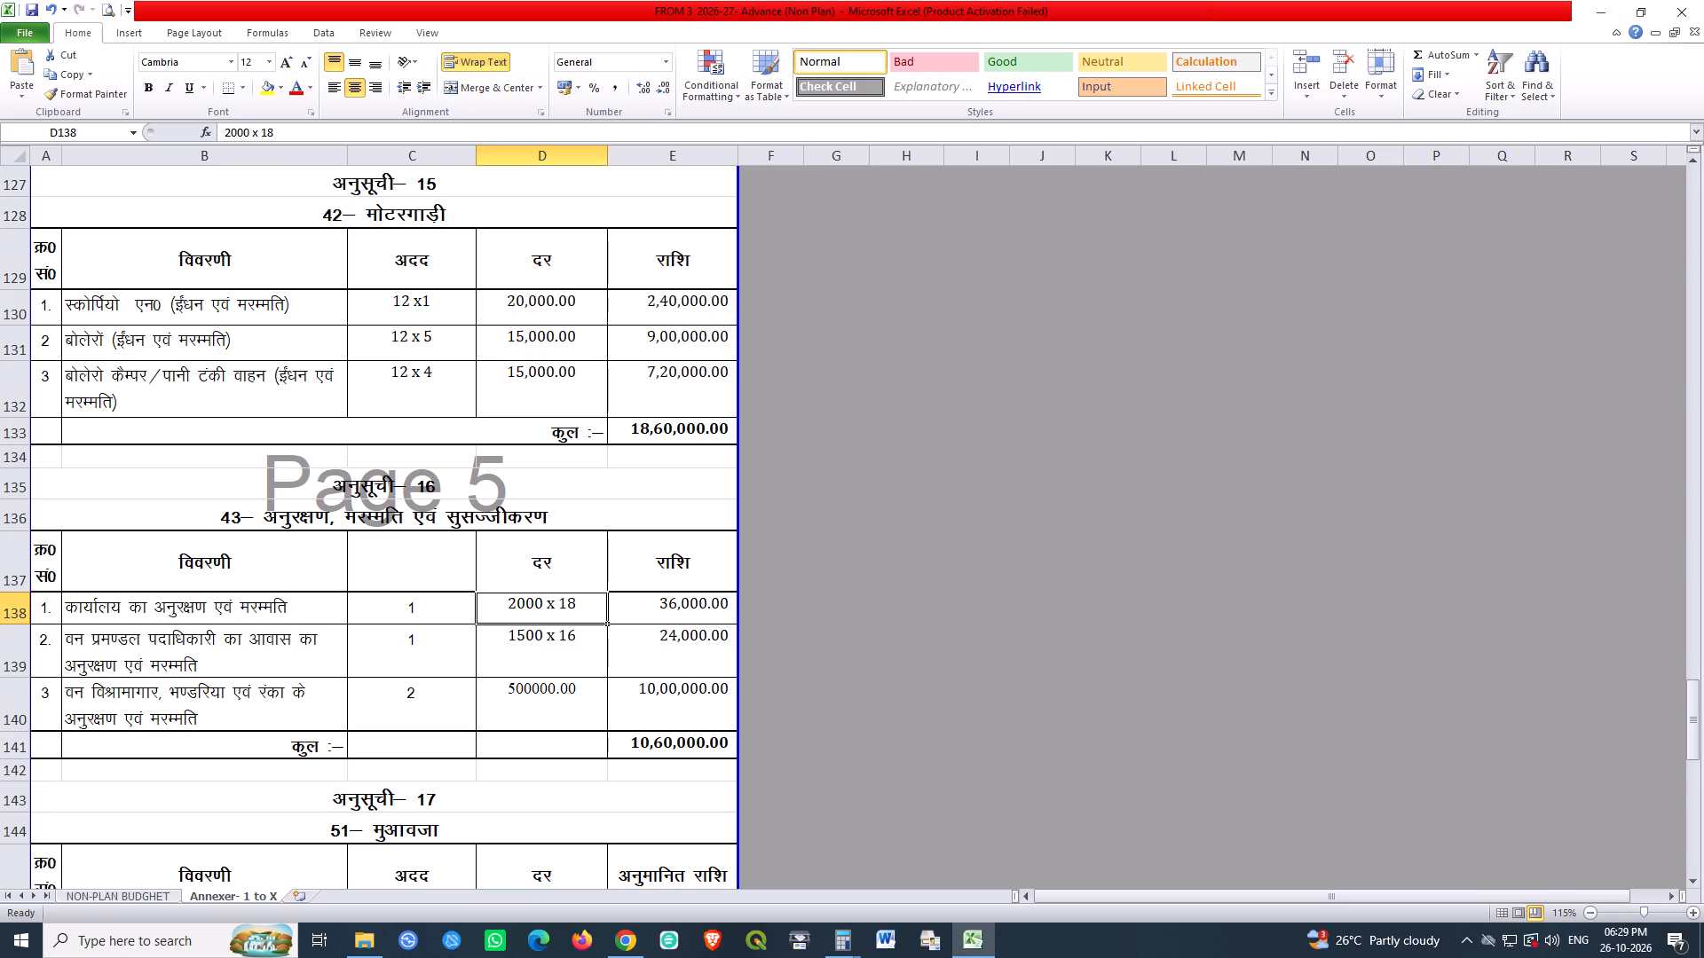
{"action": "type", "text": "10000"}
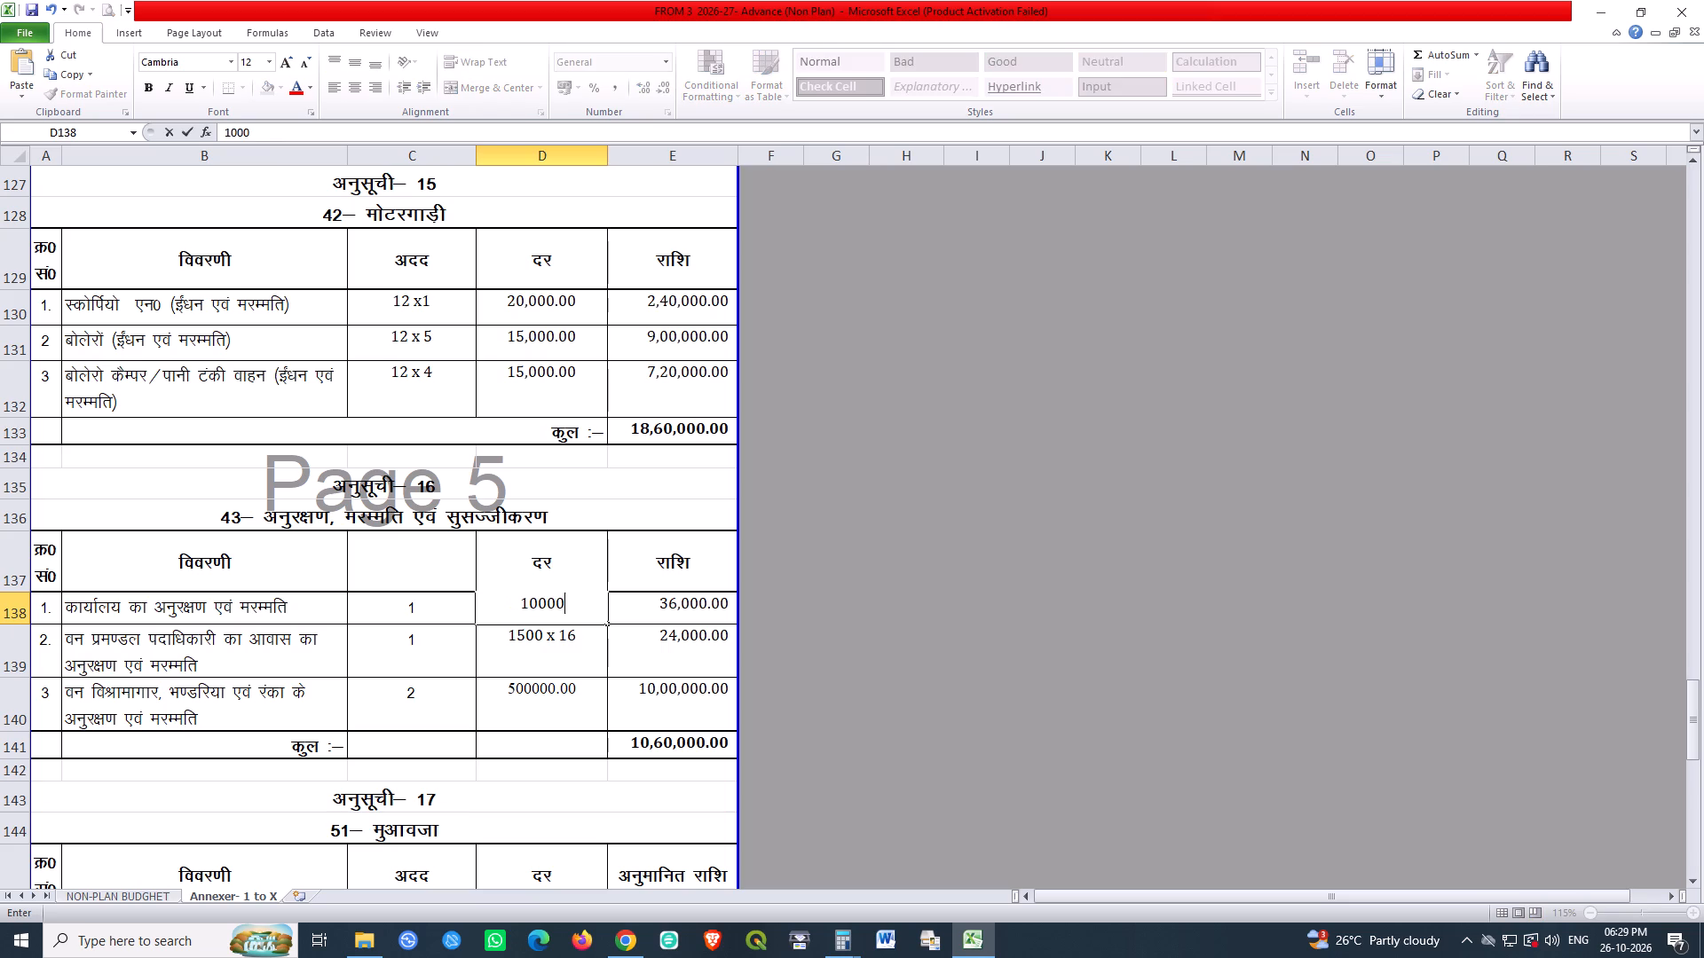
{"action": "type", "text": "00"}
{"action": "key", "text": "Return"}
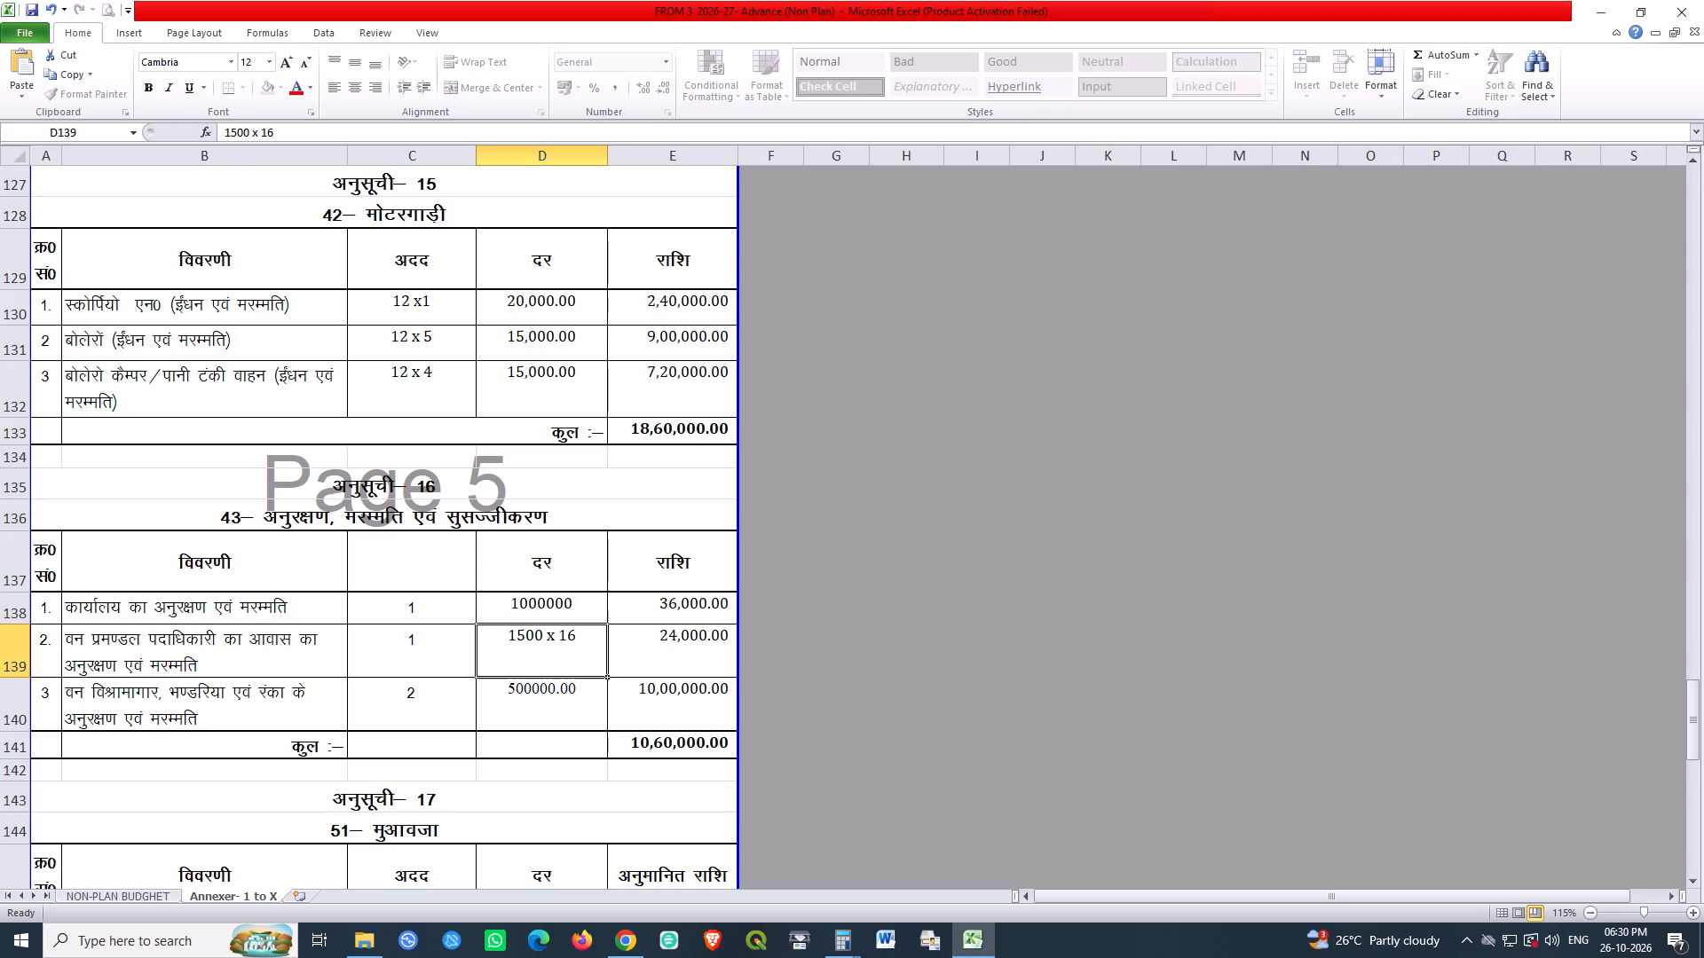
Replace the office maintenance amount in E138 with the formula =C138*D138.
{"action": "left_click", "coordinate": [682, 618]}
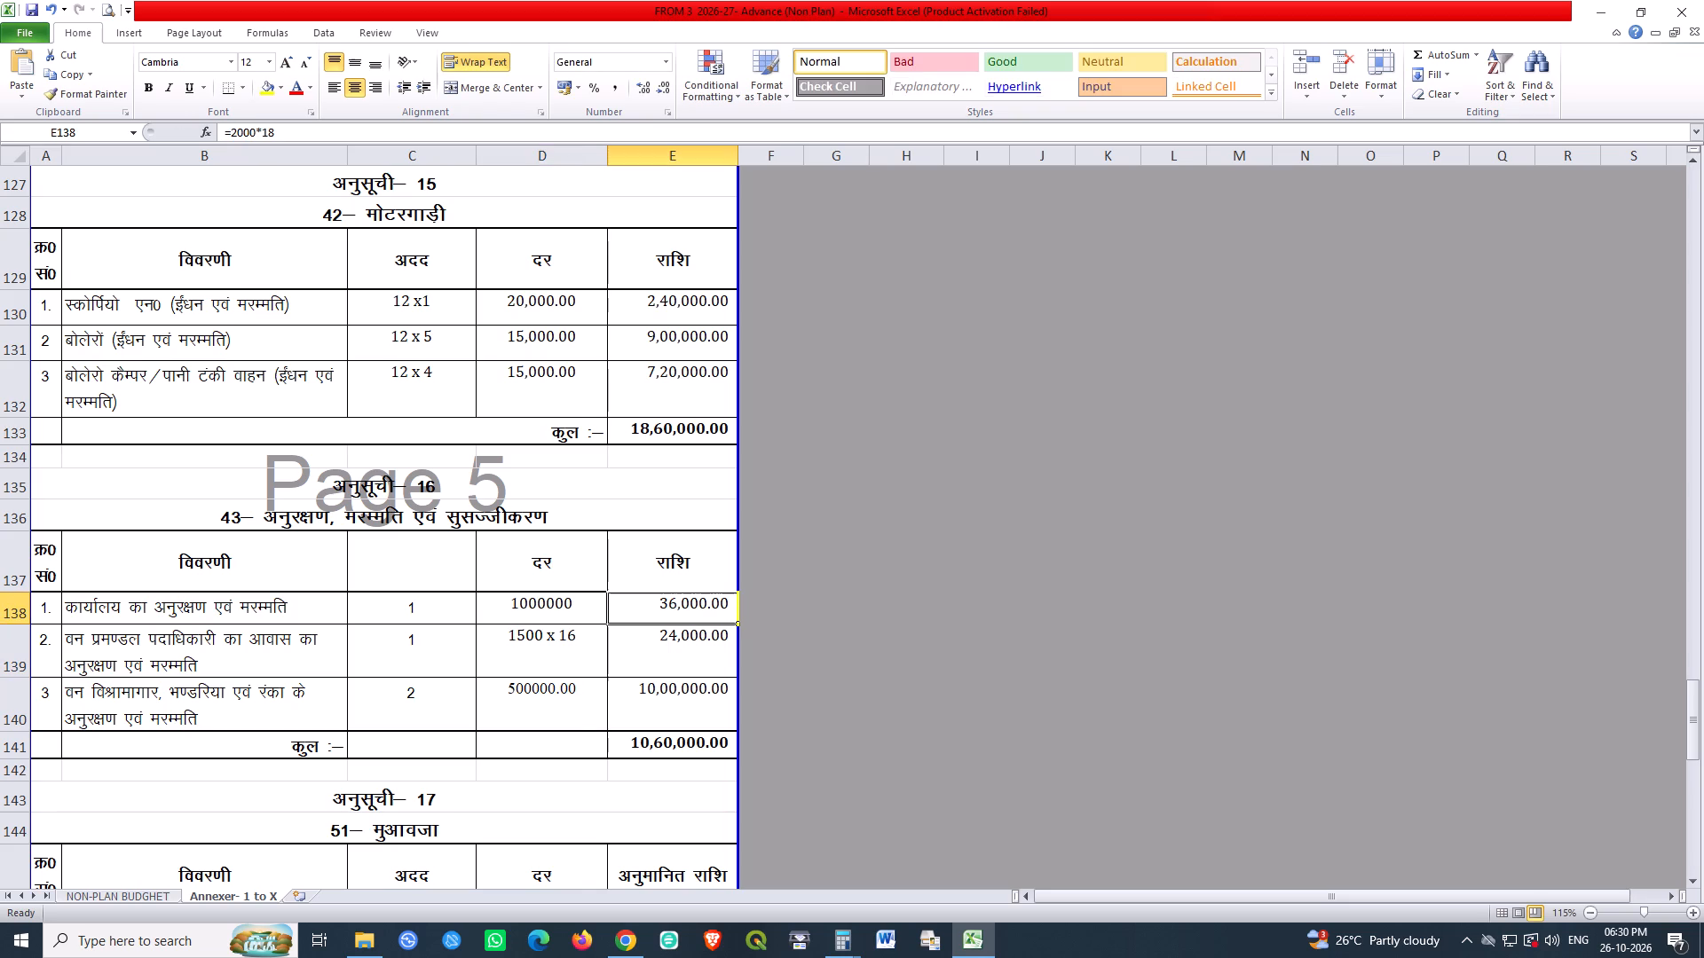
{"action": "triple_click", "coordinate": [698, 609]}
{"action": "left_click", "coordinate": [698, 609]}
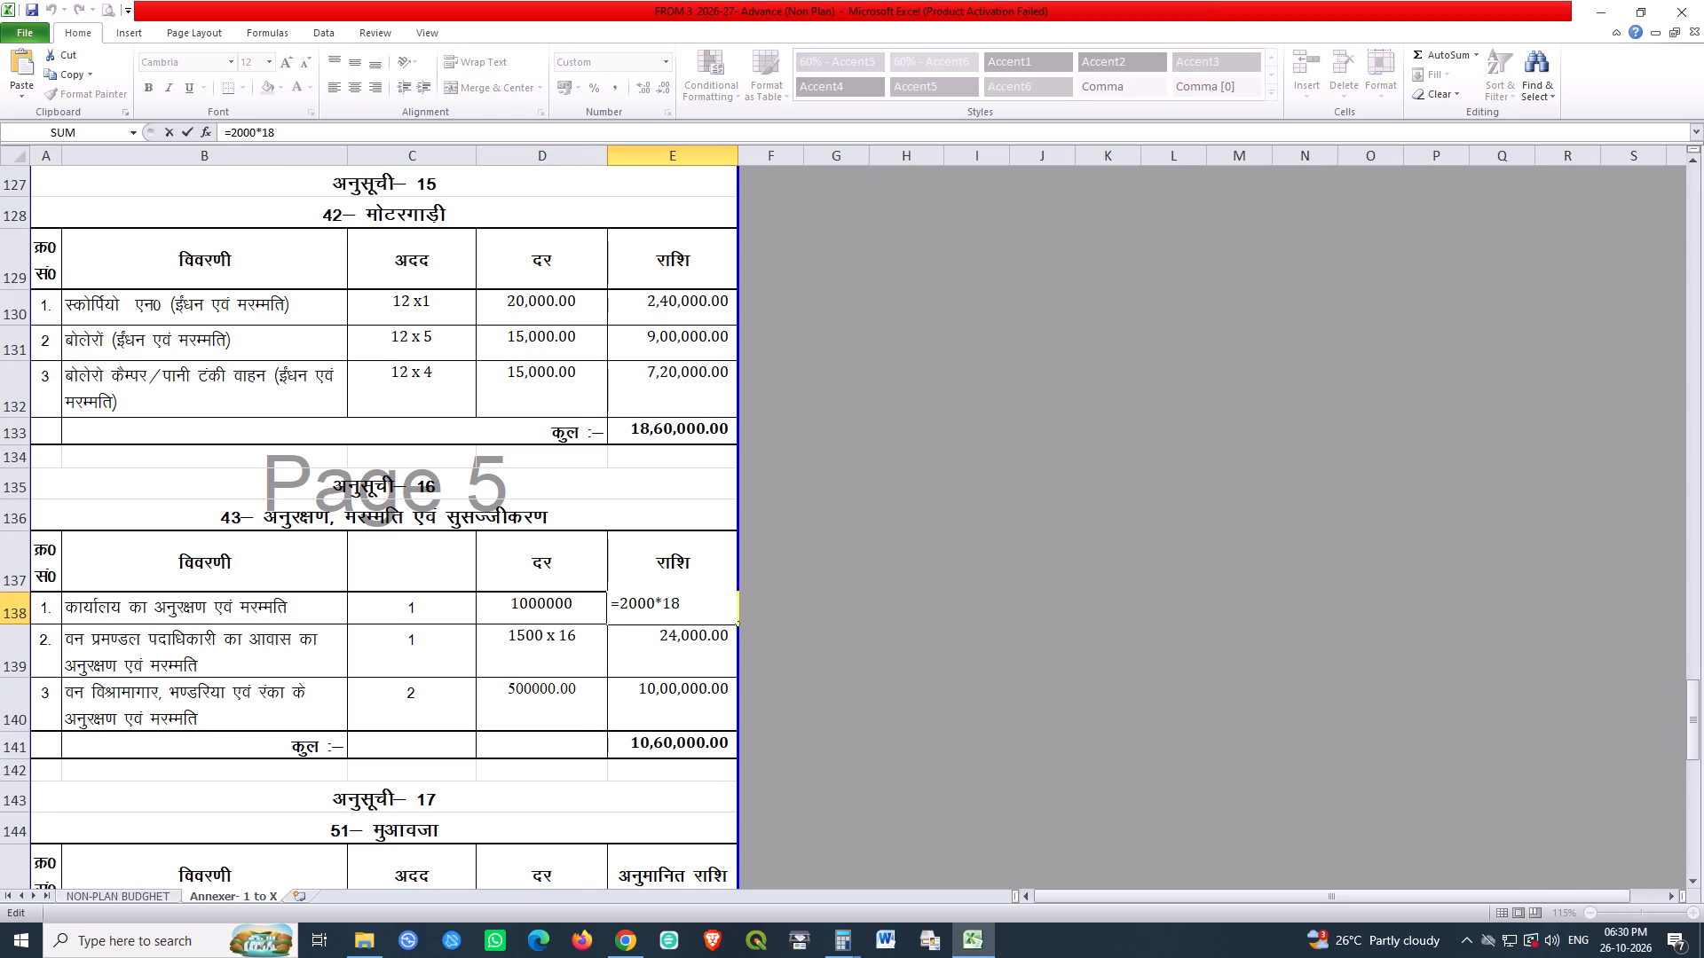
{"action": "key", "text": "Escape"}
{"action": "key", "text": "equal"}
{"action": "left_click", "coordinate": [453, 601]}
{"action": "key", "text": "asterisk"}
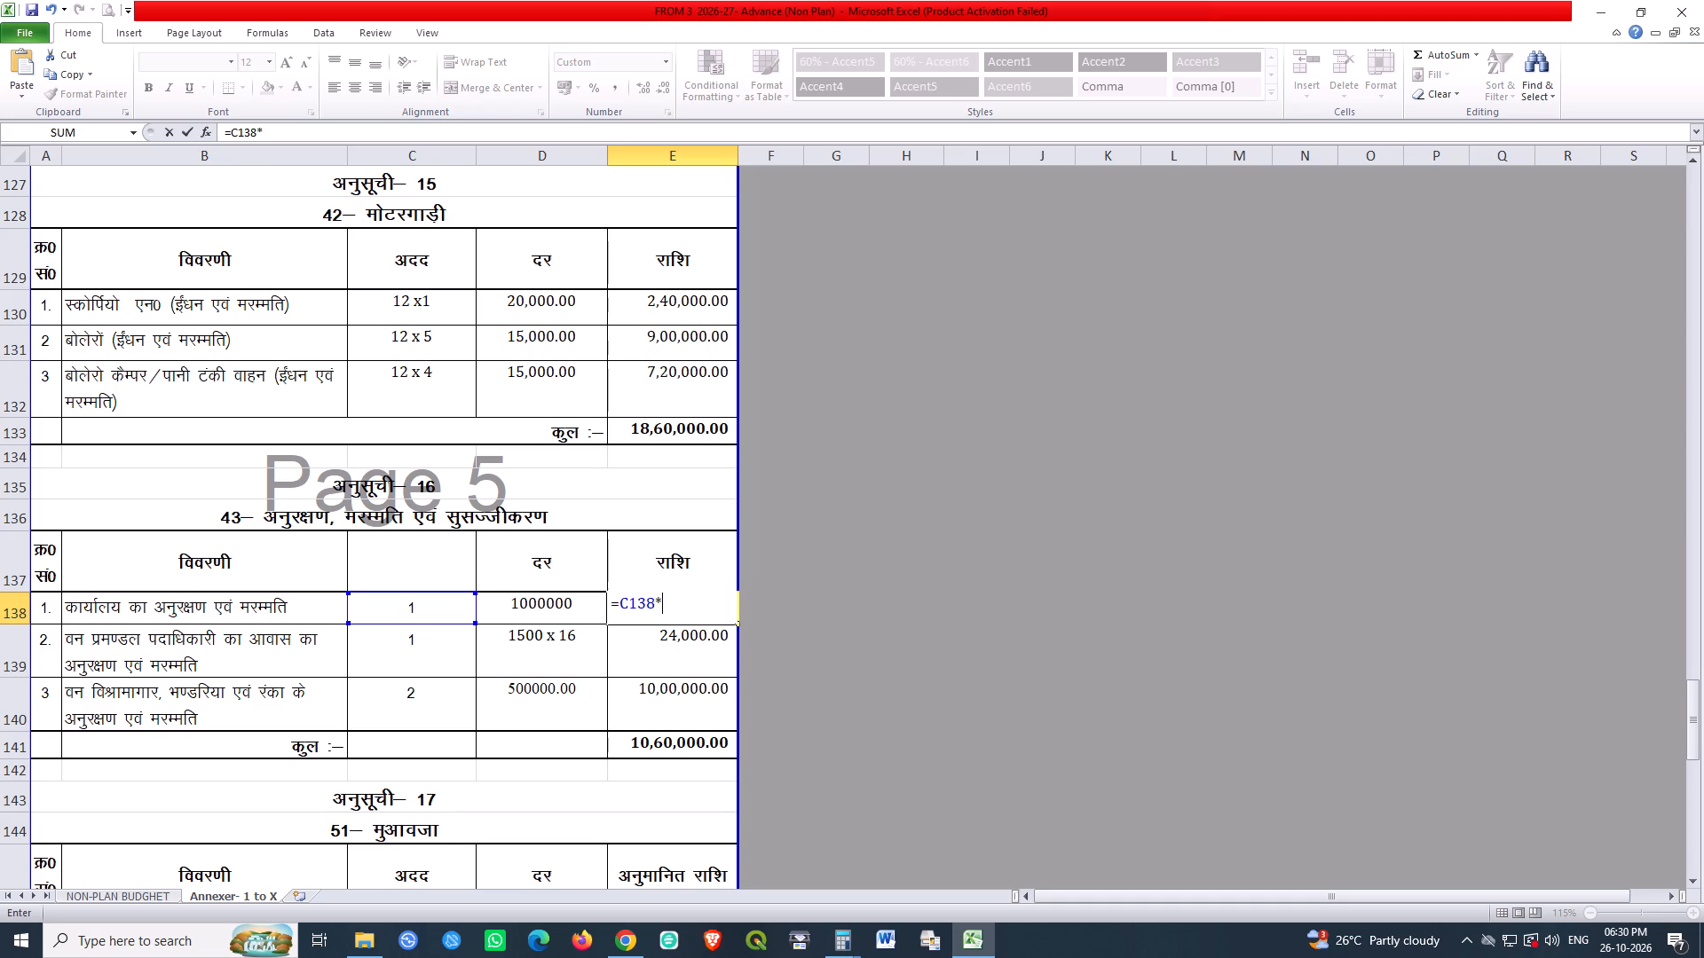
{"action": "left_click", "coordinate": [555, 613]}
{"action": "key", "text": "Return"}
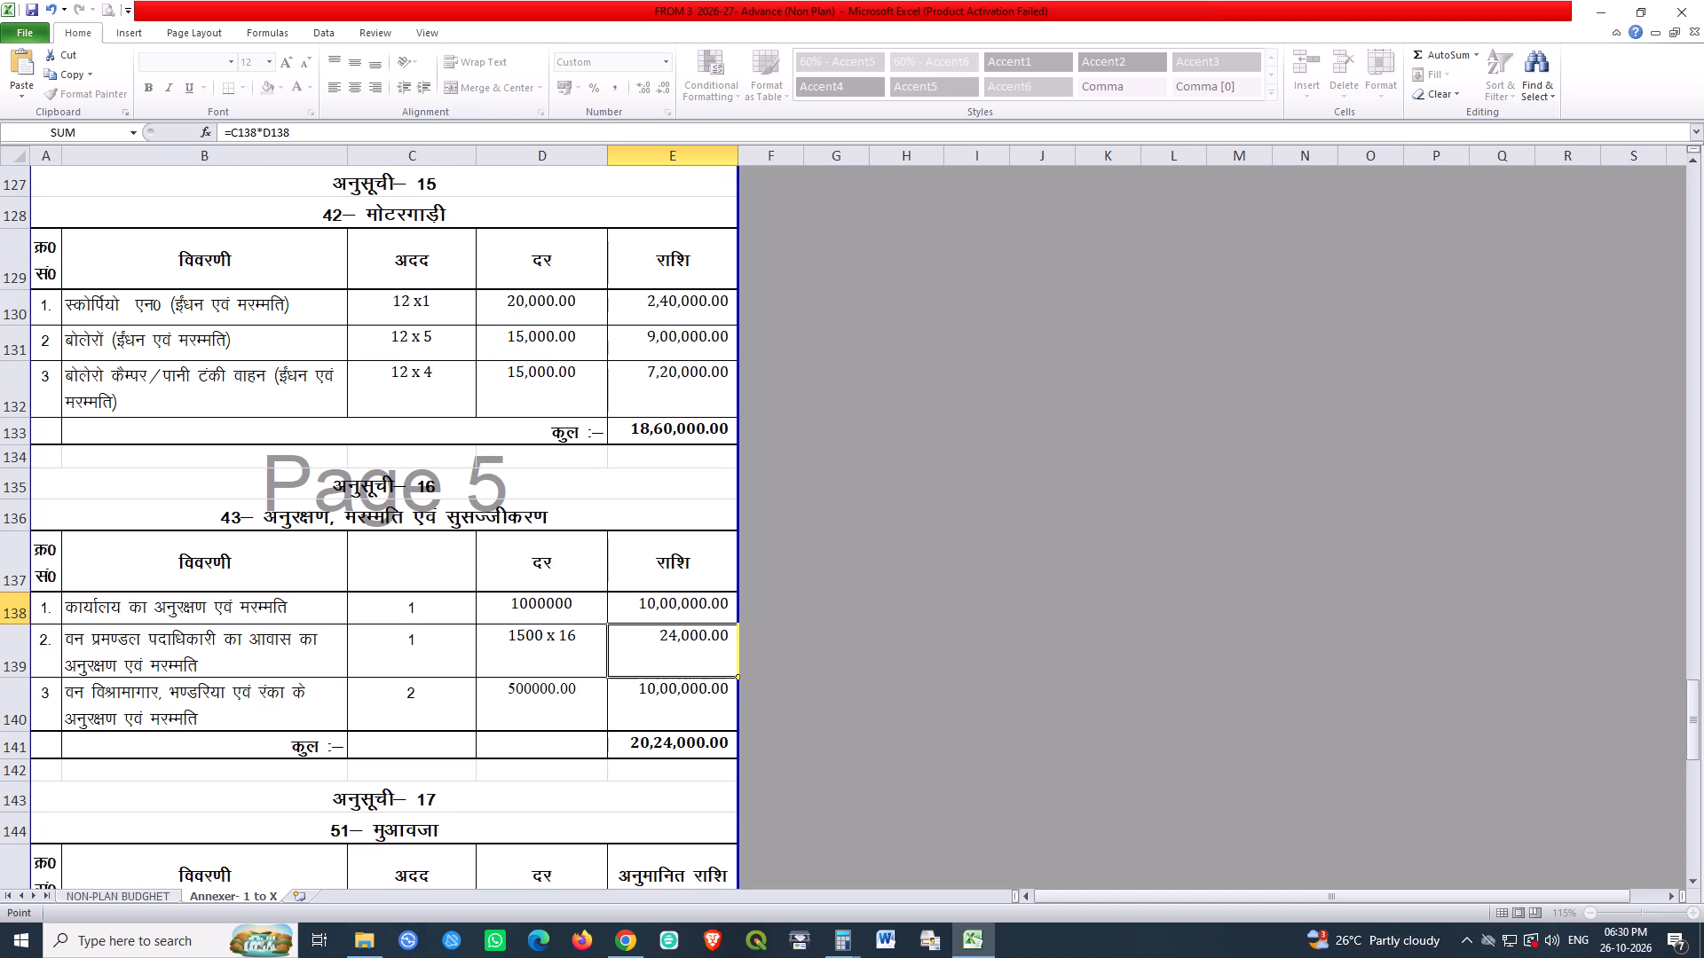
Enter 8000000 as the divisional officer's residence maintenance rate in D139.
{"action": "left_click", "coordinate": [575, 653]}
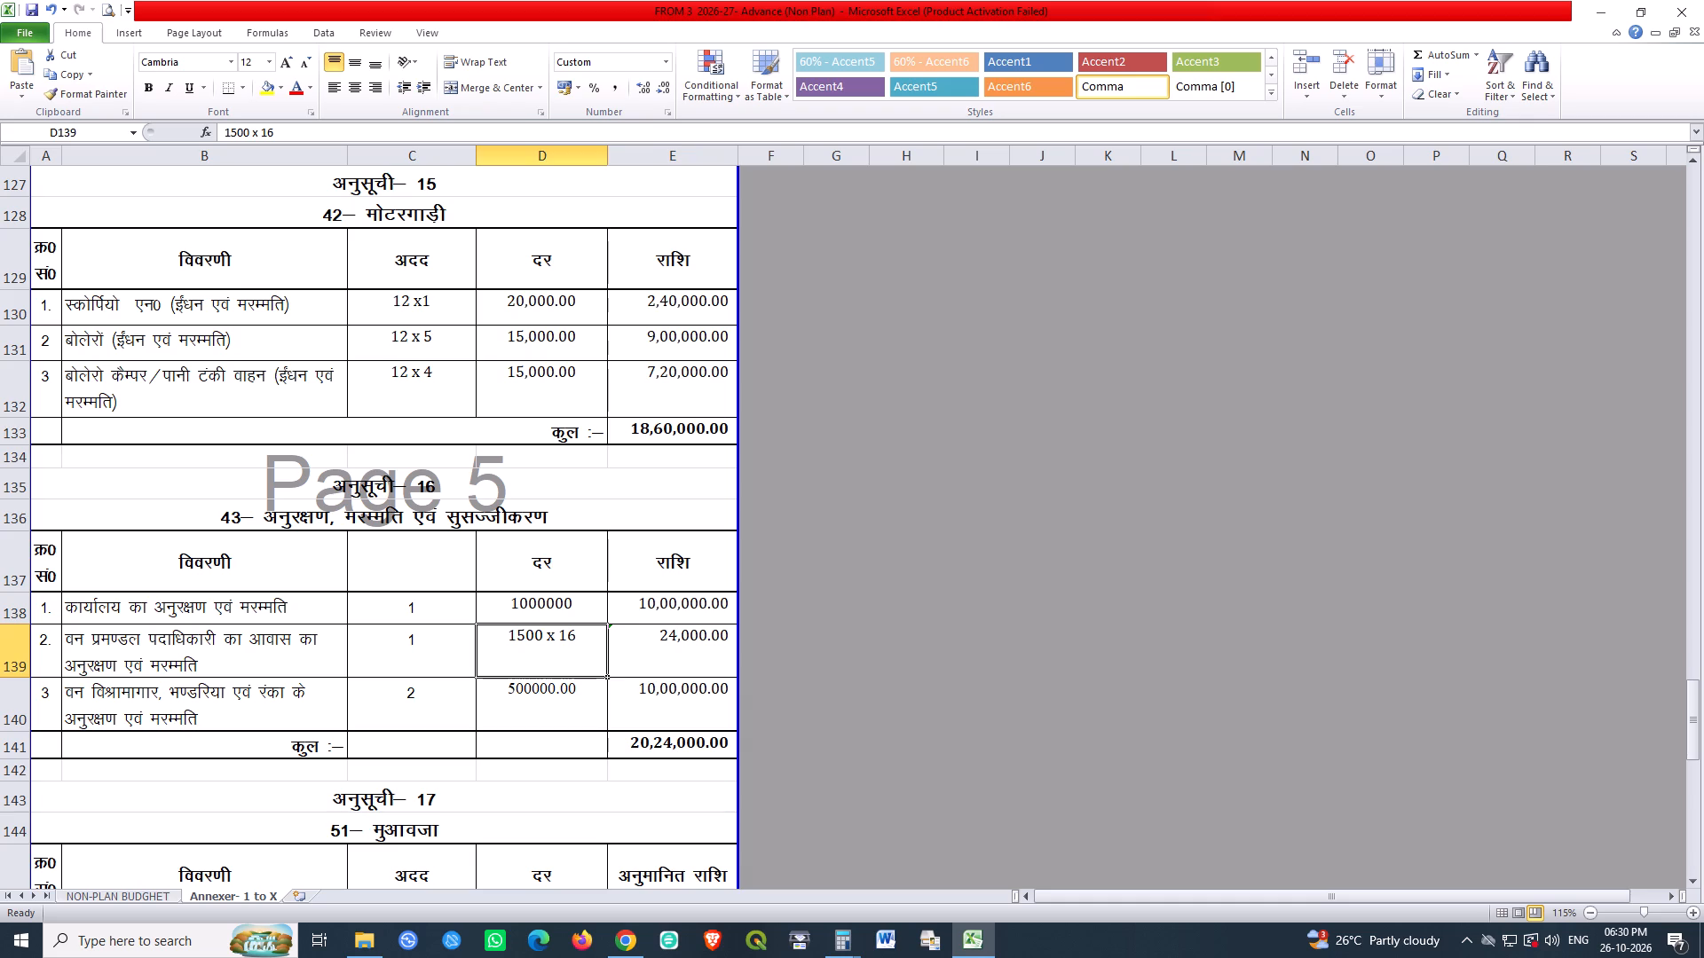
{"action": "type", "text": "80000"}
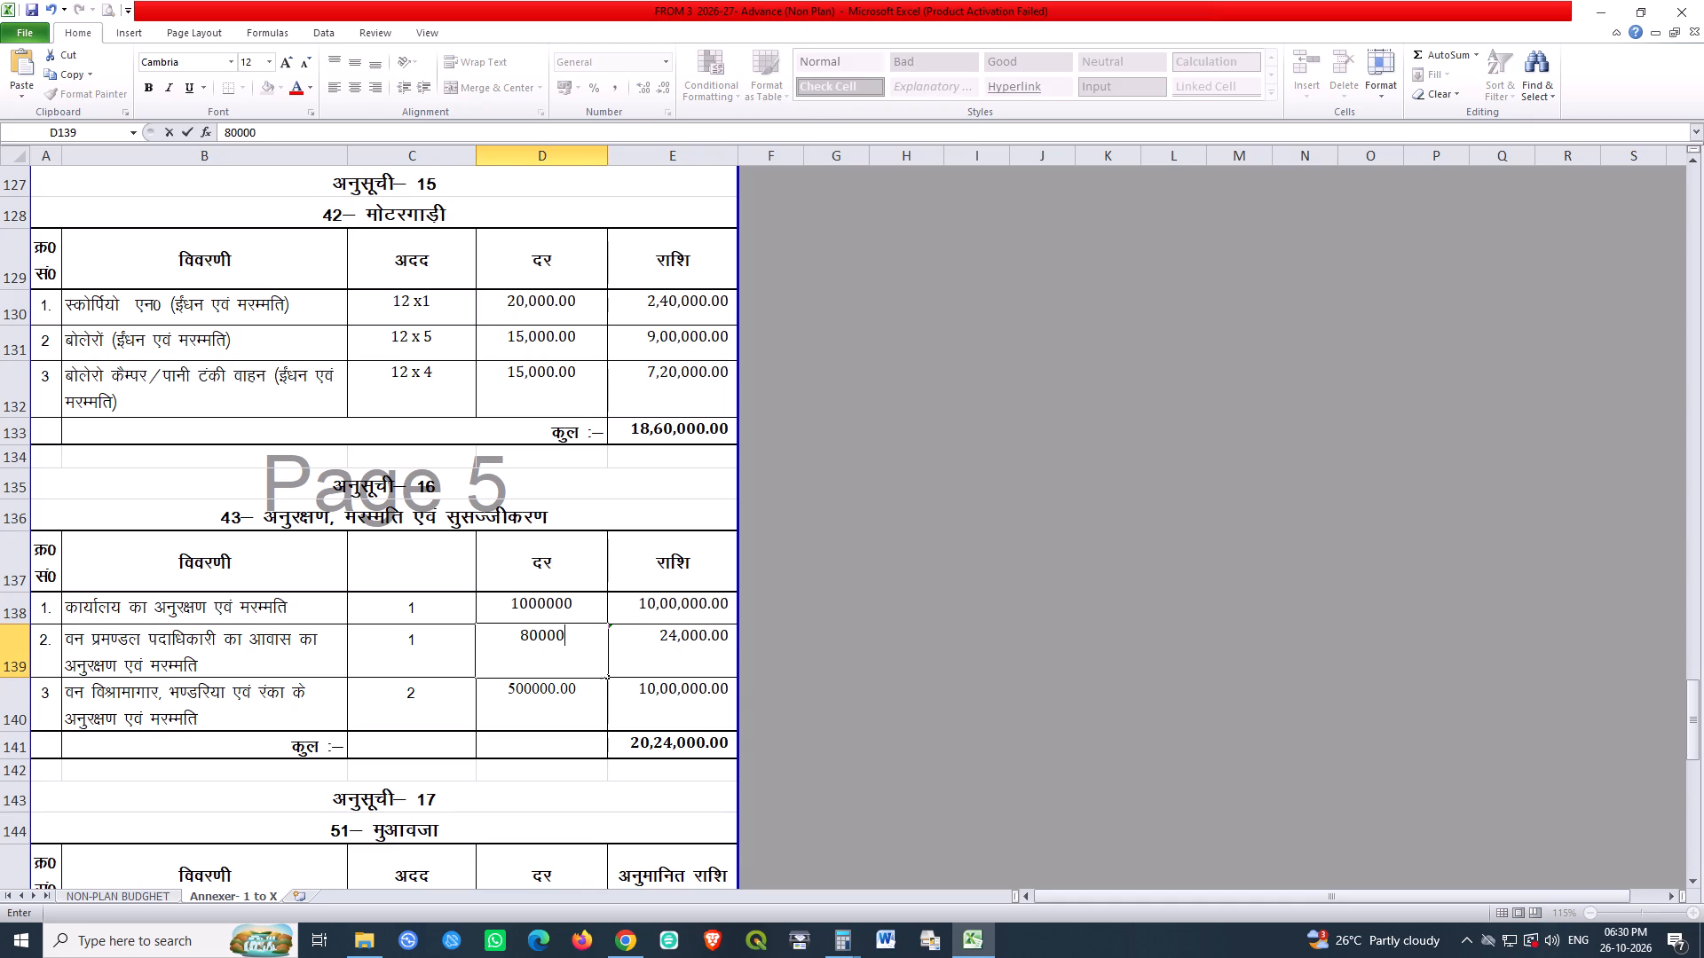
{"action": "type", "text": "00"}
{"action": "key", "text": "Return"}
Fill the quantity-times-rate formula from E138 down into E139 and check the references in E138.
{"action": "left_click", "coordinate": [640, 654]}
{"action": "key", "text": "ctrl+d"}
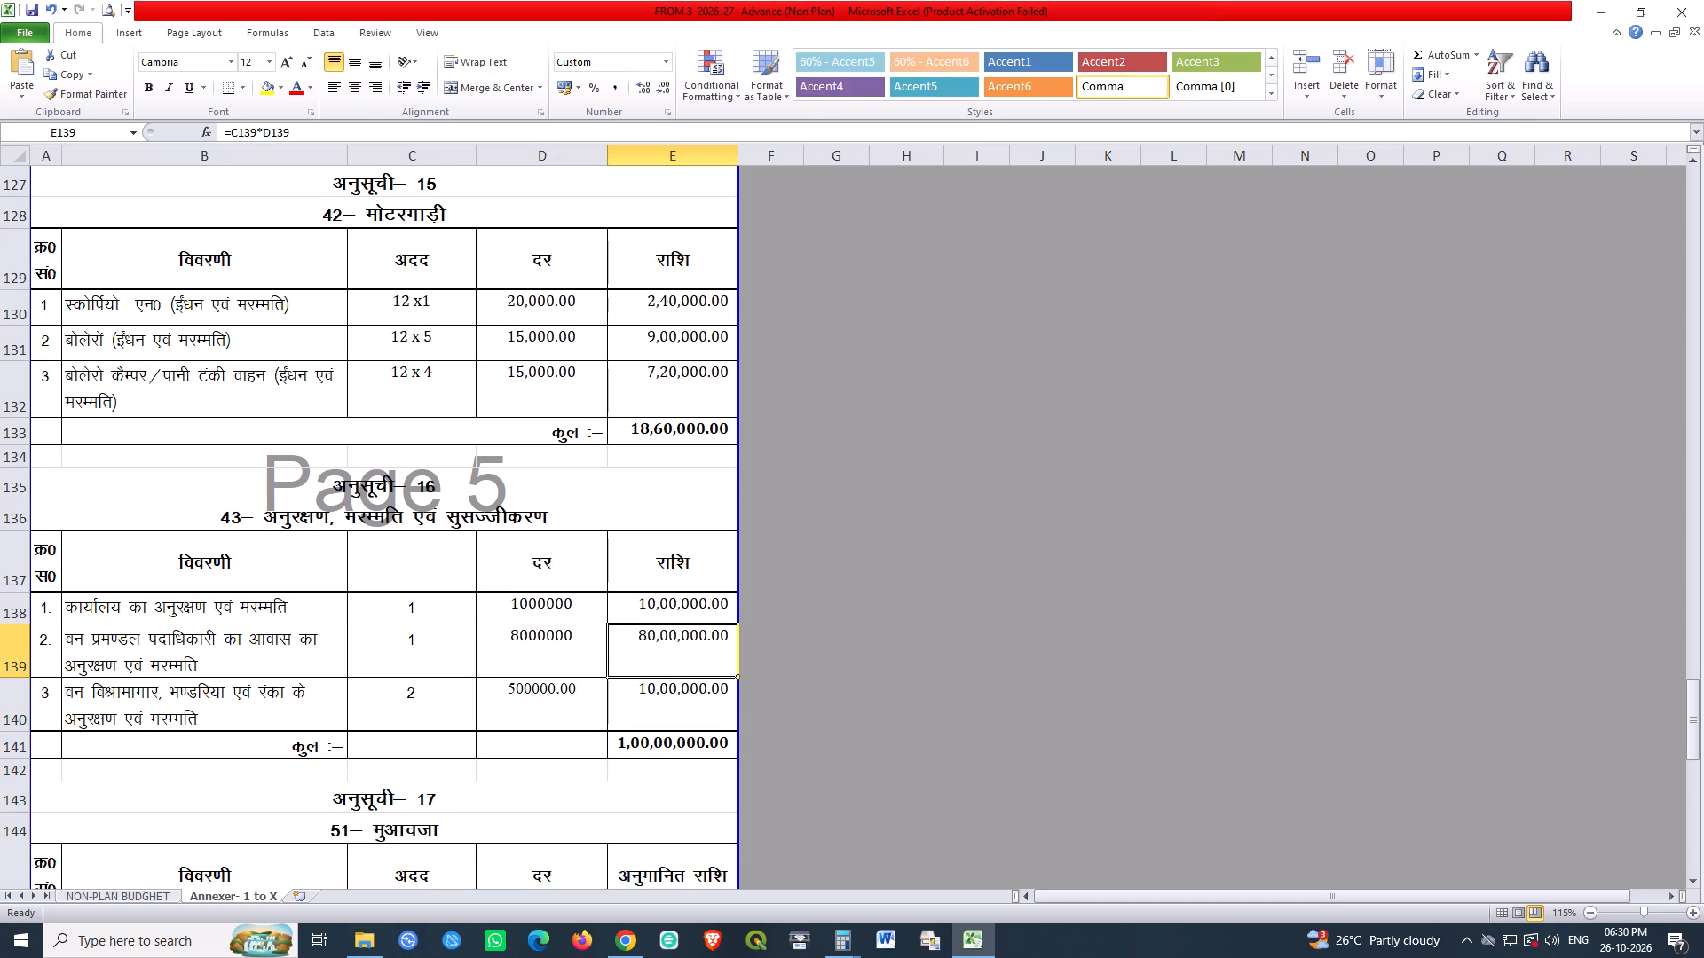
{"action": "triple_click", "coordinate": [651, 607]}
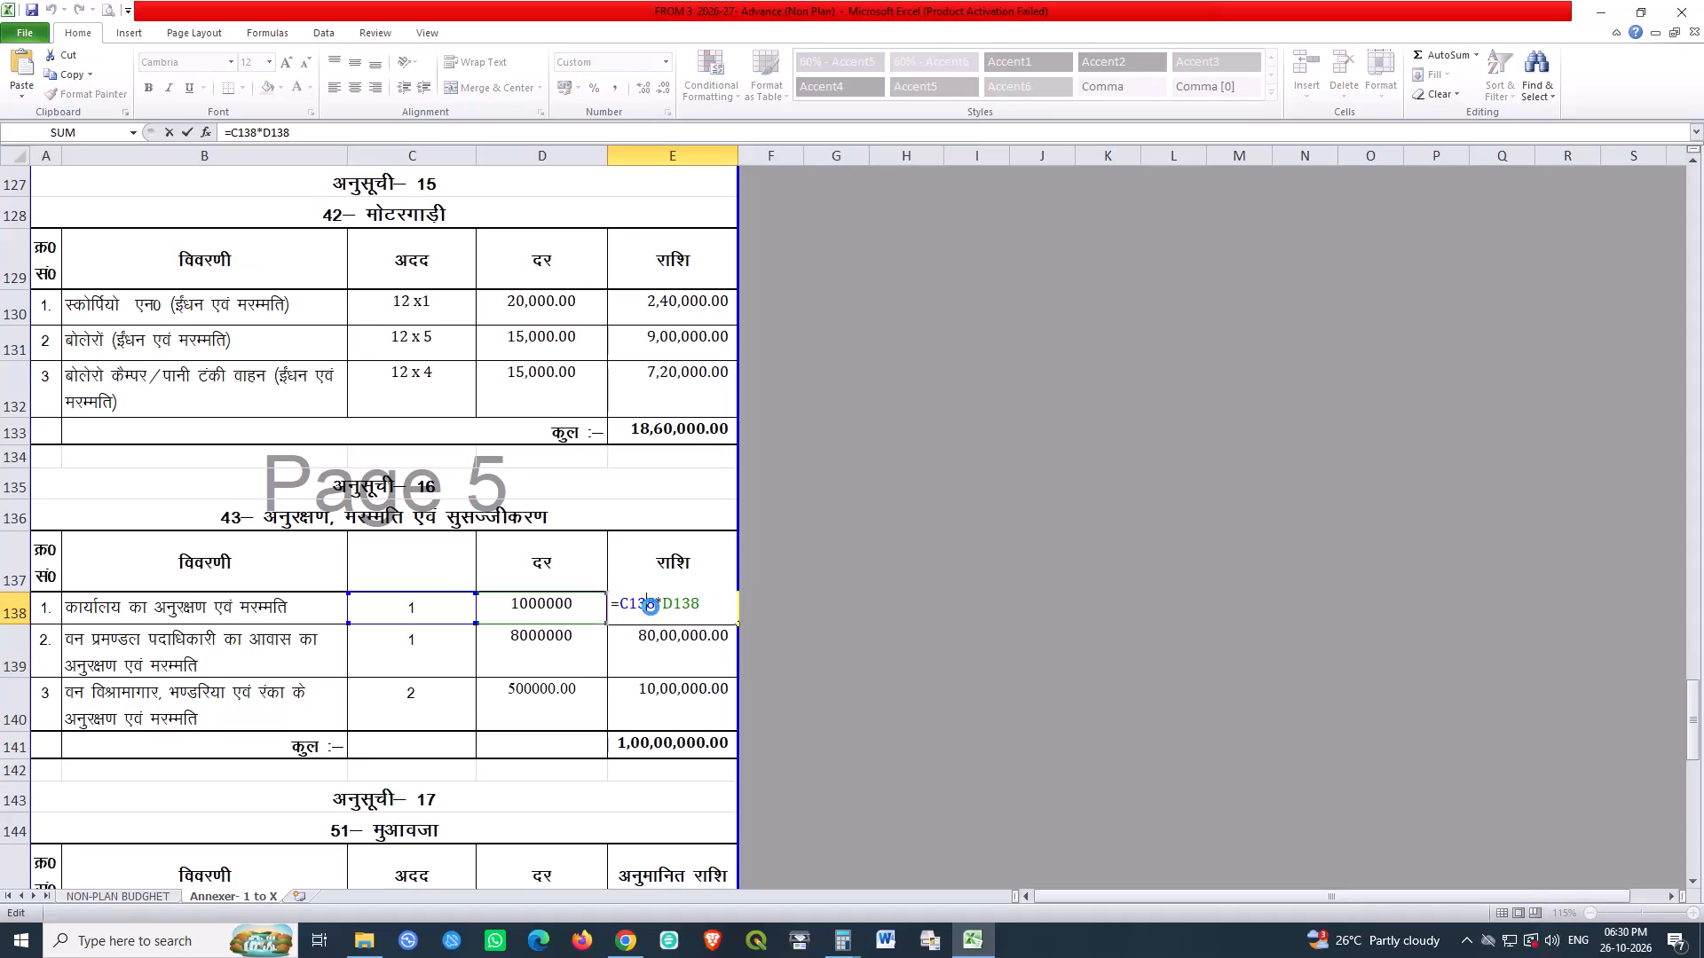
{"action": "key", "text": "Return"}
Change the residence maintenance rate in D139 to 1500000.
{"action": "double_click", "coordinate": [515, 637]}
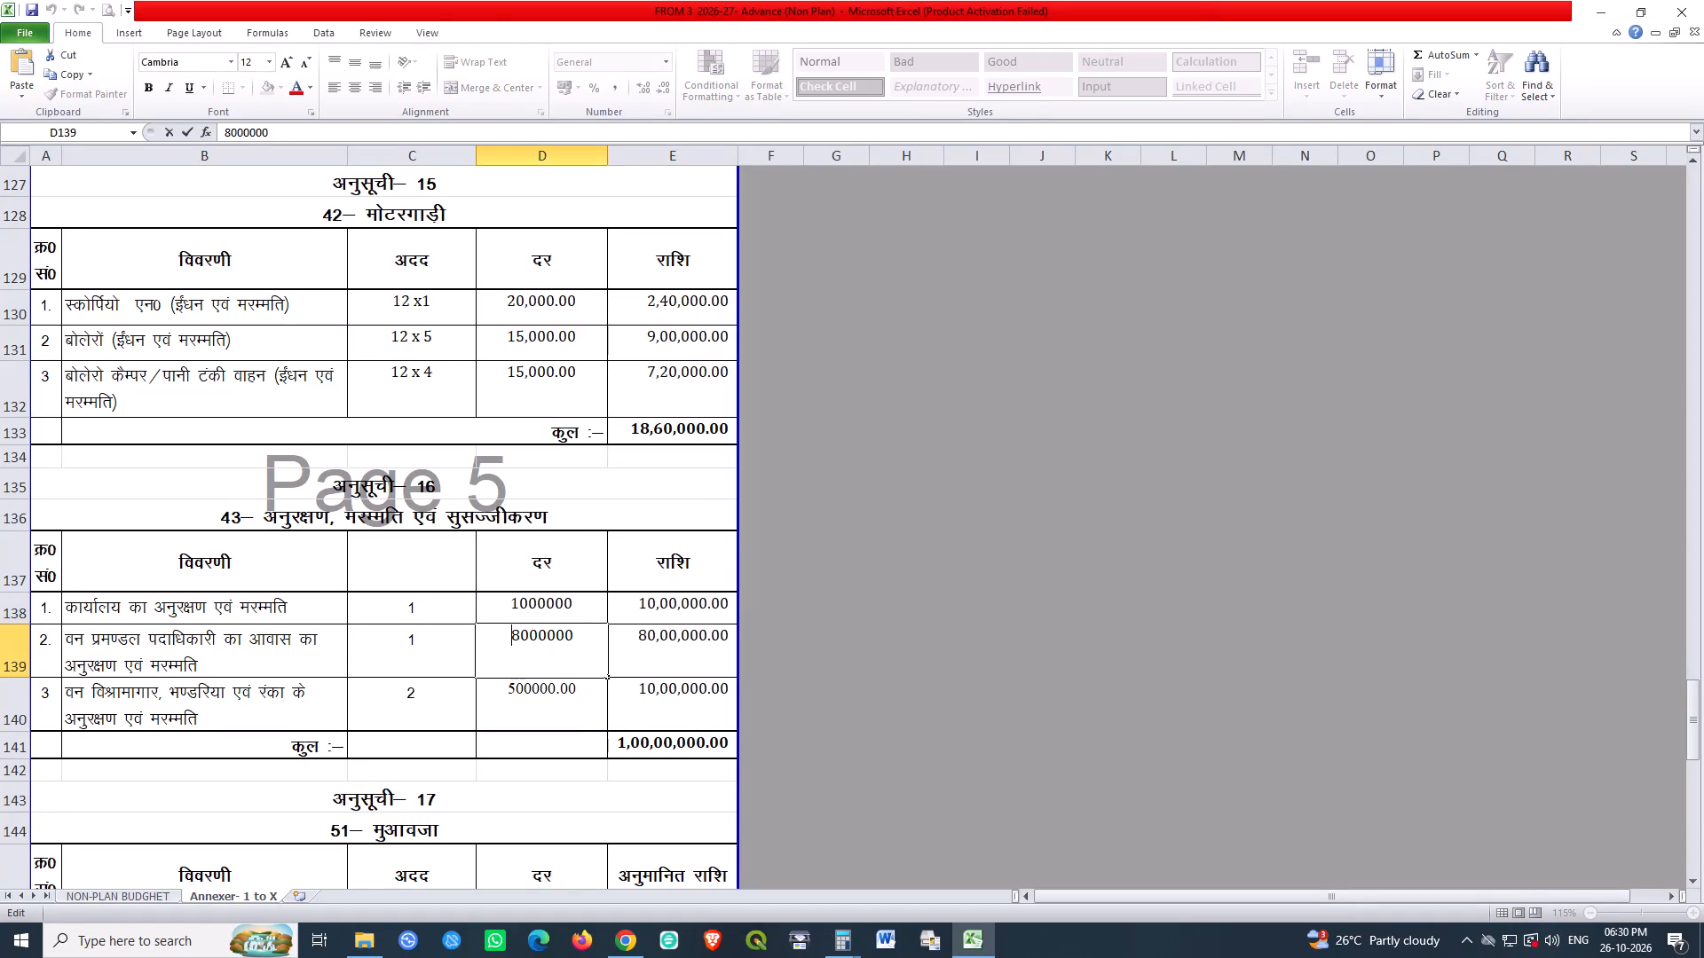
{"action": "key", "text": "shift+Right"}
{"action": "type", "text": "15"}
{"action": "key", "text": "Return"}
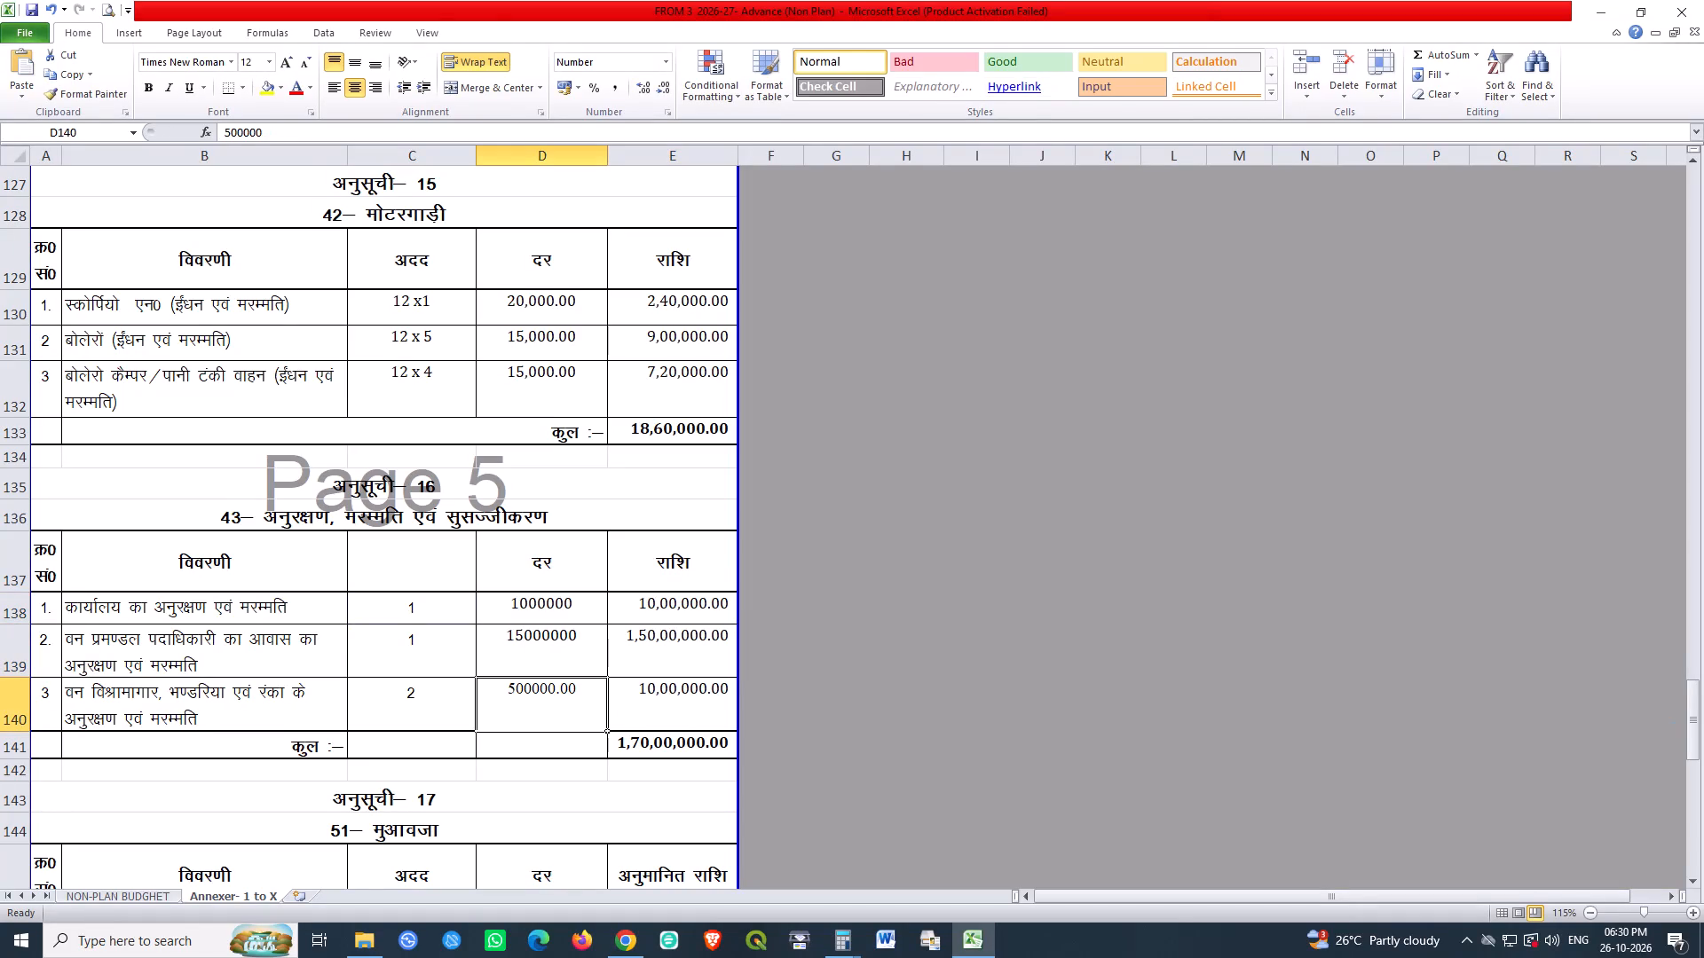
{"action": "double_click", "coordinate": [532, 632]}
{"action": "key", "text": "Delete"}
{"action": "key", "text": "Return"}
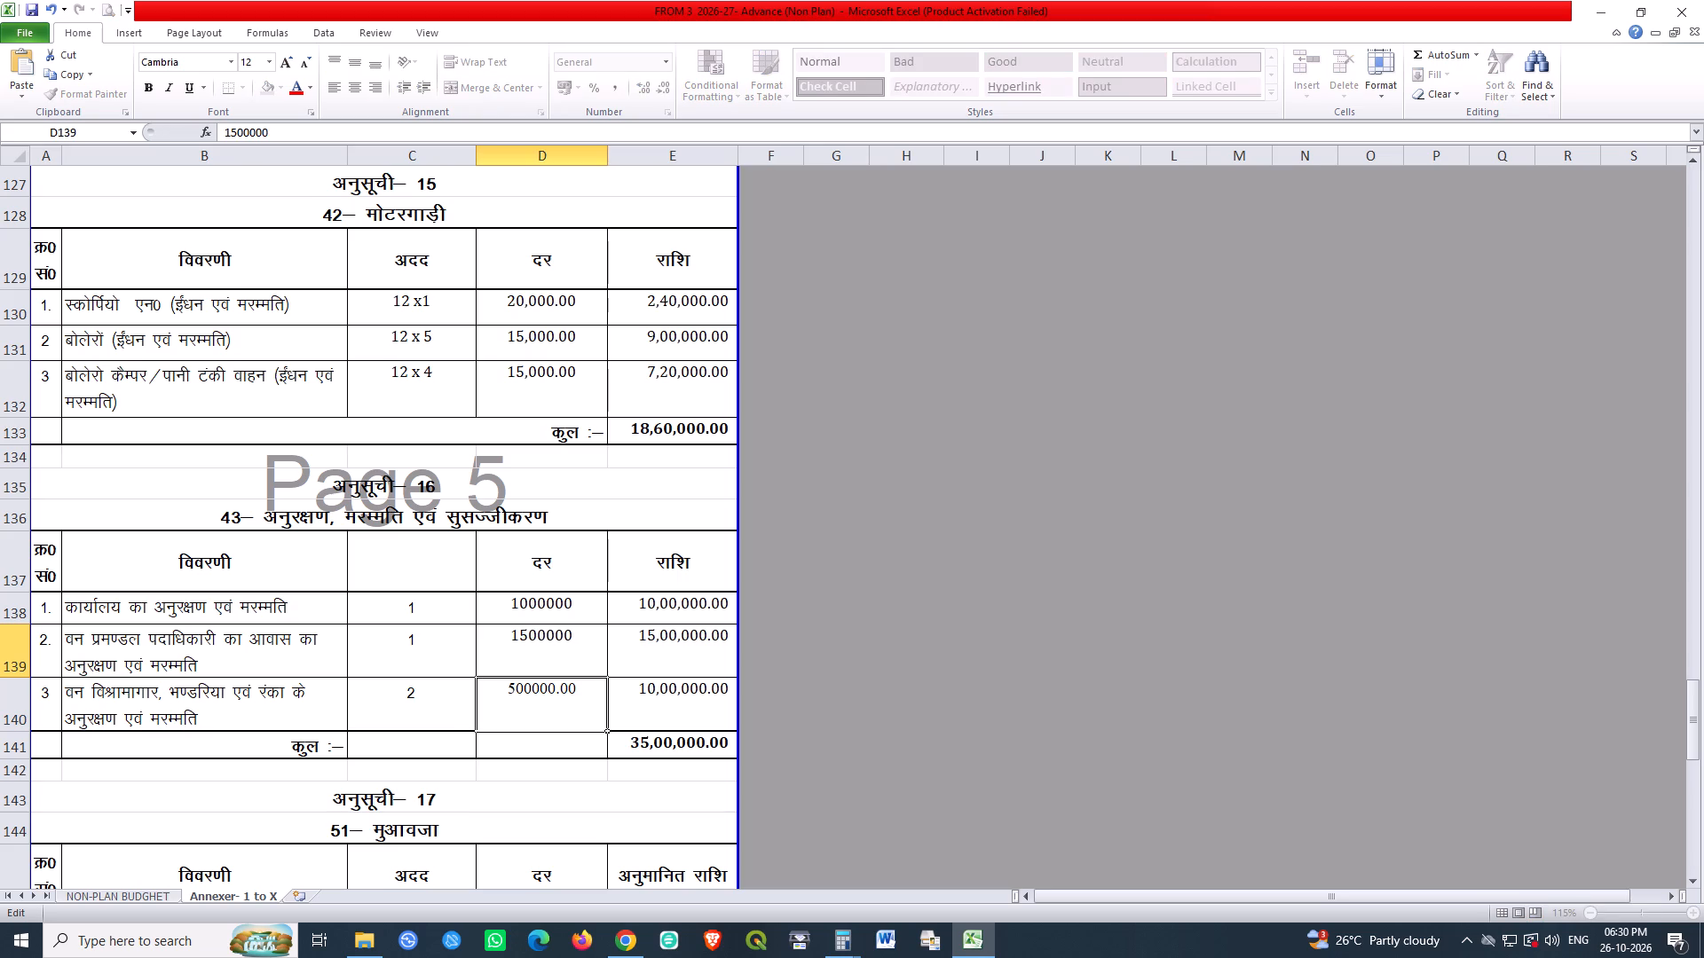
Change the office maintenance rate in D138 to 1200000.
{"action": "double_click", "coordinate": [524, 612]}
{"action": "key", "text": "shift+Right"}
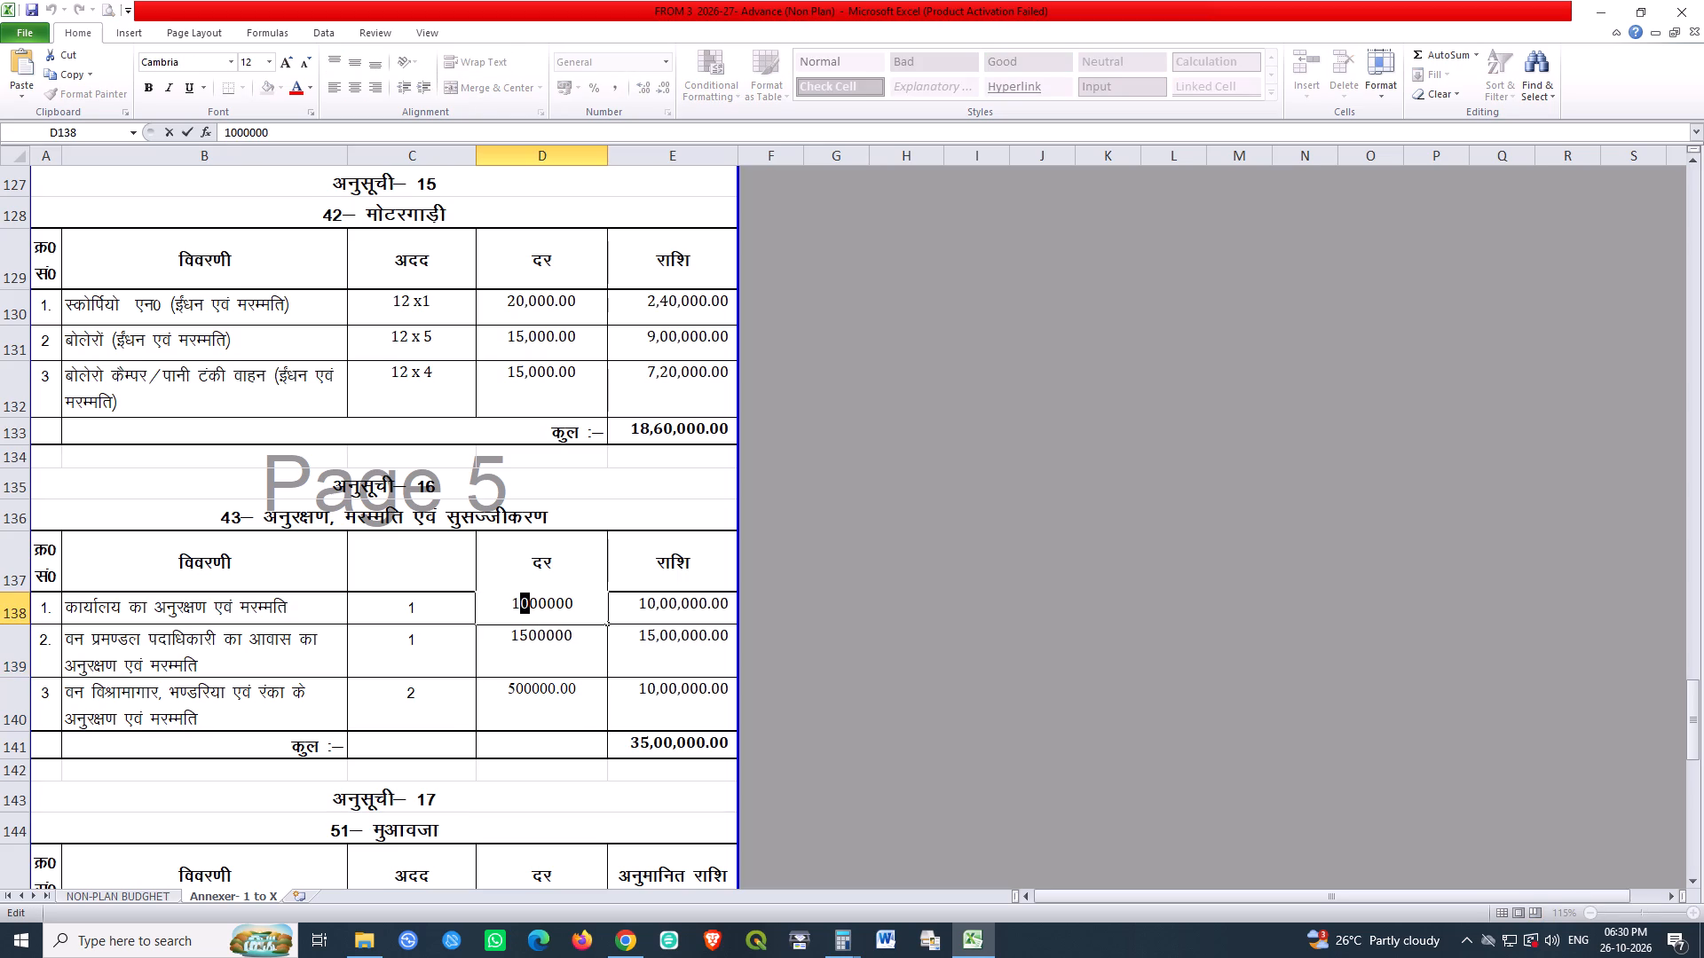
{"action": "key", "text": "2"}
{"action": "key", "text": "Return"}
Save the workbook with the revised अनुसूची 16 maintenance rates.
{"action": "key", "text": "ctrl+s"}
{"action": "key", "text": "ctrl+s"}
{"action": "key", "text": "ctrl+s"}
{"action": "key", "text": "ctrl+s"}
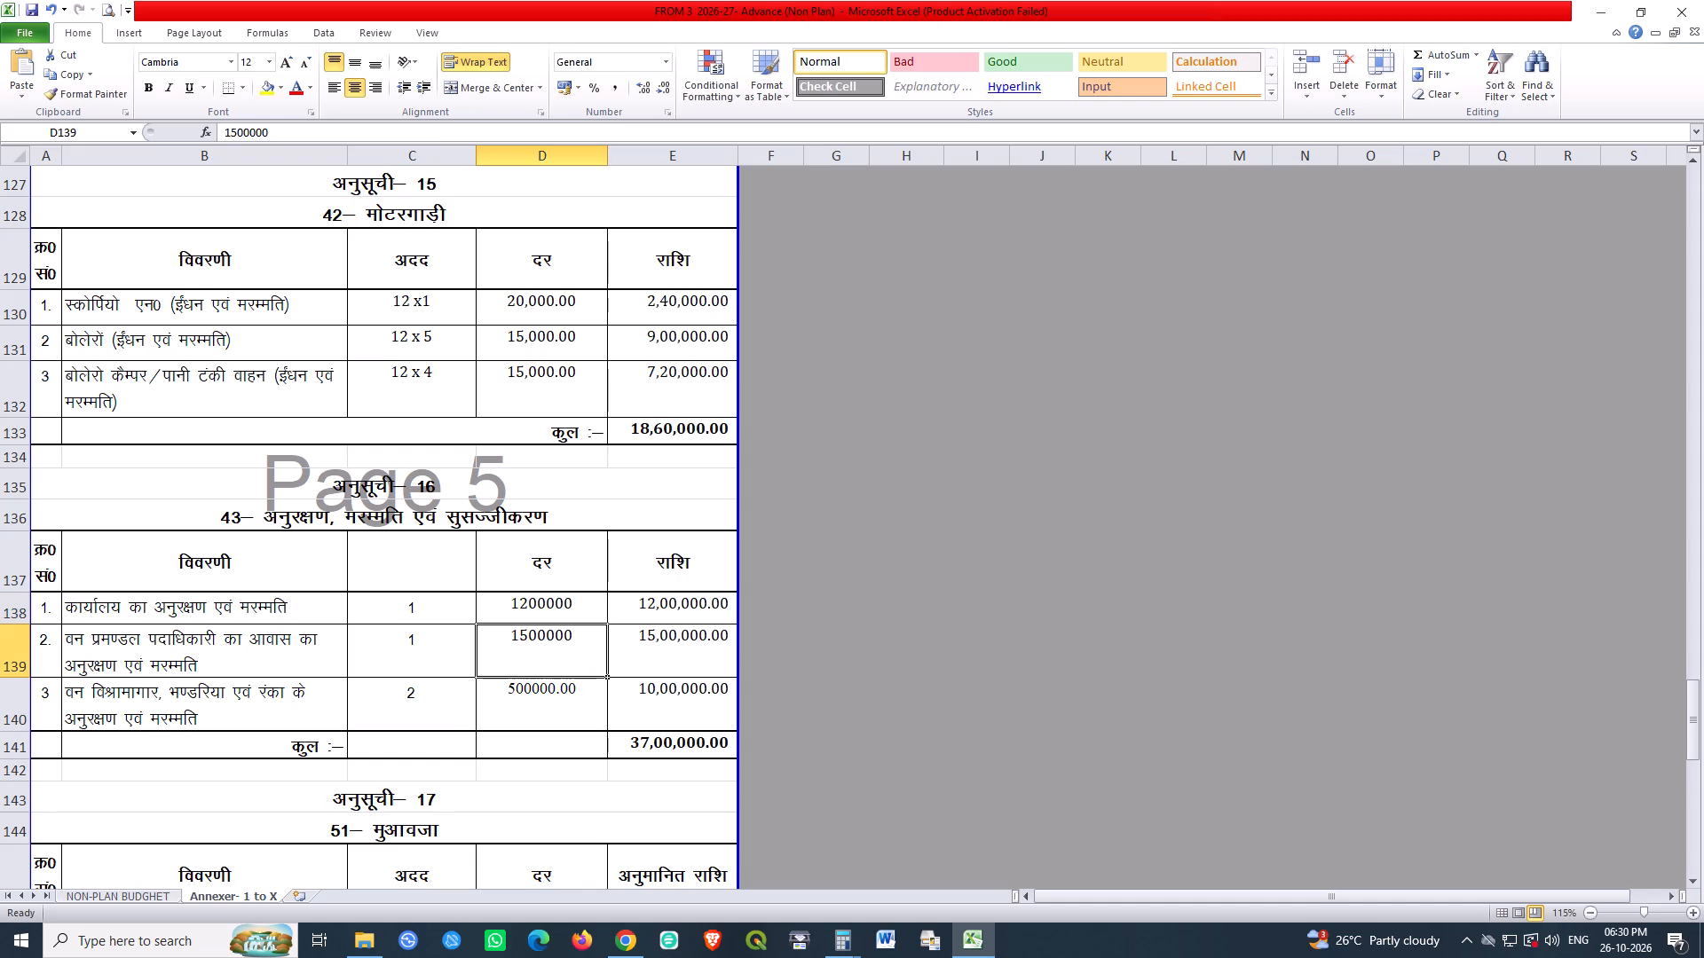
Save the workbook.
{"action": "key", "text": "ctrl+s"}
{"action": "key", "text": "ctrl+s"}
{"action": "key", "text": "ctrl+s"}
Make row 138, the office maintenance row in अनुसूची 16, slightly taller.
{"action": "left_click_drag", "start_coordinate": [10, 625], "coordinate": [19, 636]}
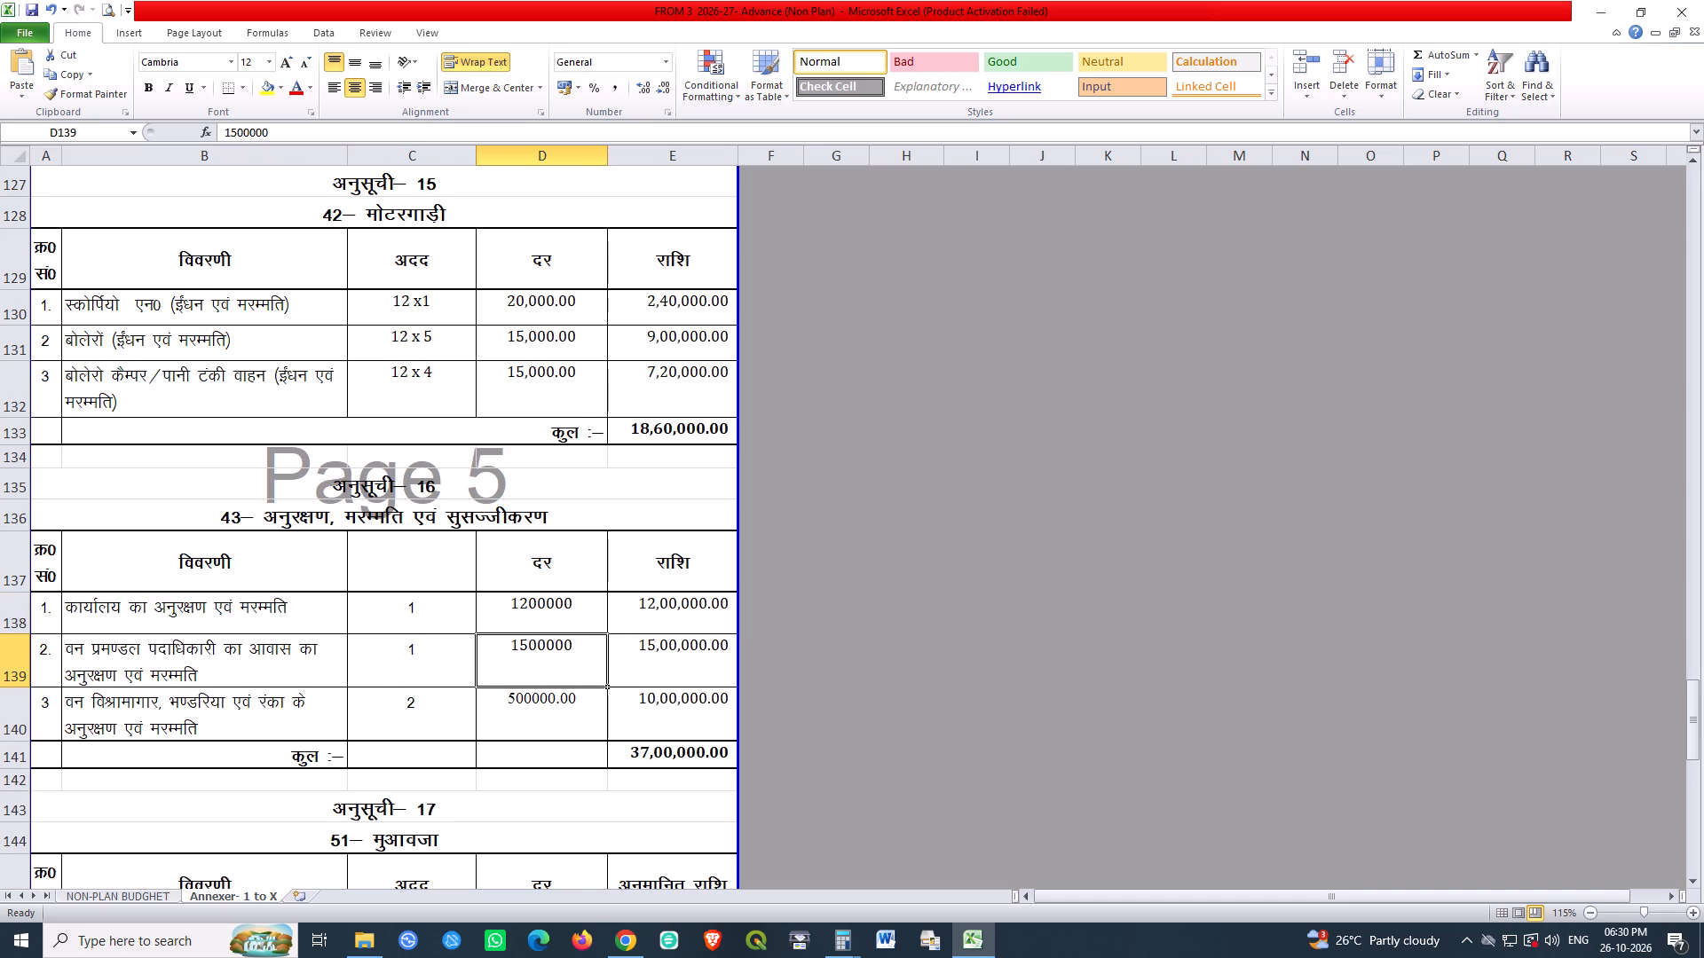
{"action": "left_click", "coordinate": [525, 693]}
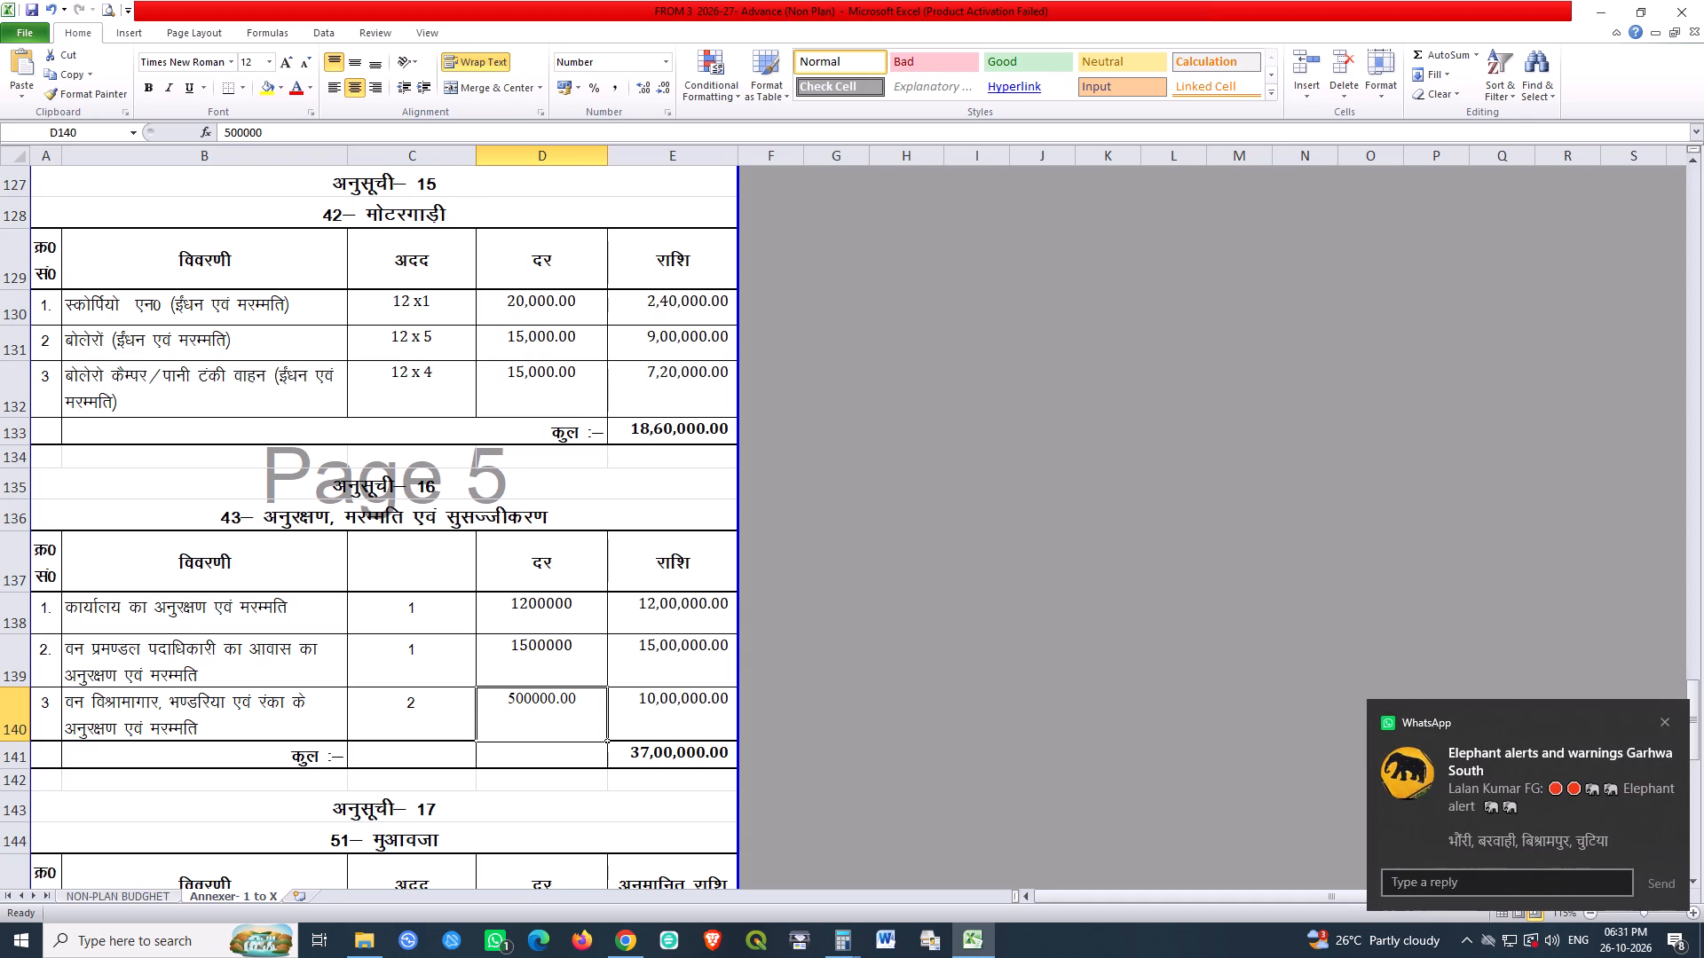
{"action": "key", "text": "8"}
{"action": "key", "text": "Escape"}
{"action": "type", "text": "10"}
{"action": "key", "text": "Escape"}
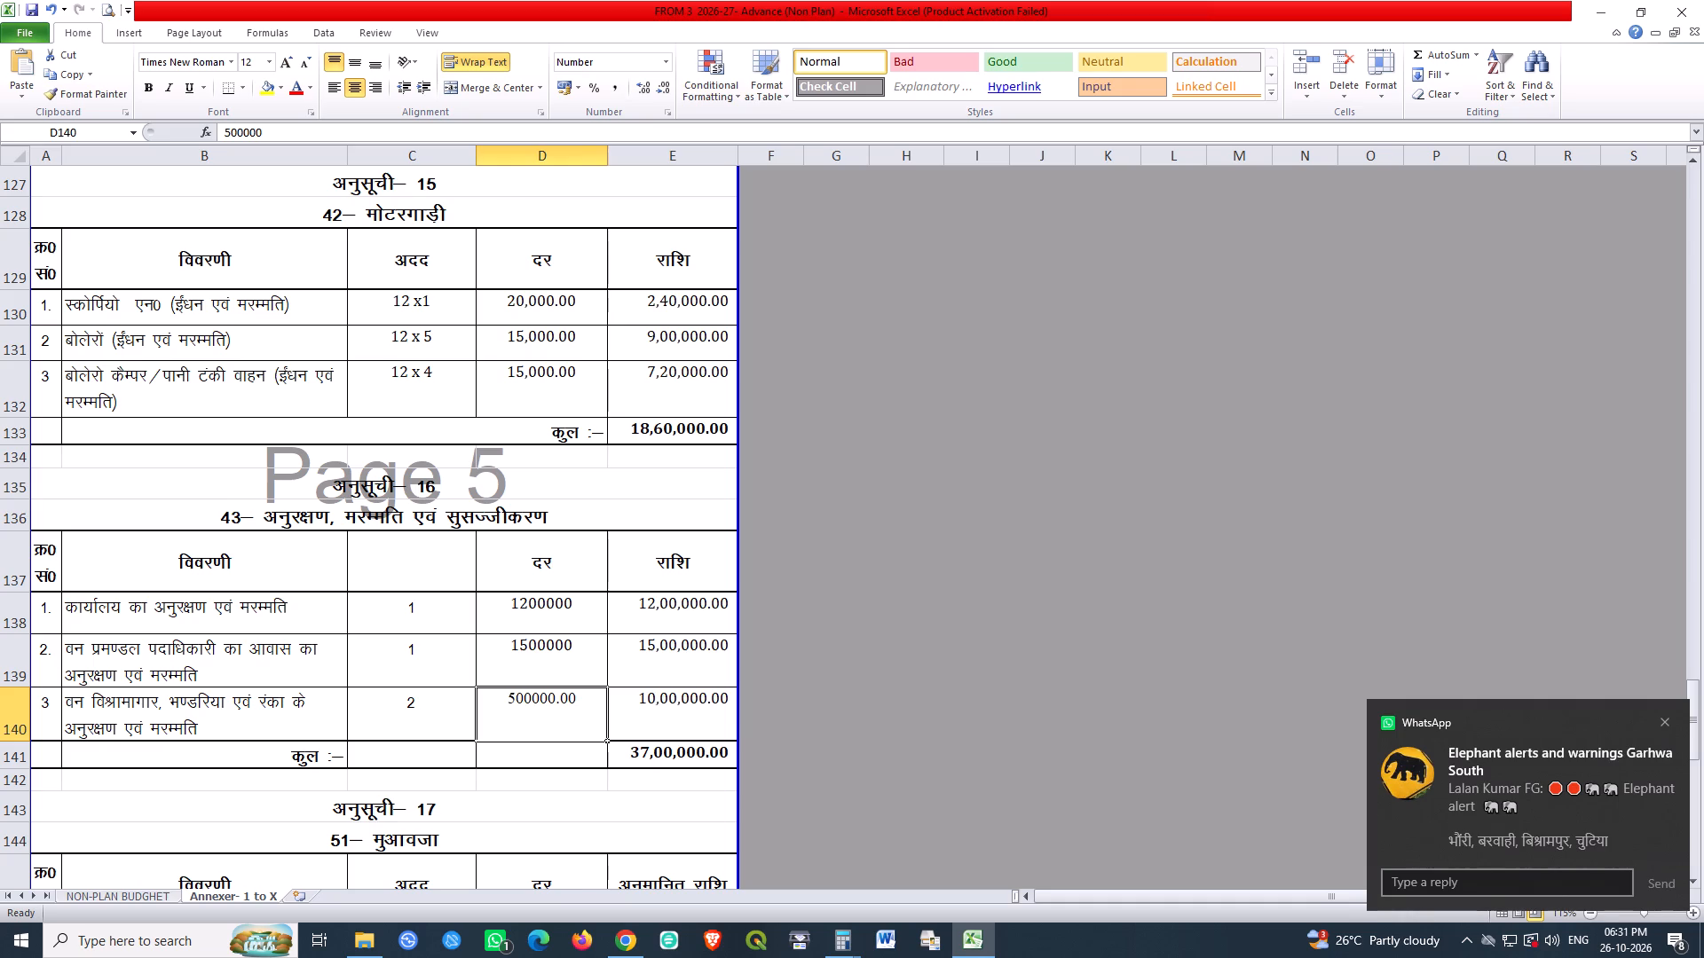
Save the workbook and check the cell references in the अनुसूची 16 total formula in E141.
{"action": "left_click", "coordinate": [635, 715]}
{"action": "left_click", "coordinate": [665, 755]}
{"action": "key", "text": "ctrl+s"}
{"action": "key", "text": "ctrl+s"}
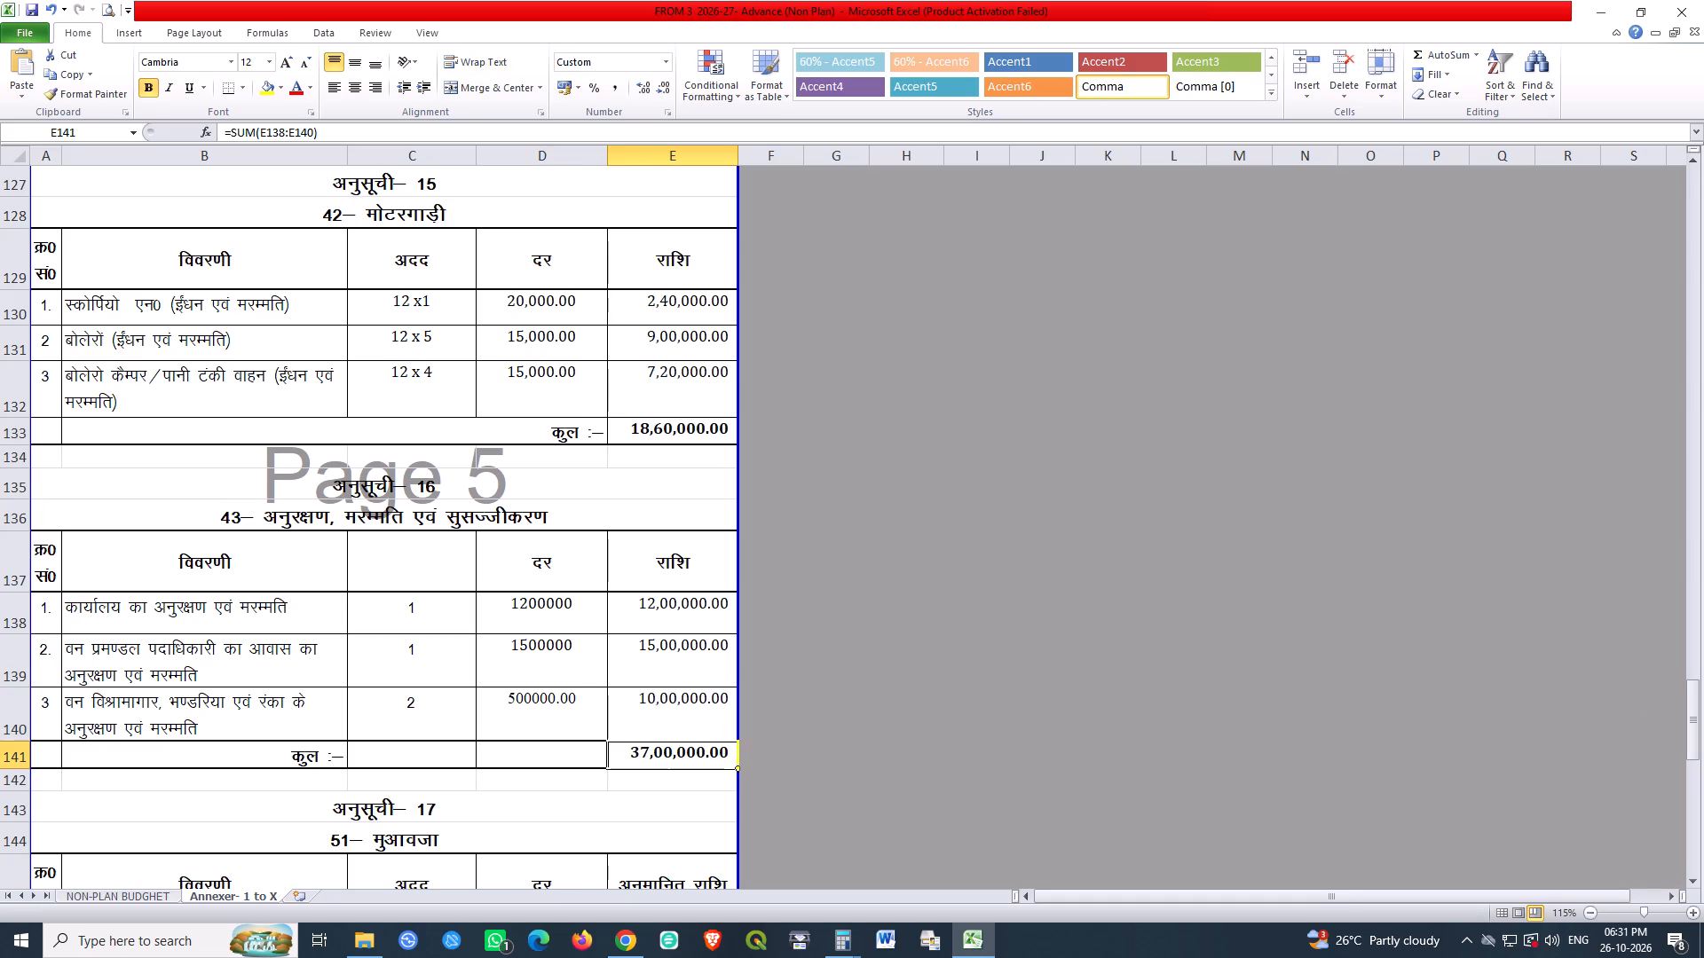
{"action": "double_click", "coordinate": [665, 755]}
{"action": "key", "text": "Return"}
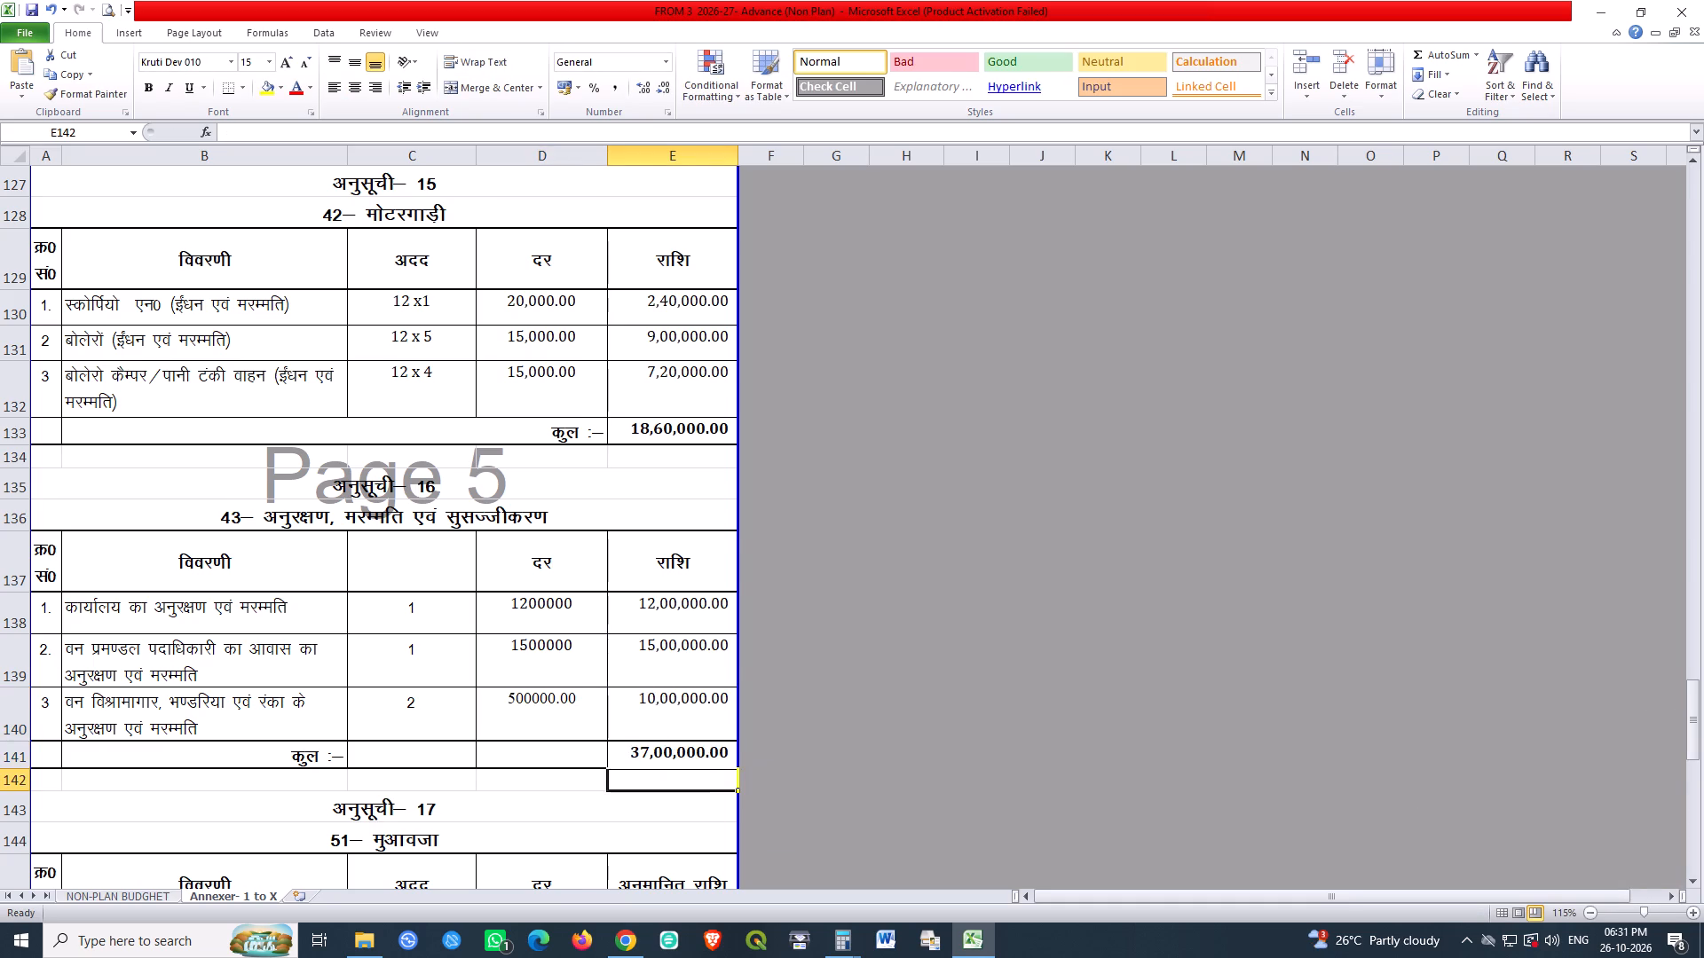
Go to अनुसूची 17 and select the estimated मुआवजा amount in E146.
{"action": "scroll", "coordinate": [582, 578], "scroll_direction": "down", "scroll_amount": 2}
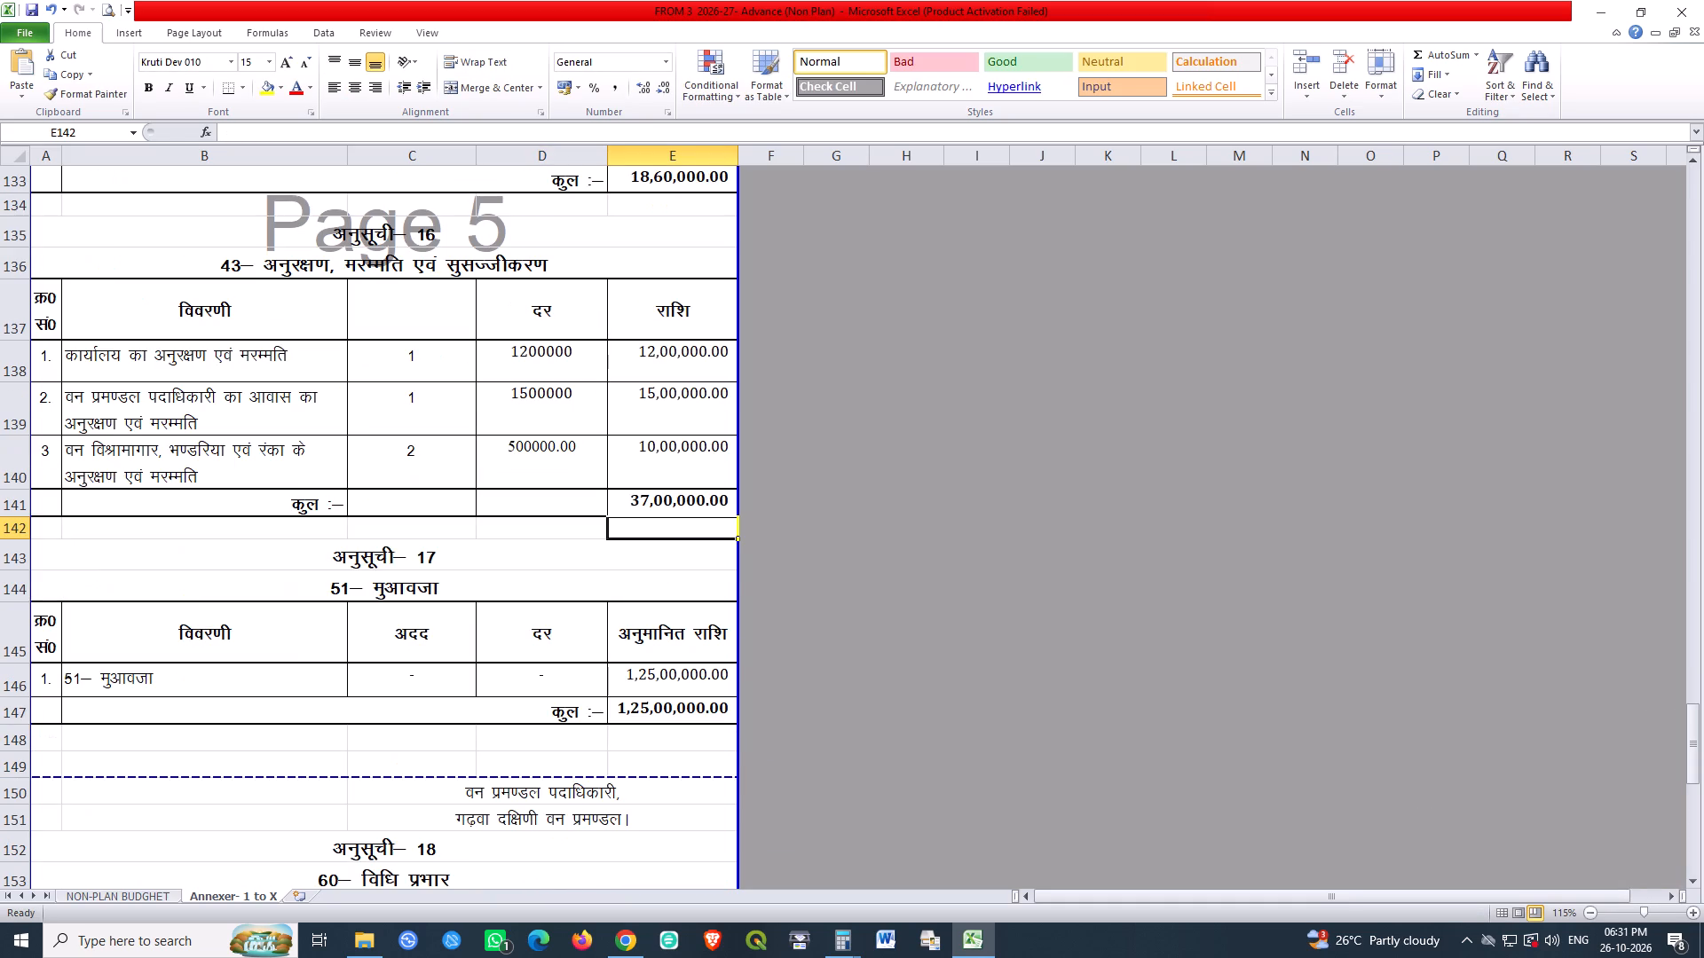
{"action": "left_click", "coordinate": [653, 686]}
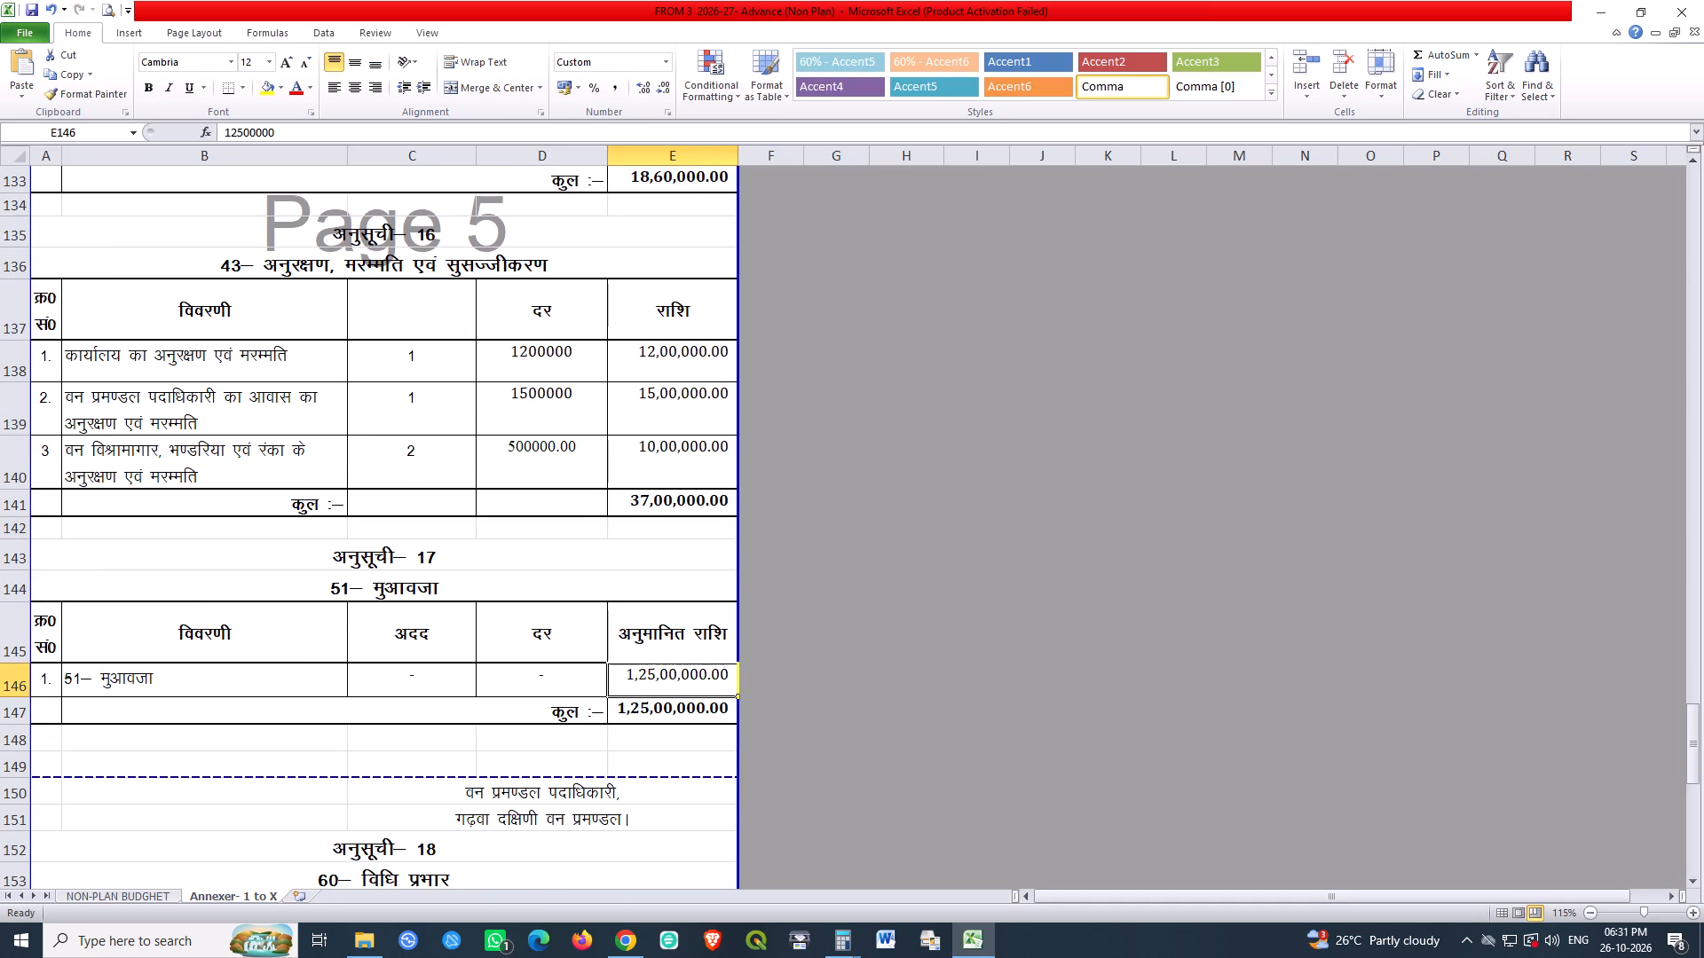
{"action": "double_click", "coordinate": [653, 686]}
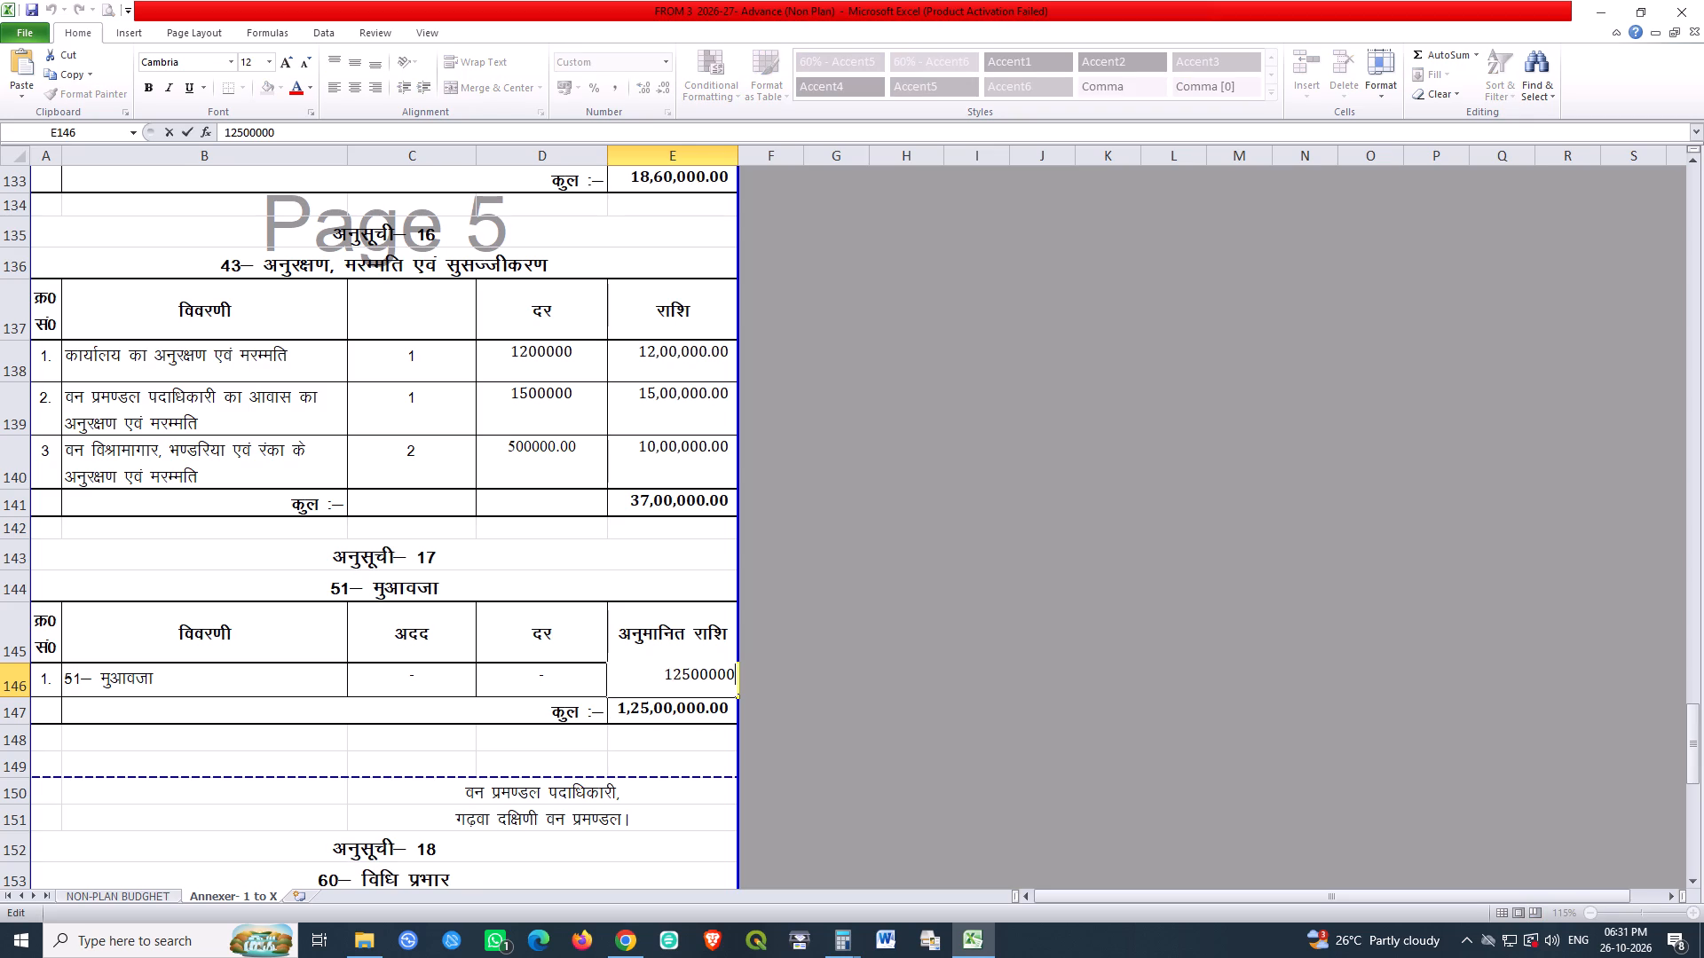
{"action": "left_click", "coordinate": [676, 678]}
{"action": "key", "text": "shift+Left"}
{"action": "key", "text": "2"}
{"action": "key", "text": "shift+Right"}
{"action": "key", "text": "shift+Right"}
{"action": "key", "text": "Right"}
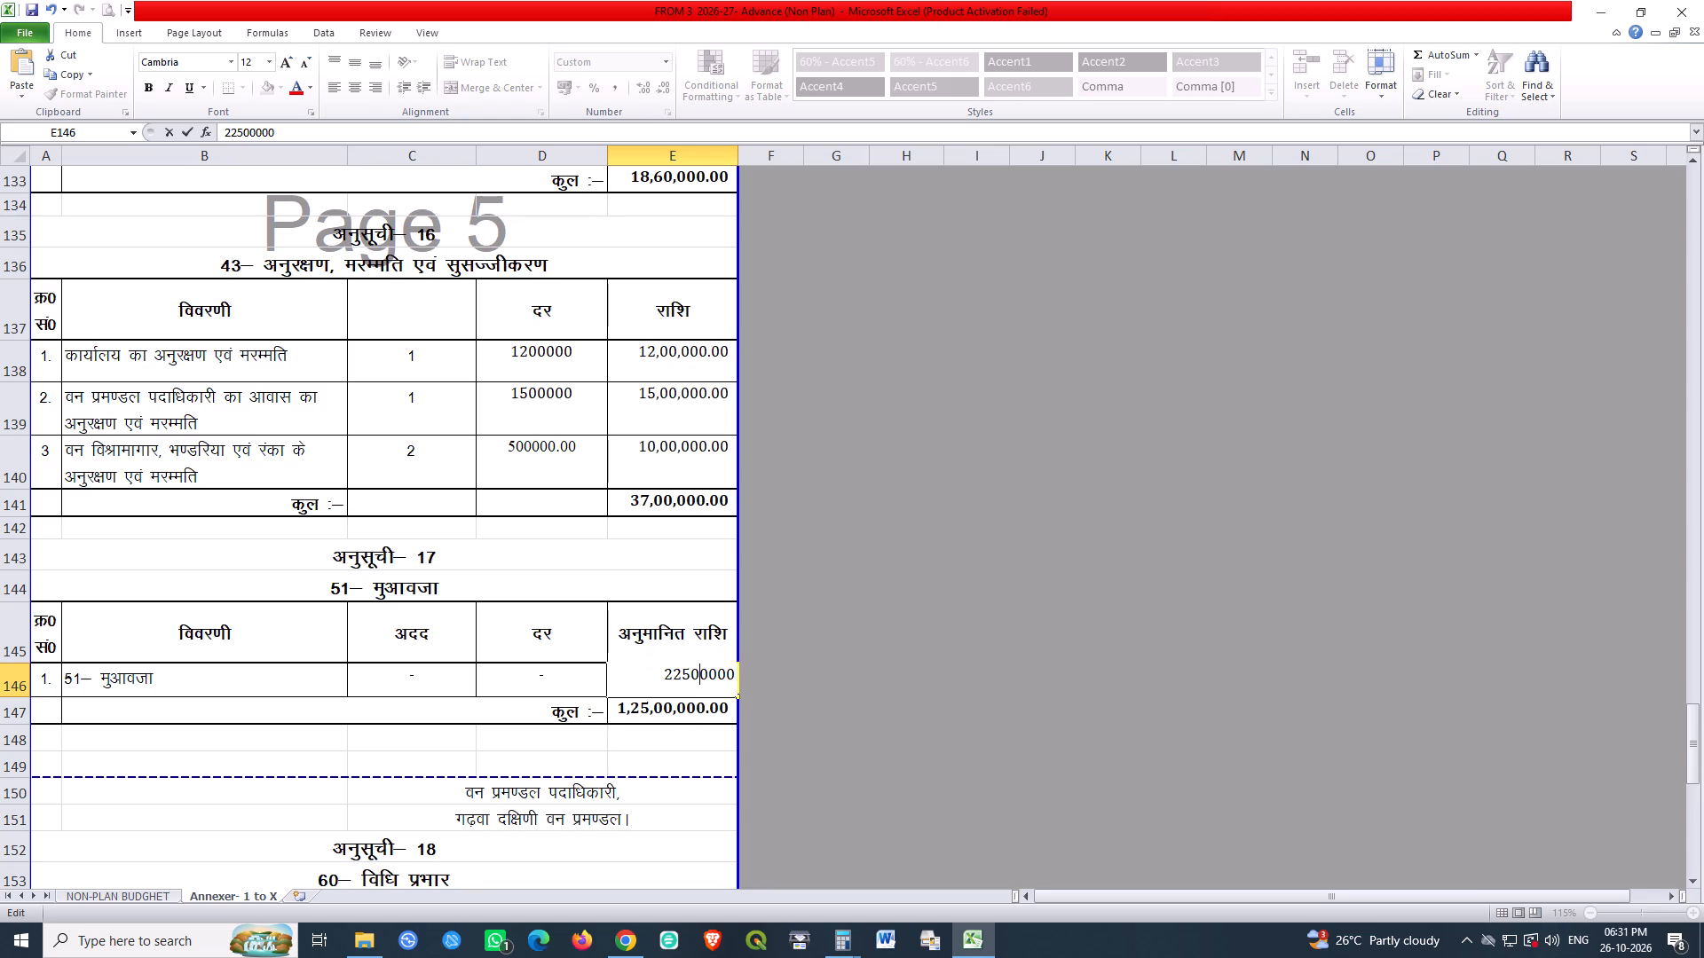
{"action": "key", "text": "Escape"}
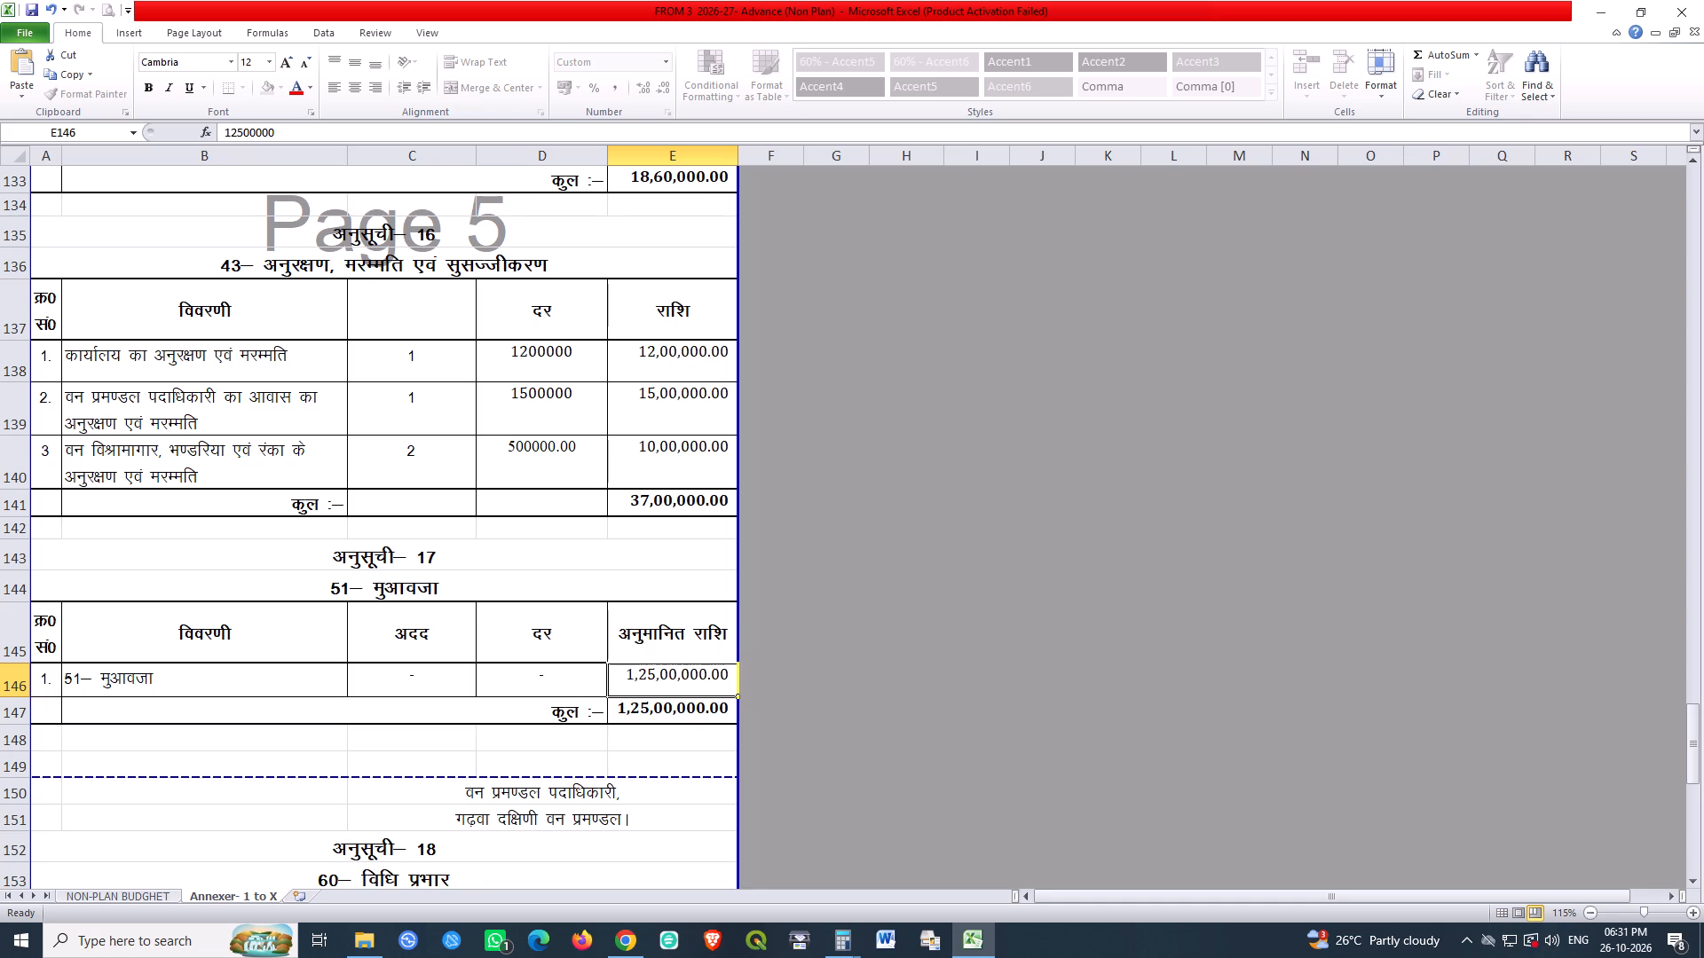
Change the अनुसूची 17 compensation (मुआवजा) amount in E146 to 17500000.
{"action": "double_click", "coordinate": [640, 677]}
{"action": "key", "text": "Right"}
{"action": "key", "text": "Right"}
{"action": "key", "text": "shift+Left"}
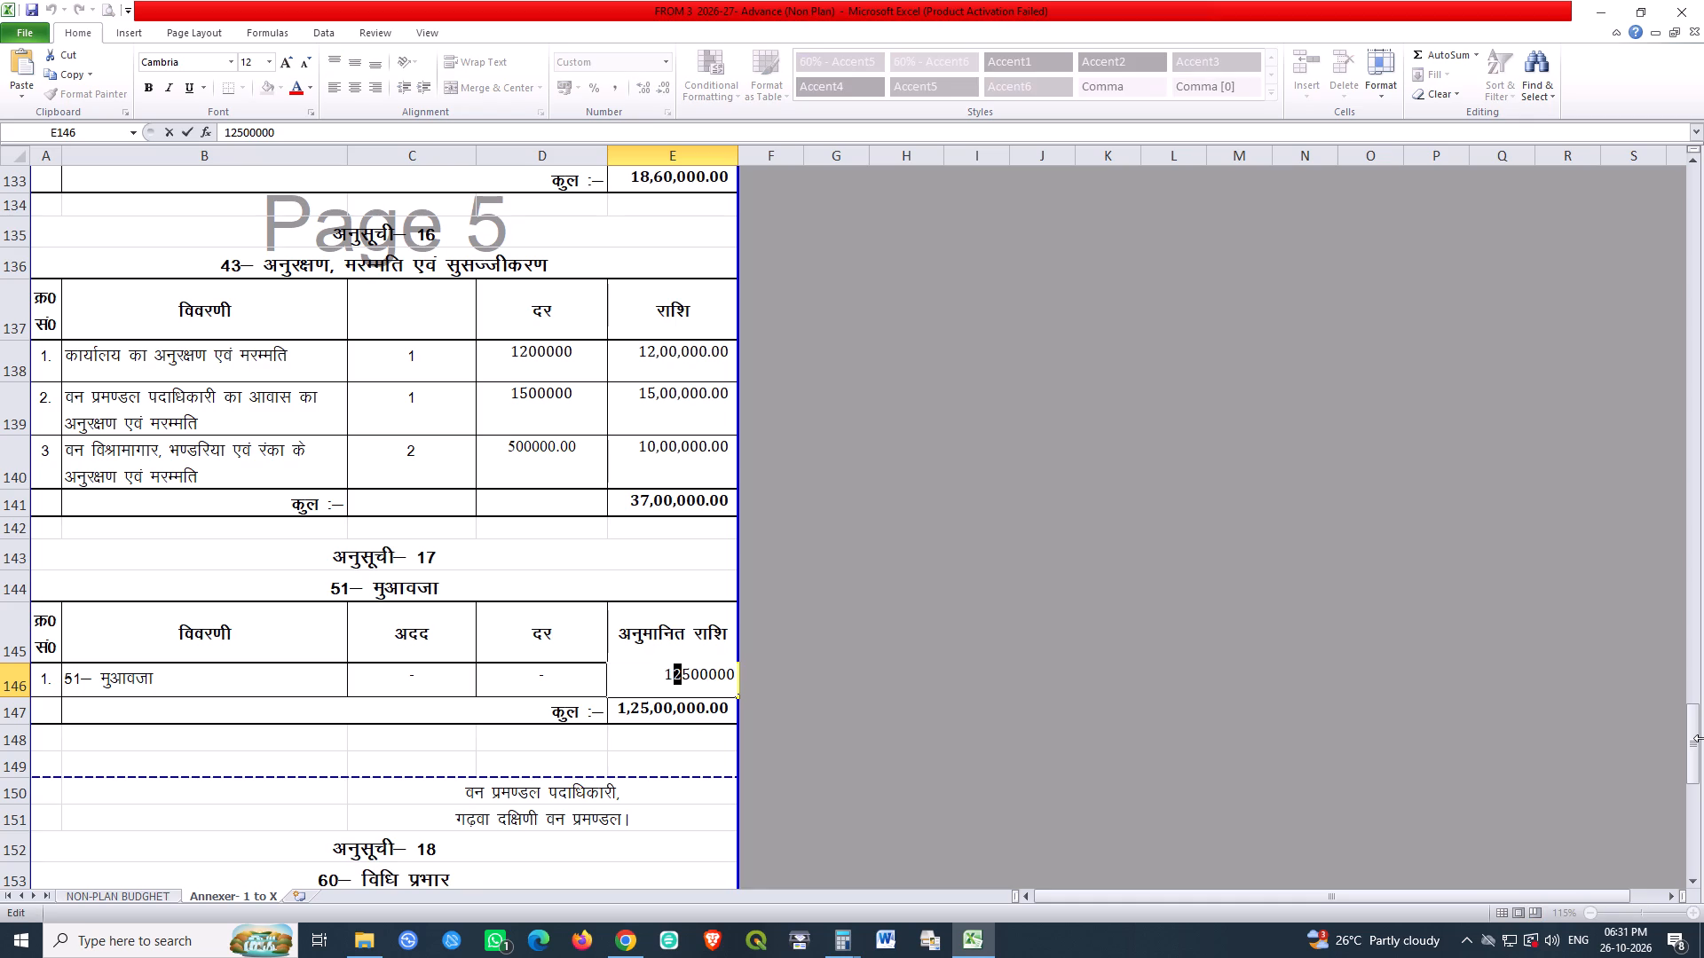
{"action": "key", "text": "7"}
{"action": "key", "text": "Return"}
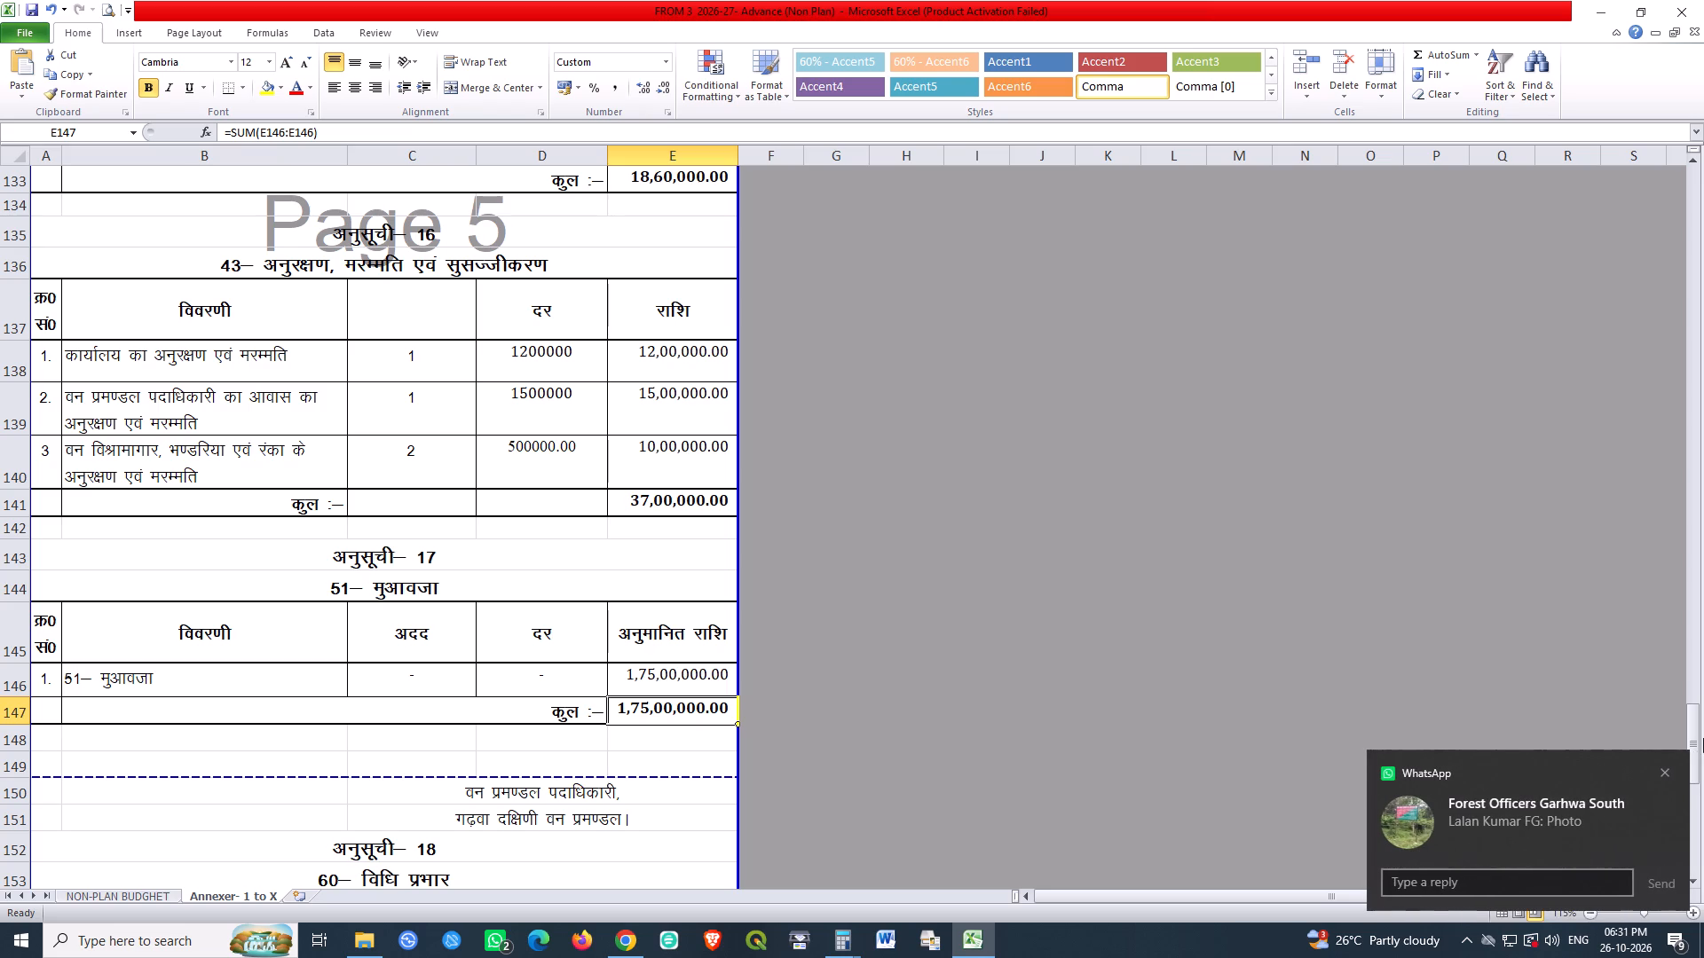
Review the rates, amounts and totals in the schedules from अनुसूची 14 through अनुसूची 17.
{"action": "left_click", "coordinate": [415, 741]}
{"action": "scroll", "coordinate": [154, 413], "scroll_direction": "up", "scroll_amount": 1}
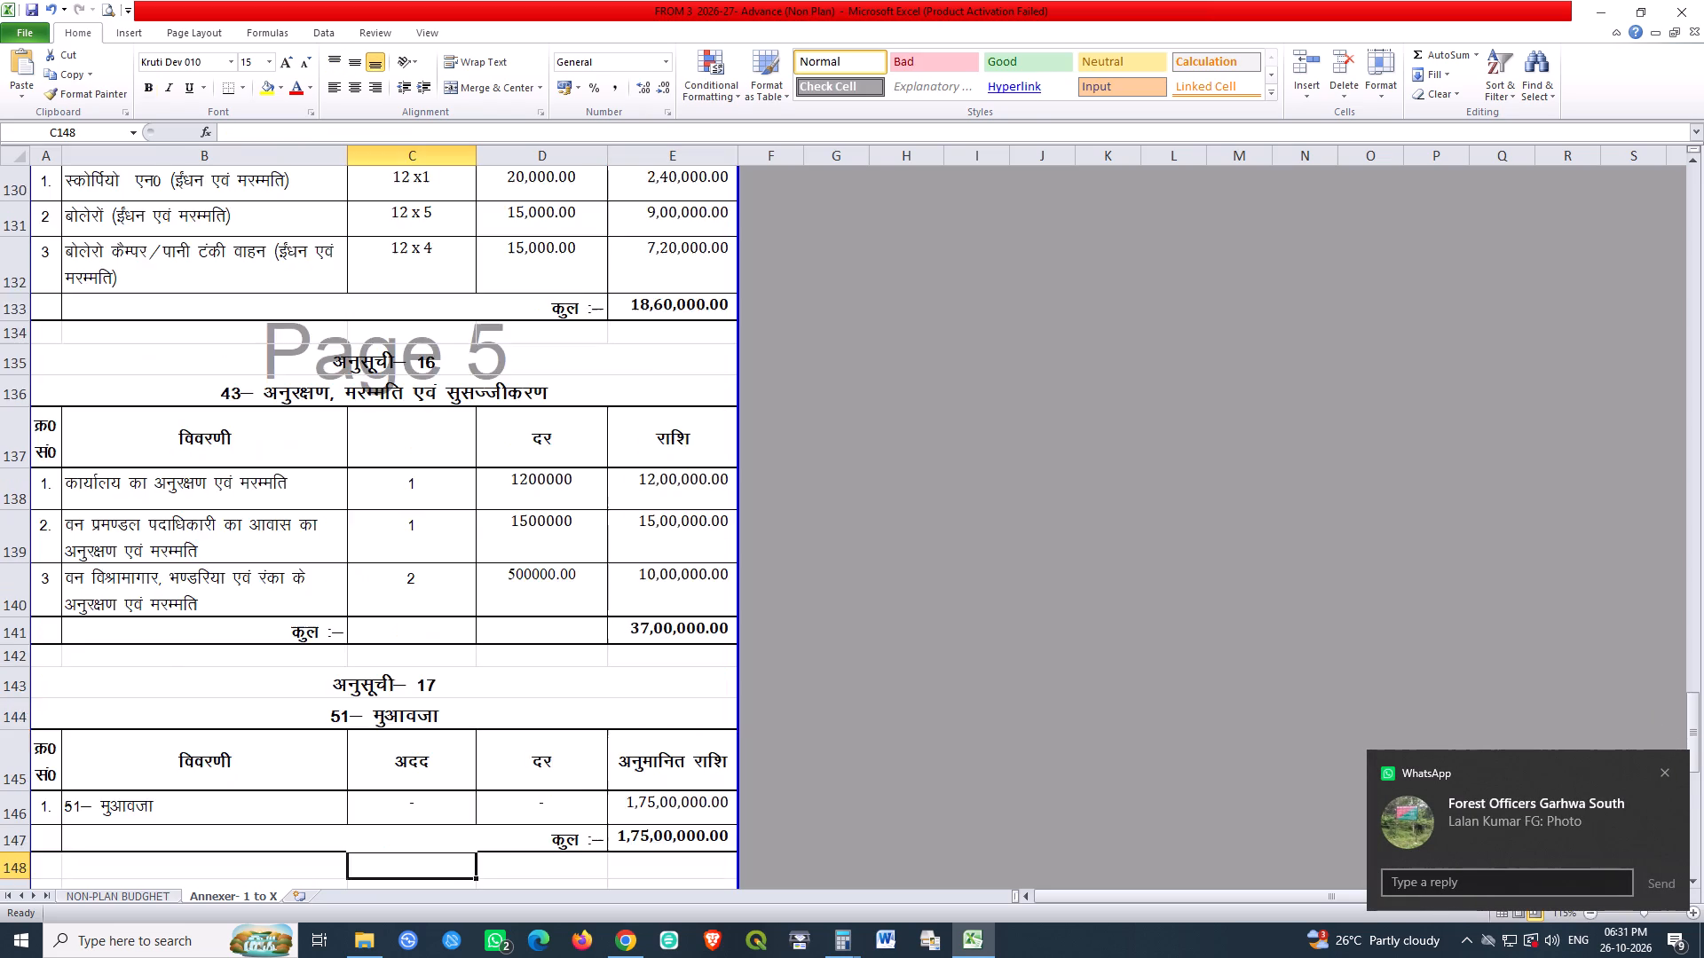
{"action": "scroll", "coordinate": [212, 412], "scroll_direction": "up", "scroll_amount": 2}
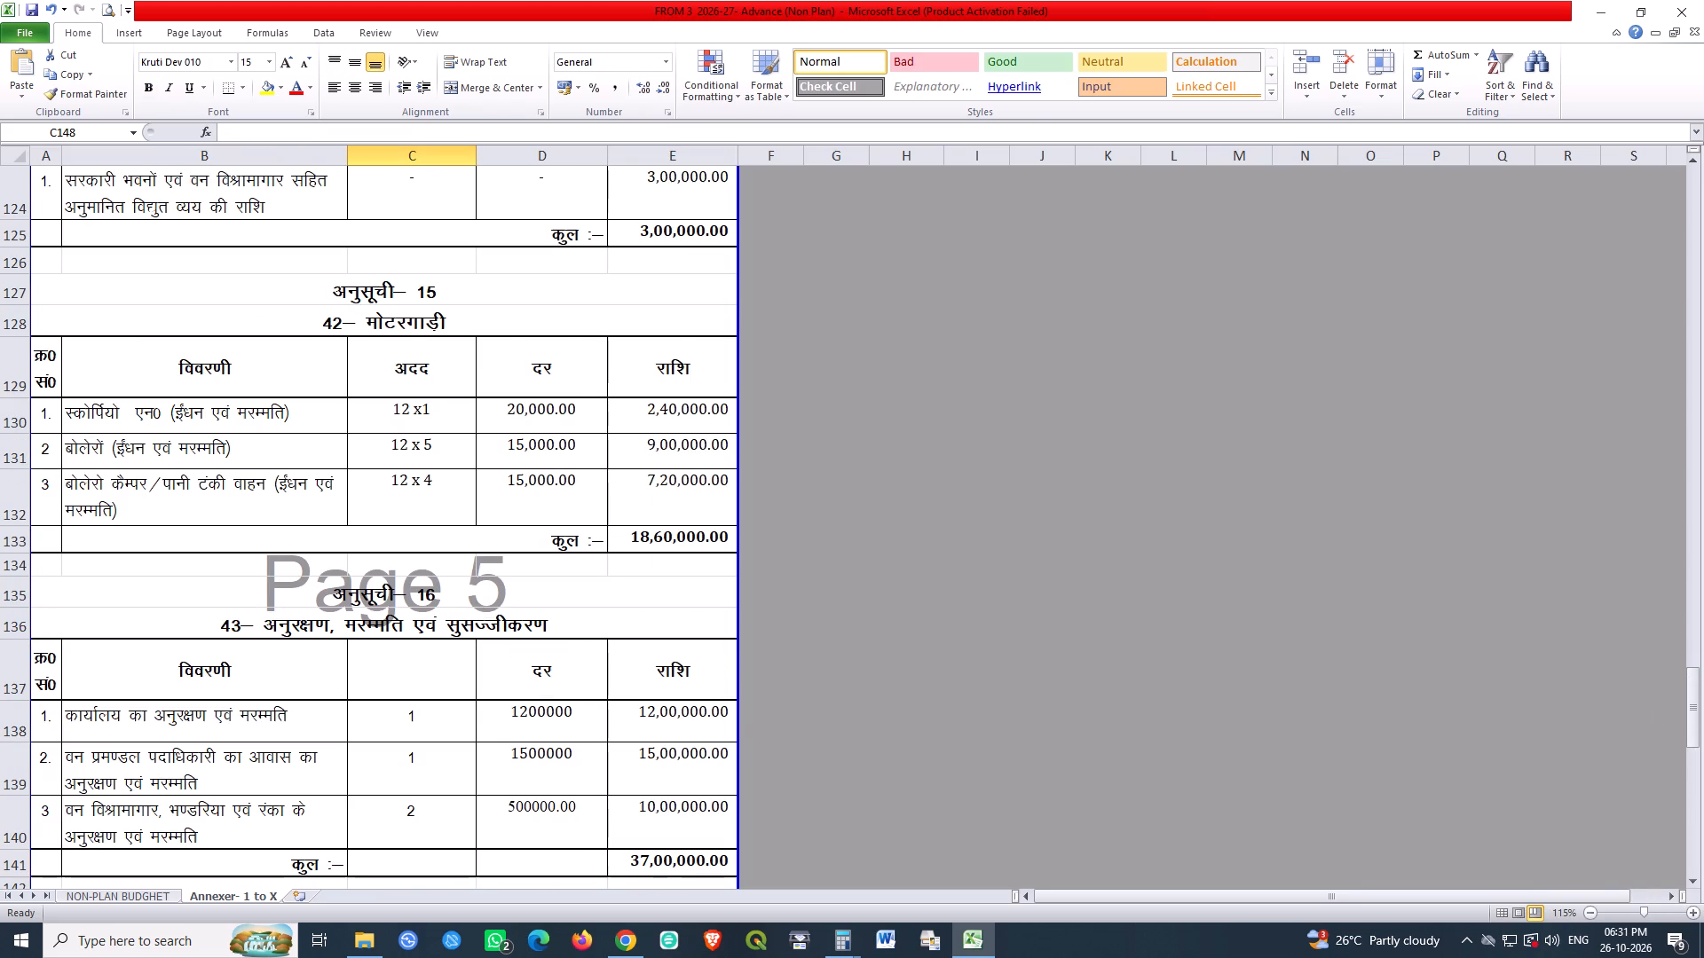
{"action": "left_click", "coordinate": [22, 467]}
{"action": "scroll", "coordinate": [216, 285], "scroll_direction": "up", "scroll_amount": 3}
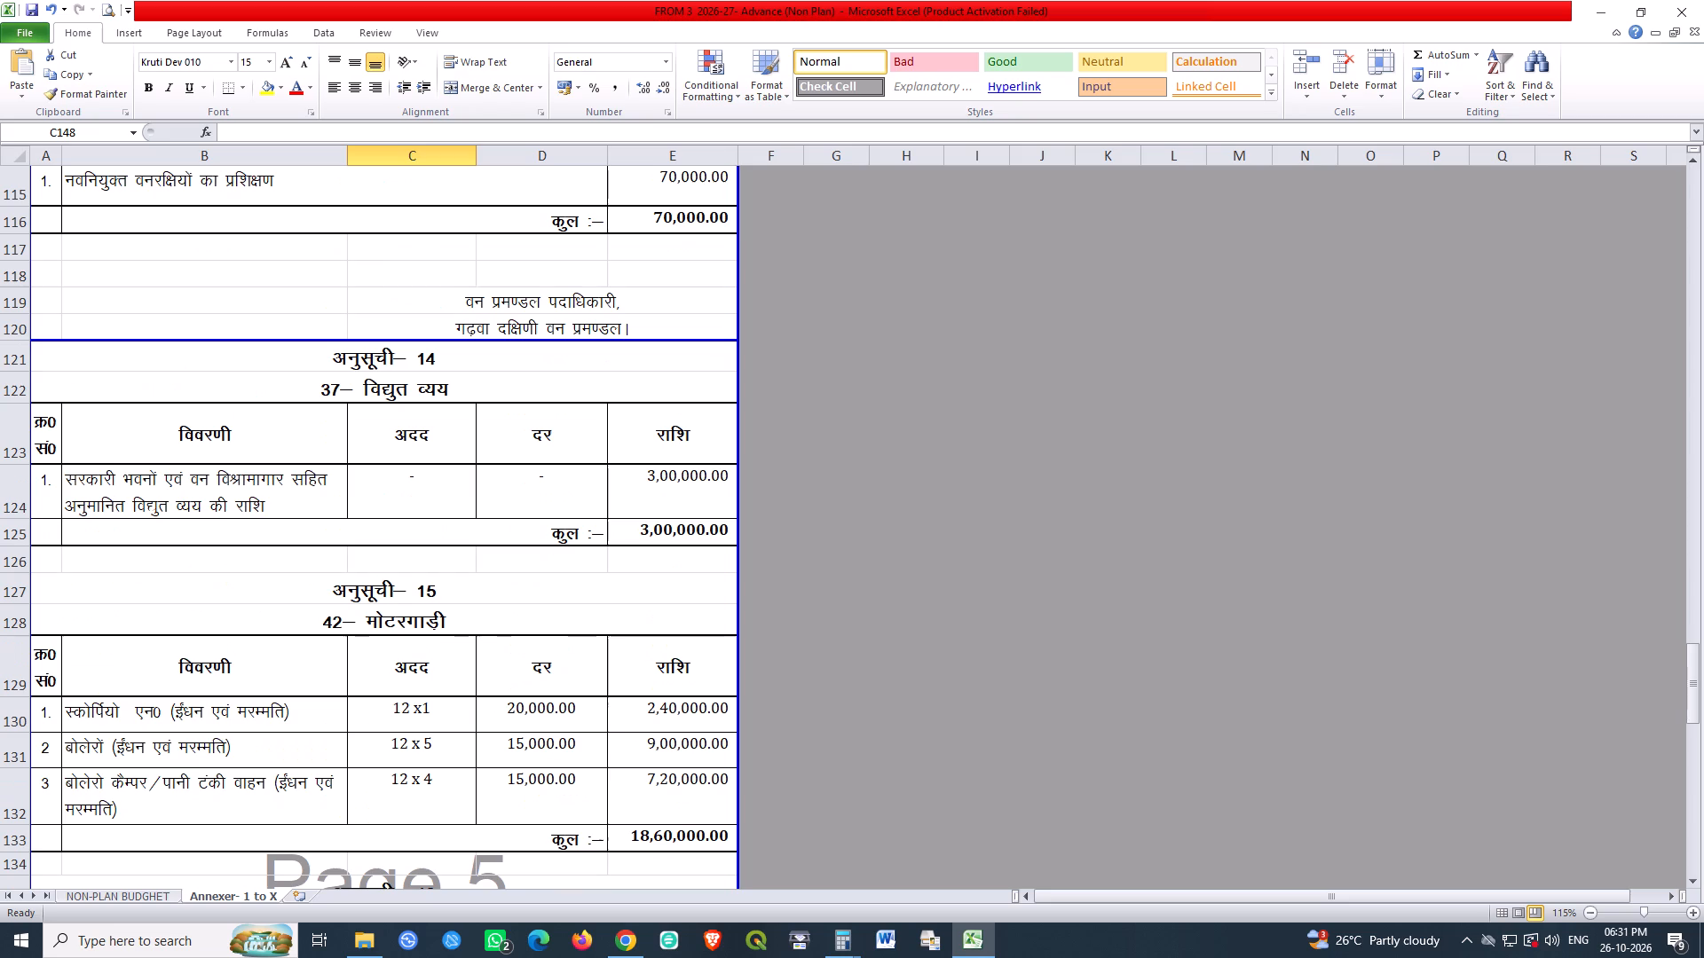
{"action": "scroll", "coordinate": [334, 491], "scroll_direction": "down", "scroll_amount": 5}
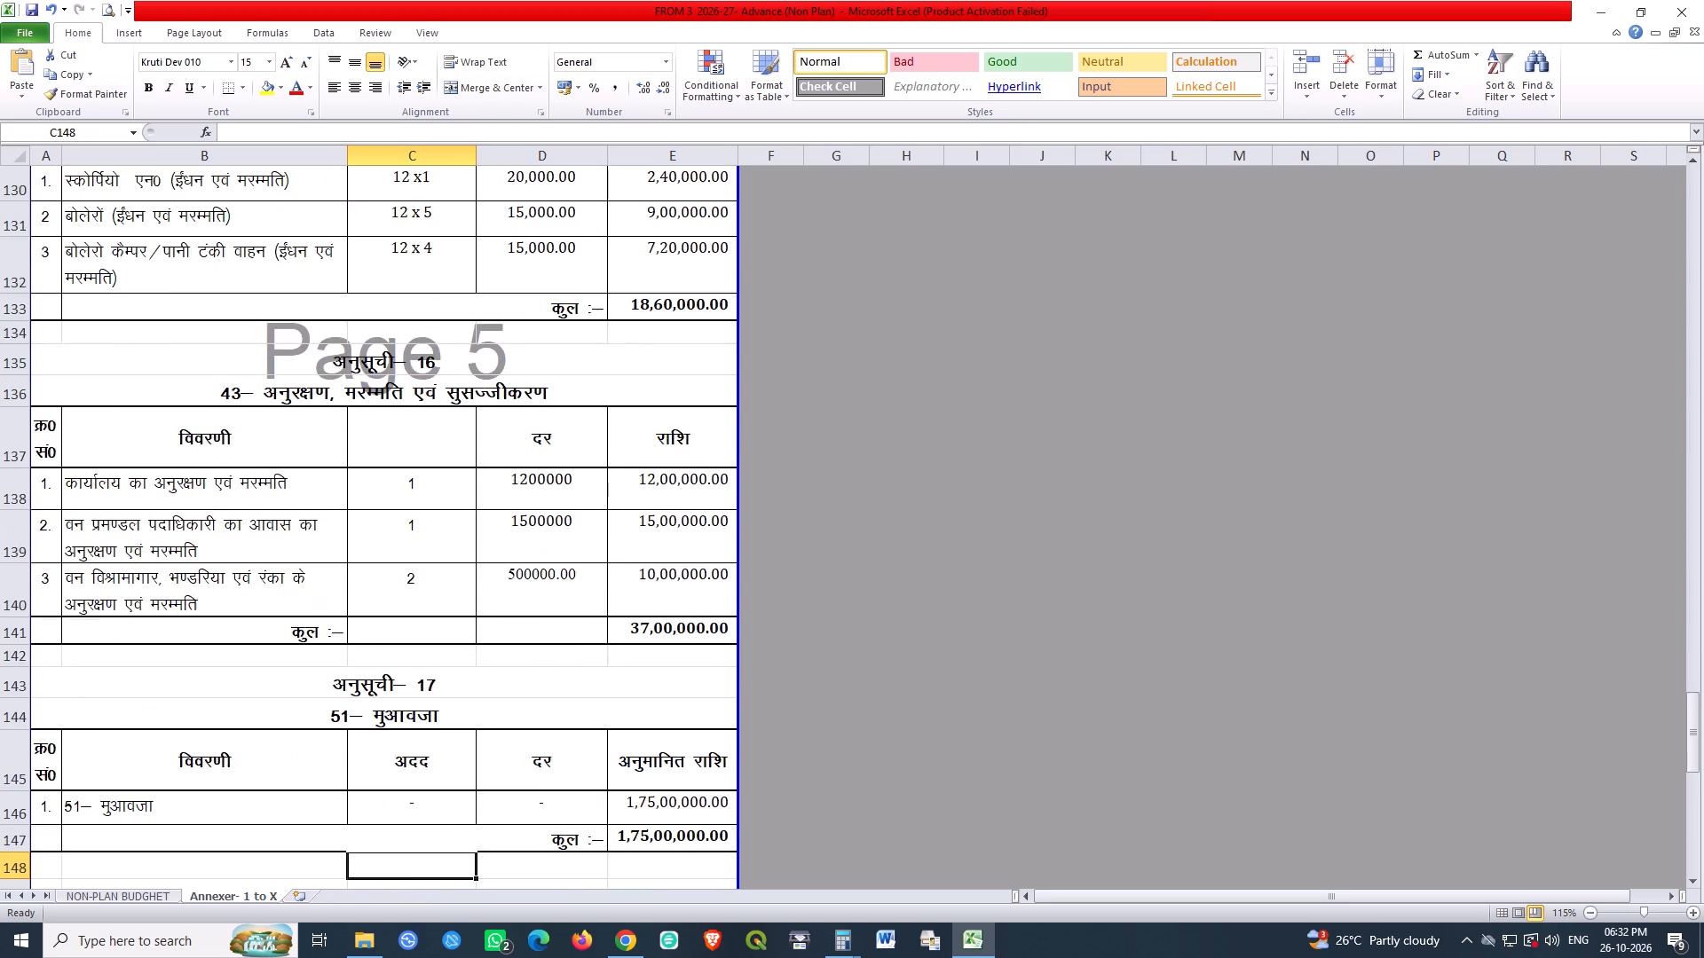
{"action": "scroll", "coordinate": [332, 494], "scroll_direction": "down", "scroll_amount": 2}
{"action": "left_click", "coordinate": [933, 579]}
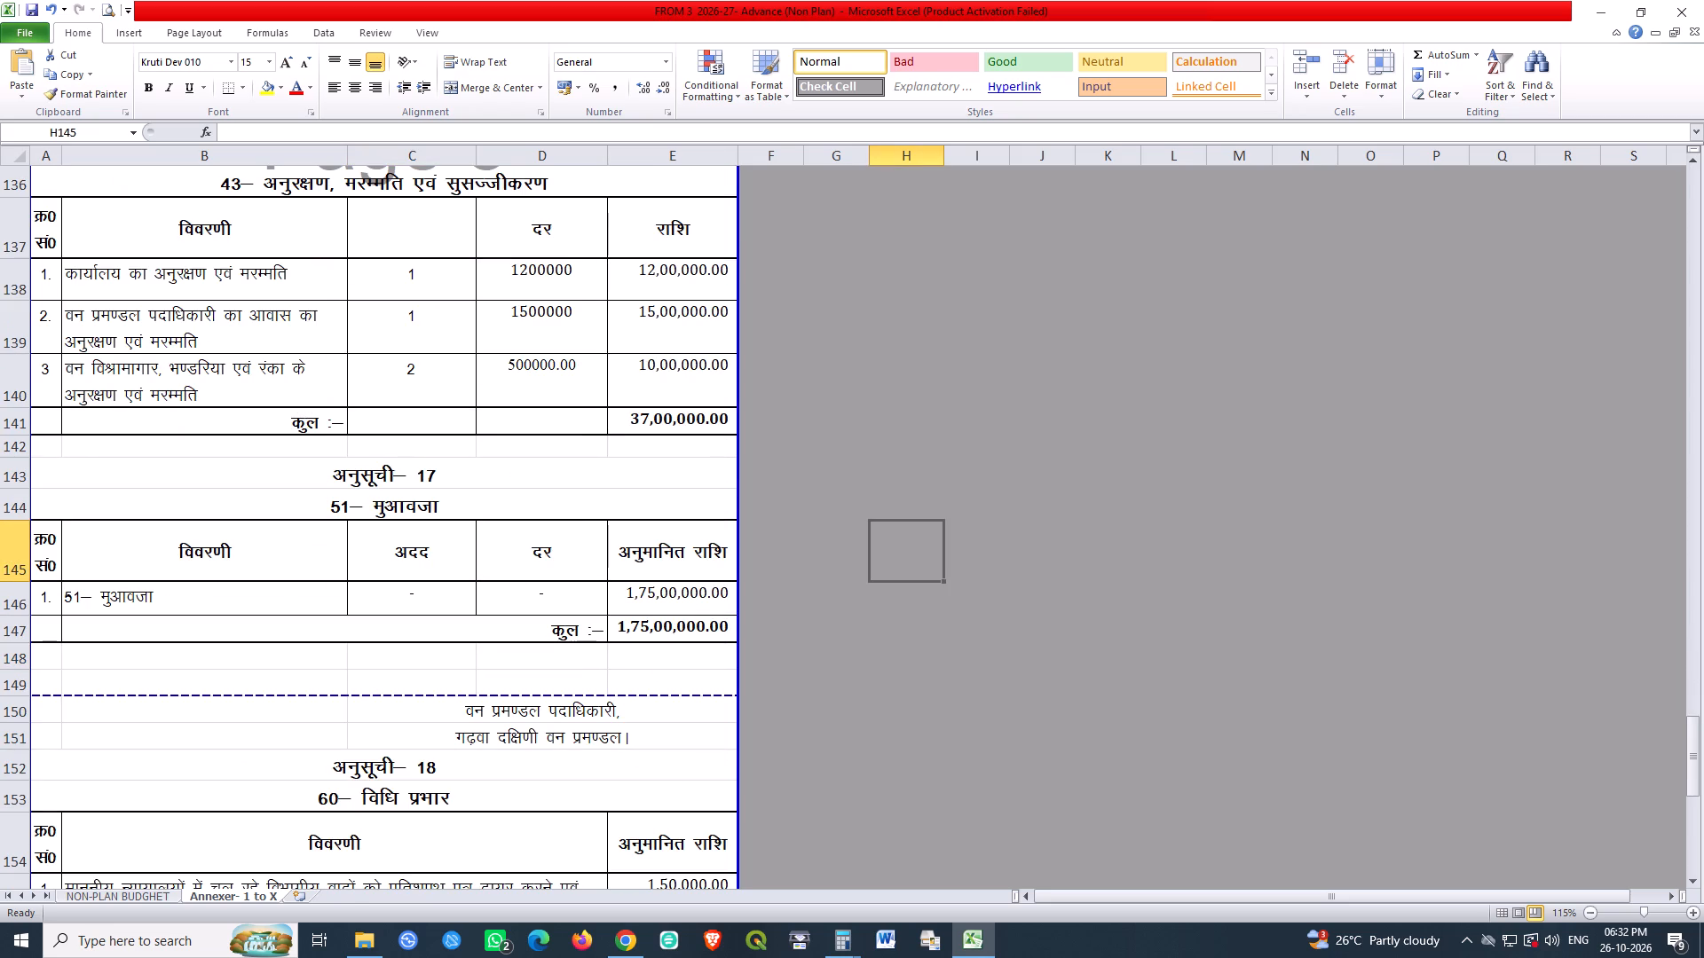
Change the forest rest house maintenance rate in D140 of अनुसूची 16 to 800000.
{"action": "left_click", "coordinate": [499, 381]}
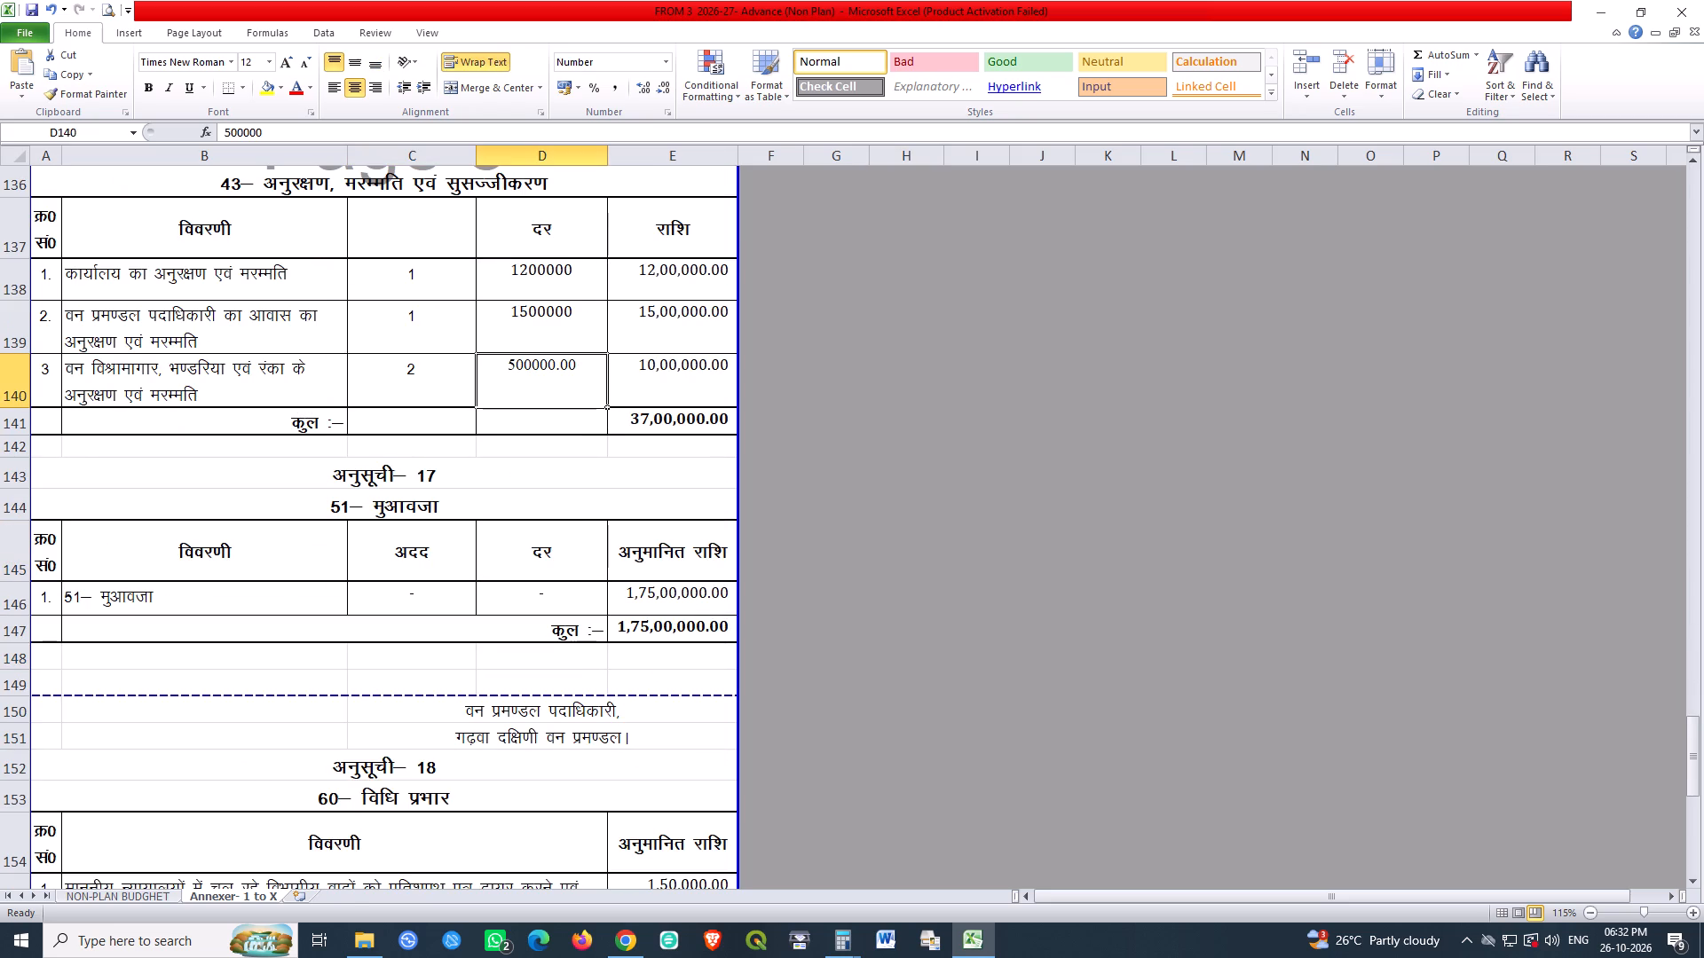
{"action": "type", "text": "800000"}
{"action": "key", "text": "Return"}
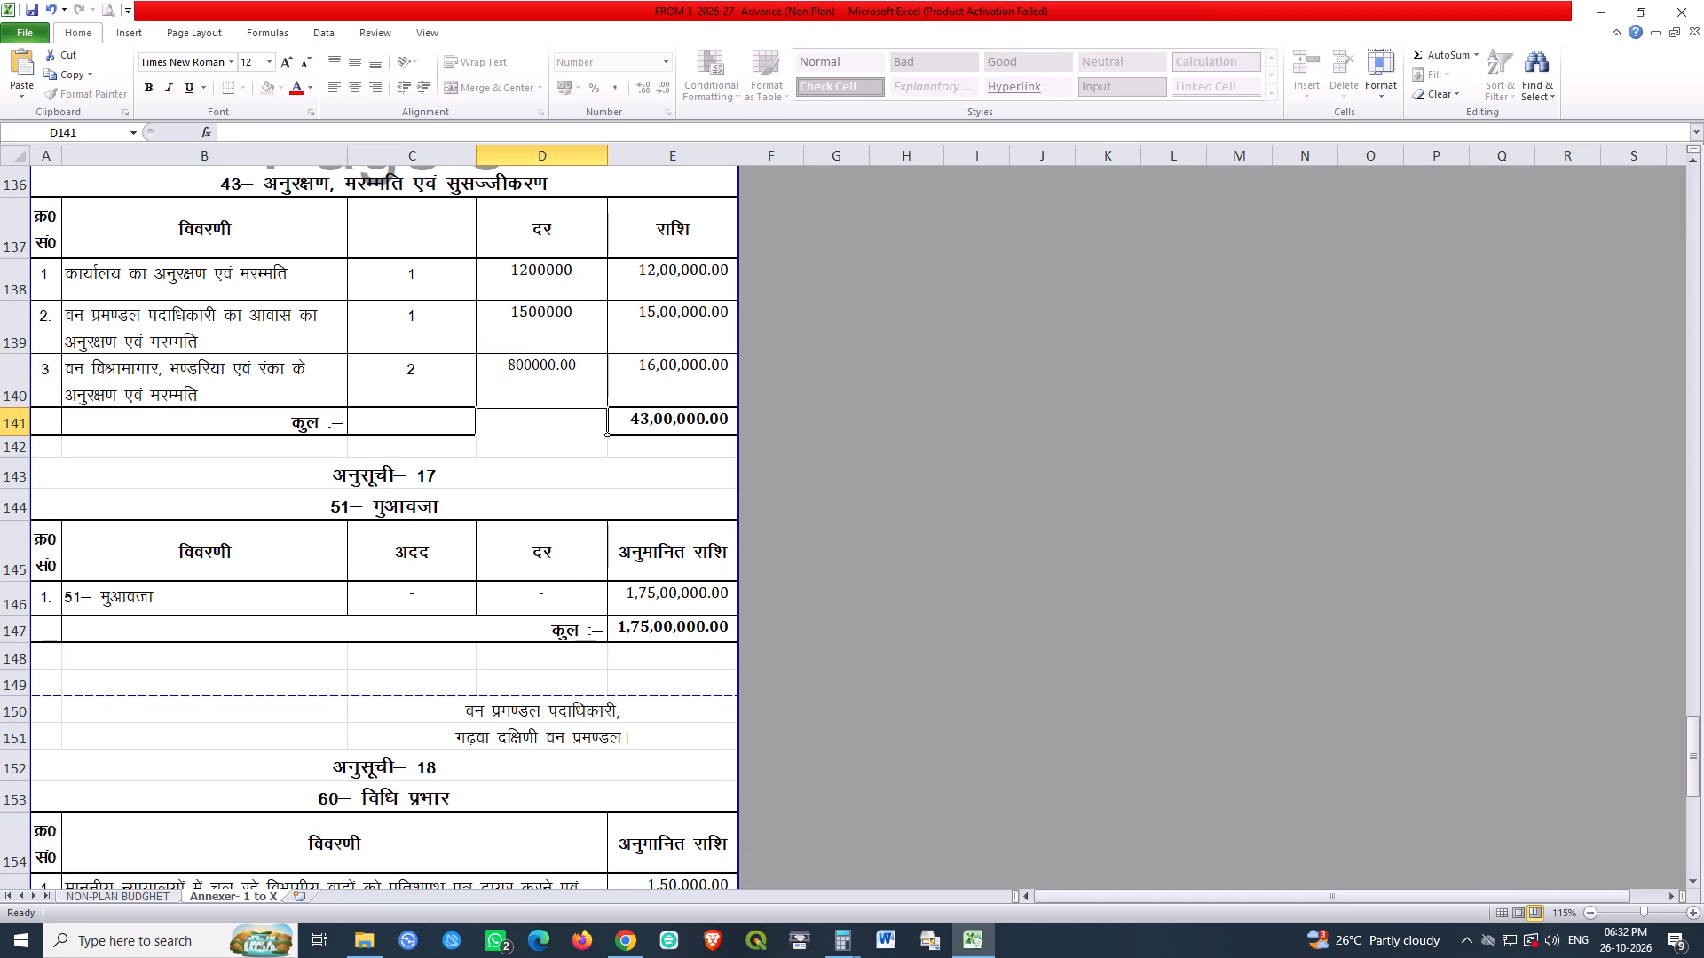
Save the workbook and move the selection to an empty cell outside the schedules.
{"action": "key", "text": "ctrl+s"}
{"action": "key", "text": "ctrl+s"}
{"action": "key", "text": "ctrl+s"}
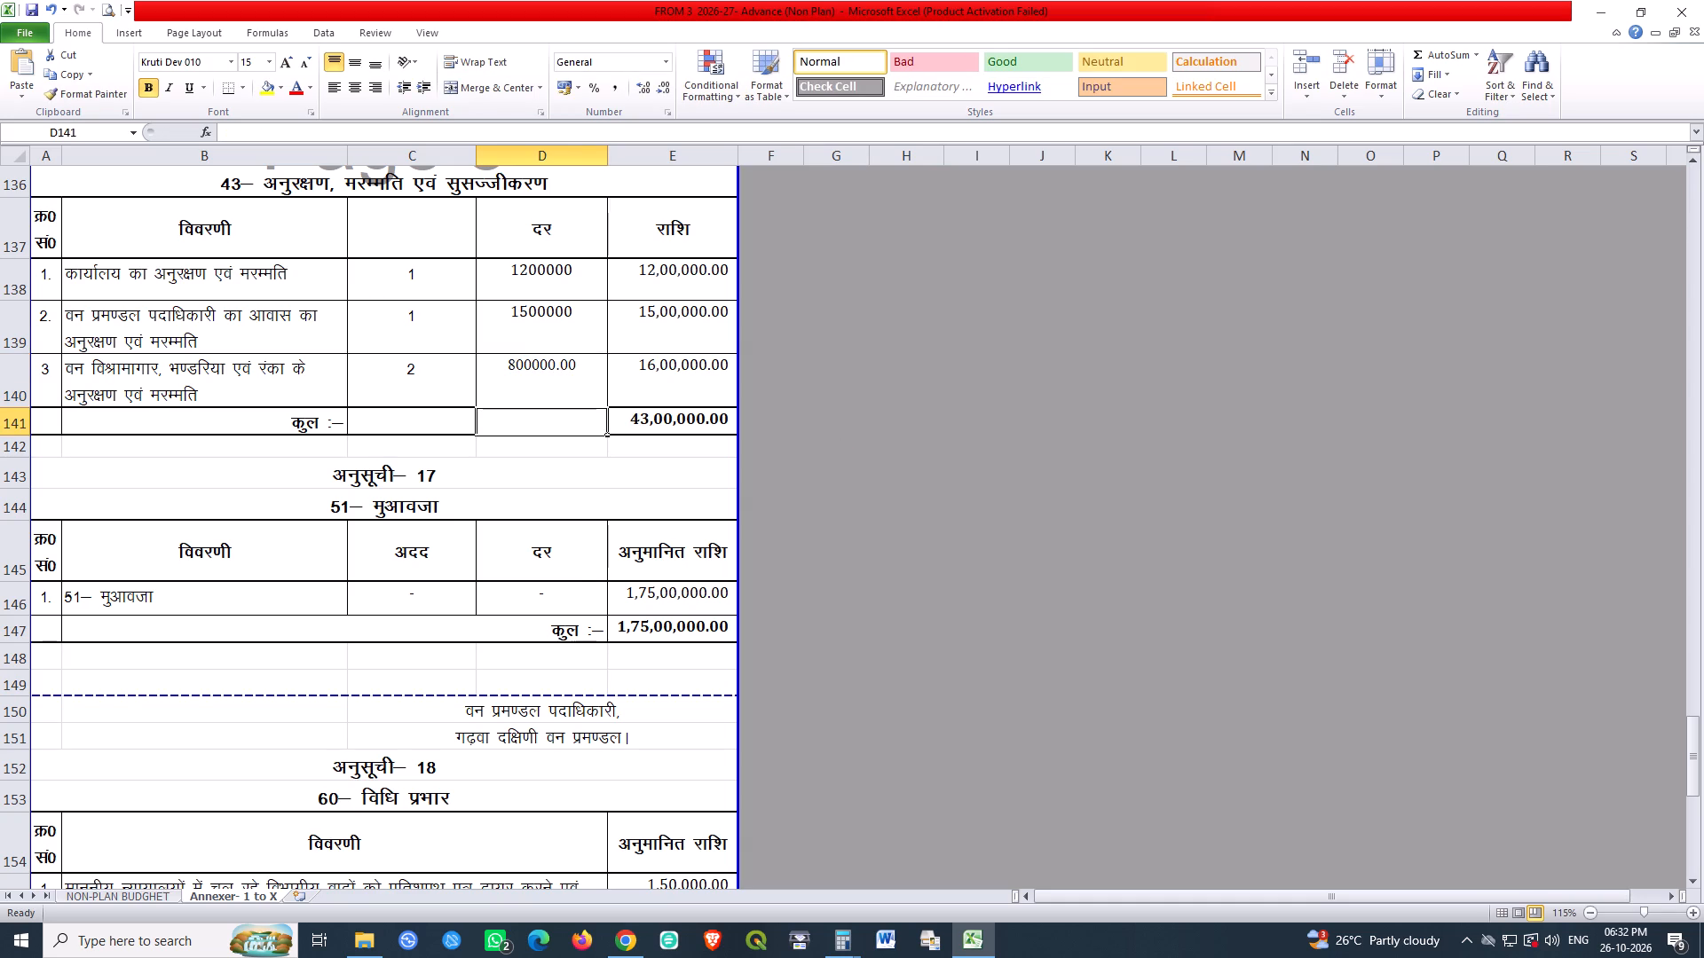
{"action": "left_click", "coordinate": [681, 474]}
{"action": "left_click", "coordinate": [966, 528]}
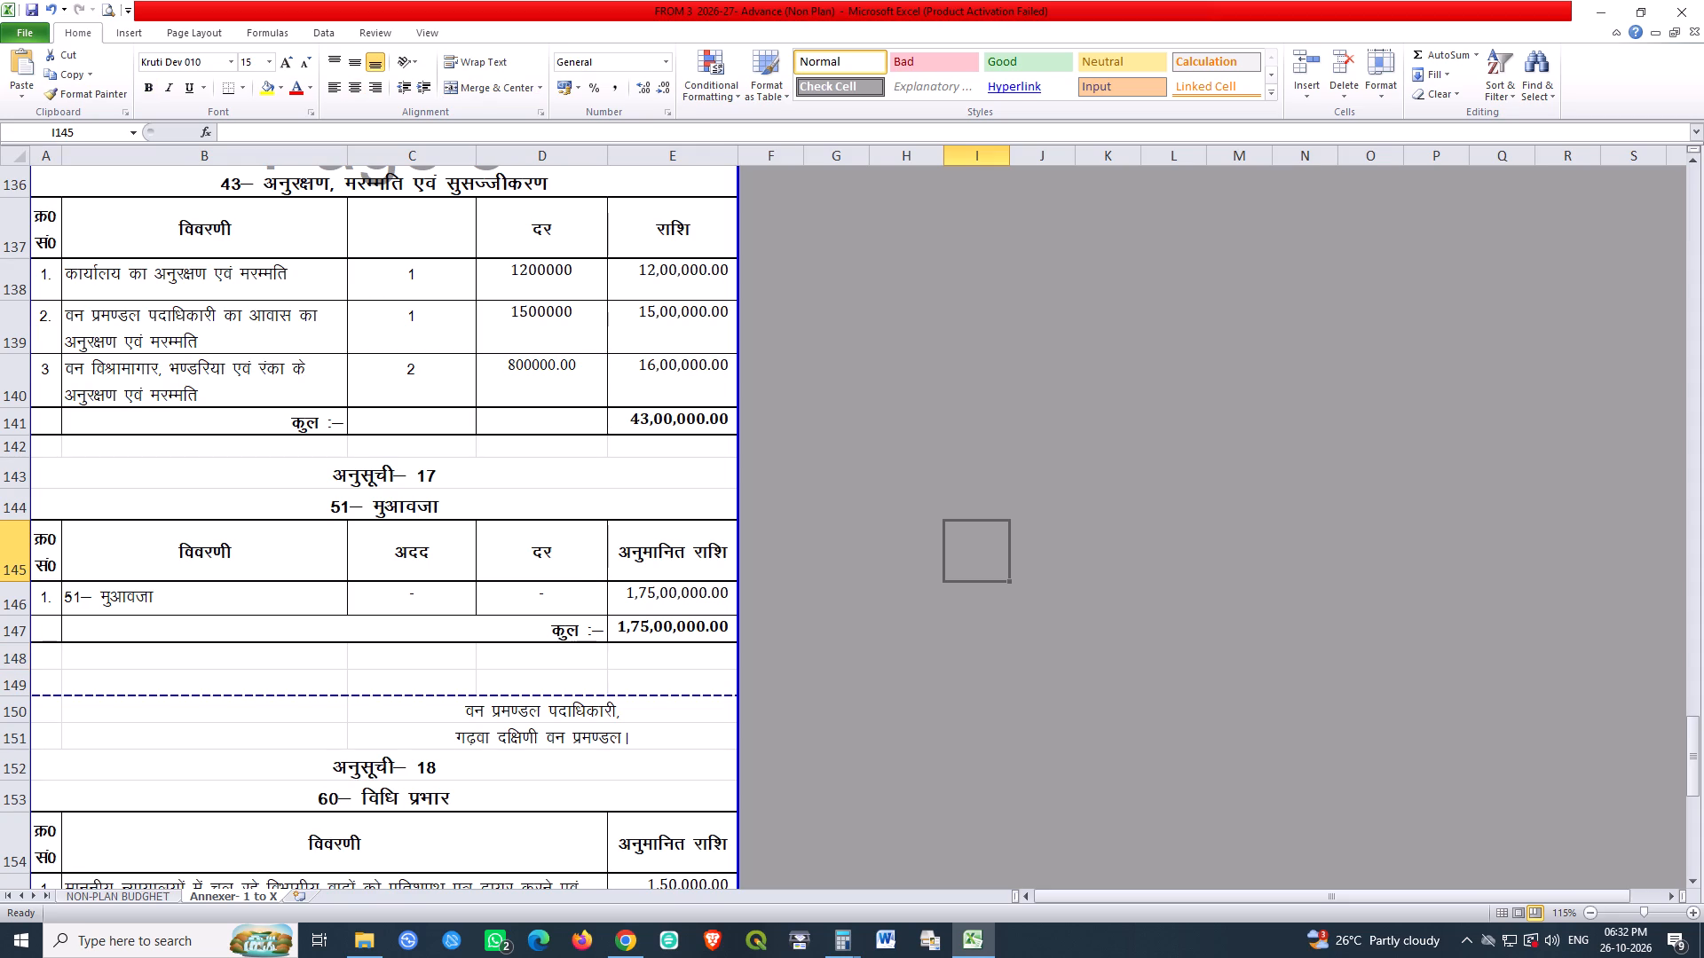
Set the generator fuel and maintenance rate in D168 of अनुसूची 20 to 20000.
{"action": "scroll", "coordinate": [376, 714], "scroll_direction": "down", "scroll_amount": 3}
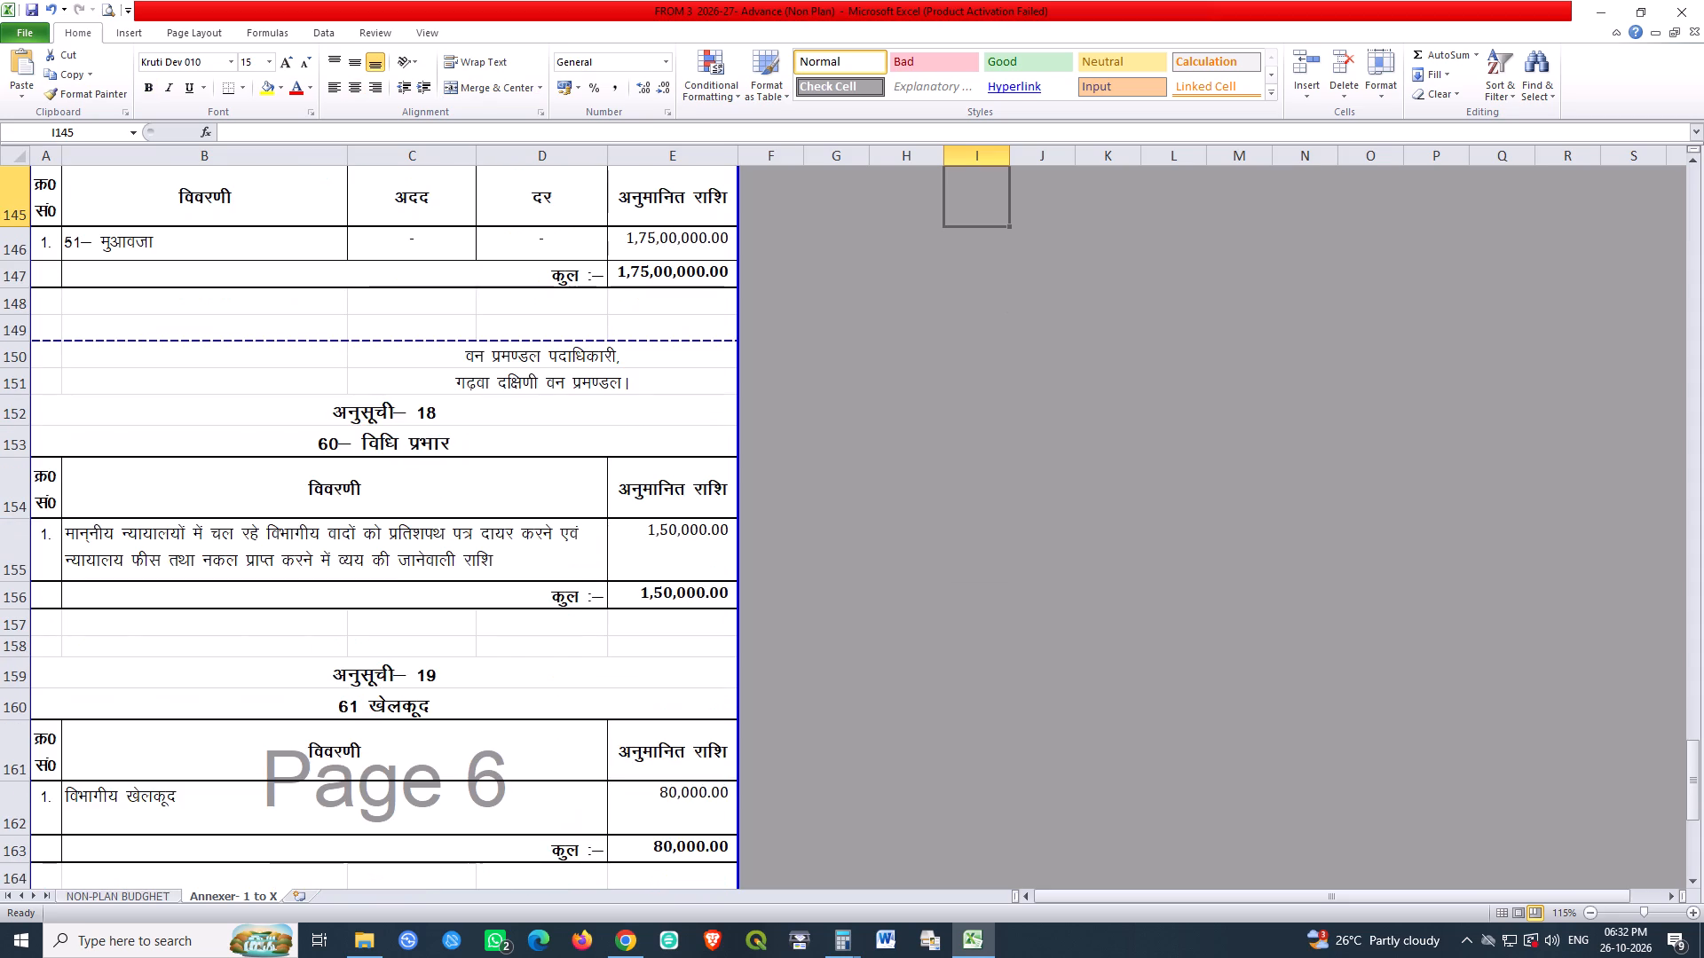
{"action": "scroll", "coordinate": [707, 609], "scroll_direction": "down", "scroll_amount": 1}
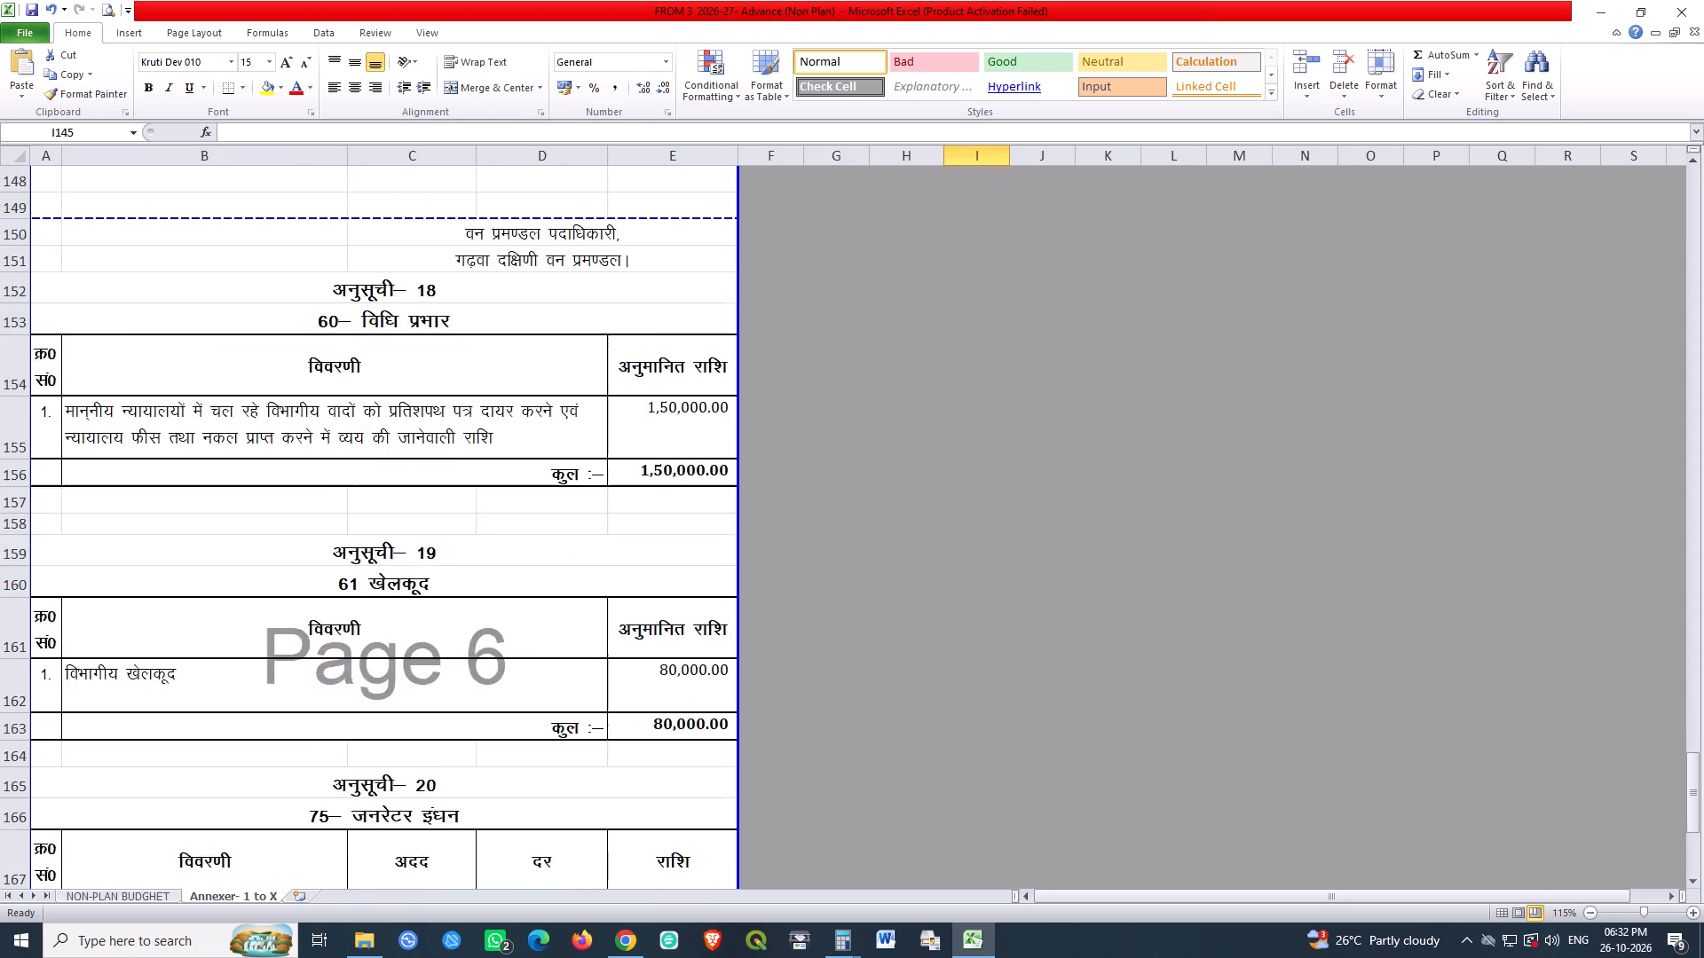
{"action": "scroll", "coordinate": [707, 609], "scroll_direction": "down", "scroll_amount": 2}
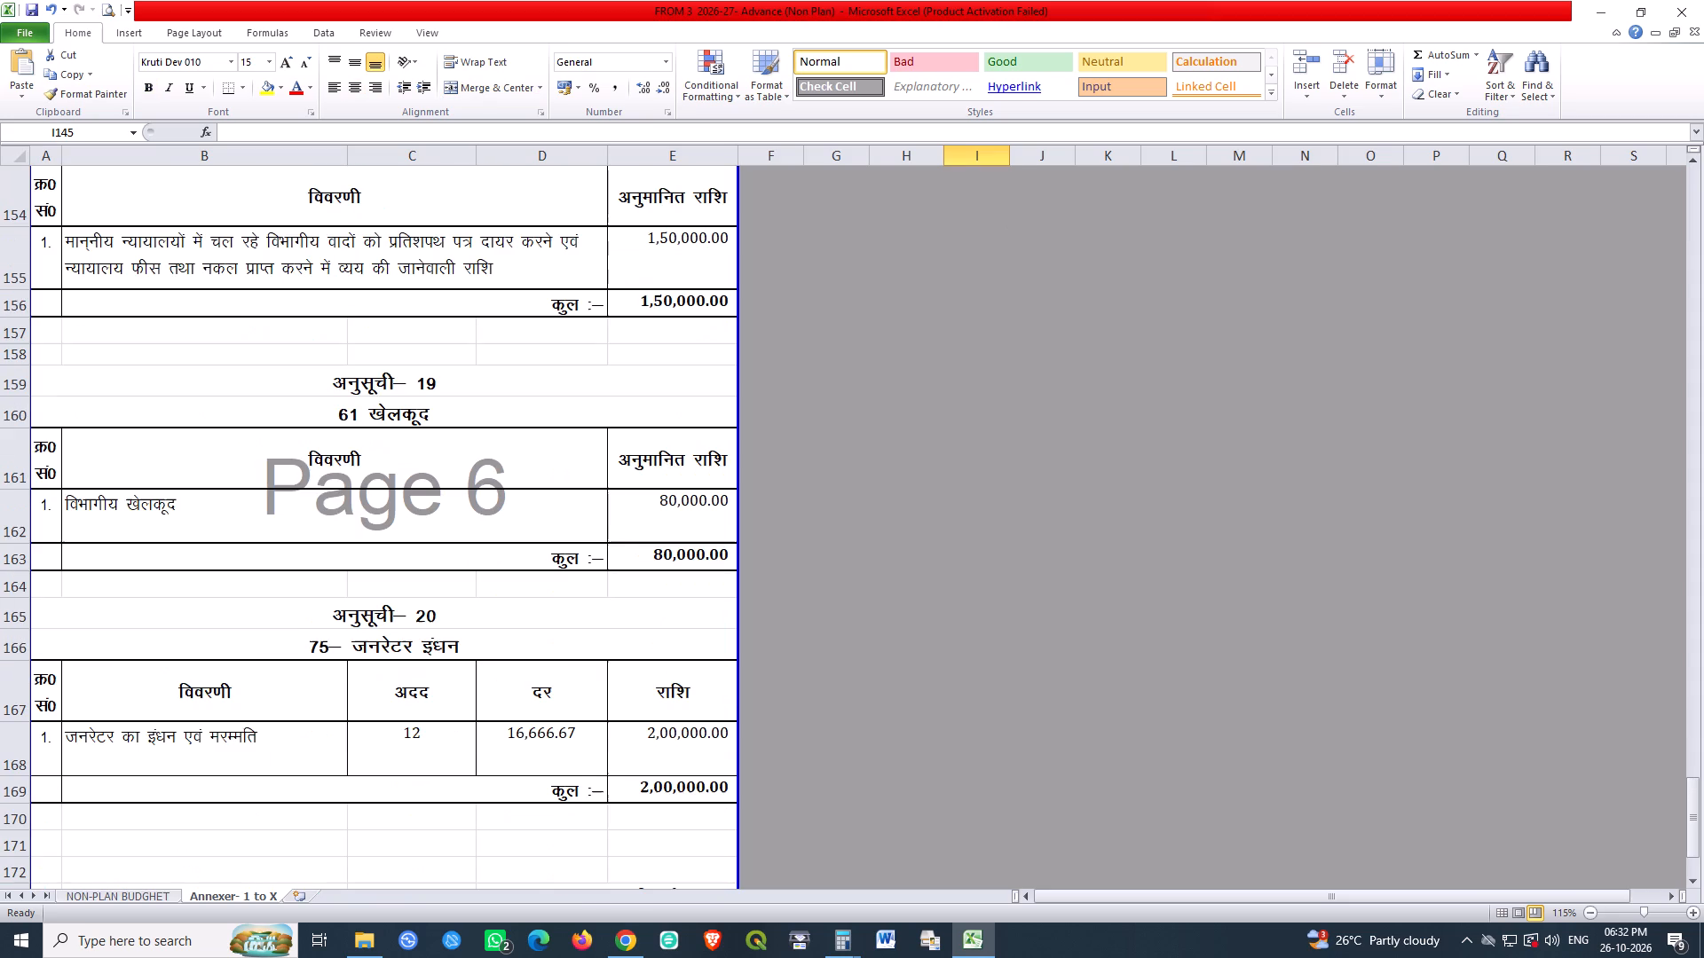
{"action": "left_click", "coordinate": [225, 756]}
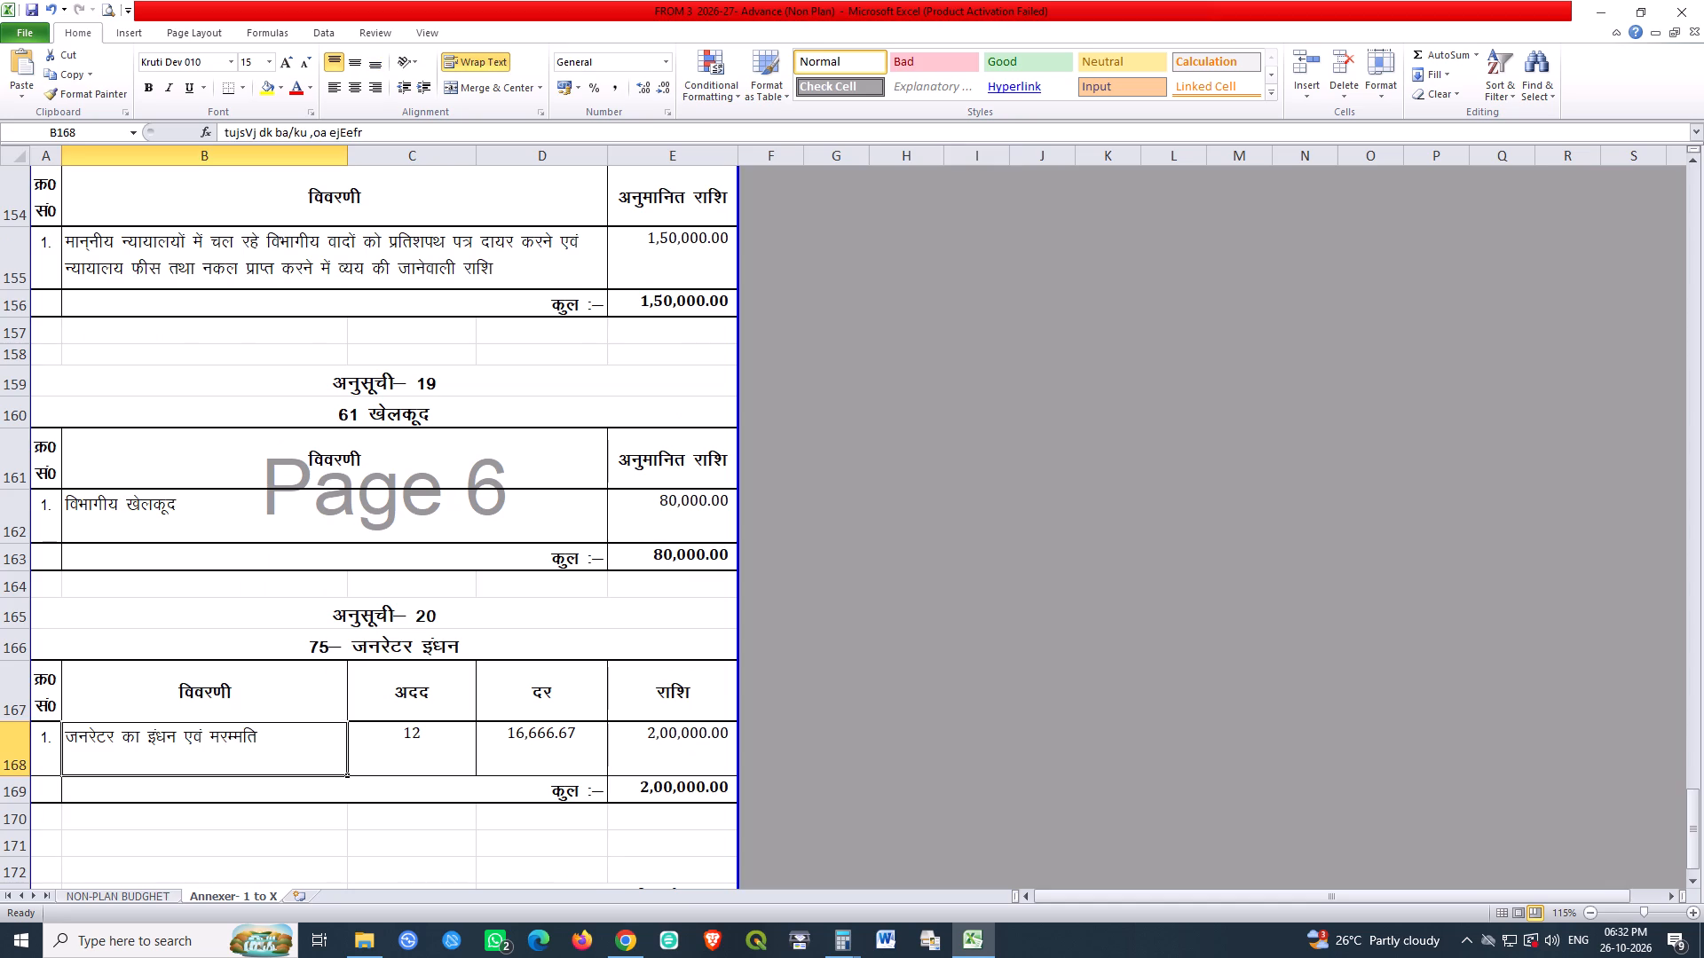
{"action": "left_click", "coordinate": [671, 753]}
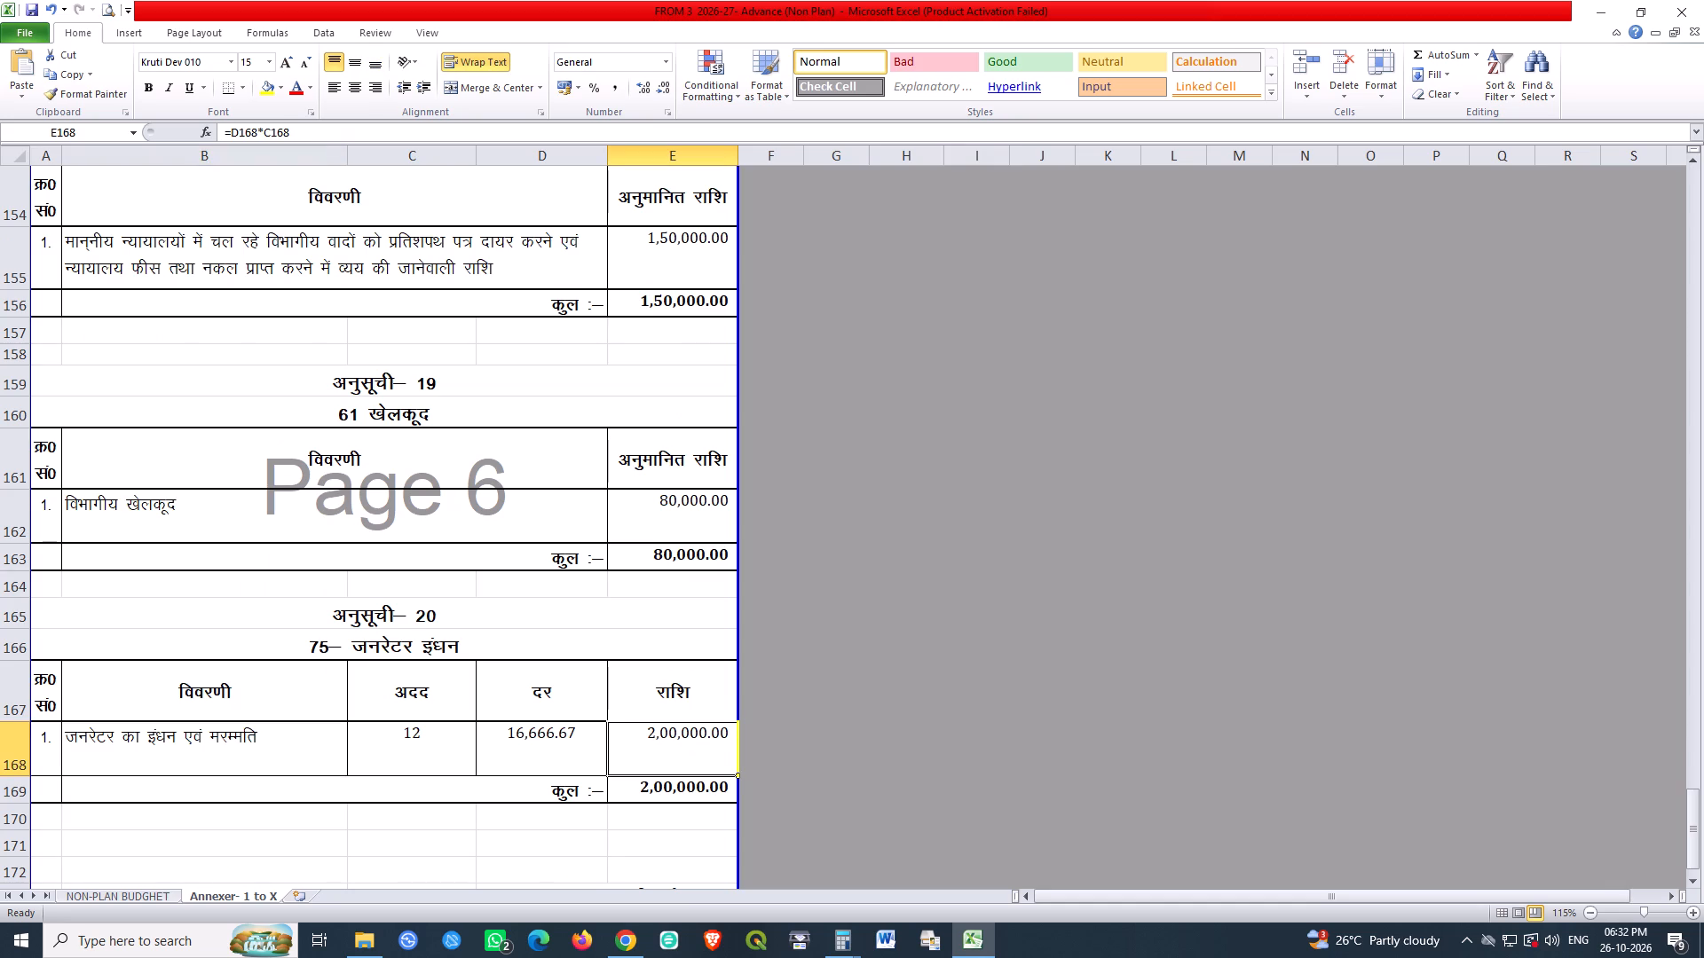
{"action": "left_click", "coordinate": [543, 758]}
{"action": "type", "text": "20000"}
{"action": "key", "text": "Return"}
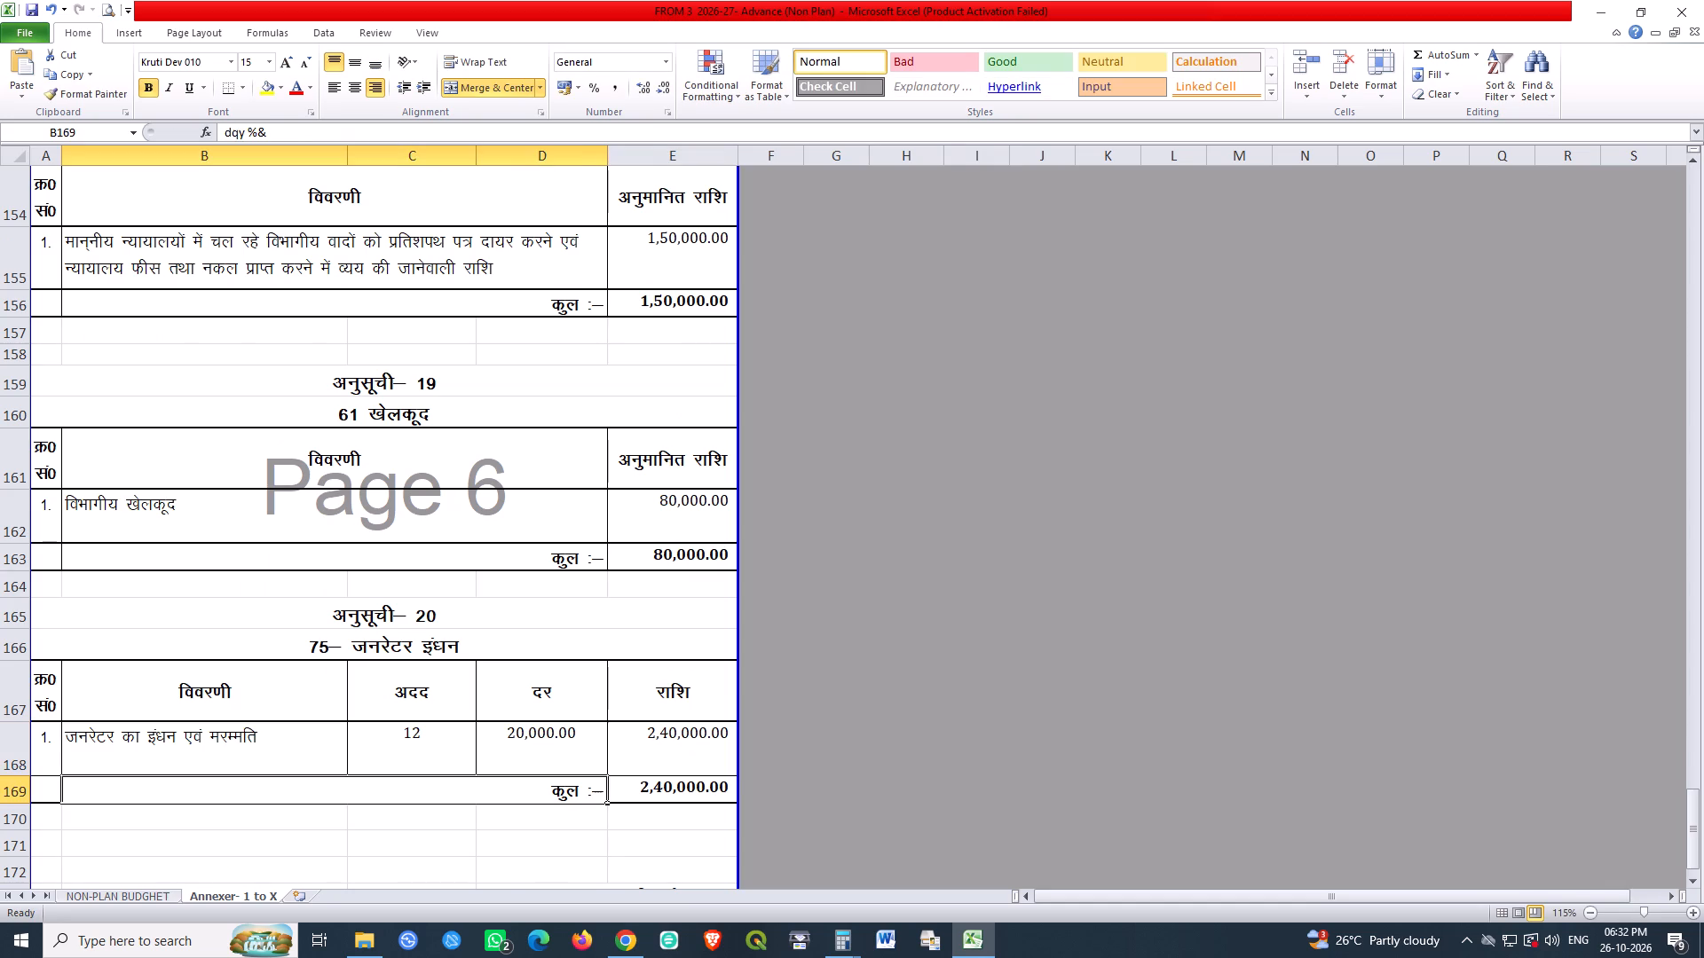
Deselect the total row at the end of the annexure and save the workbook.
{"action": "scroll", "coordinate": [511, 734], "scroll_direction": "down", "scroll_amount": 1}
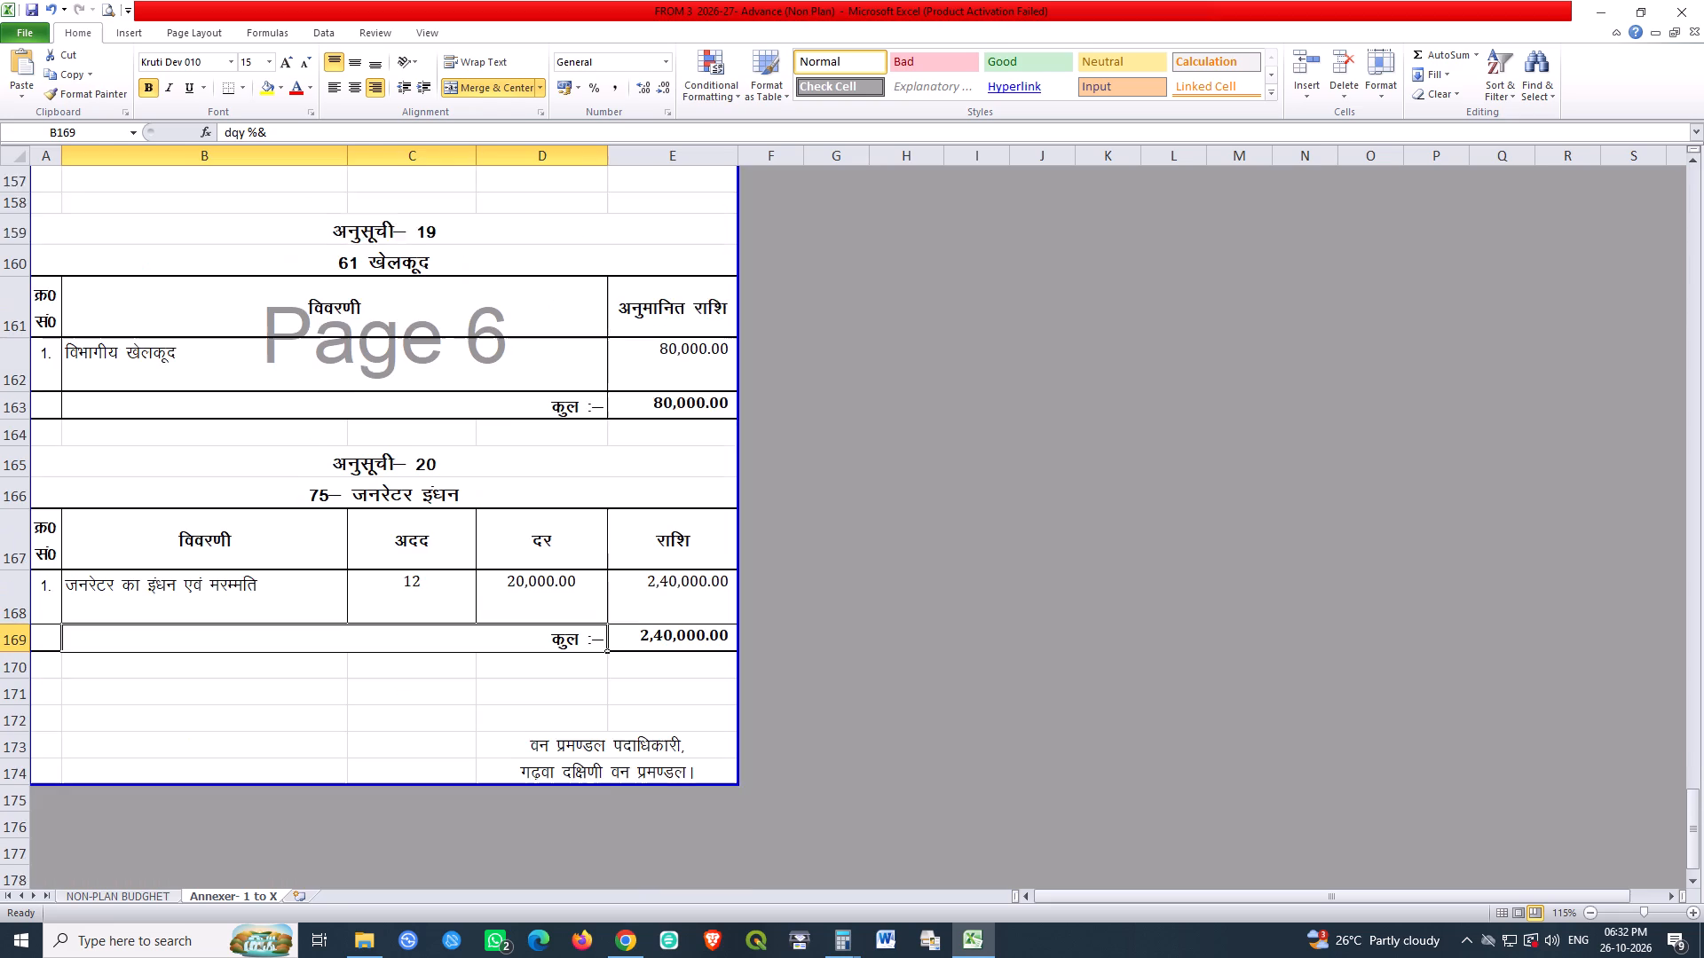
{"action": "scroll", "coordinate": [511, 734], "scroll_direction": "down", "scroll_amount": 1}
{"action": "left_click", "coordinate": [461, 640]}
{"action": "double_click", "coordinate": [28, 0]}
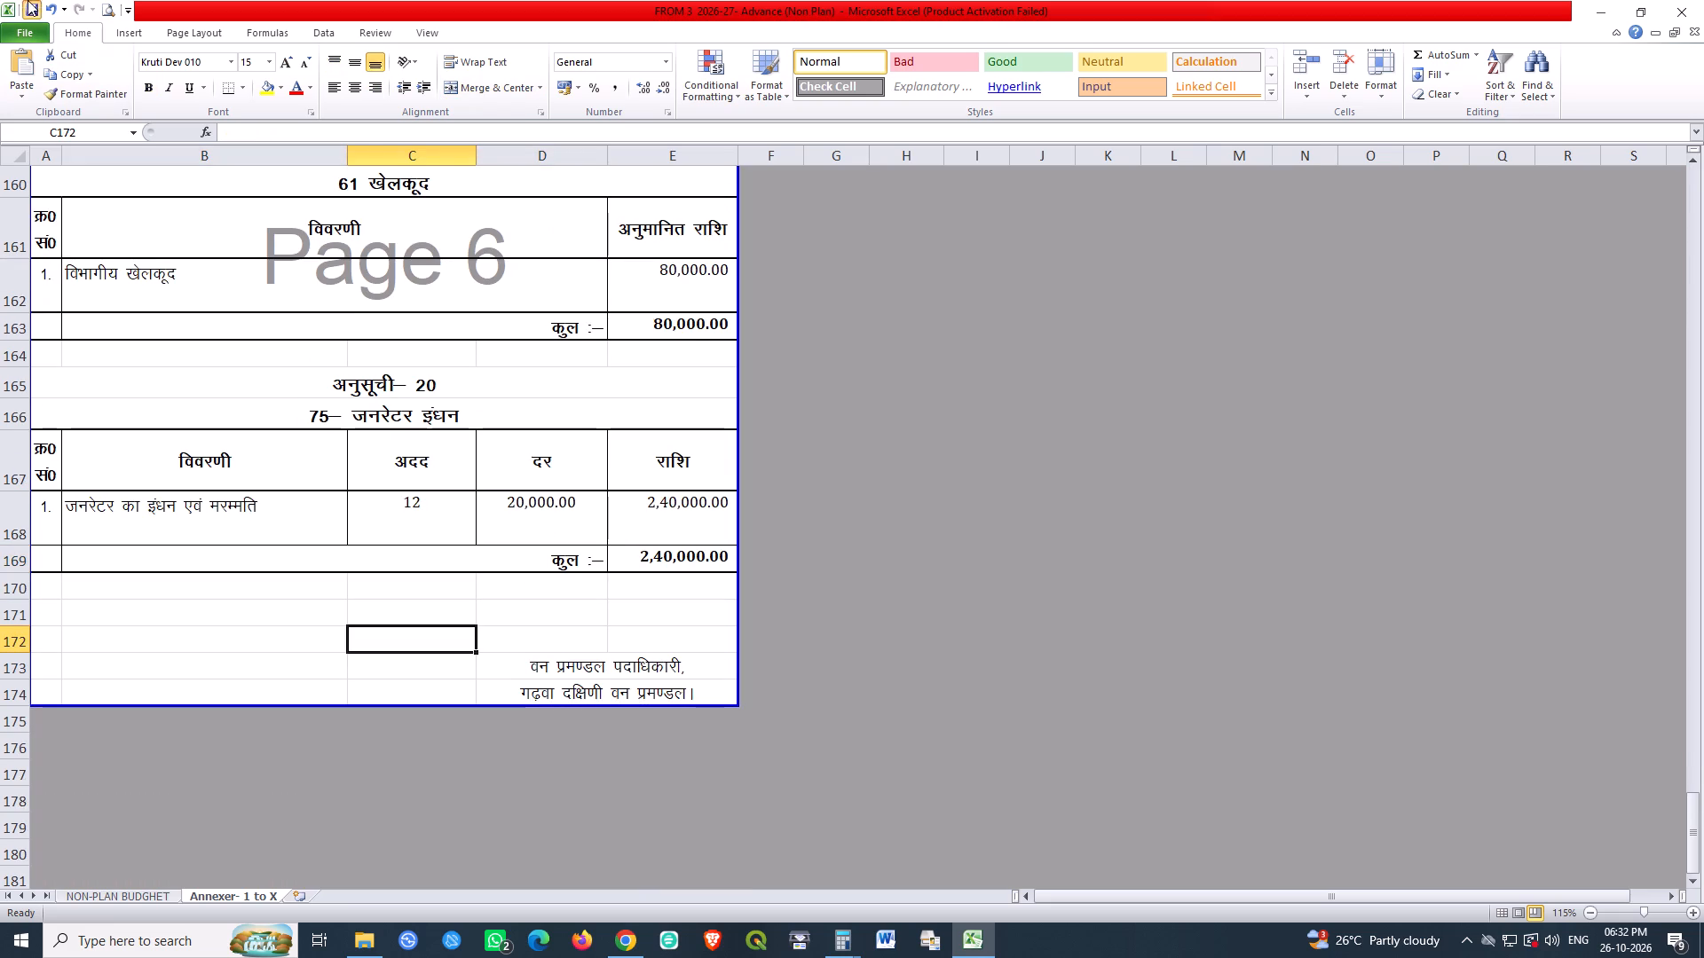
{"action": "triple_click", "coordinate": [28, 8]}
{"action": "left_click", "coordinate": [28, 8]}
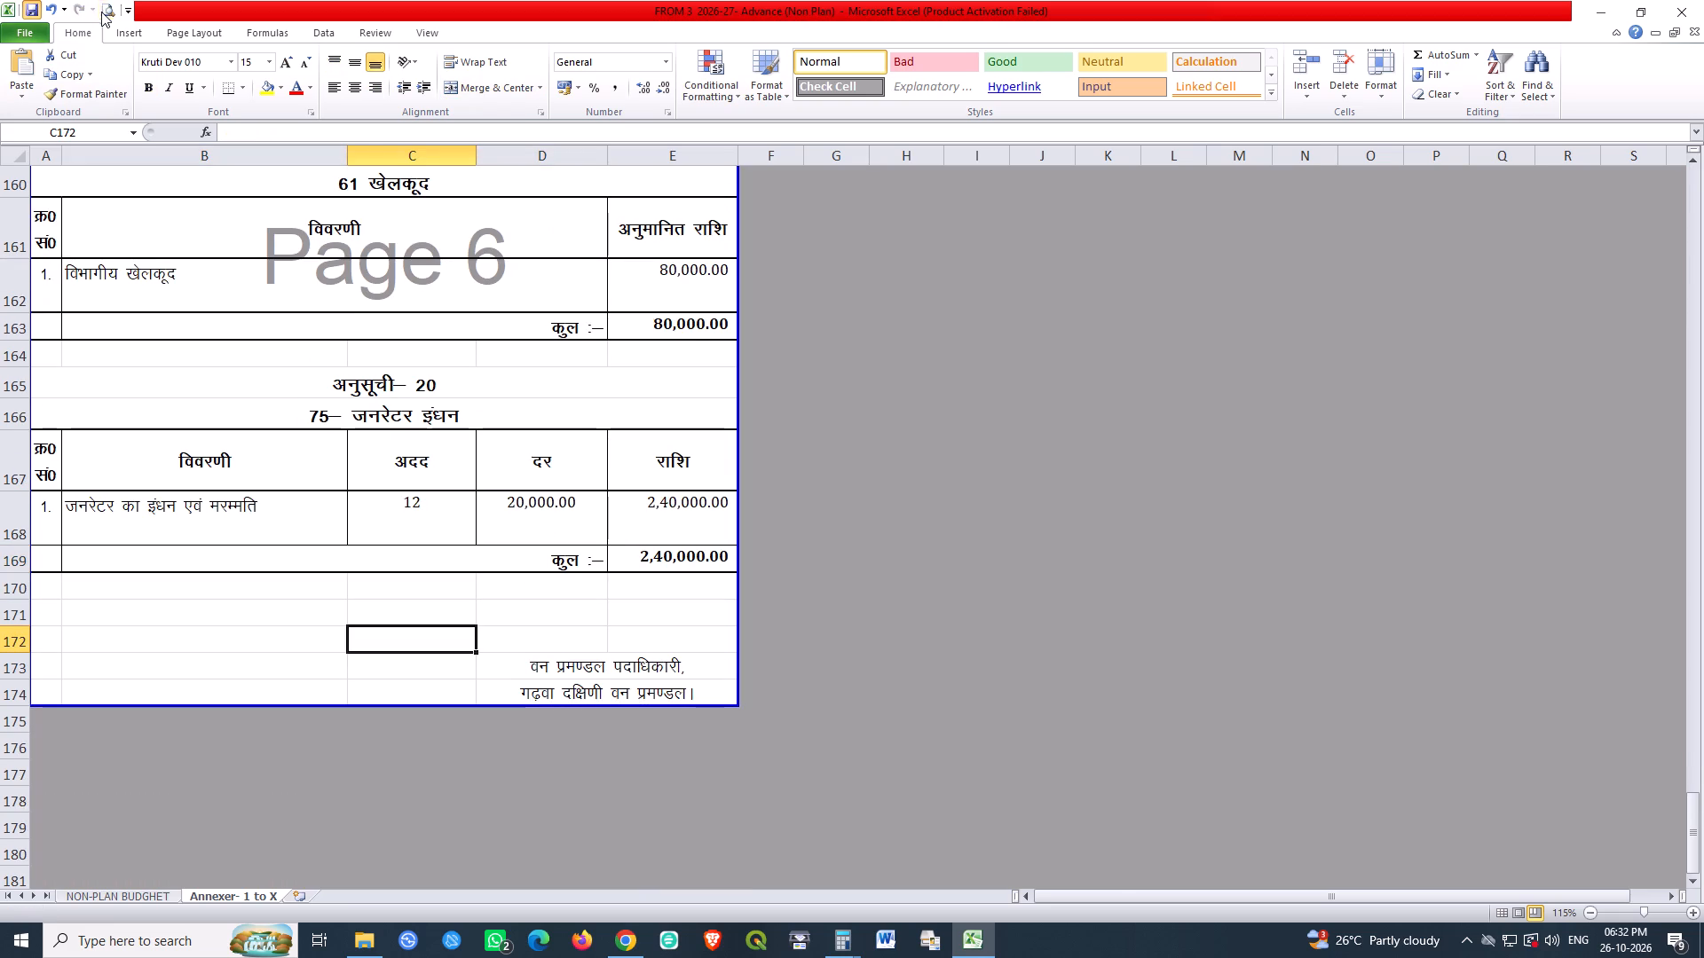
Review the annexure's six pages in print preview, checking how अनुसूची 14 to 20 and the signature blocks fall on the pages.
{"action": "left_click", "coordinate": [103, 12]}
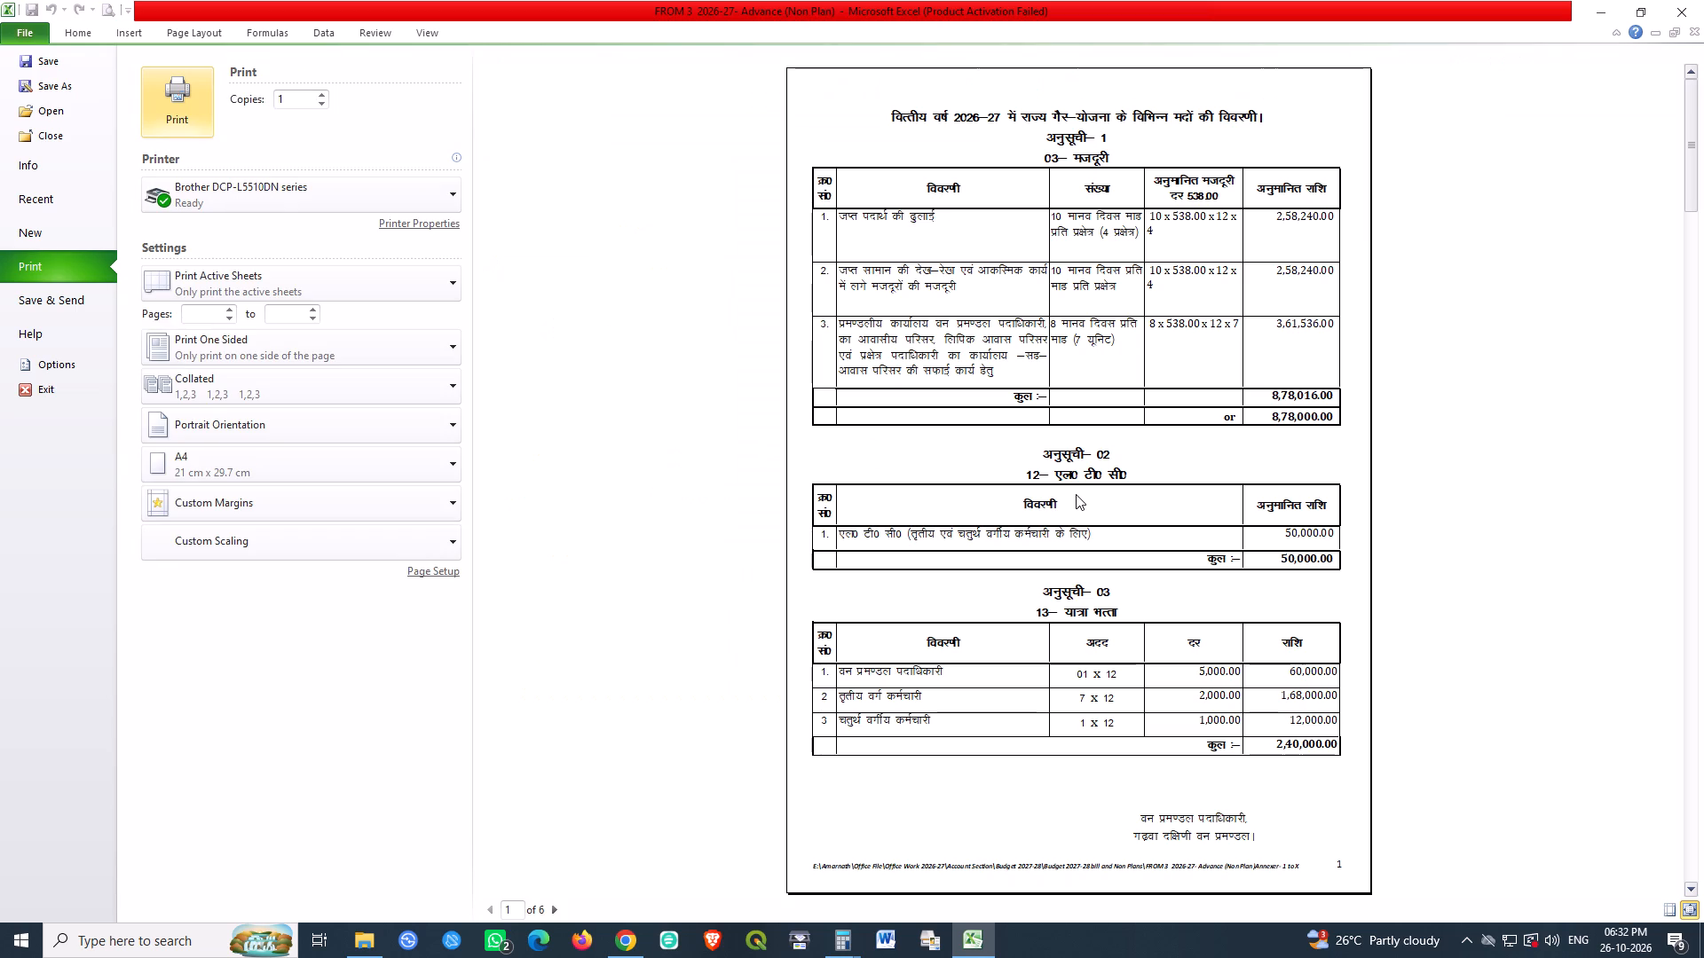
{"action": "scroll", "coordinate": [1076, 494], "scroll_direction": "down", "scroll_amount": 2}
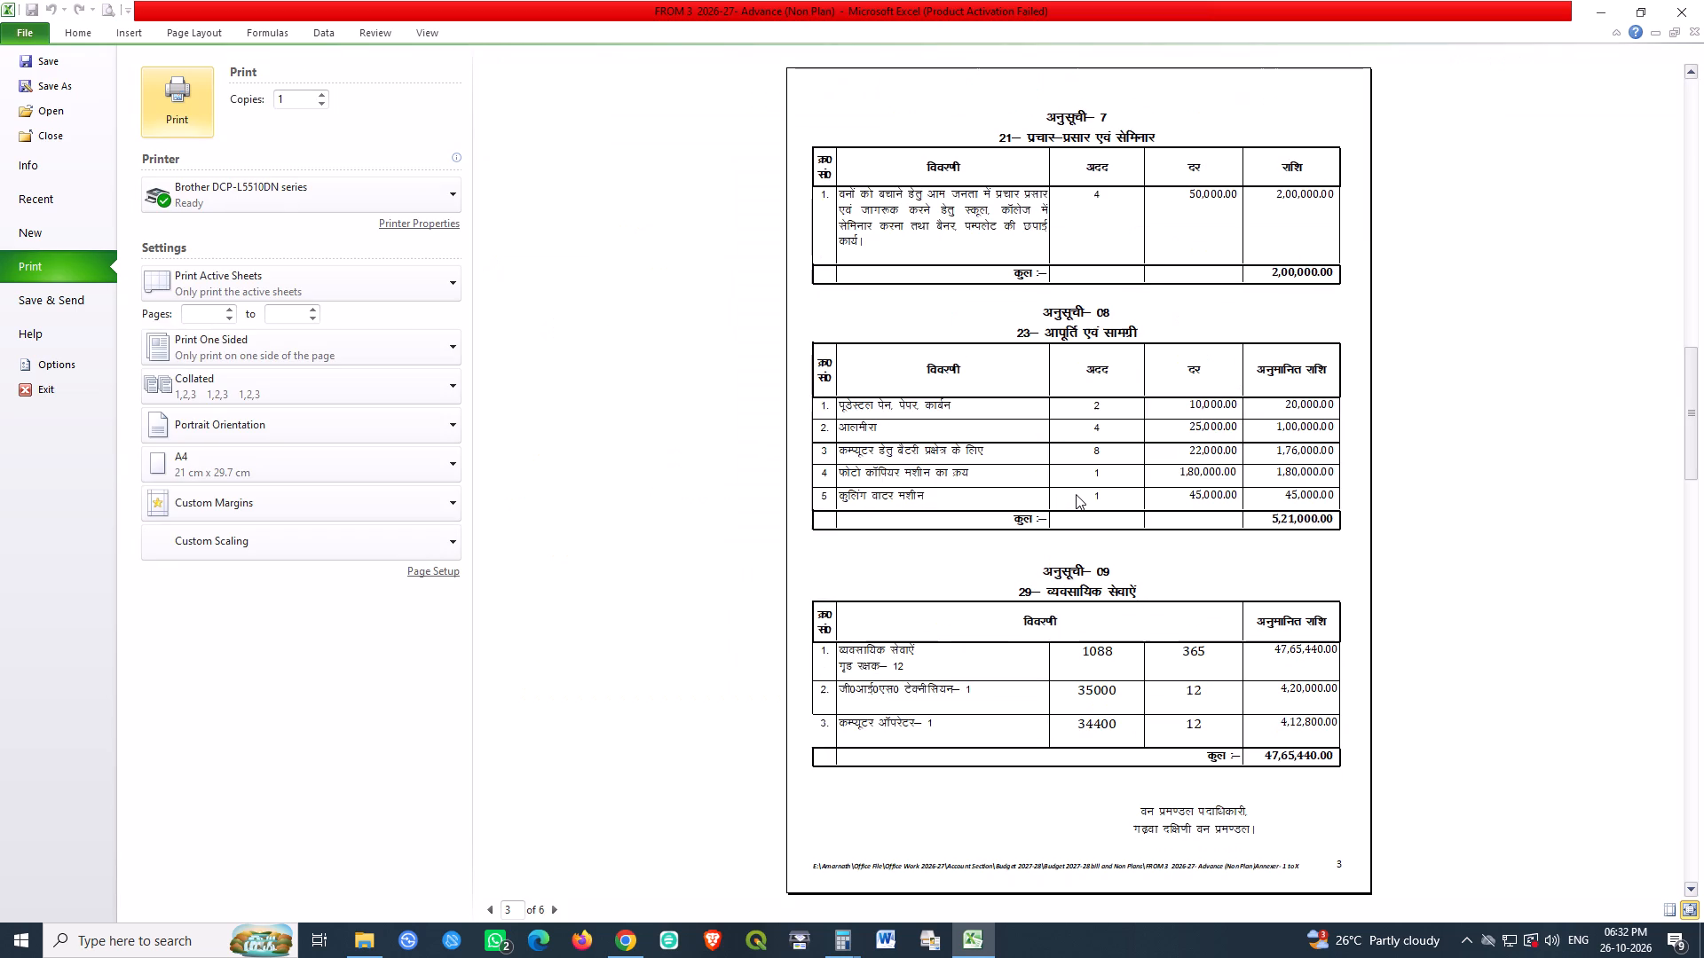
{"action": "scroll", "coordinate": [1076, 494], "scroll_direction": "down", "scroll_amount": 1}
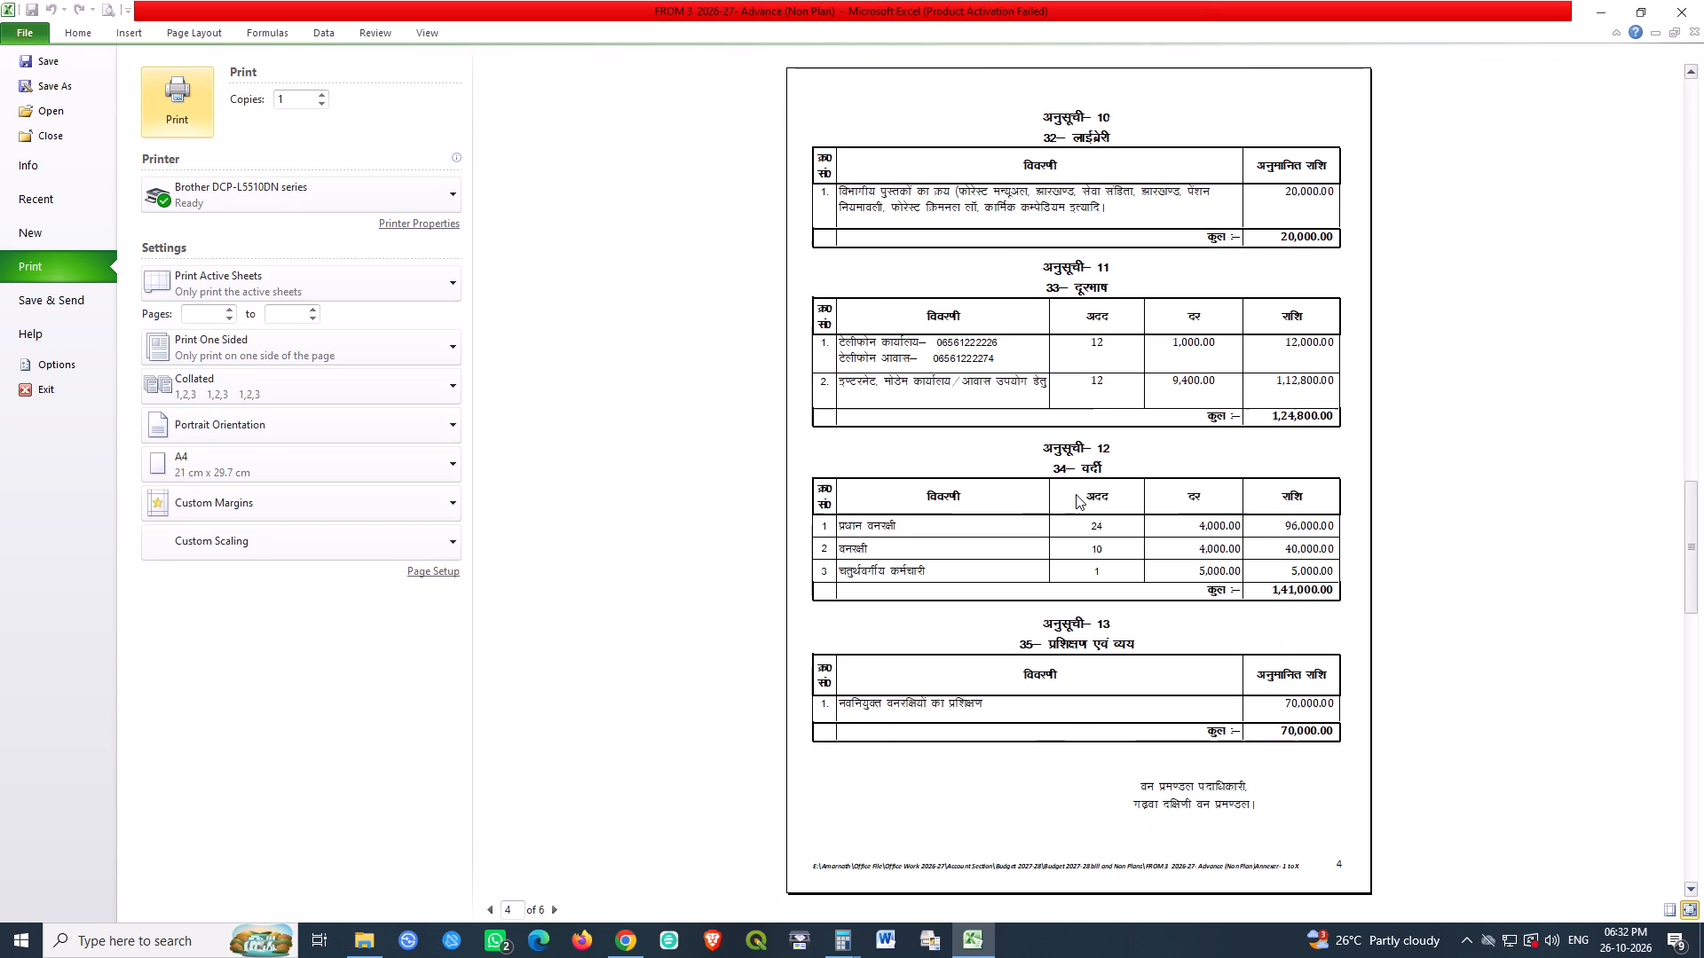
{"action": "scroll", "coordinate": [1076, 494], "scroll_direction": "down", "scroll_amount": 2}
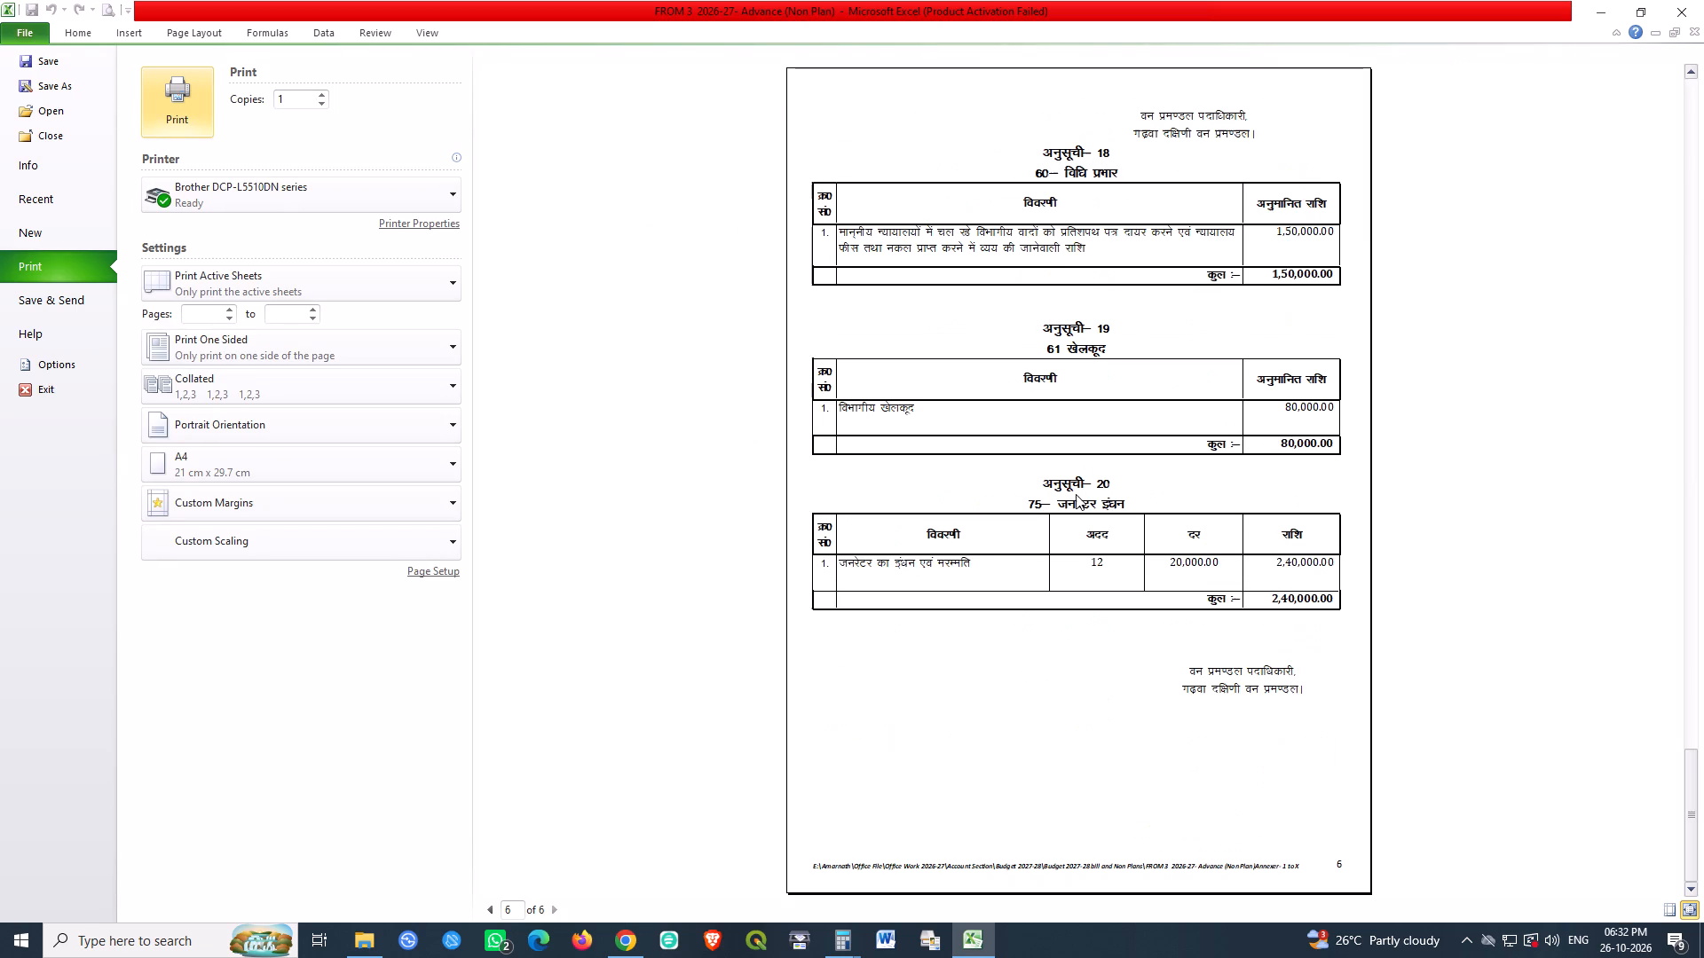
{"action": "scroll", "coordinate": [1076, 494], "scroll_direction": "down", "scroll_amount": 1}
{"action": "scroll", "coordinate": [1076, 494], "scroll_direction": "up", "scroll_amount": 1}
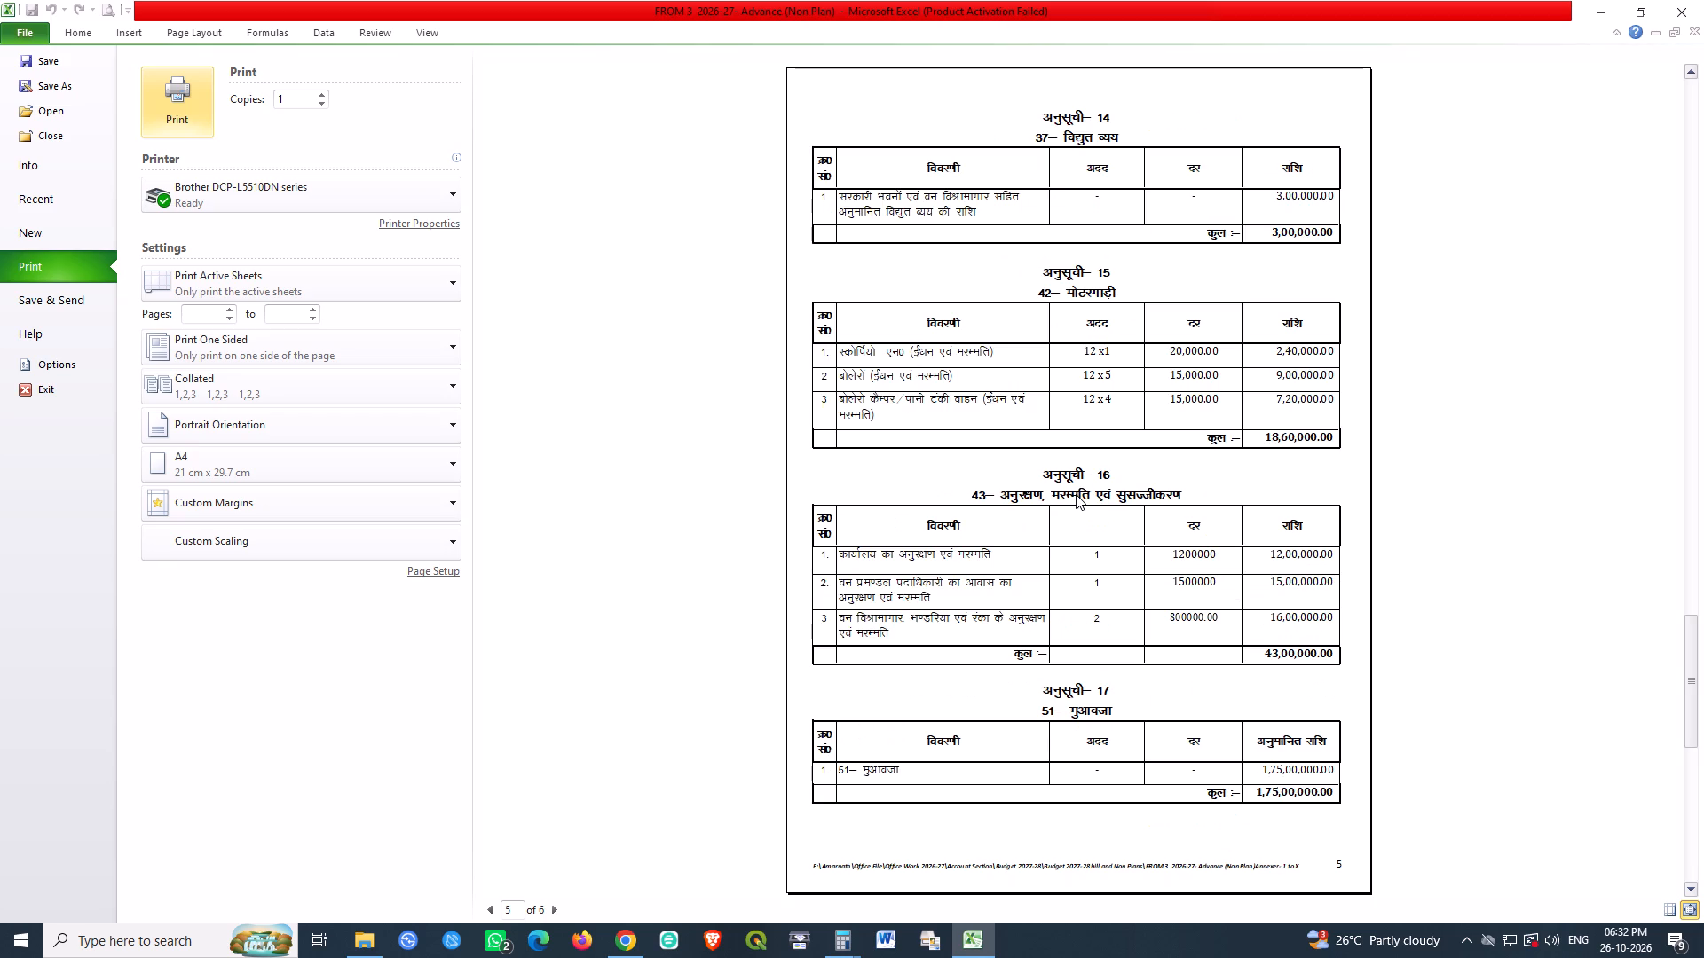
{"action": "key", "text": "Escape"}
Shrink the blank spacer rows 142, 134 and 126 above अनुसूची 17, 16 and 15, making row 142 about 8.25 high.
{"action": "scroll", "coordinate": [749, 465], "scroll_direction": "up", "scroll_amount": 5}
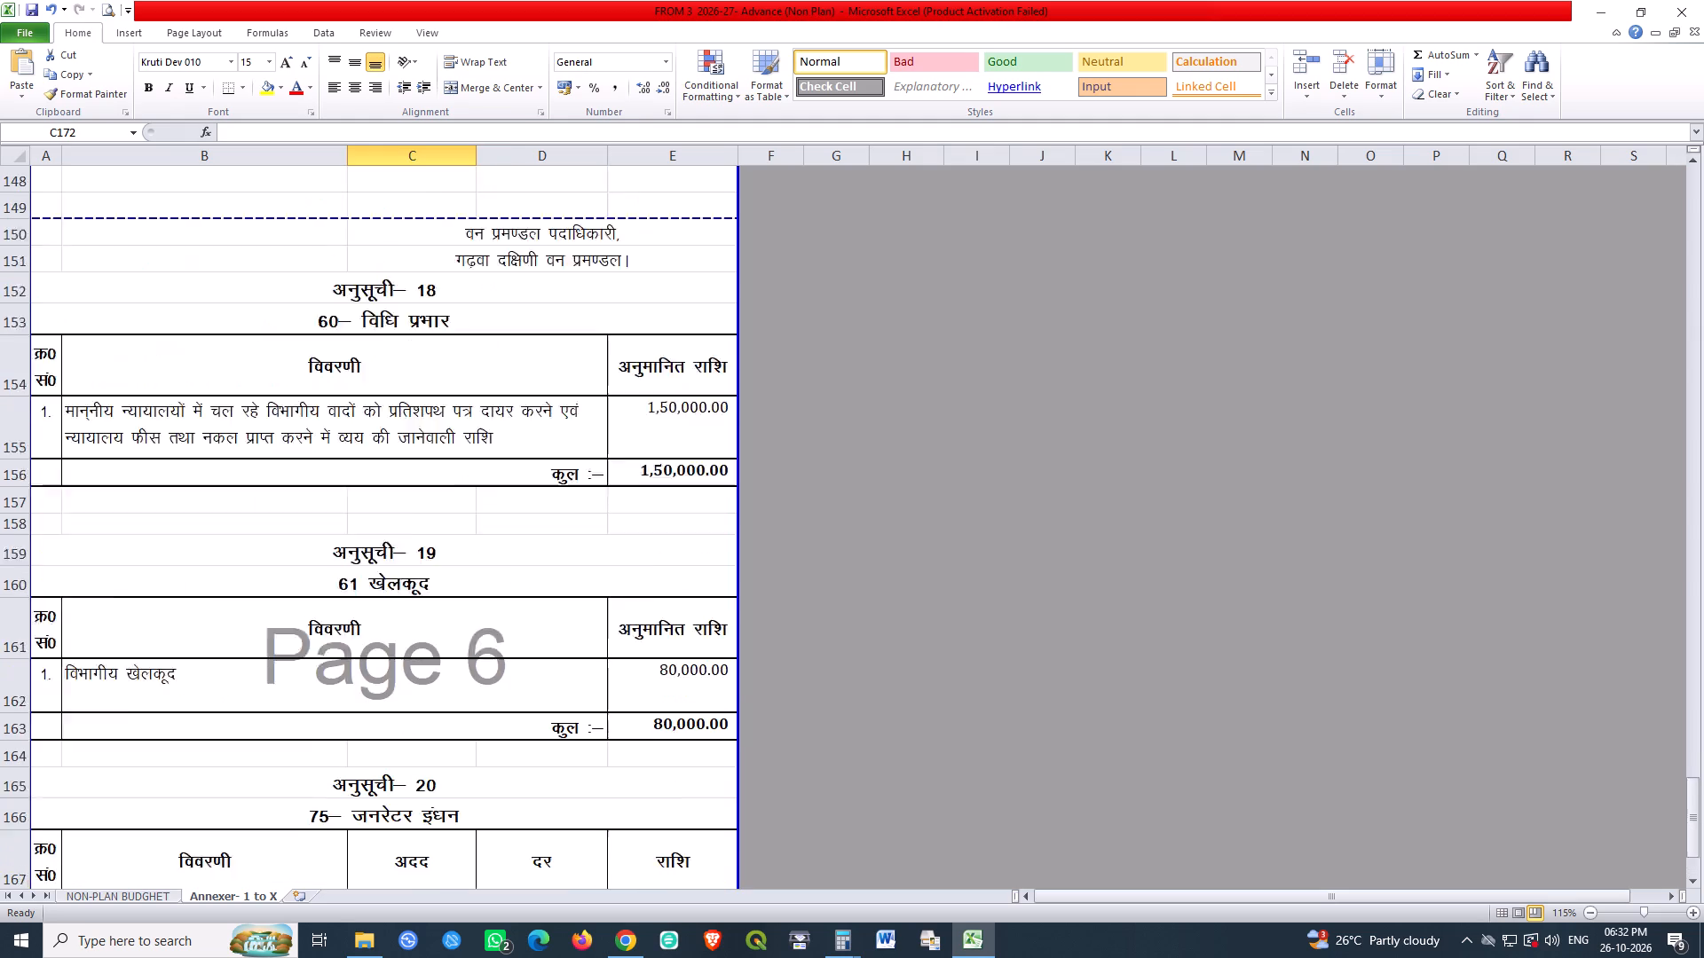
{"action": "scroll", "coordinate": [749, 465], "scroll_direction": "up", "scroll_amount": 4}
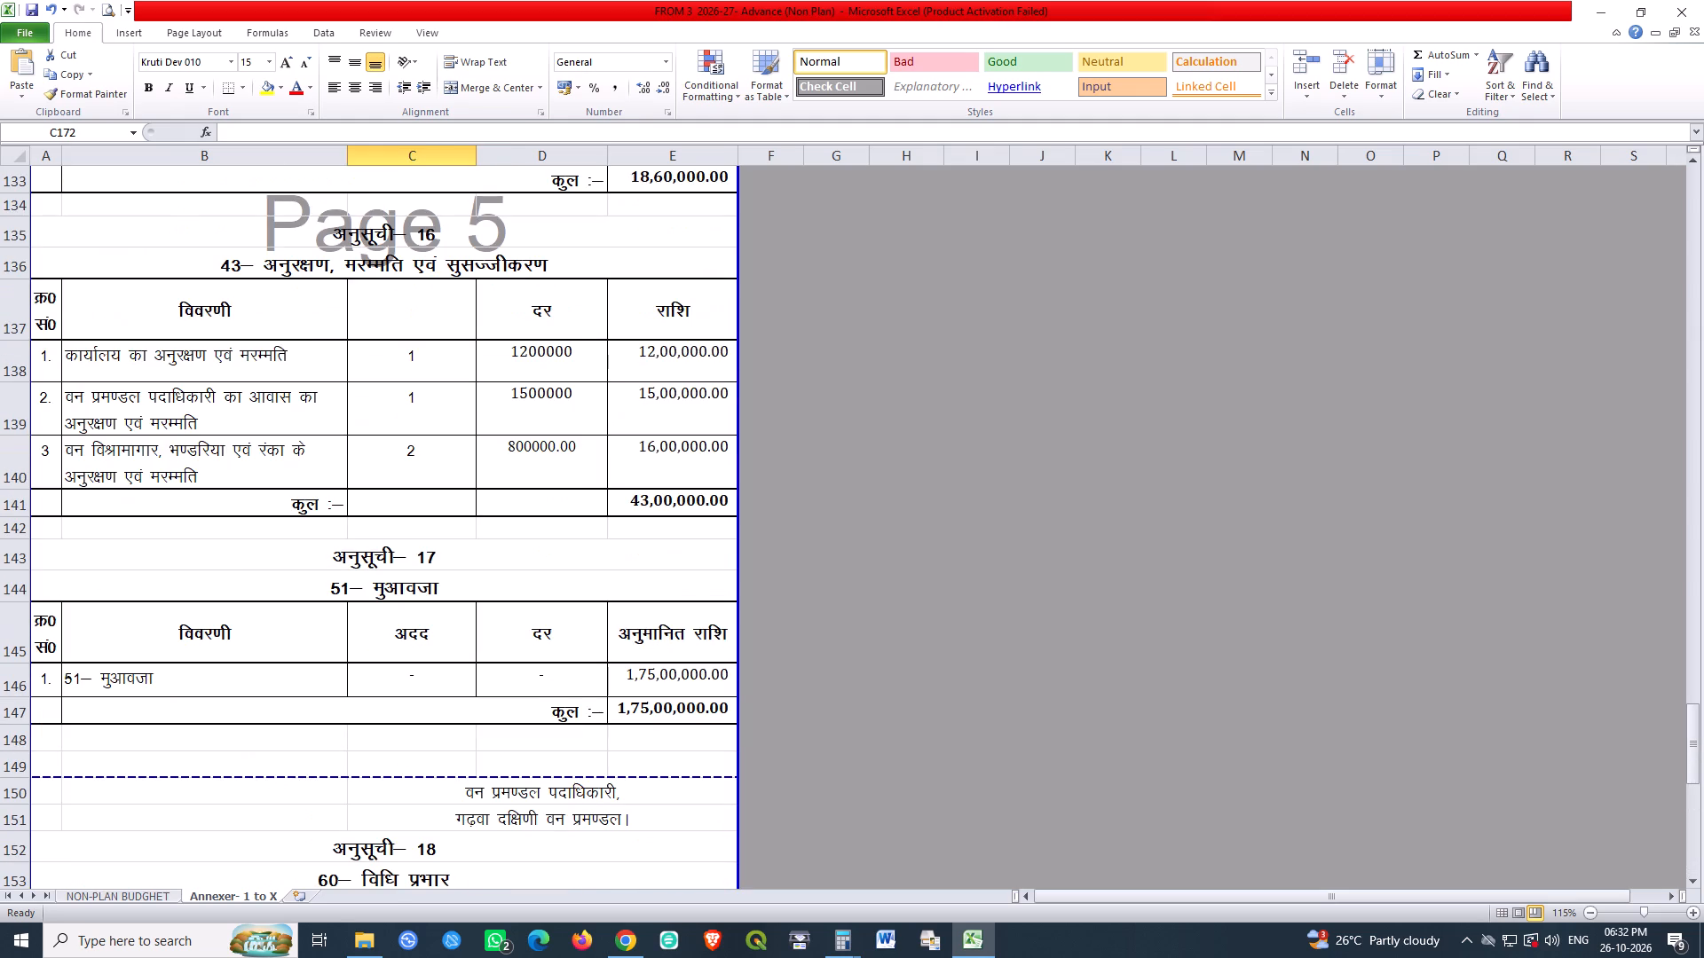
{"action": "left_click_drag", "start_coordinate": [22, 536], "coordinate": [25, 525]}
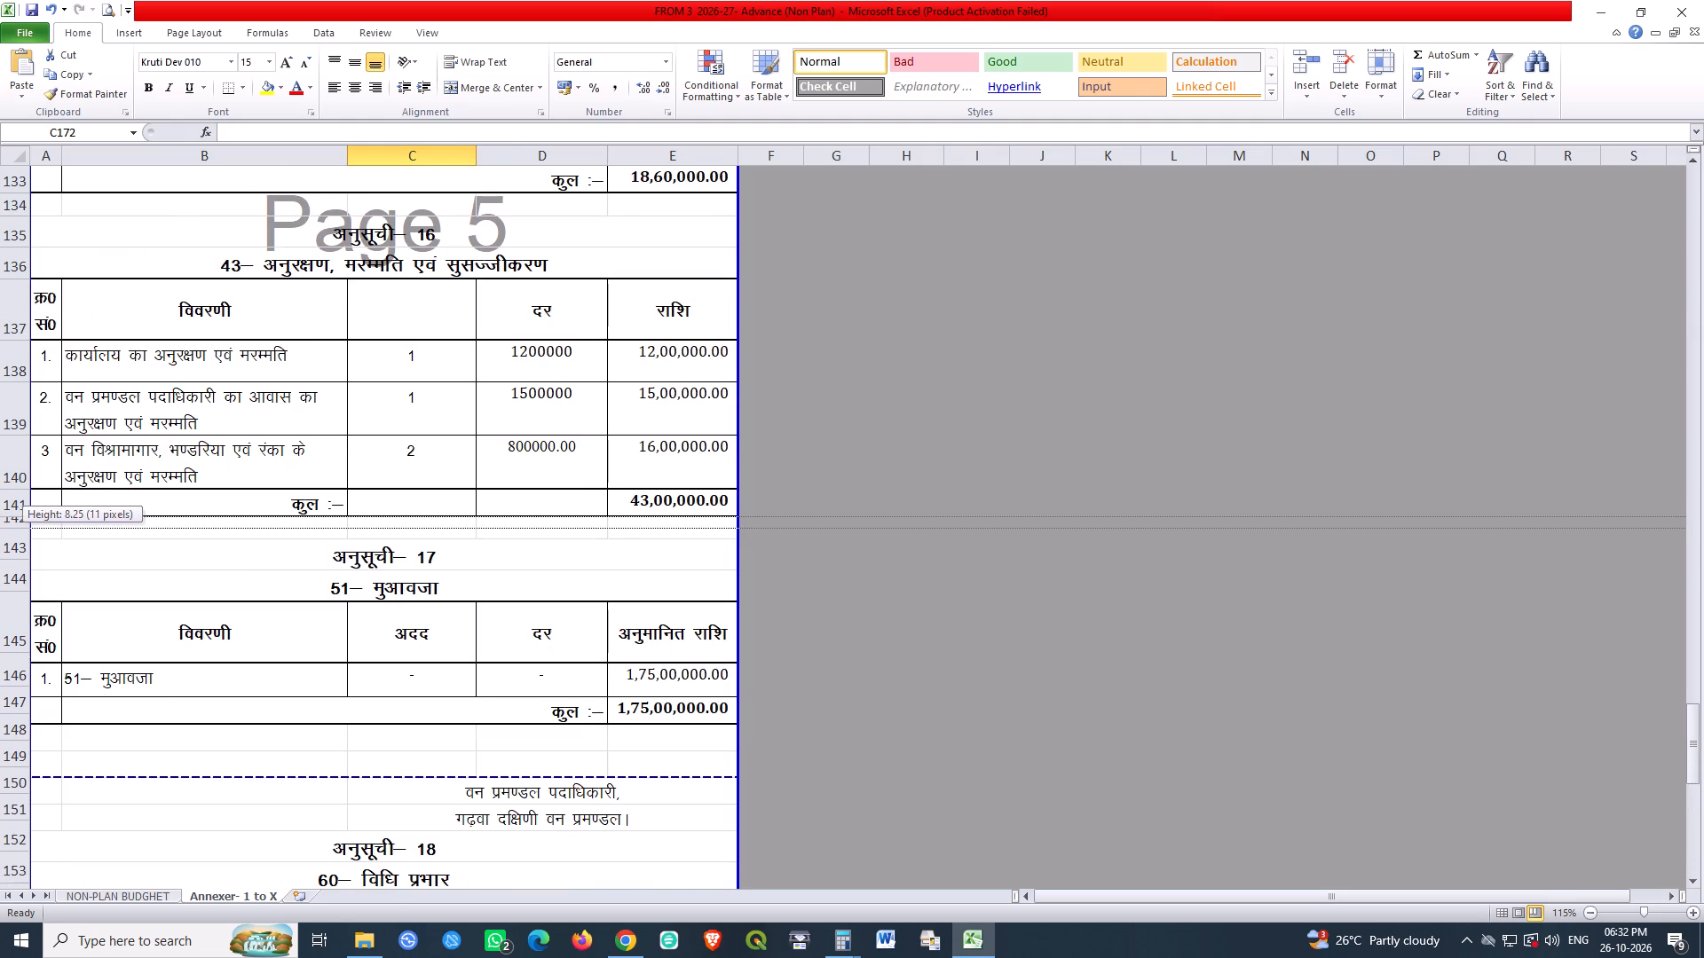
{"action": "left_click_drag", "start_coordinate": [25, 525], "coordinate": [28, 526]}
{"action": "scroll", "coordinate": [190, 426], "scroll_direction": "up", "scroll_amount": 1}
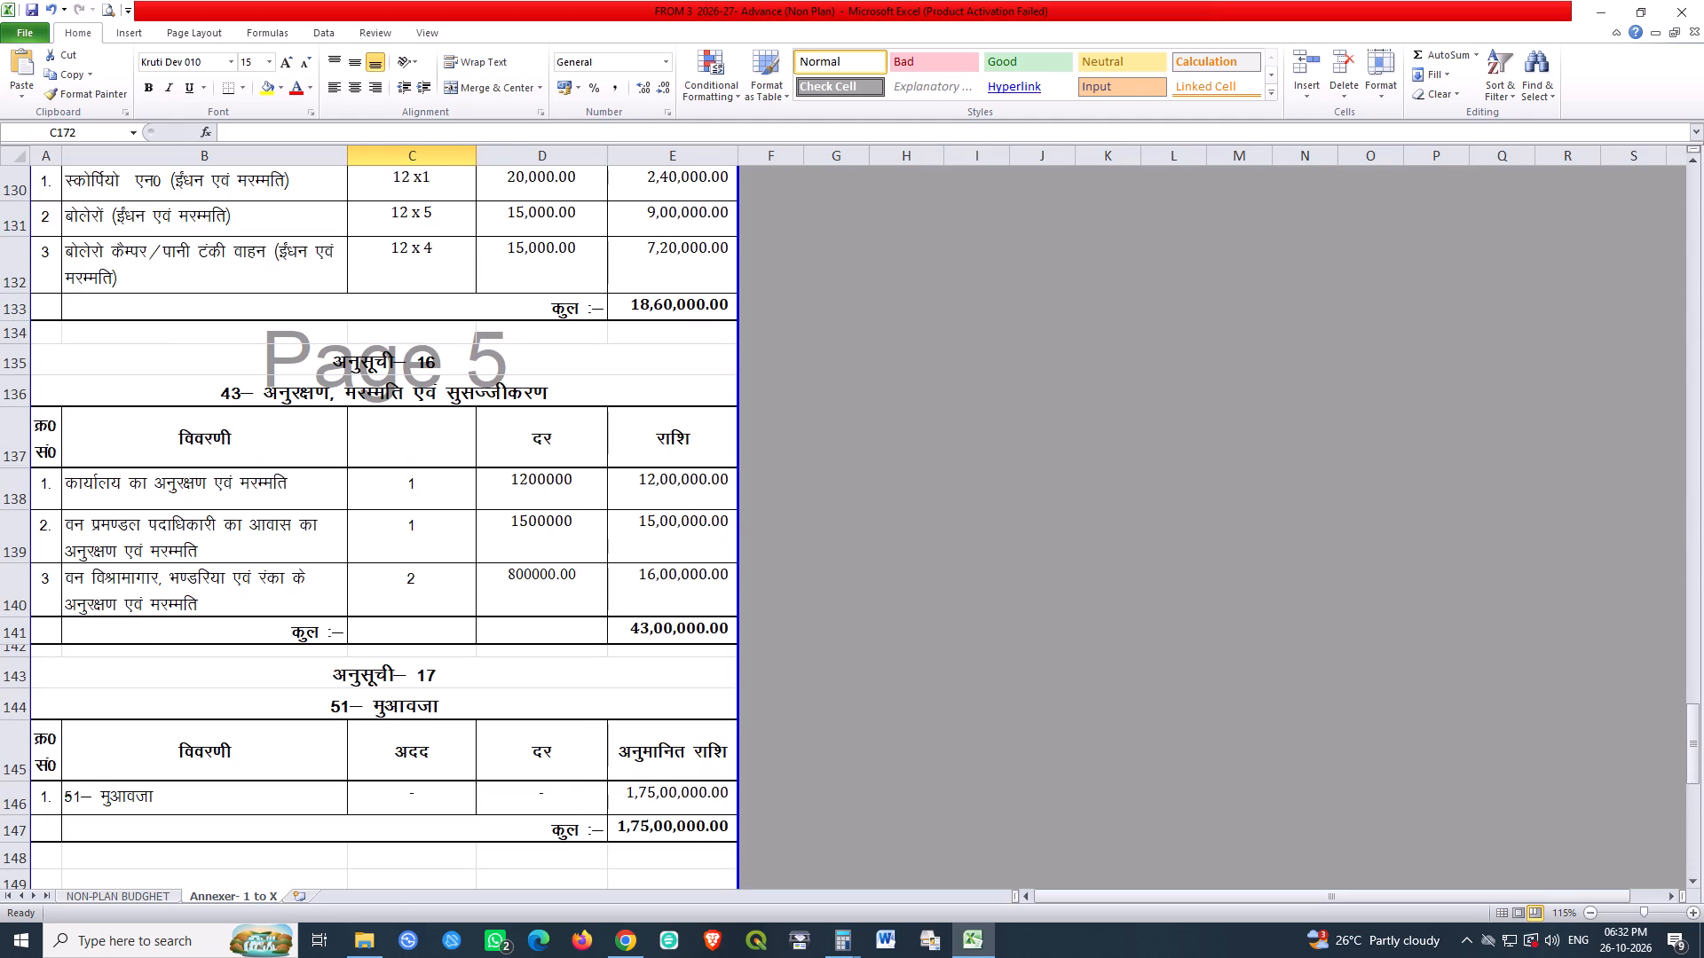
{"action": "left_click_drag", "start_coordinate": [12, 344], "coordinate": [13, 339]}
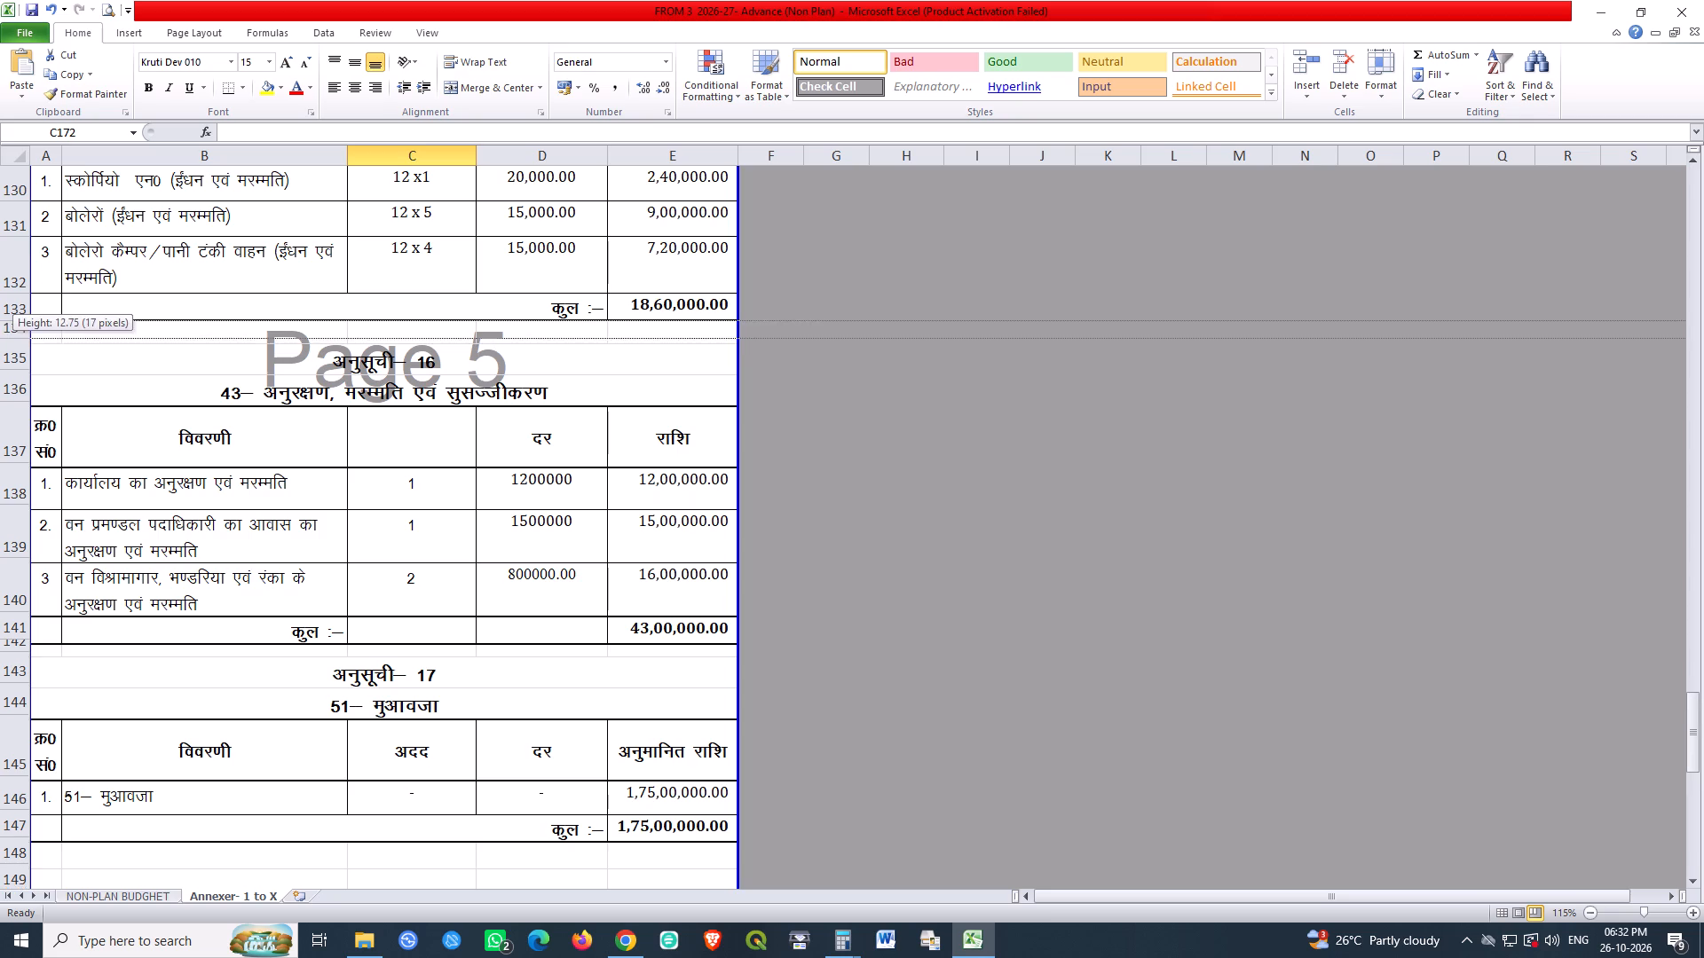
{"action": "left_click_drag", "start_coordinate": [13, 339], "coordinate": [14, 335]}
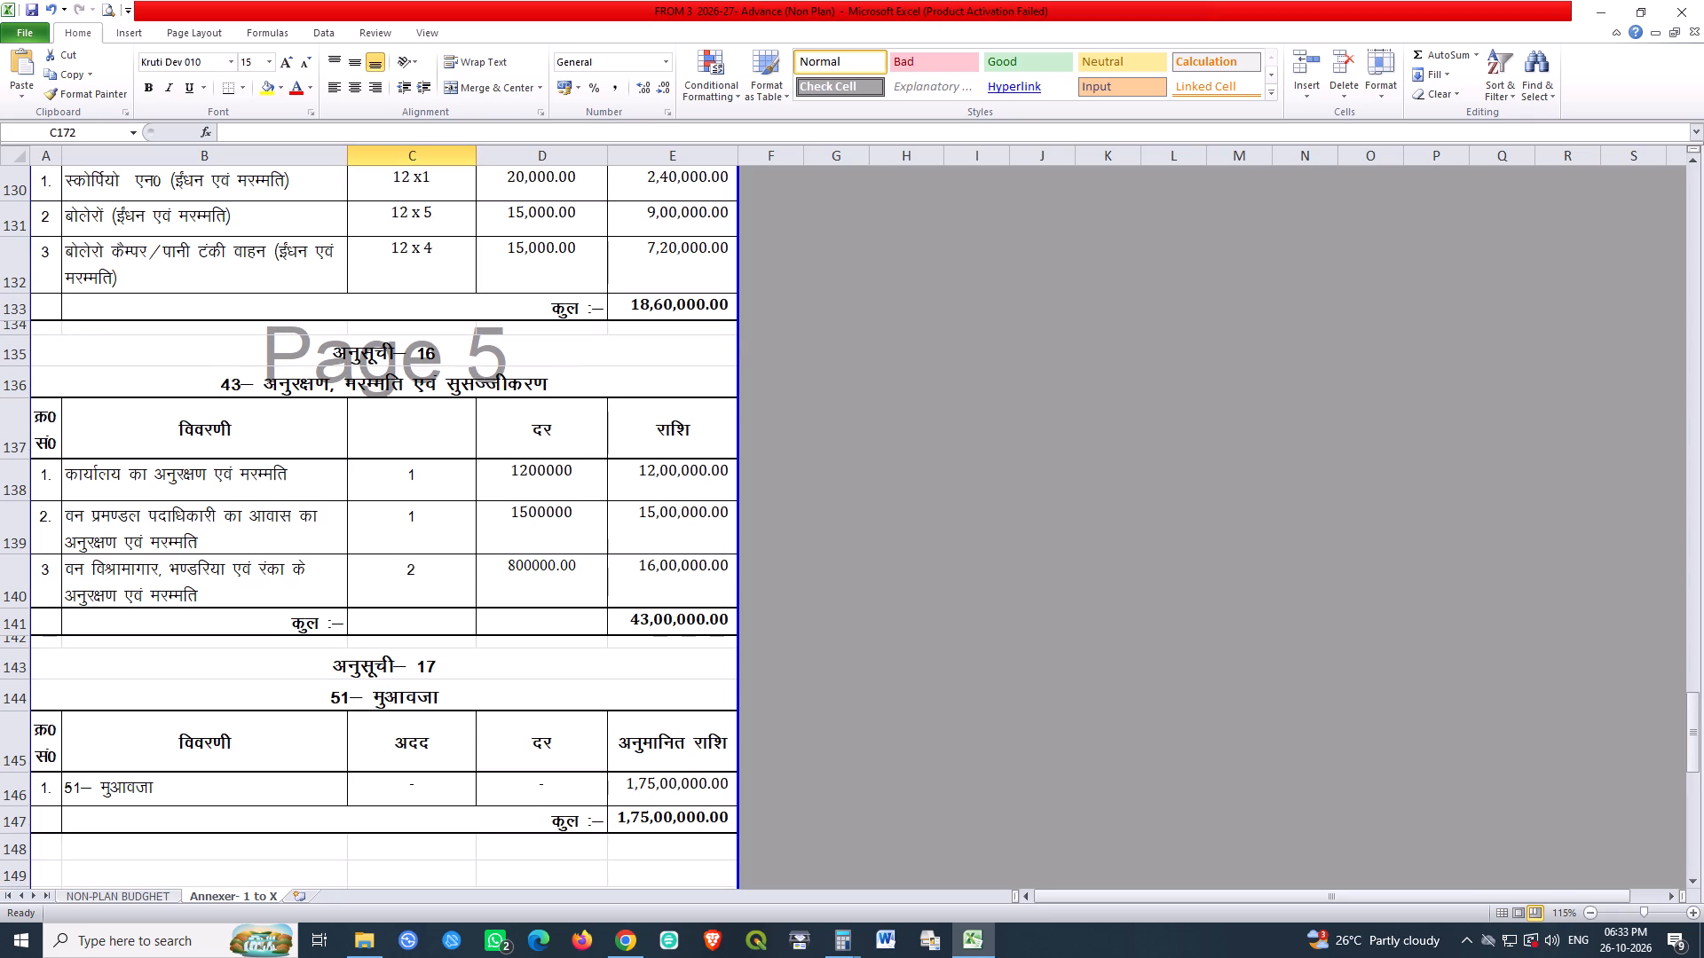
{"action": "scroll", "coordinate": [708, 361], "scroll_direction": "up", "scroll_amount": 2}
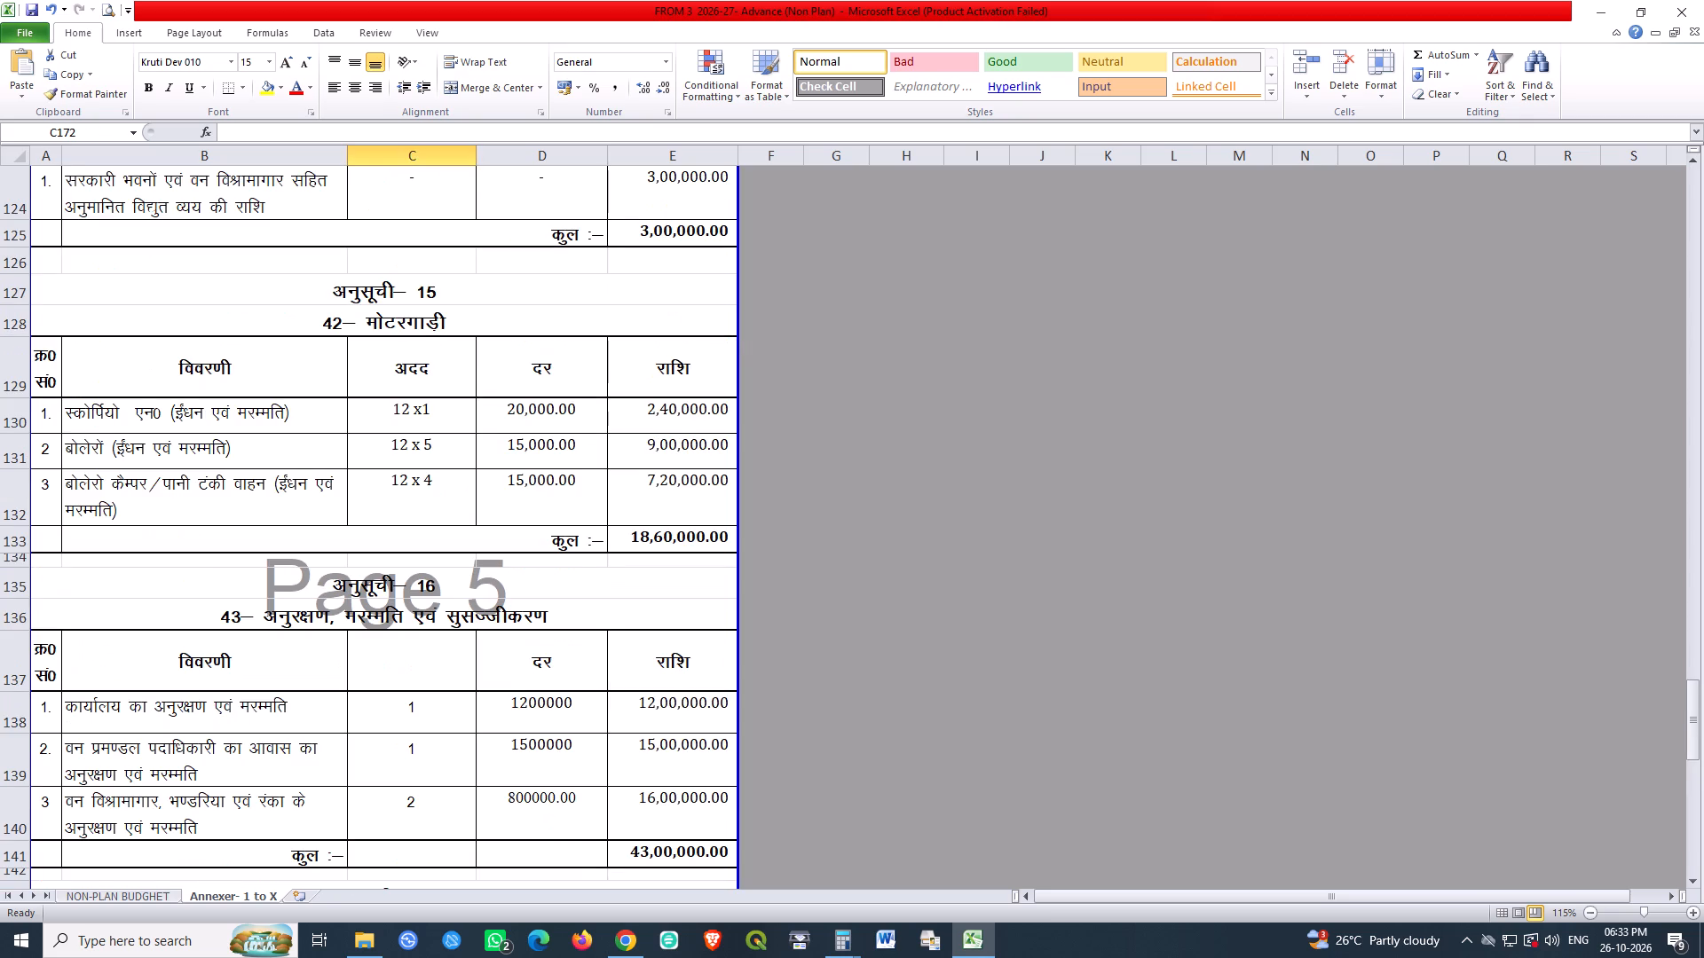
{"action": "left_click_drag", "start_coordinate": [20, 274], "coordinate": [20, 263]}
Move the selection to empty cell G128 outside the schedules and save the workbook.
{"action": "left_click", "coordinate": [704, 305]}
{"action": "left_click", "coordinate": [850, 317]}
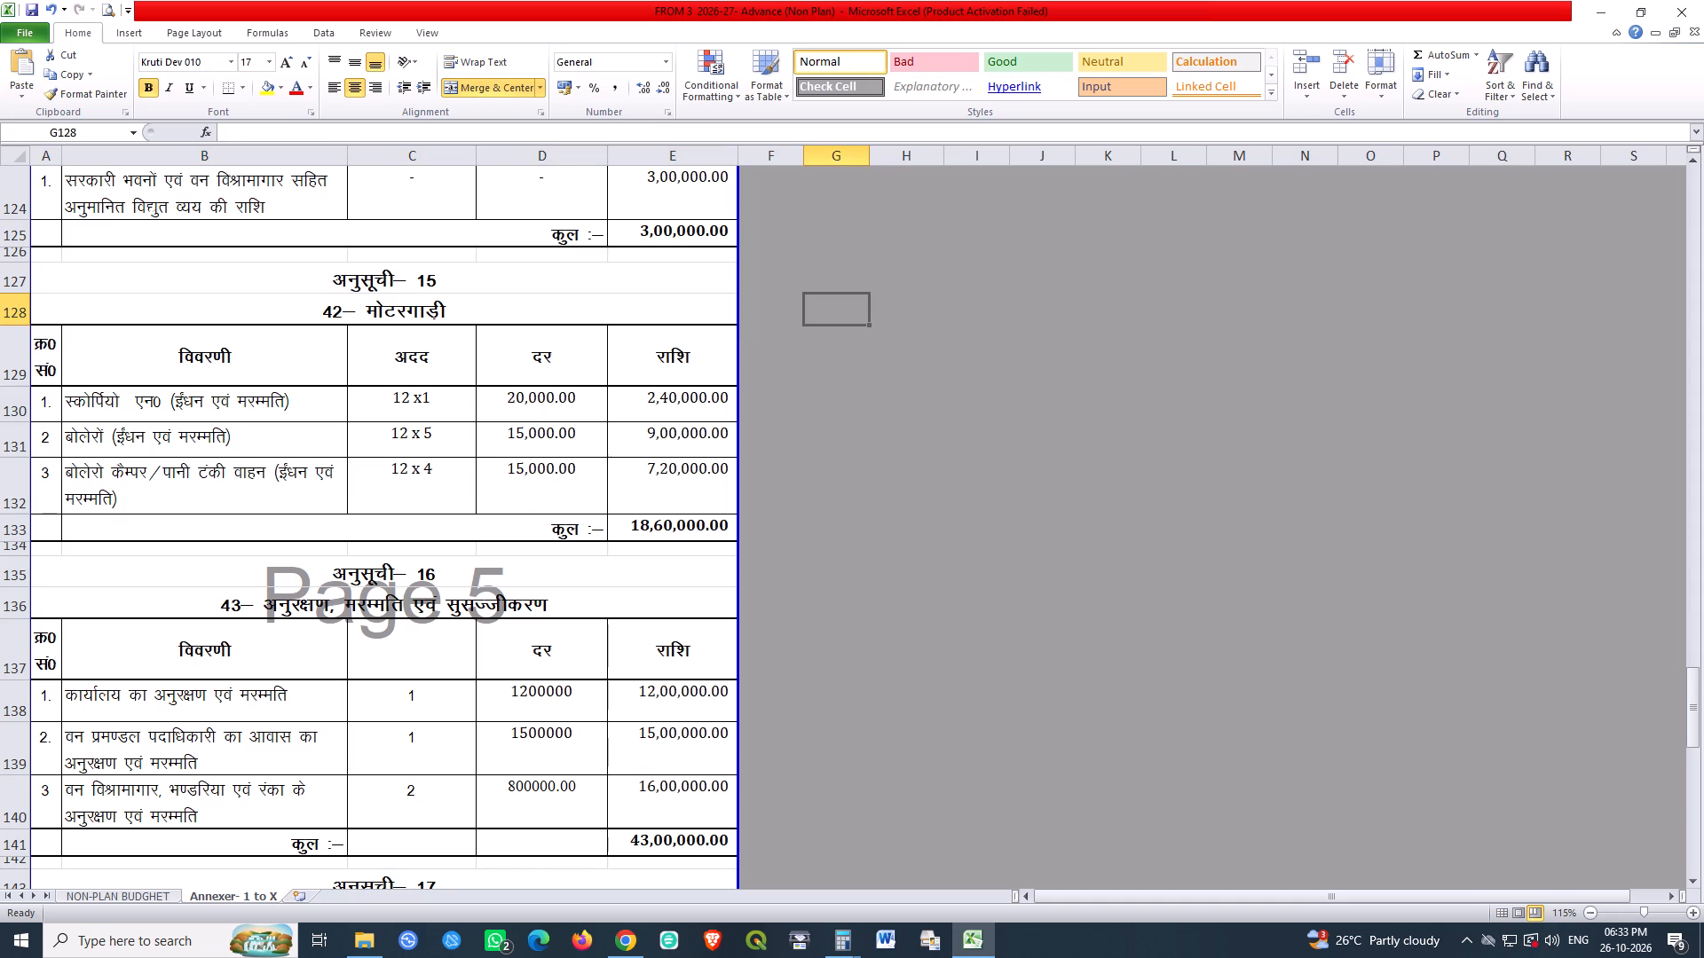
{"action": "key", "text": "ctrl+s"}
{"action": "key", "text": "ctrl+s"}
{"action": "key", "text": "ctrl+s"}
{"action": "key", "text": "ctrl+s"}
{"action": "key", "text": "ctrl+s"}
{"action": "key", "text": "ctrl+s"}
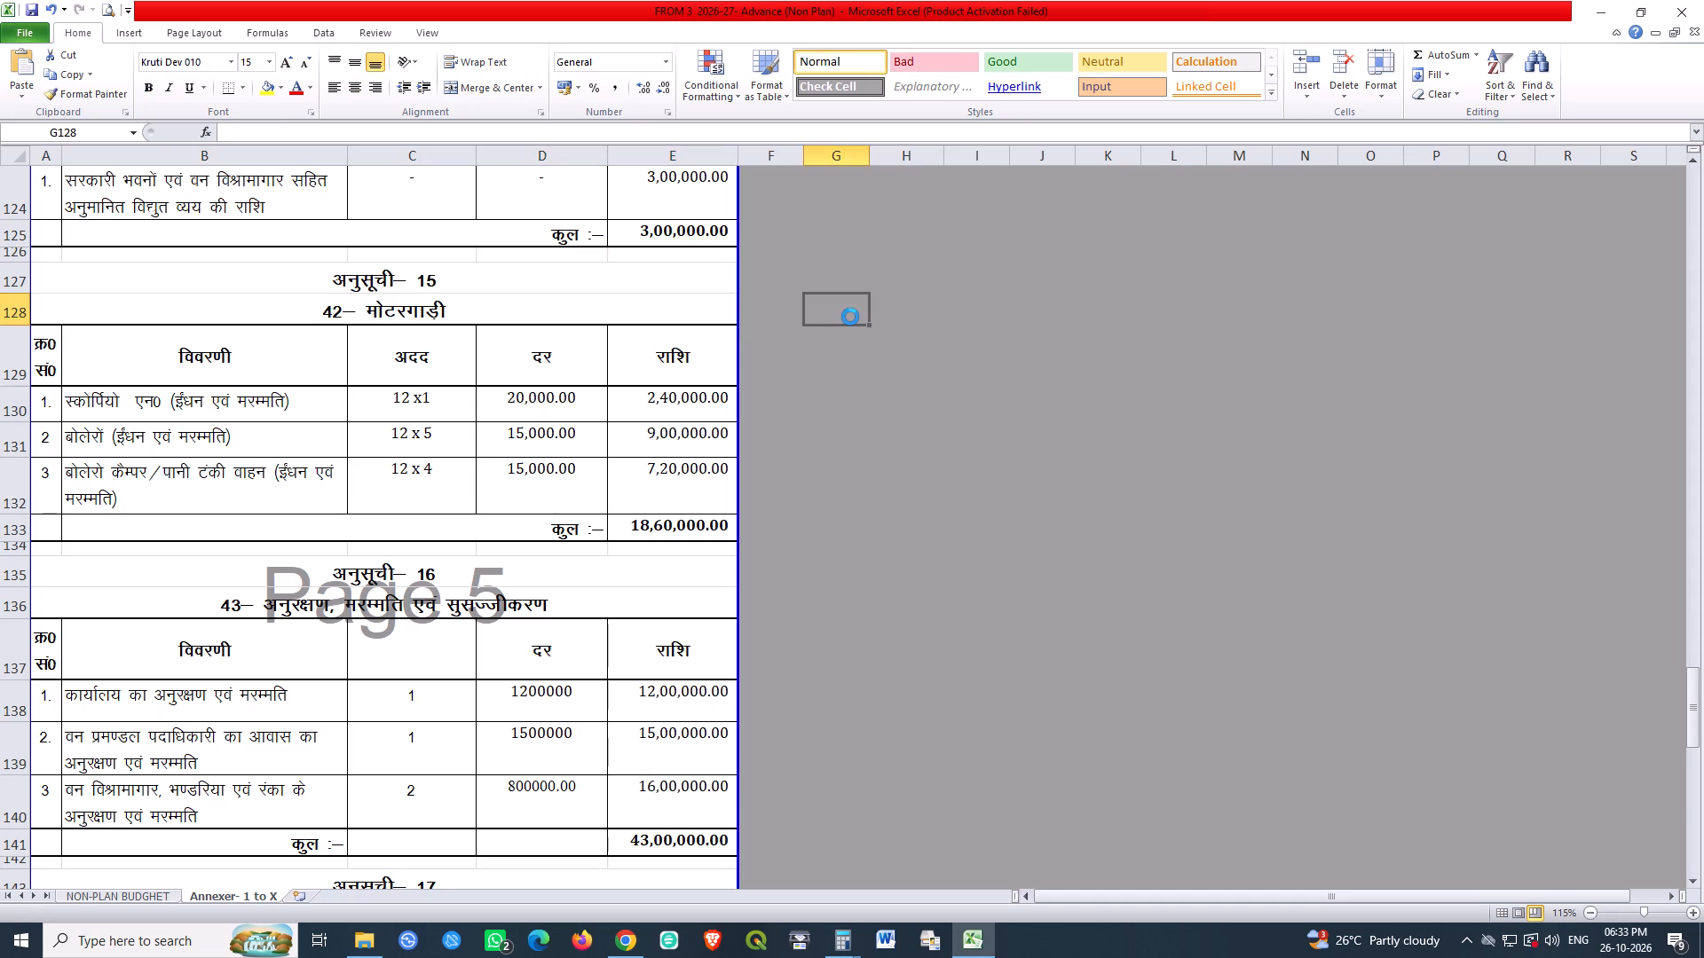
{"action": "key", "text": "ctrl+s"}
{"action": "key", "text": "ctrl+s"}
Slightly reduce the heights of table header rows 123, 129 and 137 to fit the signature lines on page 5, and save the workbook.
{"action": "scroll", "coordinate": [856, 319], "scroll_direction": "up", "scroll_amount": 2}
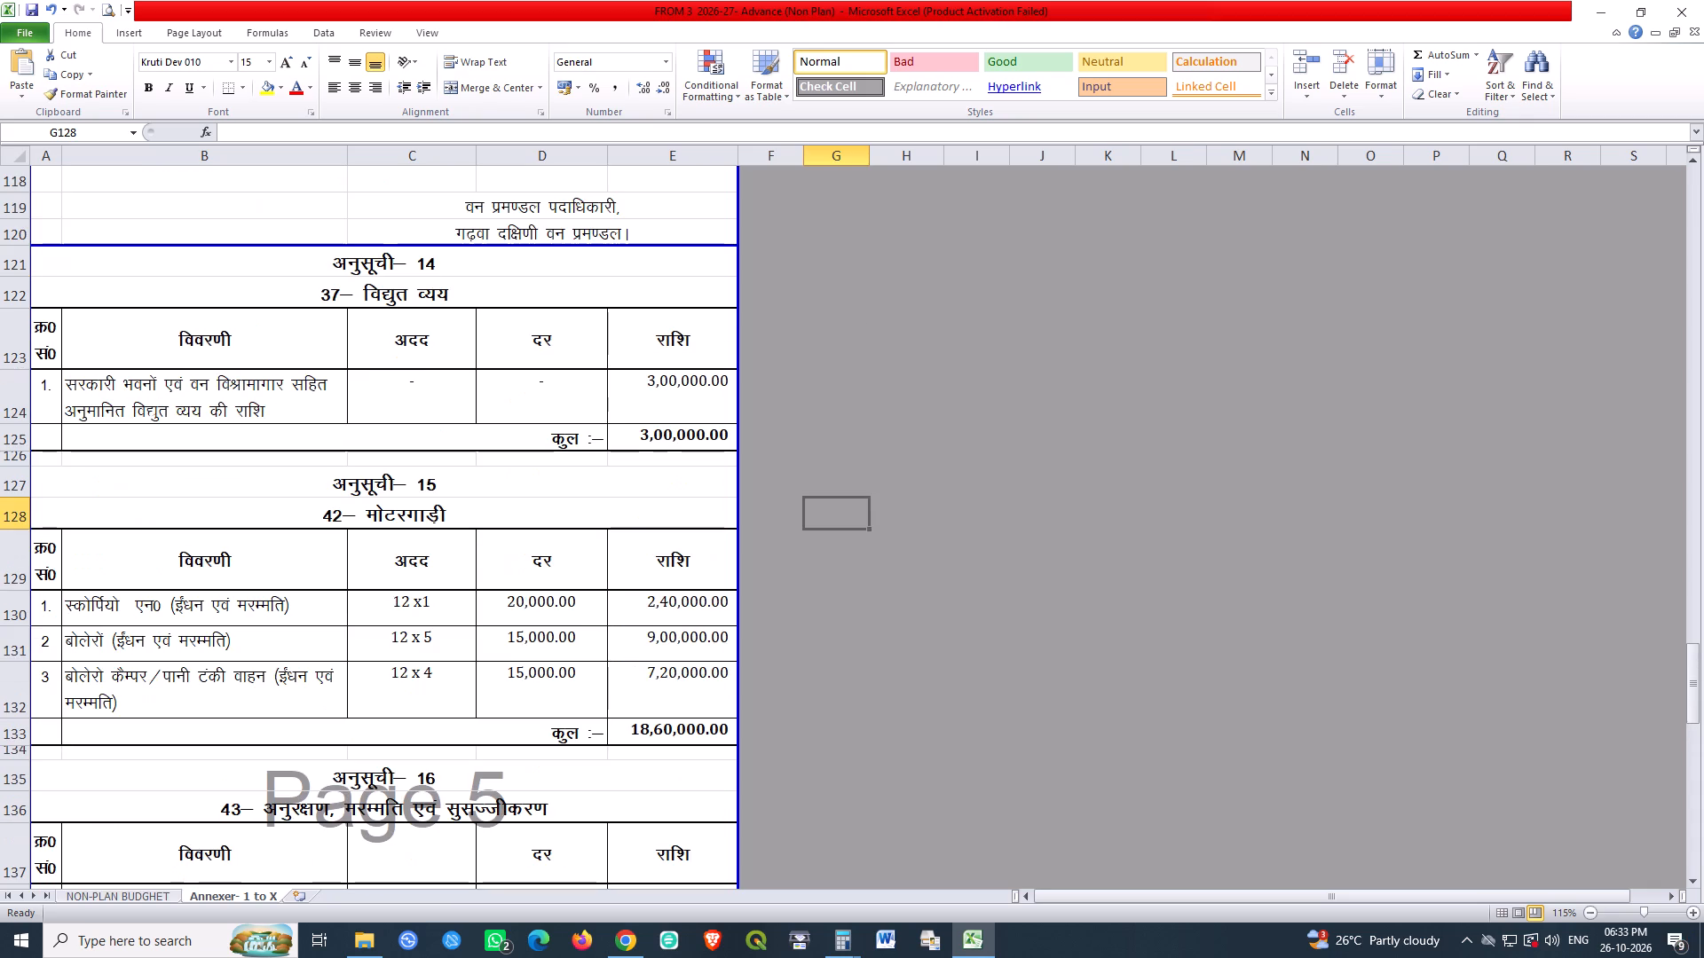
{"action": "left_click", "coordinate": [16, 370]}
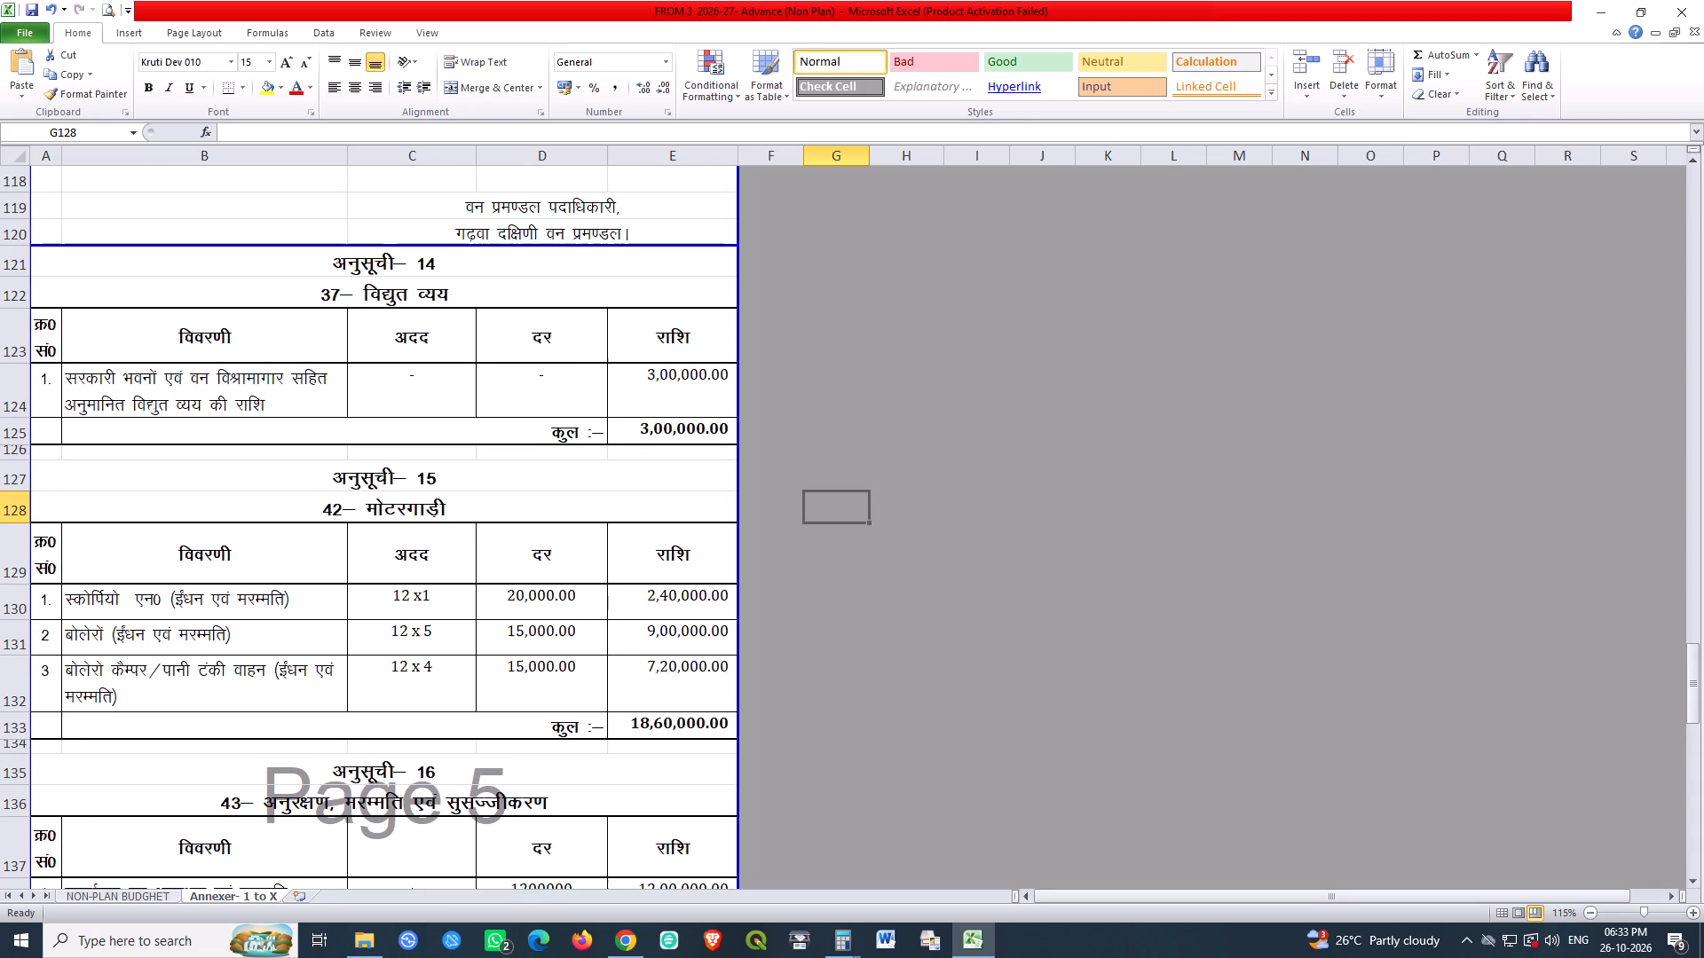
{"action": "left_click", "coordinate": [19, 584]}
{"action": "scroll", "coordinate": [293, 561], "scroll_direction": "down", "scroll_amount": 1}
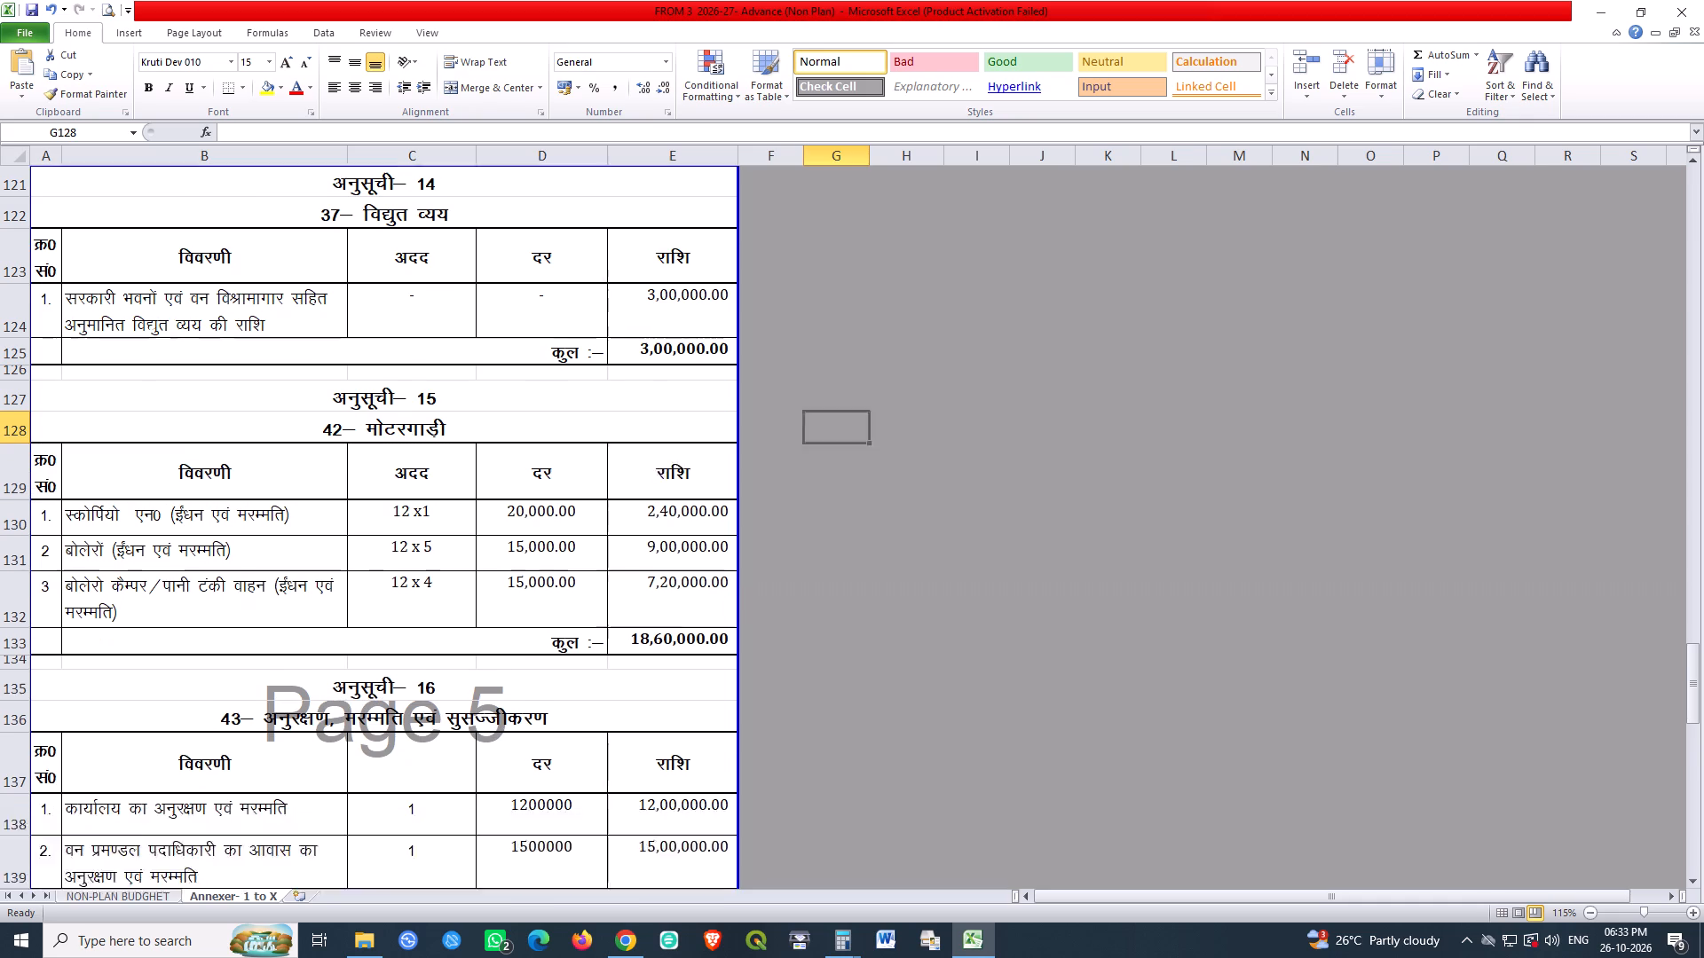
{"action": "scroll", "coordinate": [293, 561], "scroll_direction": "down", "scroll_amount": 2}
{"action": "left_click", "coordinate": [12, 579]}
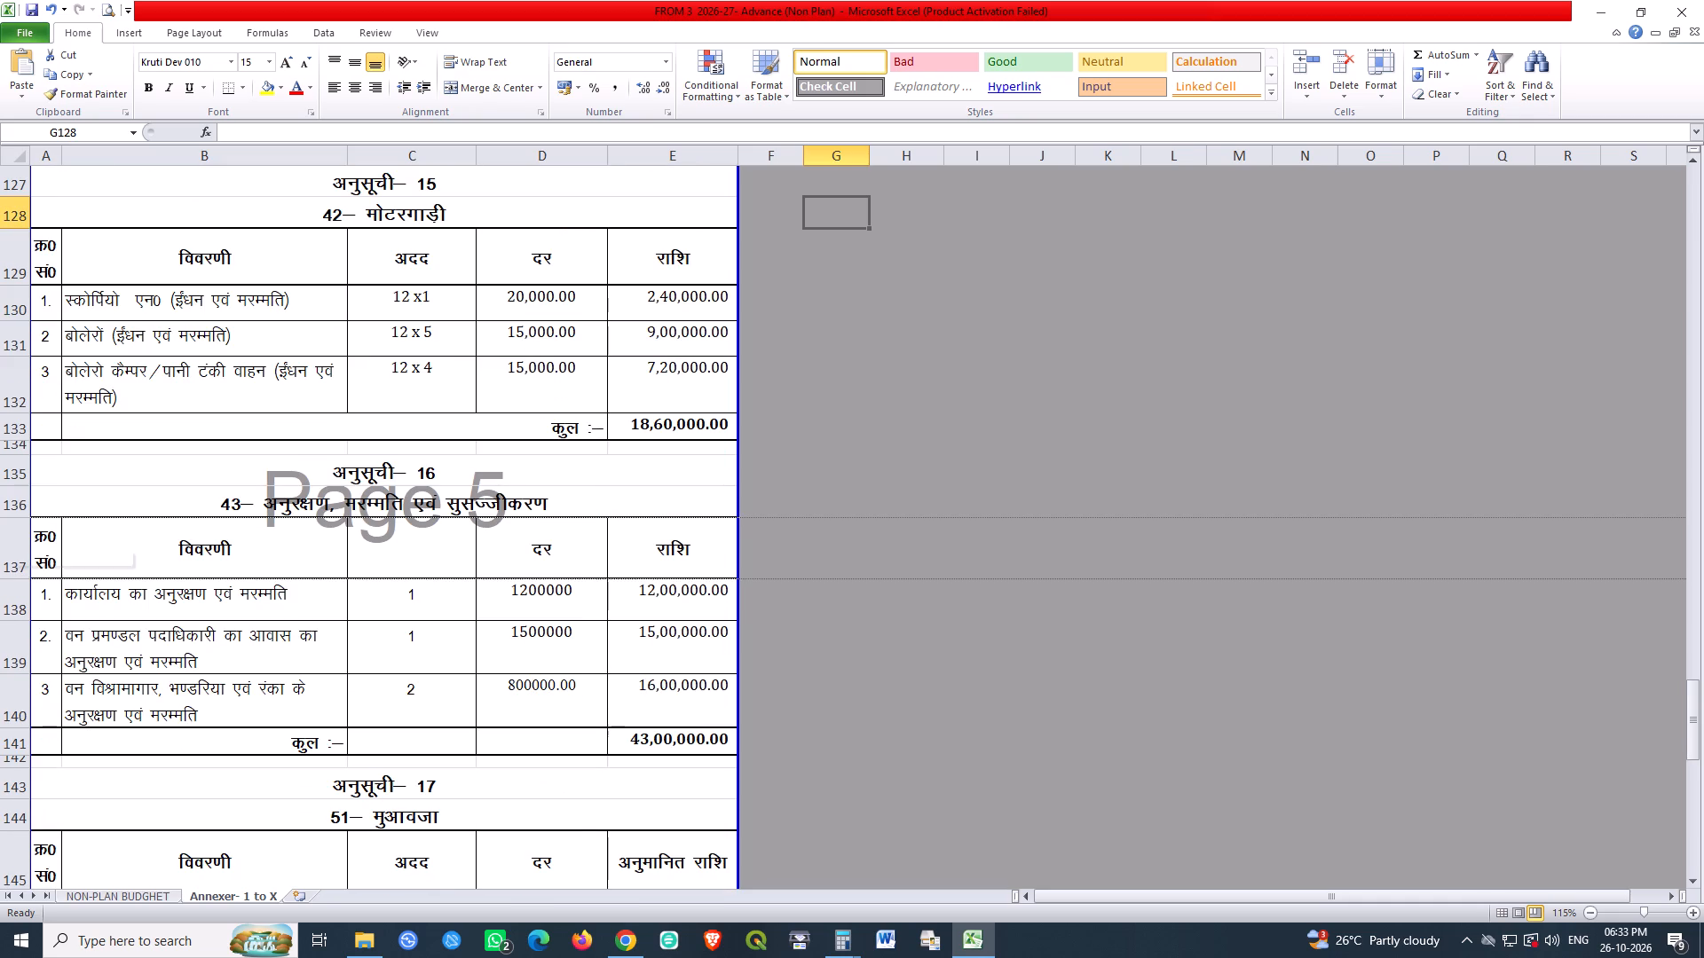
{"action": "scroll", "coordinate": [313, 578], "scroll_direction": "down", "scroll_amount": 2}
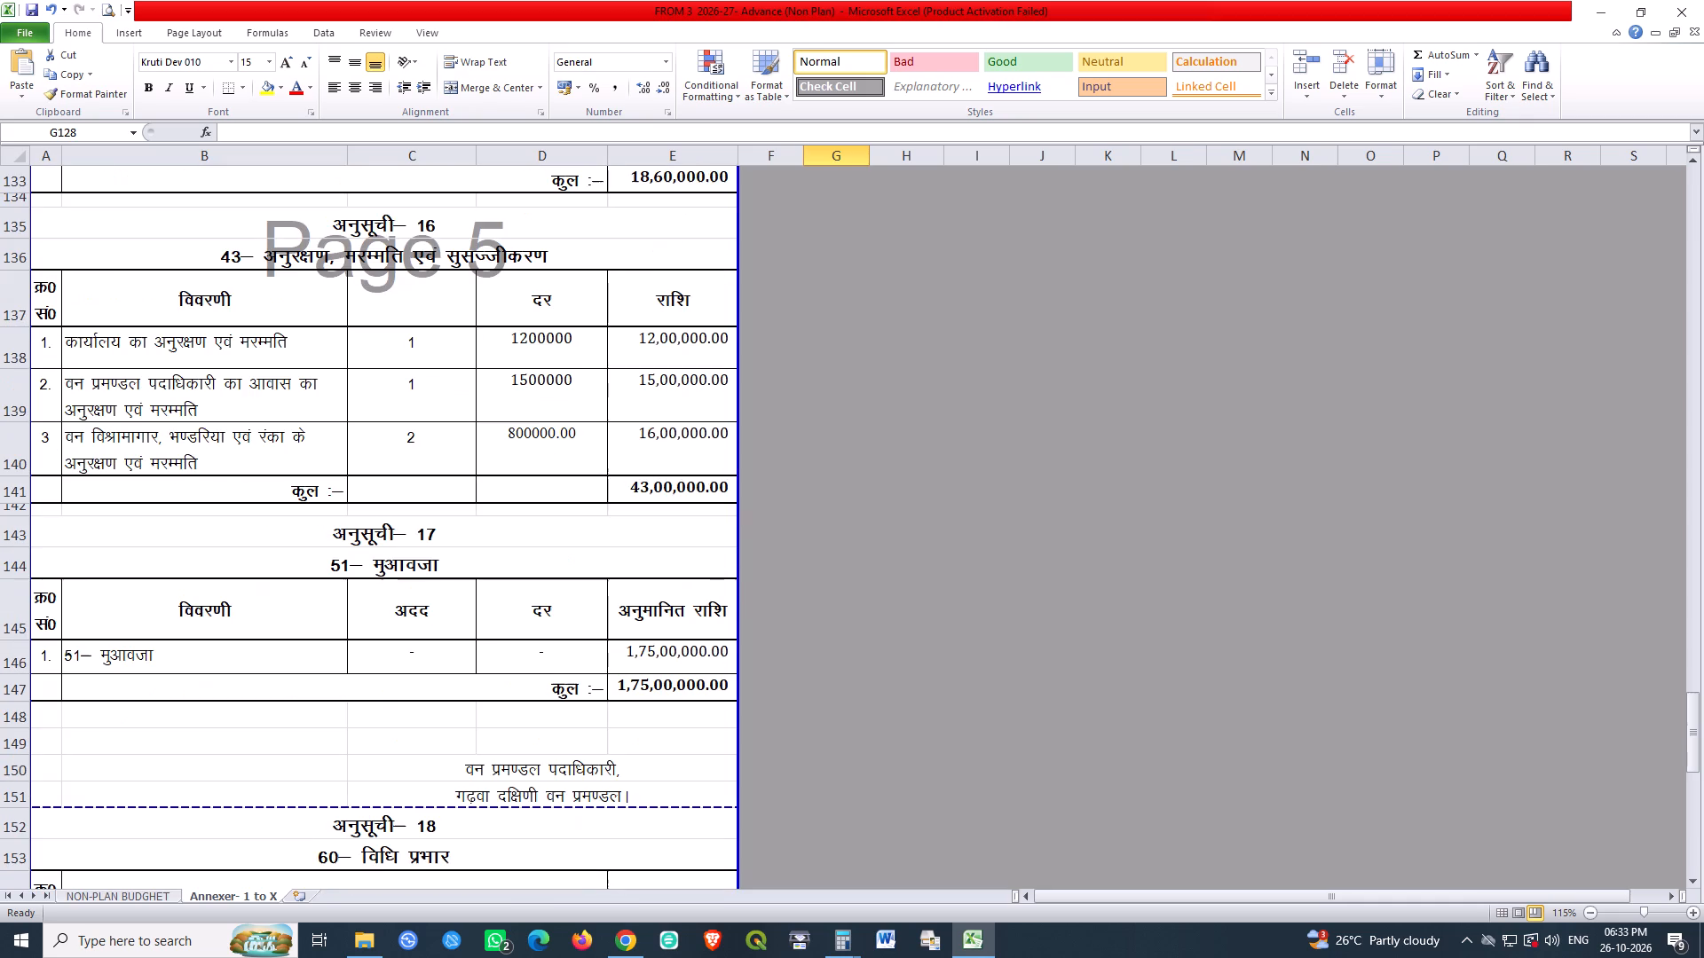
{"action": "left_click", "coordinate": [28, 13]}
Review all six annexure pages in print preview, checking the page breaks and signature block placement.
{"action": "left_click", "coordinate": [102, 8]}
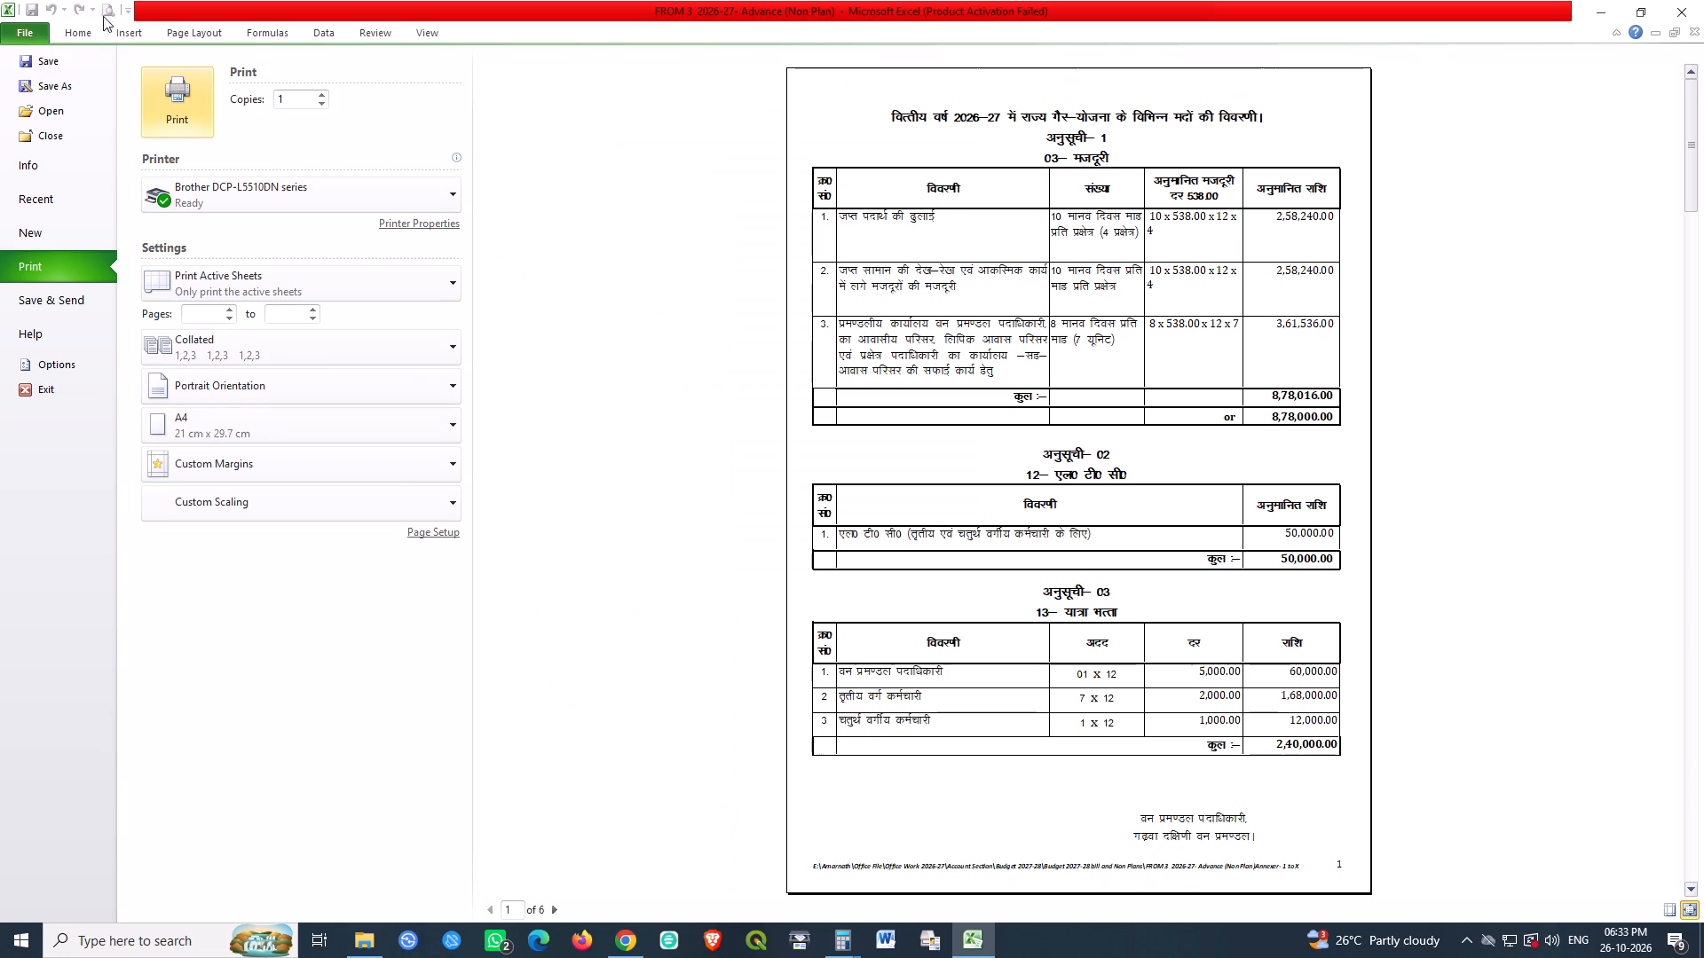
{"action": "scroll", "coordinate": [1057, 369], "scroll_direction": "down", "scroll_amount": 1}
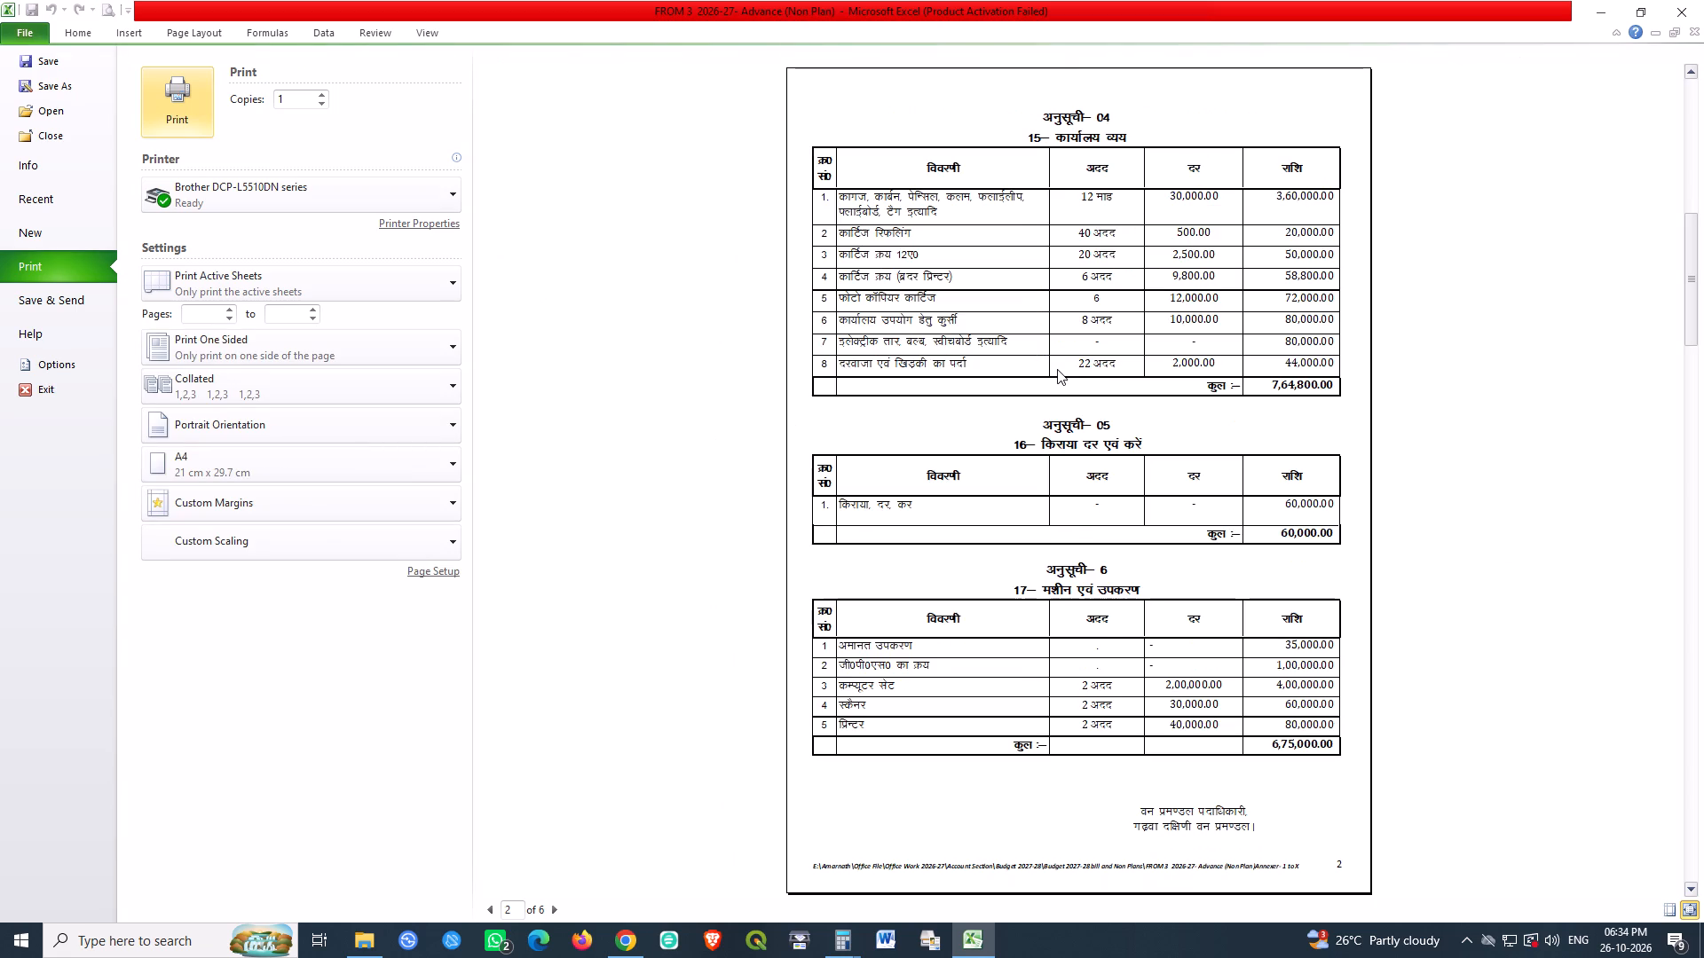
{"action": "scroll", "coordinate": [1057, 369], "scroll_direction": "down", "scroll_amount": 1}
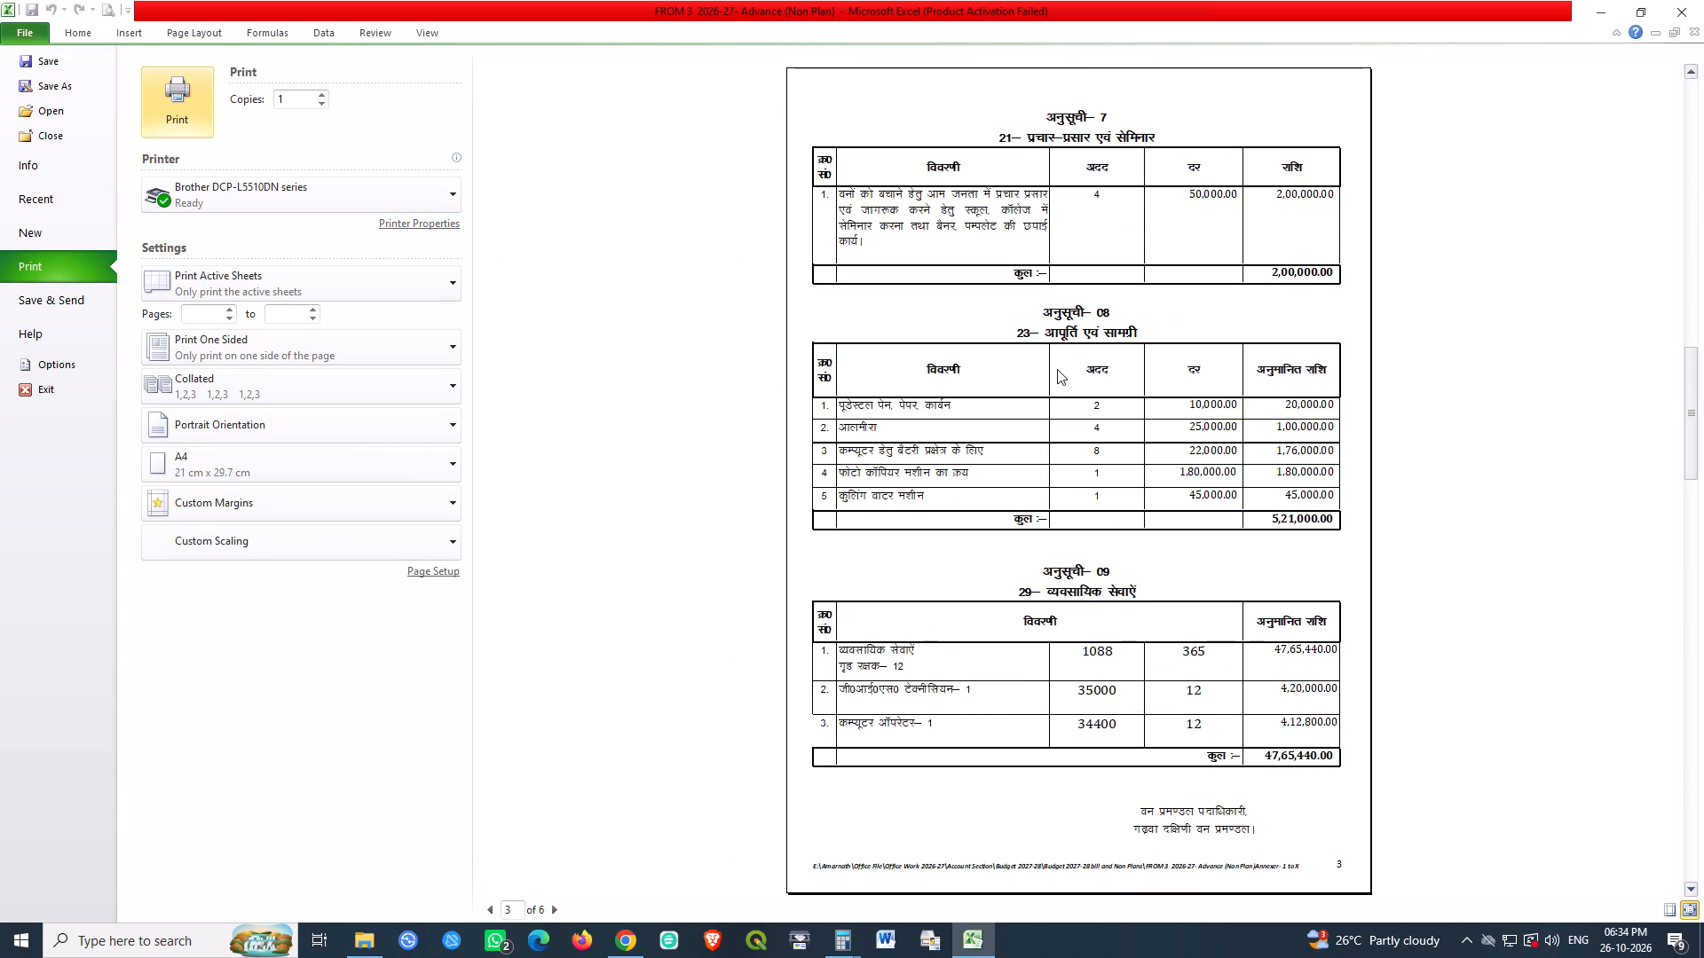
{"action": "scroll", "coordinate": [1057, 369], "scroll_direction": "down", "scroll_amount": 1}
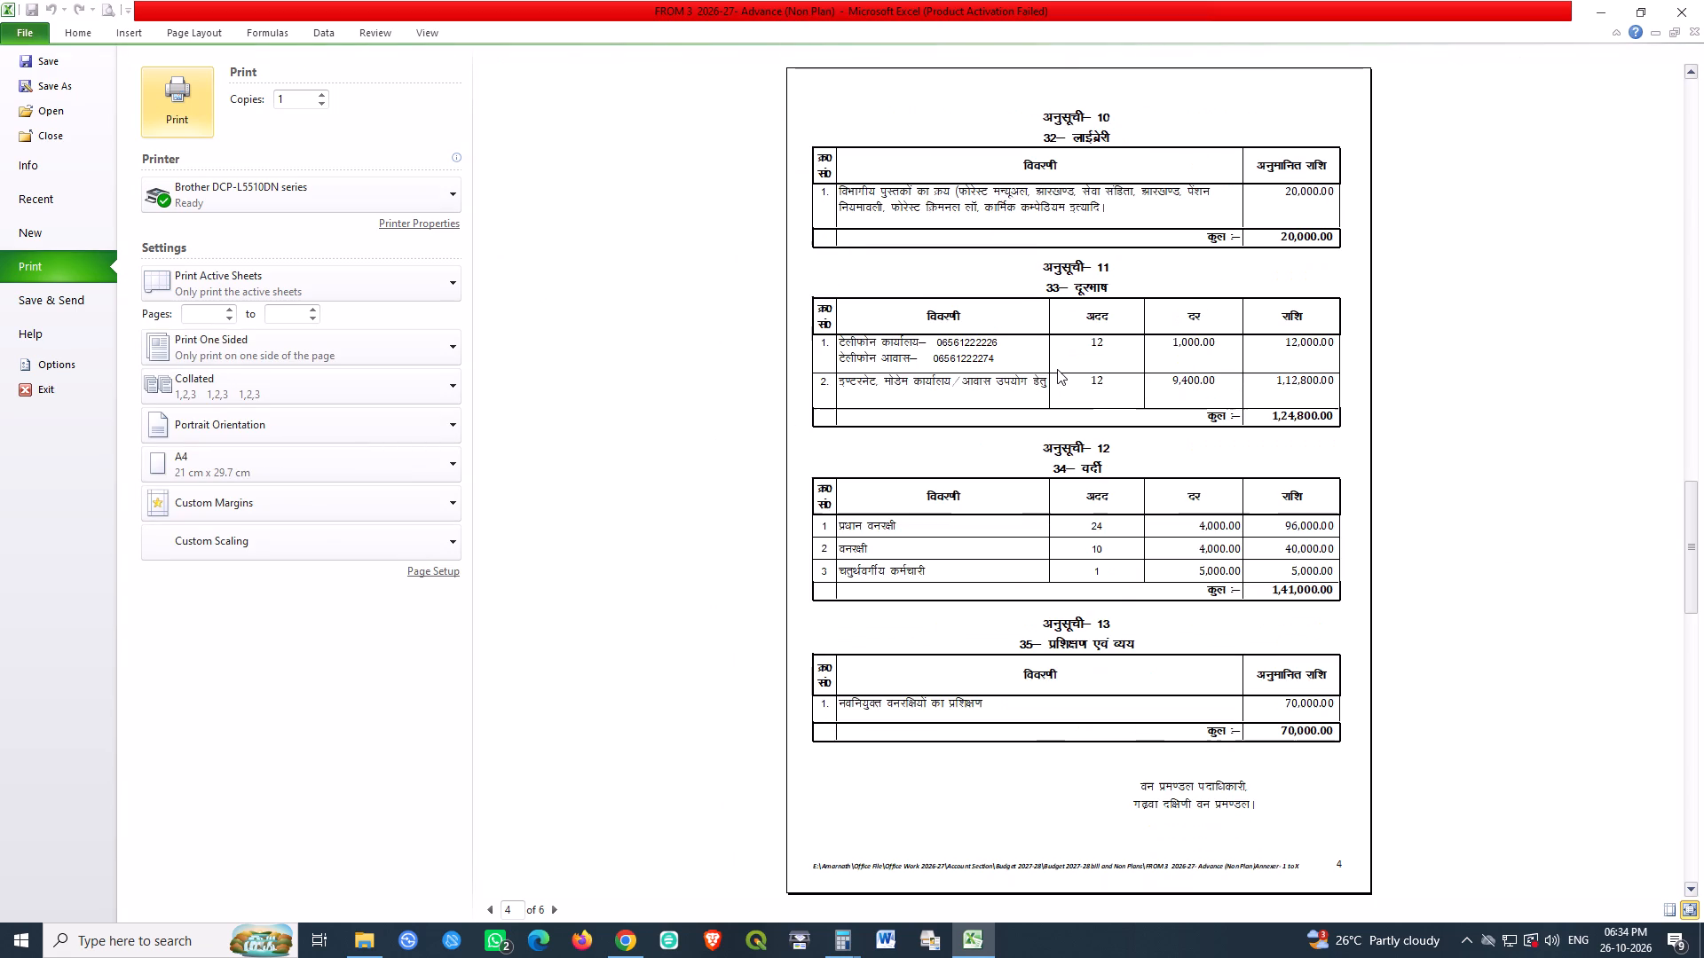
{"action": "scroll", "coordinate": [1057, 369], "scroll_direction": "down", "scroll_amount": 1}
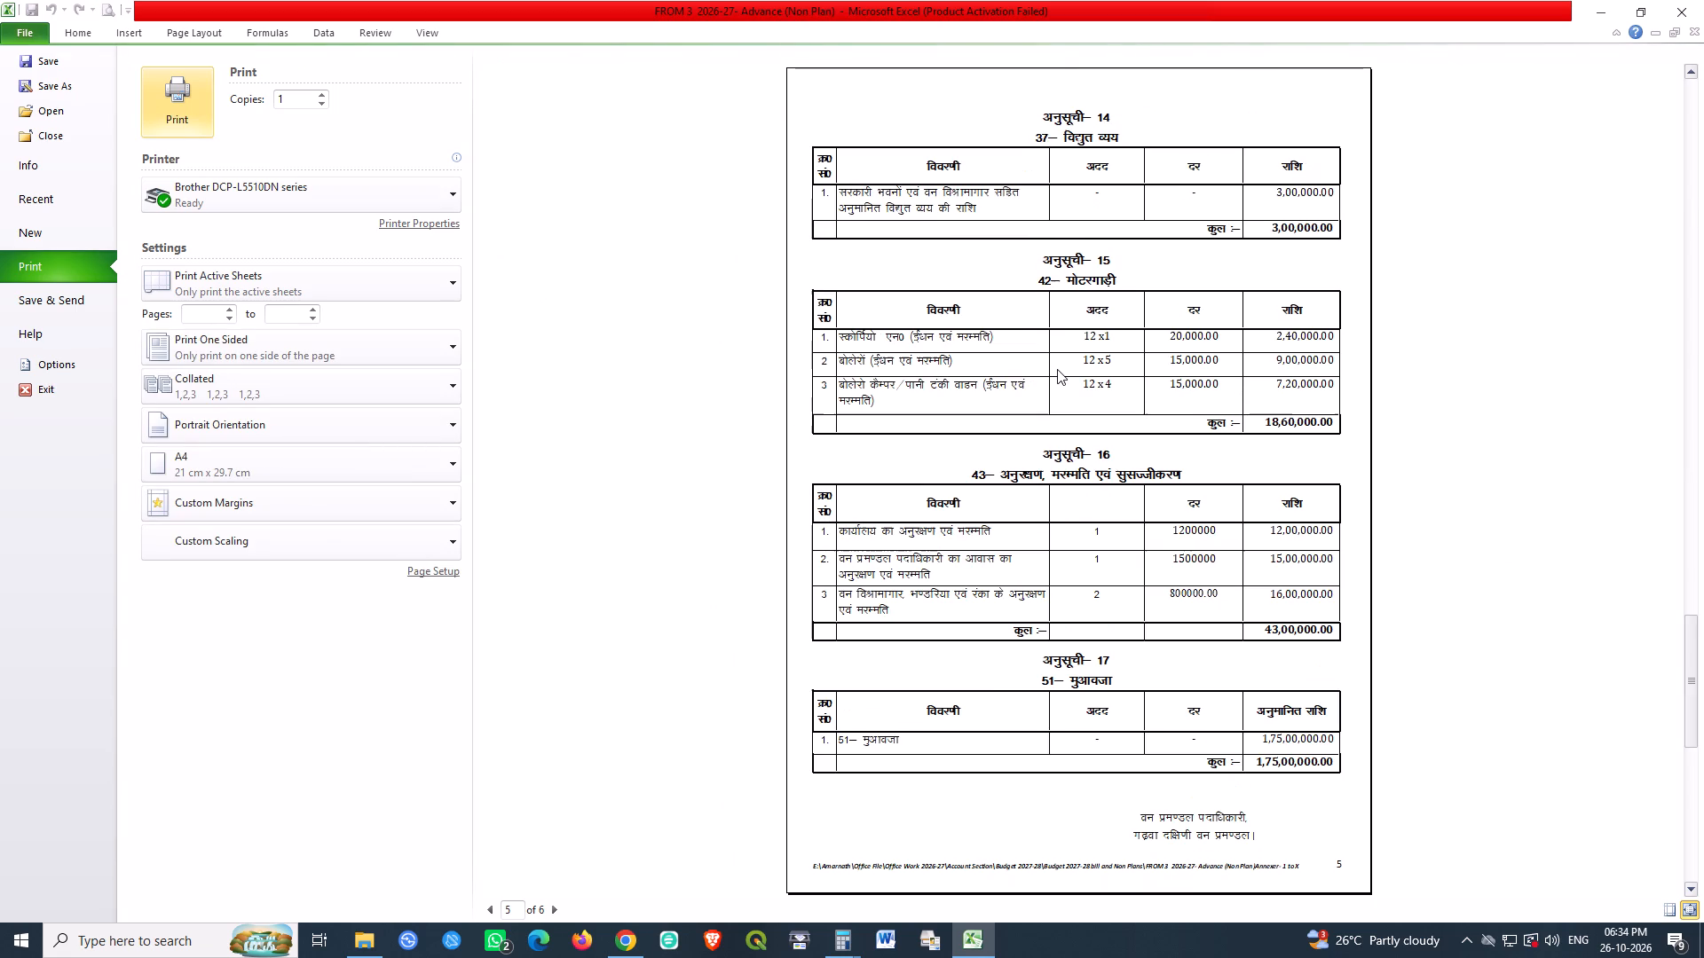
{"action": "scroll", "coordinate": [1057, 369], "scroll_direction": "down", "scroll_amount": 5}
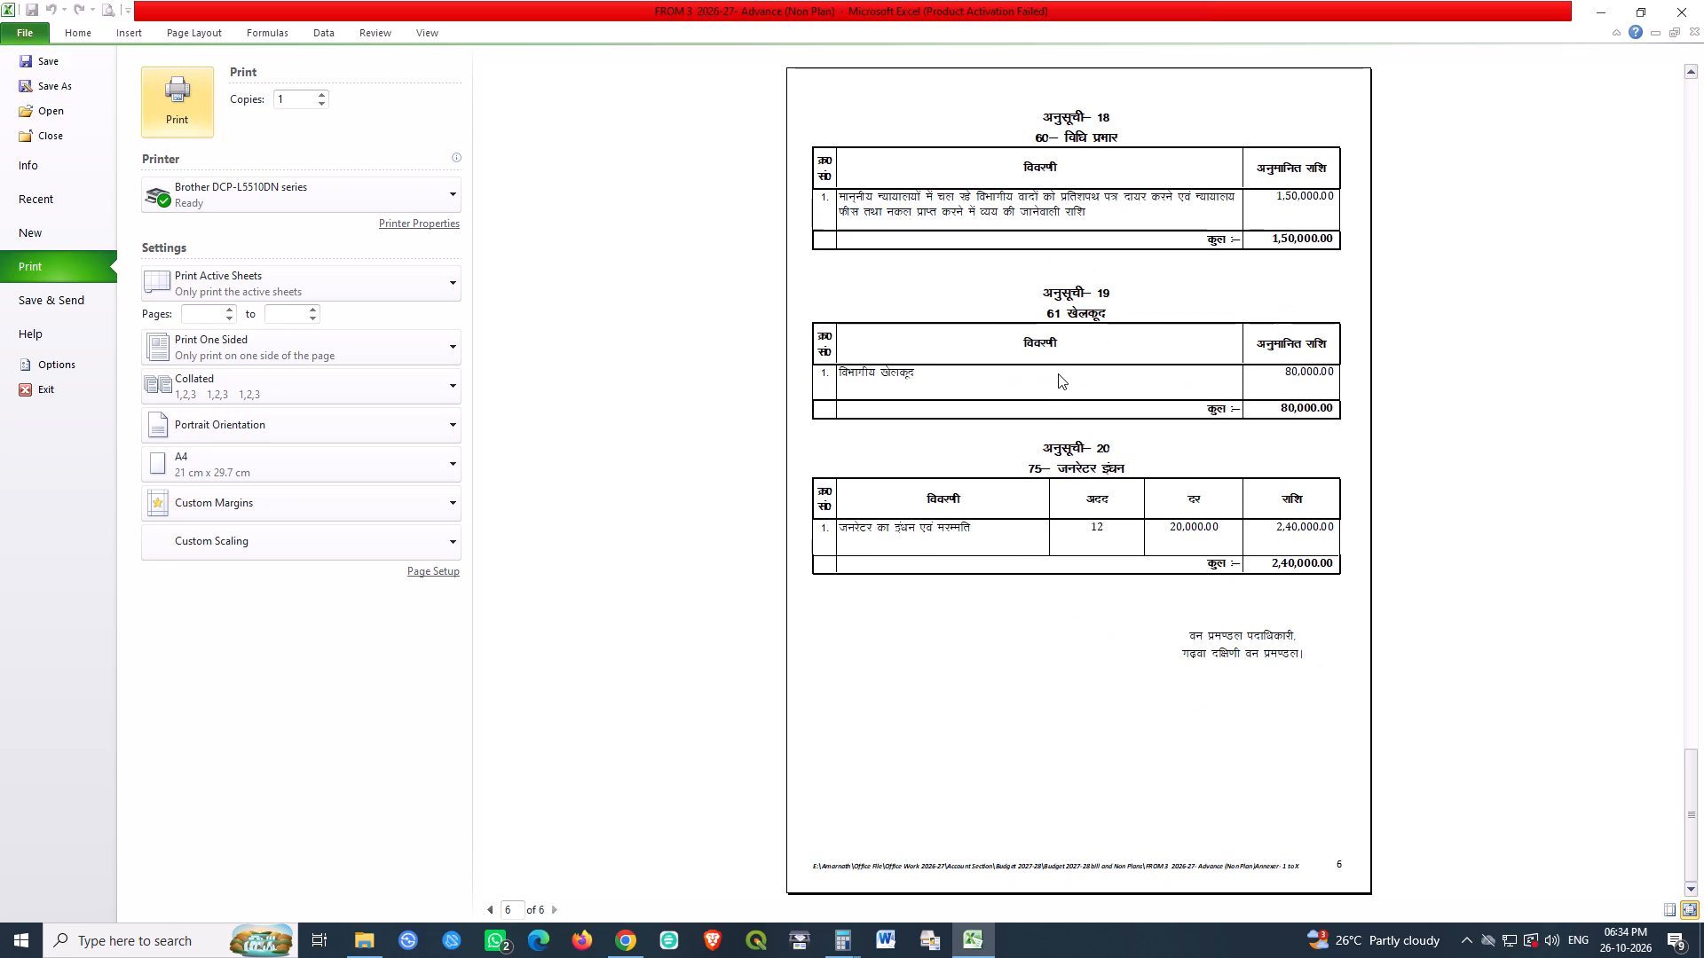
{"action": "scroll", "coordinate": [1058, 375], "scroll_direction": "down", "scroll_amount": 13}
{"action": "scroll", "coordinate": [1046, 408], "scroll_direction": "up", "scroll_amount": 16}
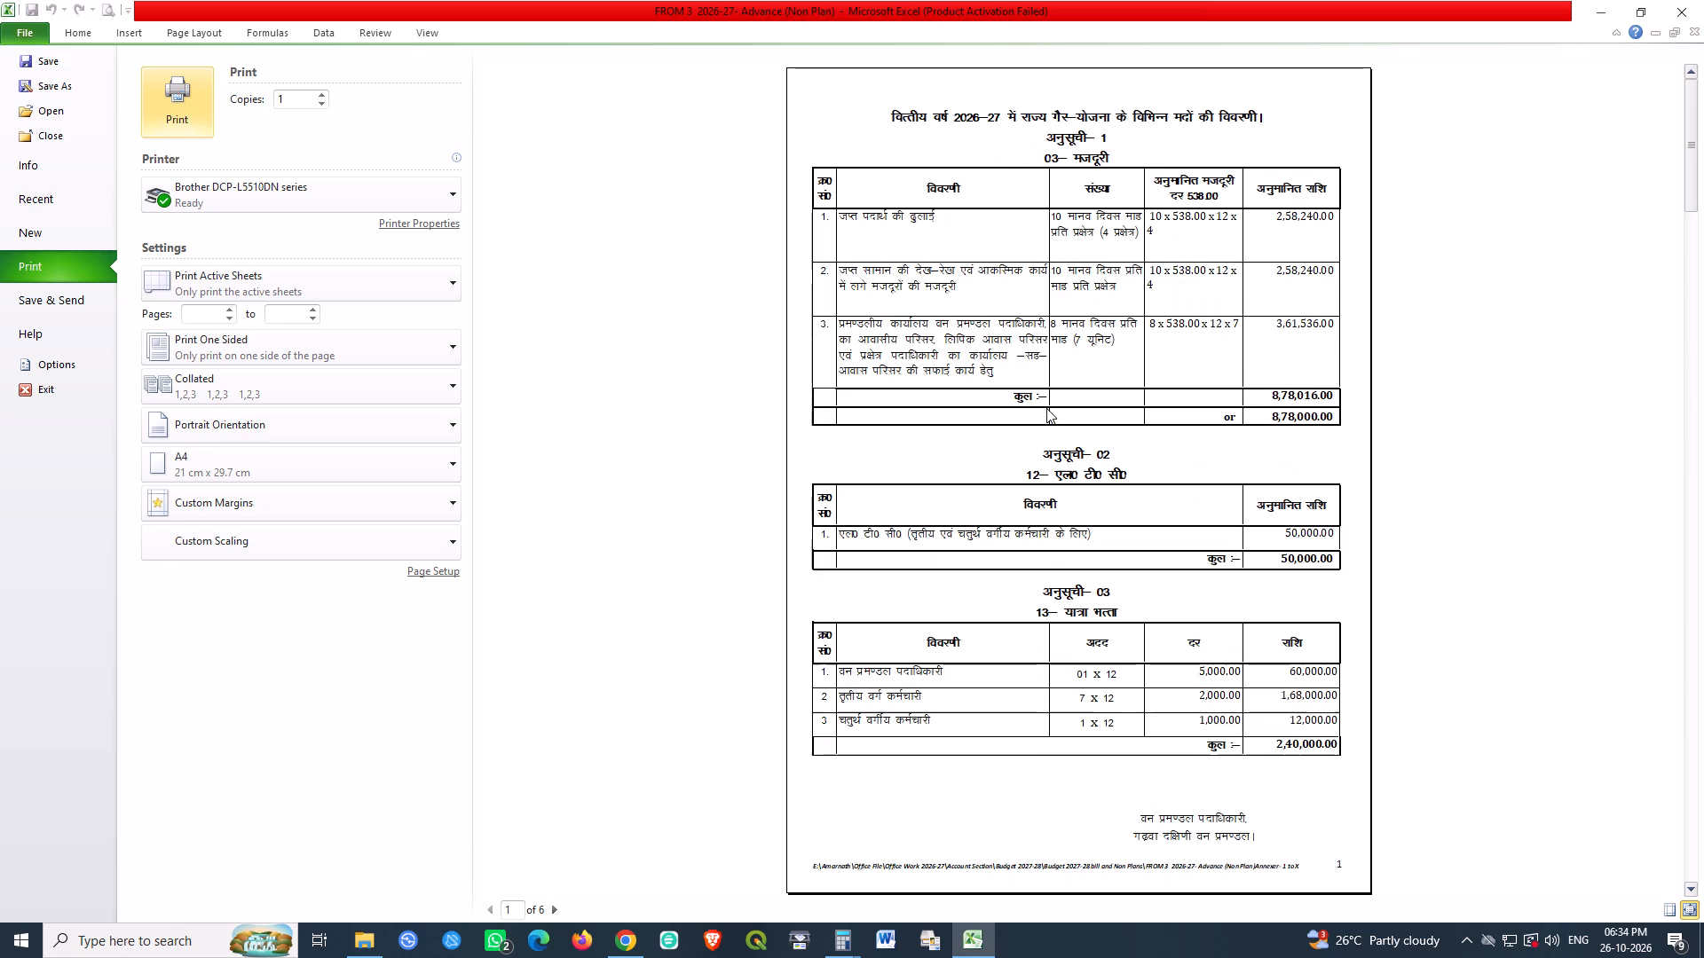
{"action": "scroll", "coordinate": [1046, 408], "scroll_direction": "up", "scroll_amount": 7}
{"action": "scroll", "coordinate": [1045, 405], "scroll_direction": "down", "scroll_amount": 20}
{"action": "scroll", "coordinate": [1045, 405], "scroll_direction": "down", "scroll_amount": 11}
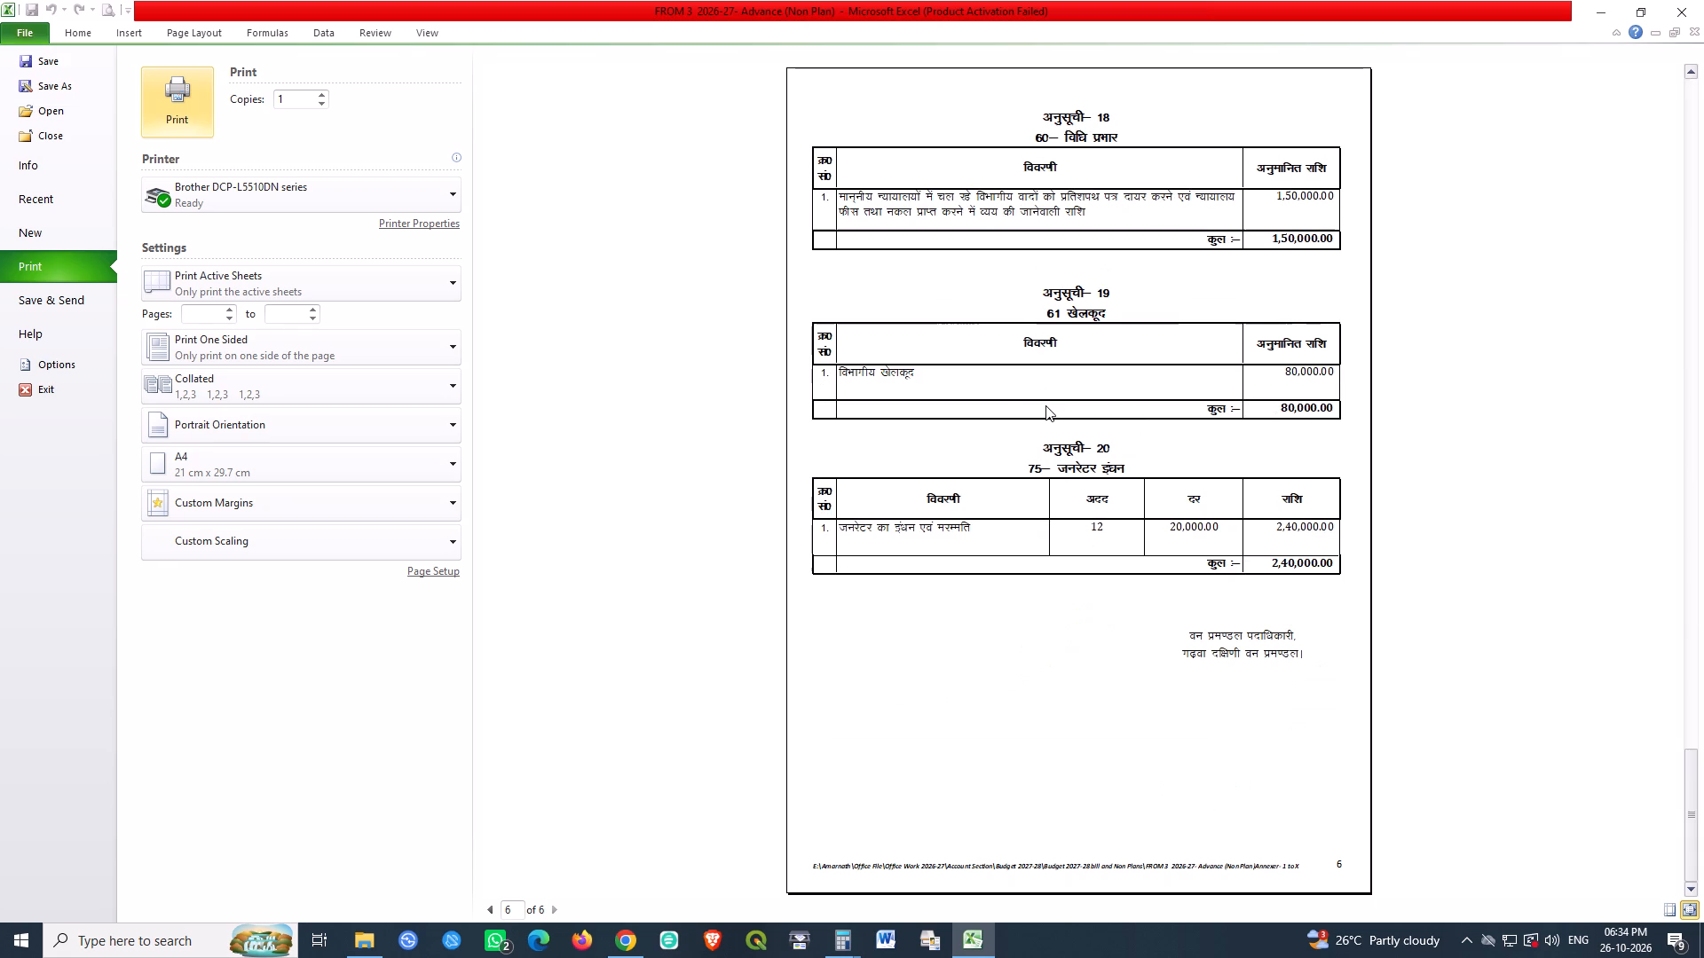
Set the Brother DCP-L5510DN printer to 2-sided output and print one copy of the annexure sheet.
{"action": "left_click", "coordinate": [402, 220]}
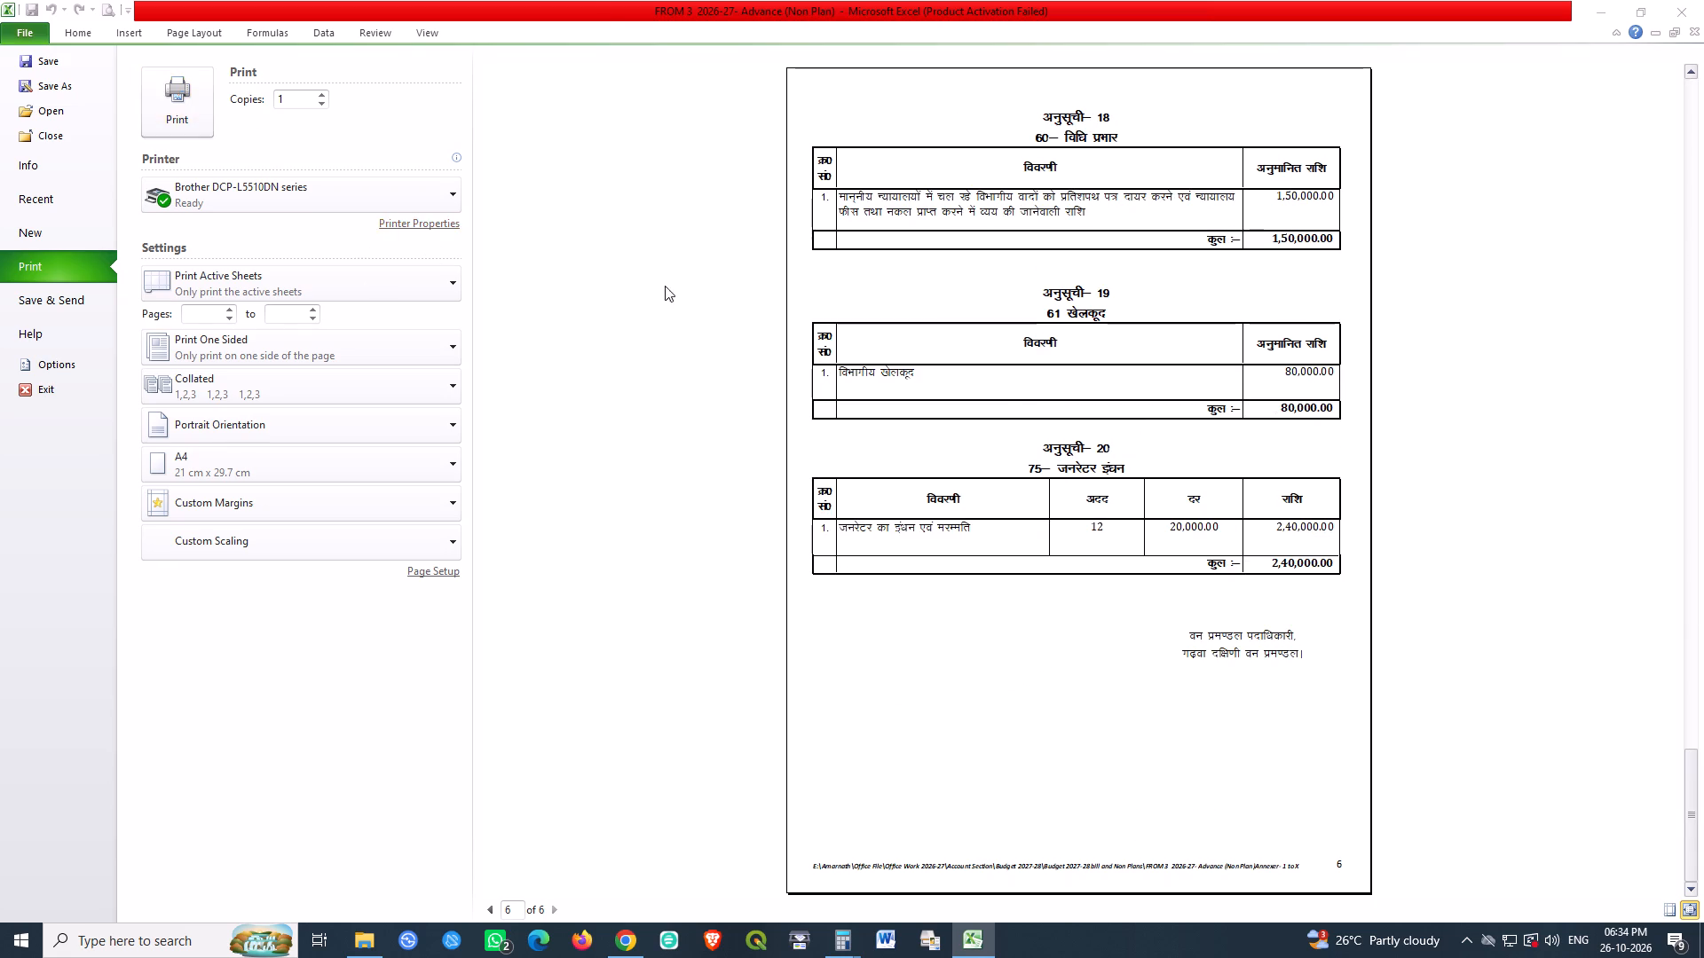
{"action": "left_click", "coordinate": [444, 343]}
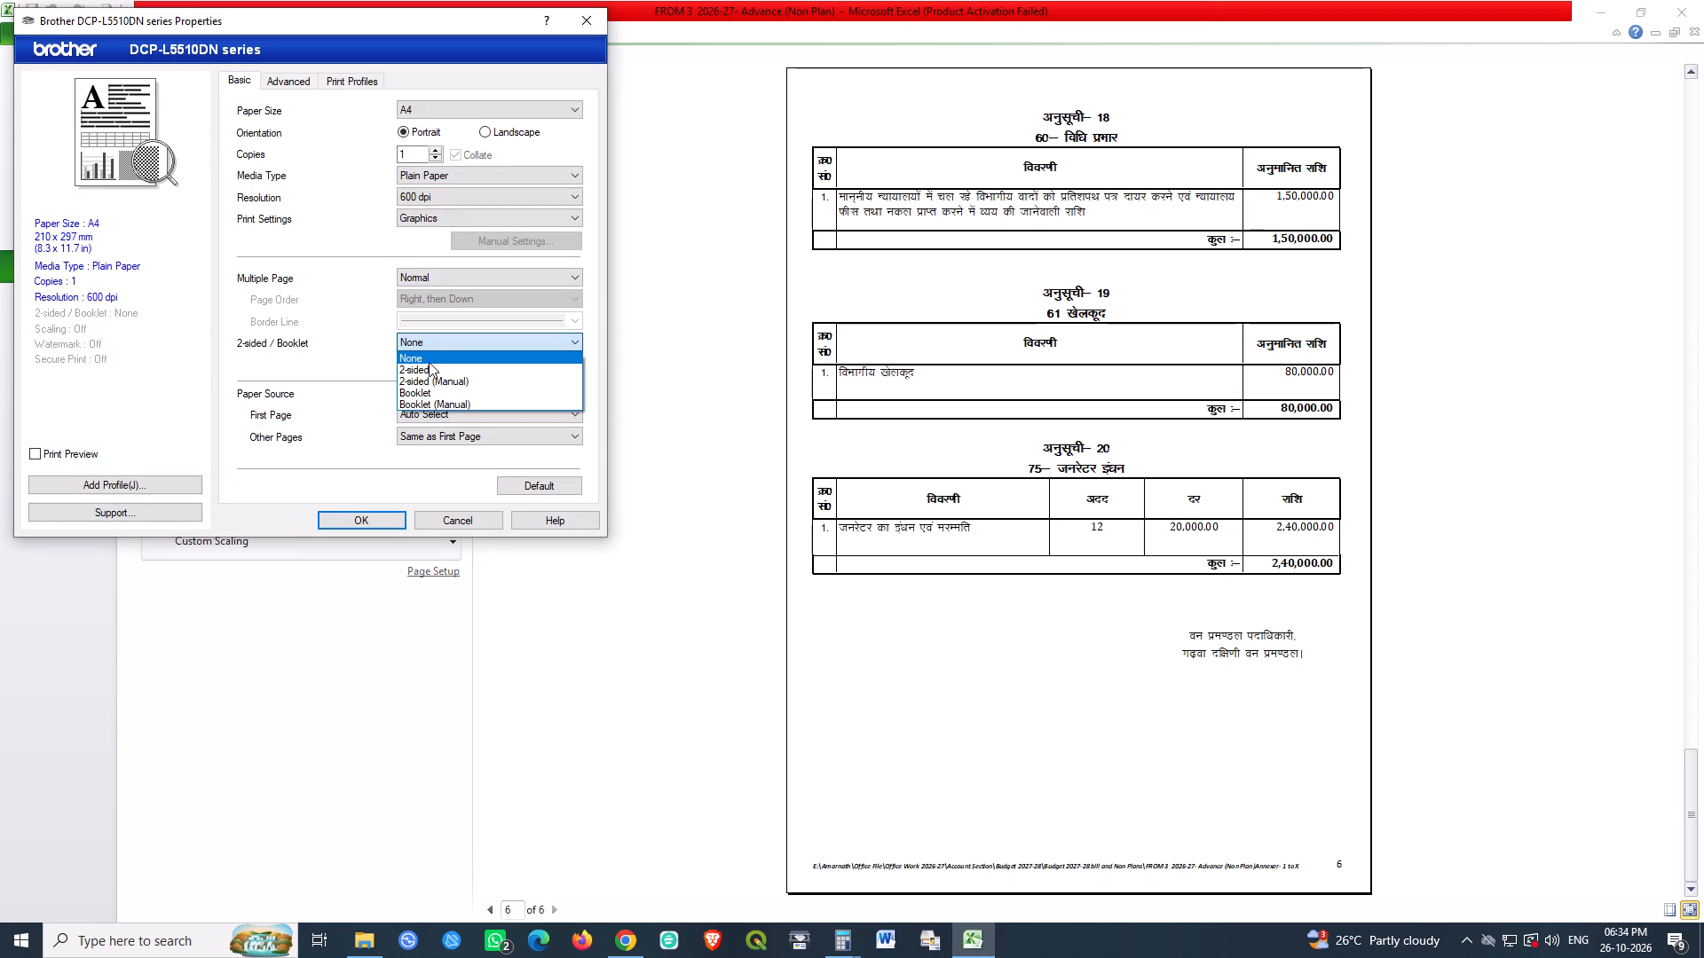
{"action": "left_click", "coordinate": [427, 368]}
{"action": "left_click", "coordinate": [367, 516]}
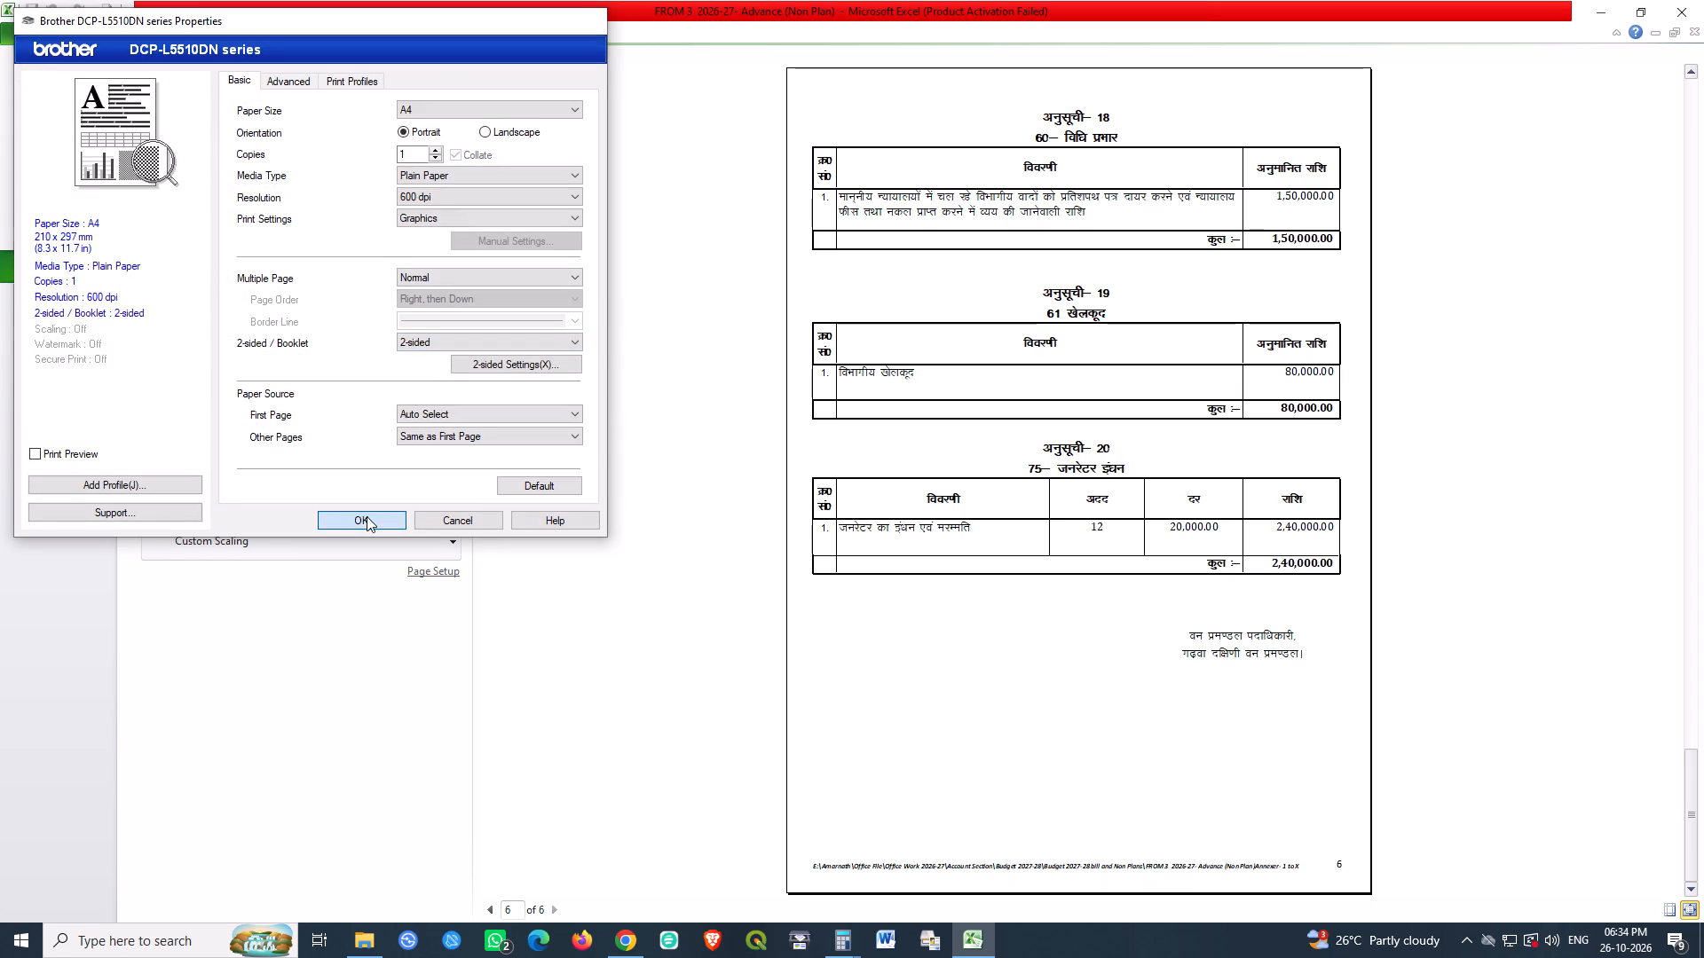
{"action": "left_click", "coordinate": [166, 87]}
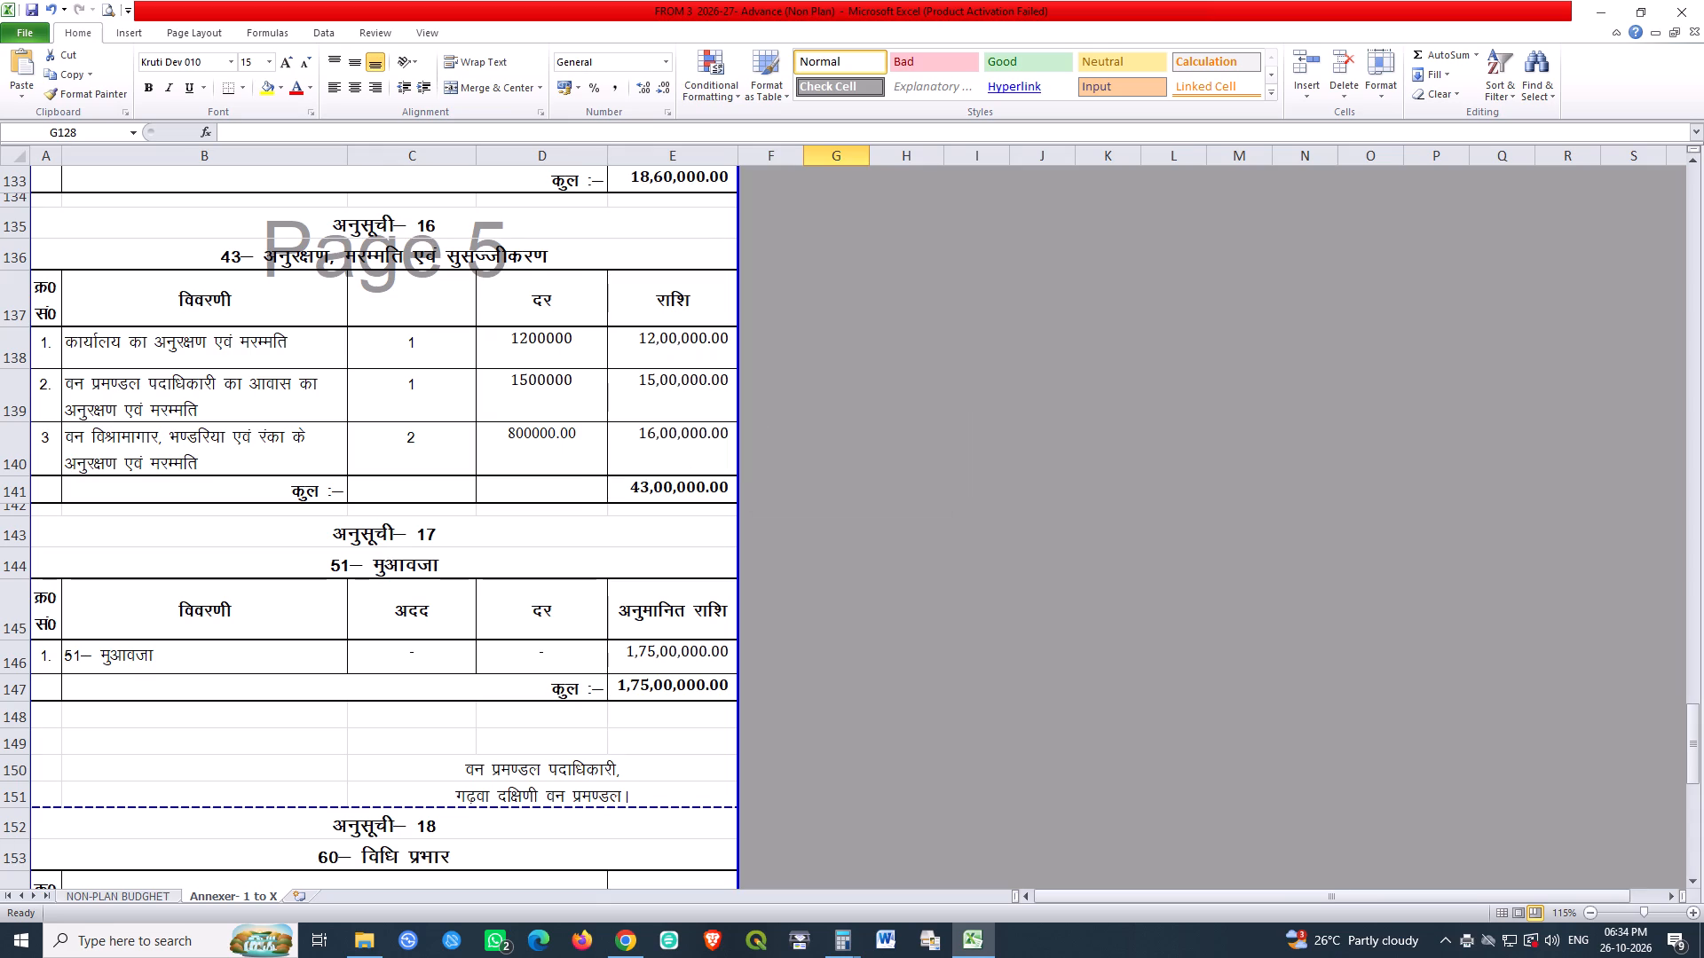
Save the workbook after printing the annexure.
{"action": "key", "text": "ctrl+s"}
{"action": "key", "text": "ctrl+s"}
{"action": "key", "text": "ctrl+s"}
{"action": "key", "text": "ctrl+s"}
{"action": "key", "text": "ctrl+s"}
{"action": "key", "text": "ctrl+s"}
{"action": "key", "text": "ctrl+s"}
{"action": "key", "text": "ctrl+s"}
{"action": "key", "text": "ctrl+s"}
{"action": "key", "text": "ctrl+s"}
{"action": "key", "text": "ctrl+s"}
{"action": "key", "text": "ctrl+s"}
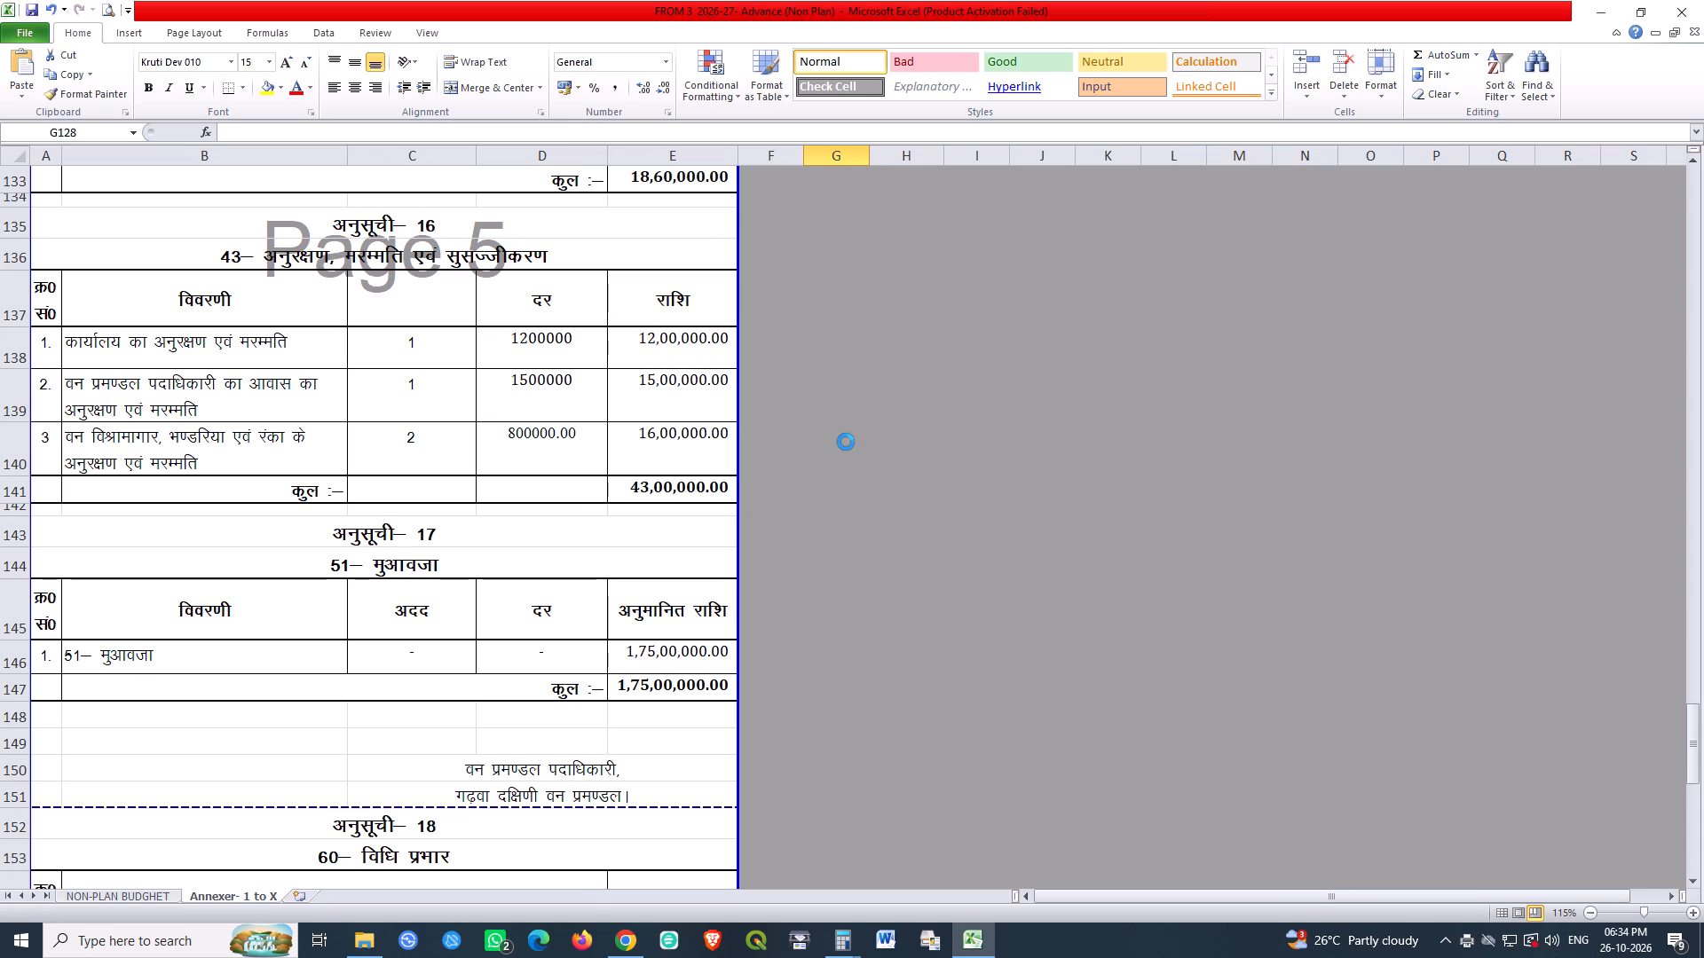
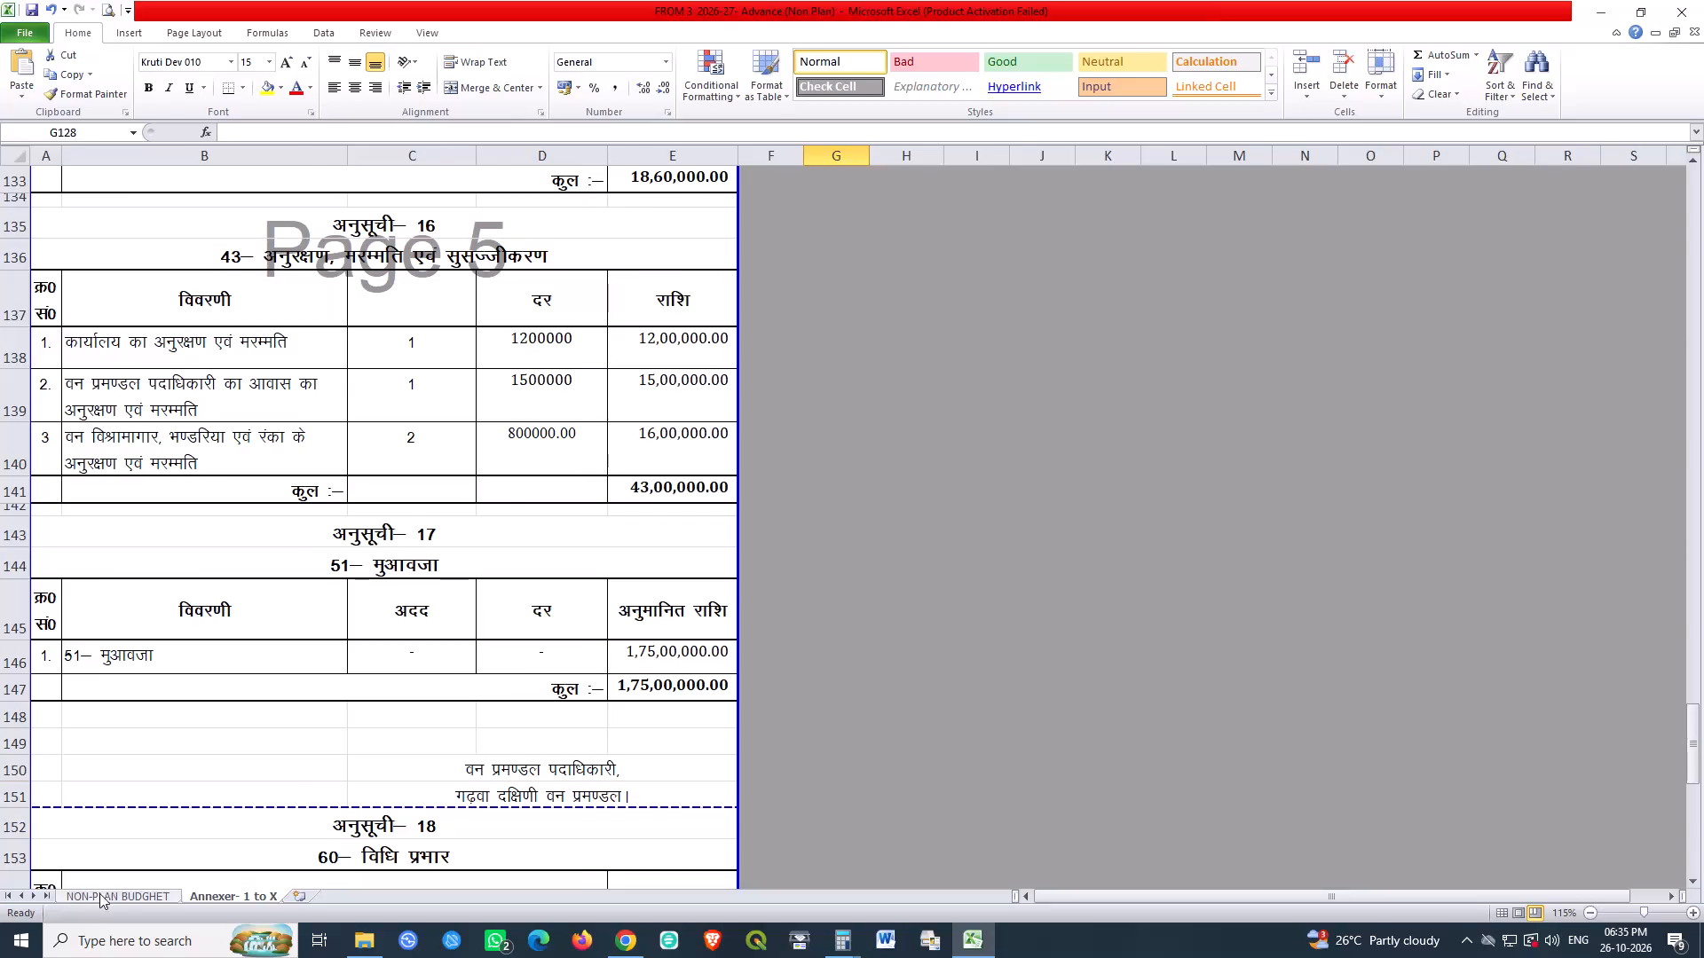
On the NON-PLAN BUDGHET sheet, change the financial year in the row 1 heading to 2027-28.
{"action": "left_click", "coordinate": [120, 893]}
{"action": "scroll", "coordinate": [969, 378], "scroll_direction": "up", "scroll_amount": 20}
{"action": "scroll", "coordinate": [969, 378], "scroll_direction": "up", "scroll_amount": 3}
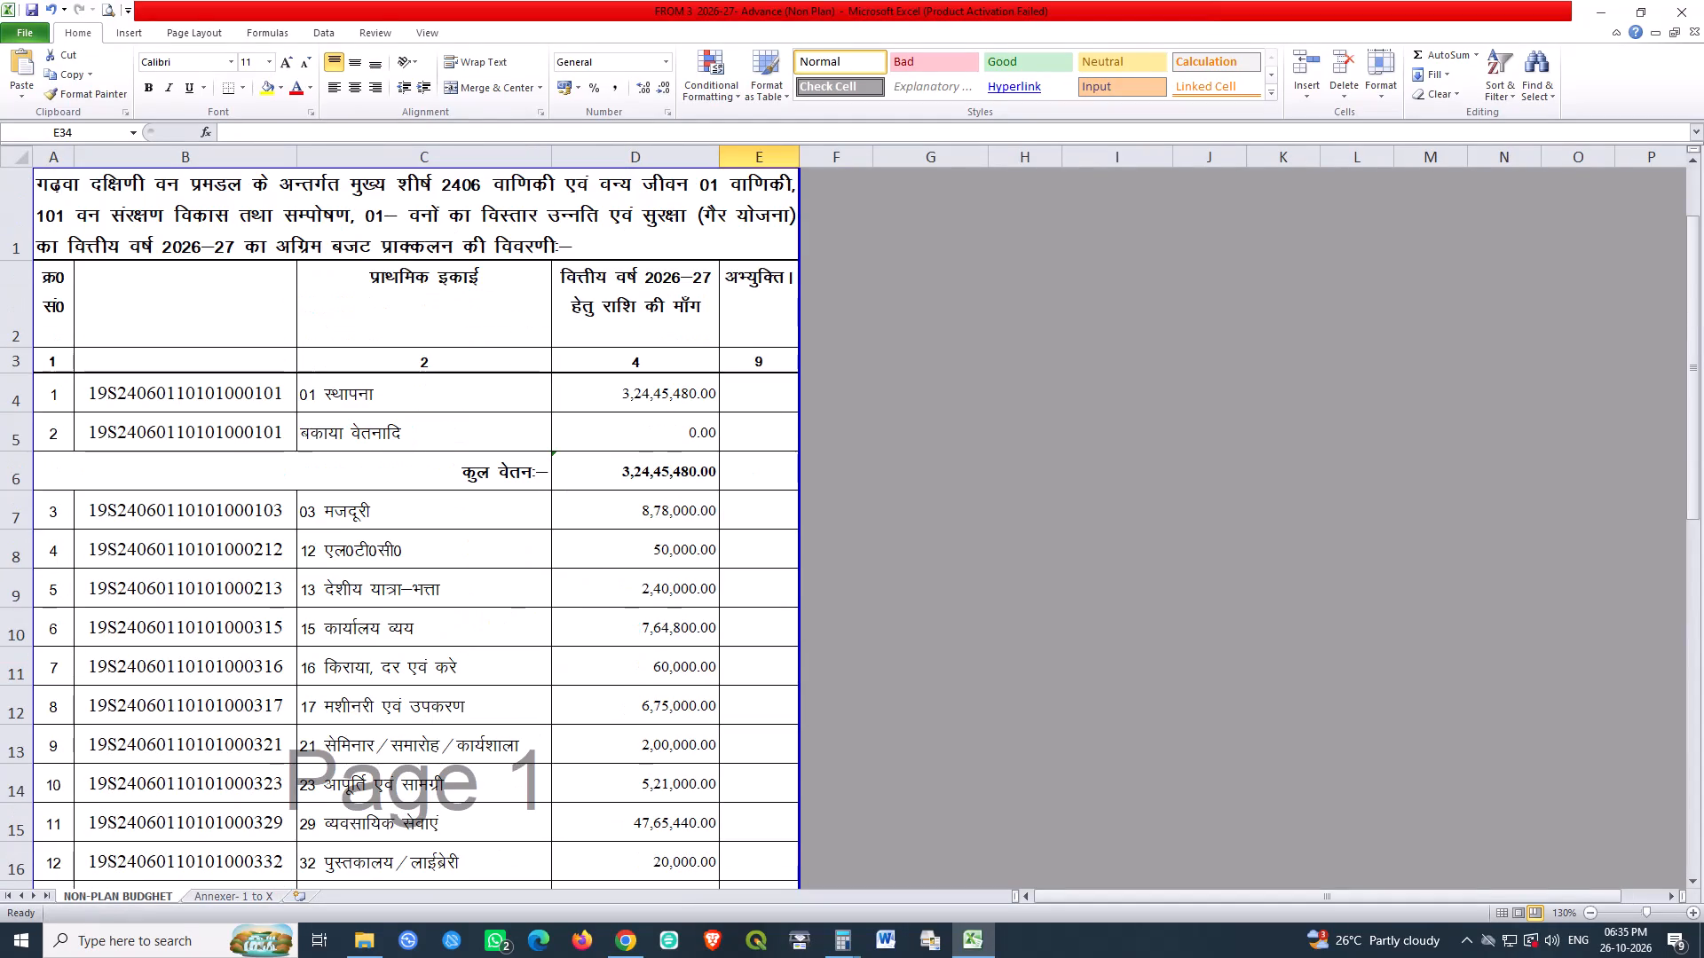
{"action": "double_click", "coordinate": [191, 245]}
{"action": "key", "text": "shift+Right"}
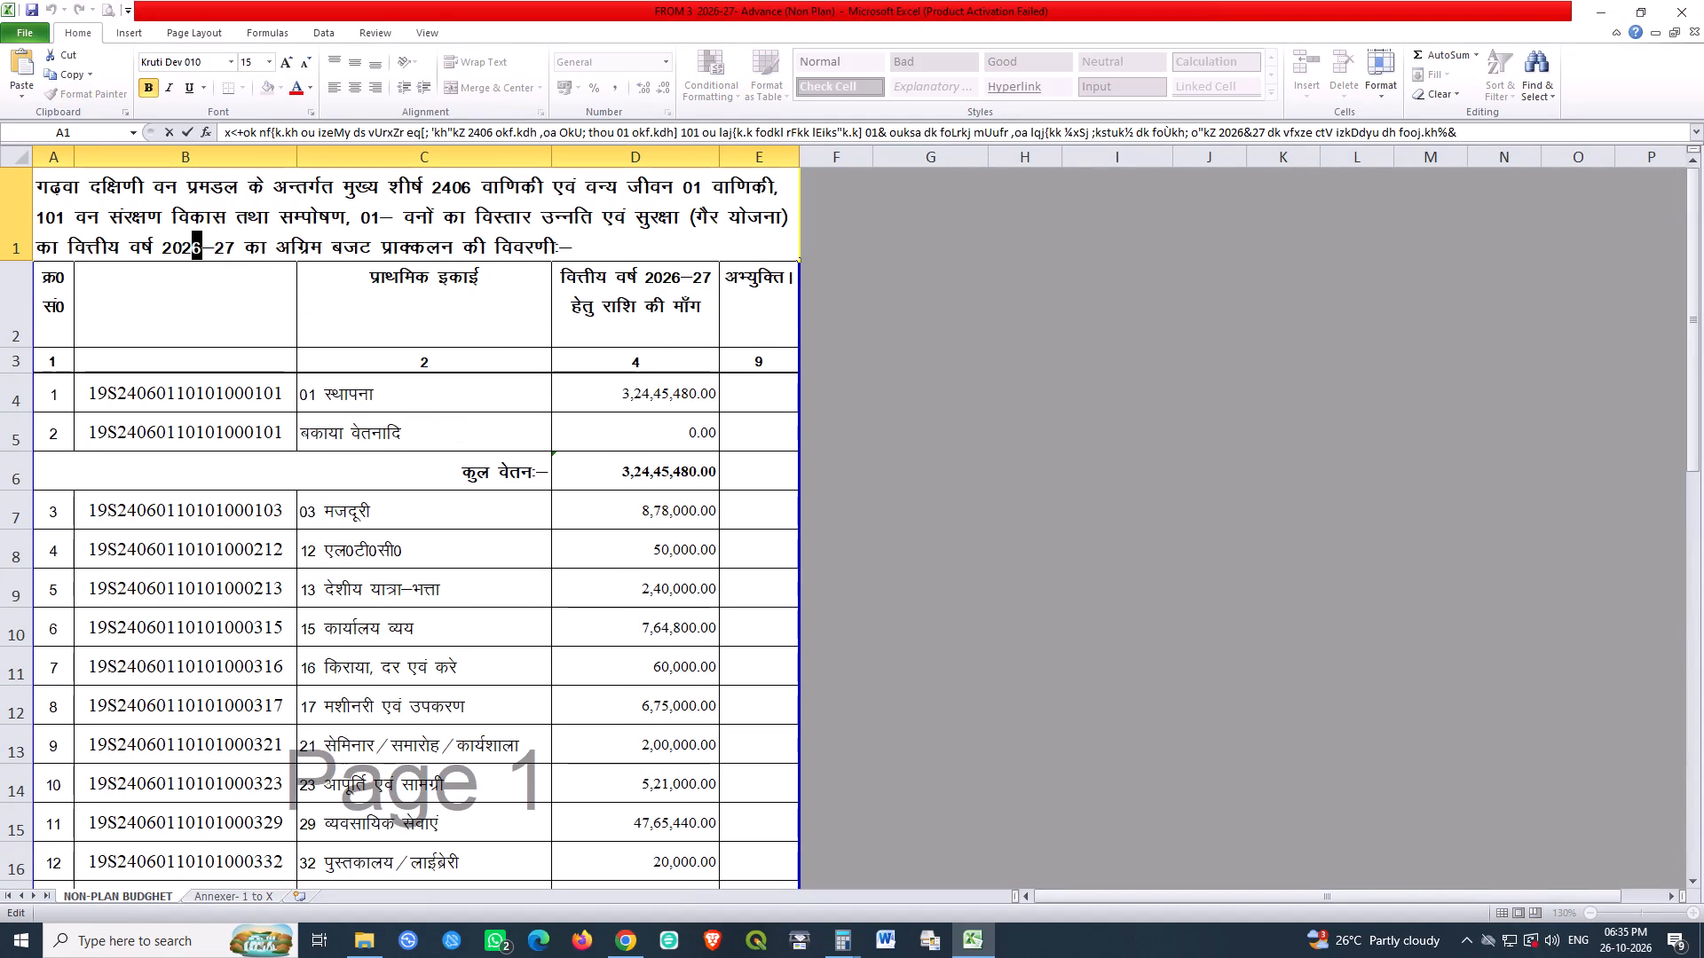
{"action": "key", "text": "7"}
{"action": "key", "text": "Right"}
{"action": "key", "text": "Right"}
{"action": "key", "text": "shift+Right"}
{"action": "key", "text": "8"}
{"action": "key", "text": "Return"}
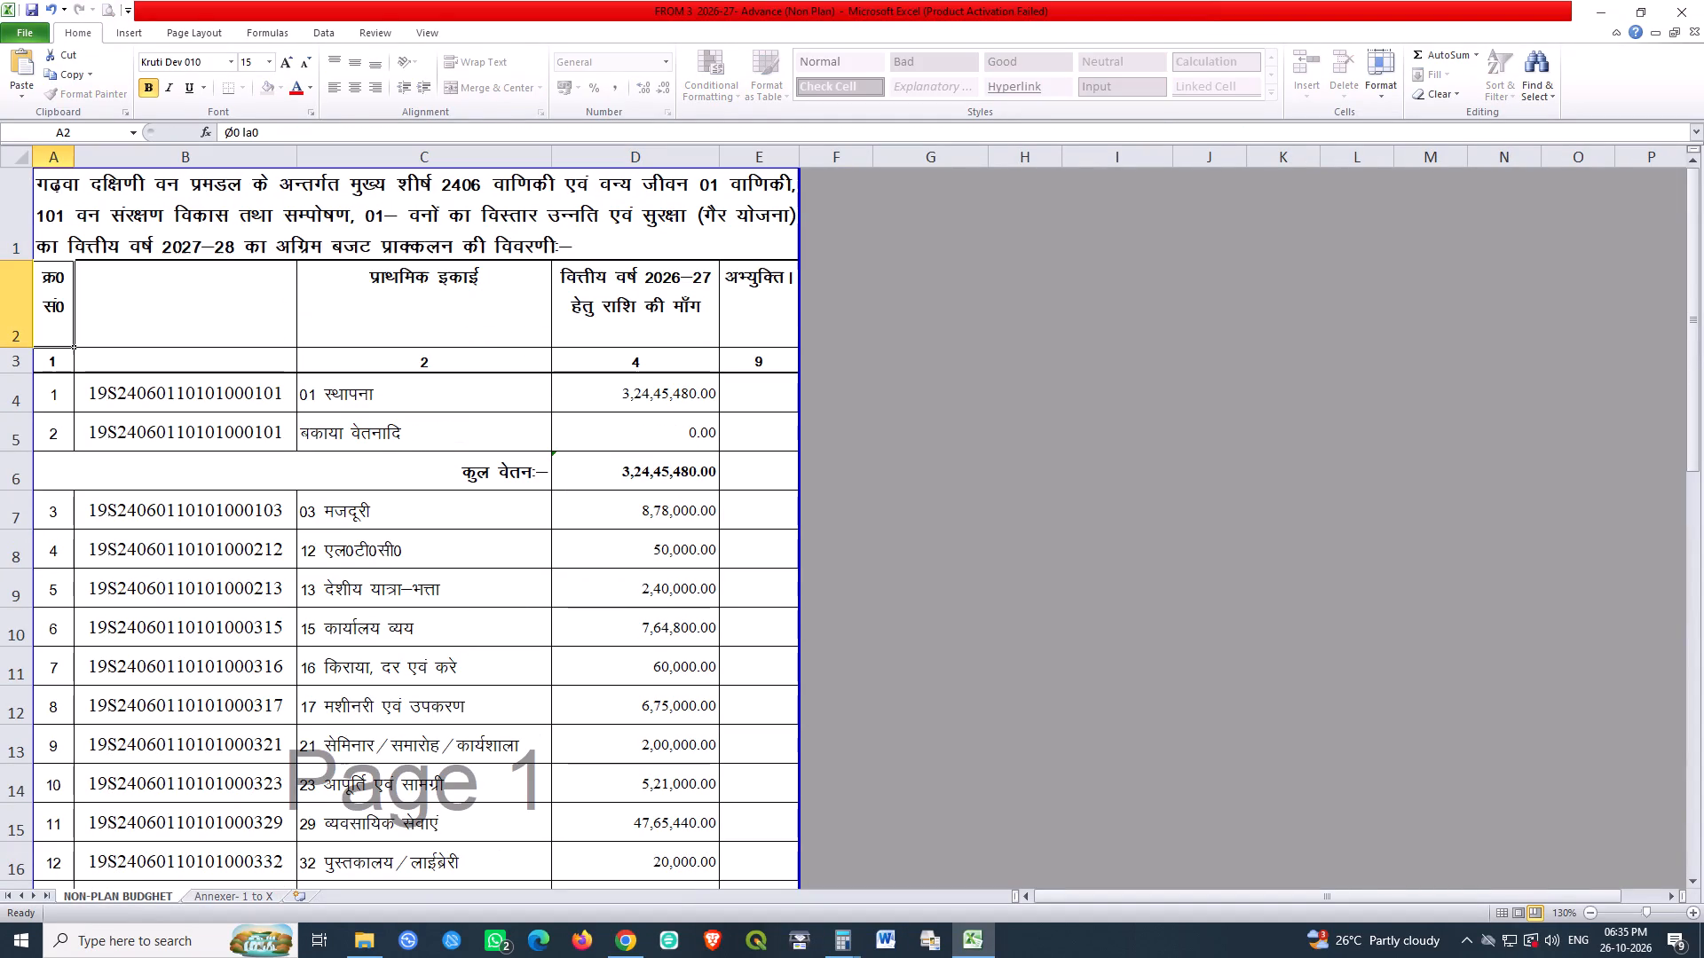
{"action": "left_click", "coordinate": [960, 465]}
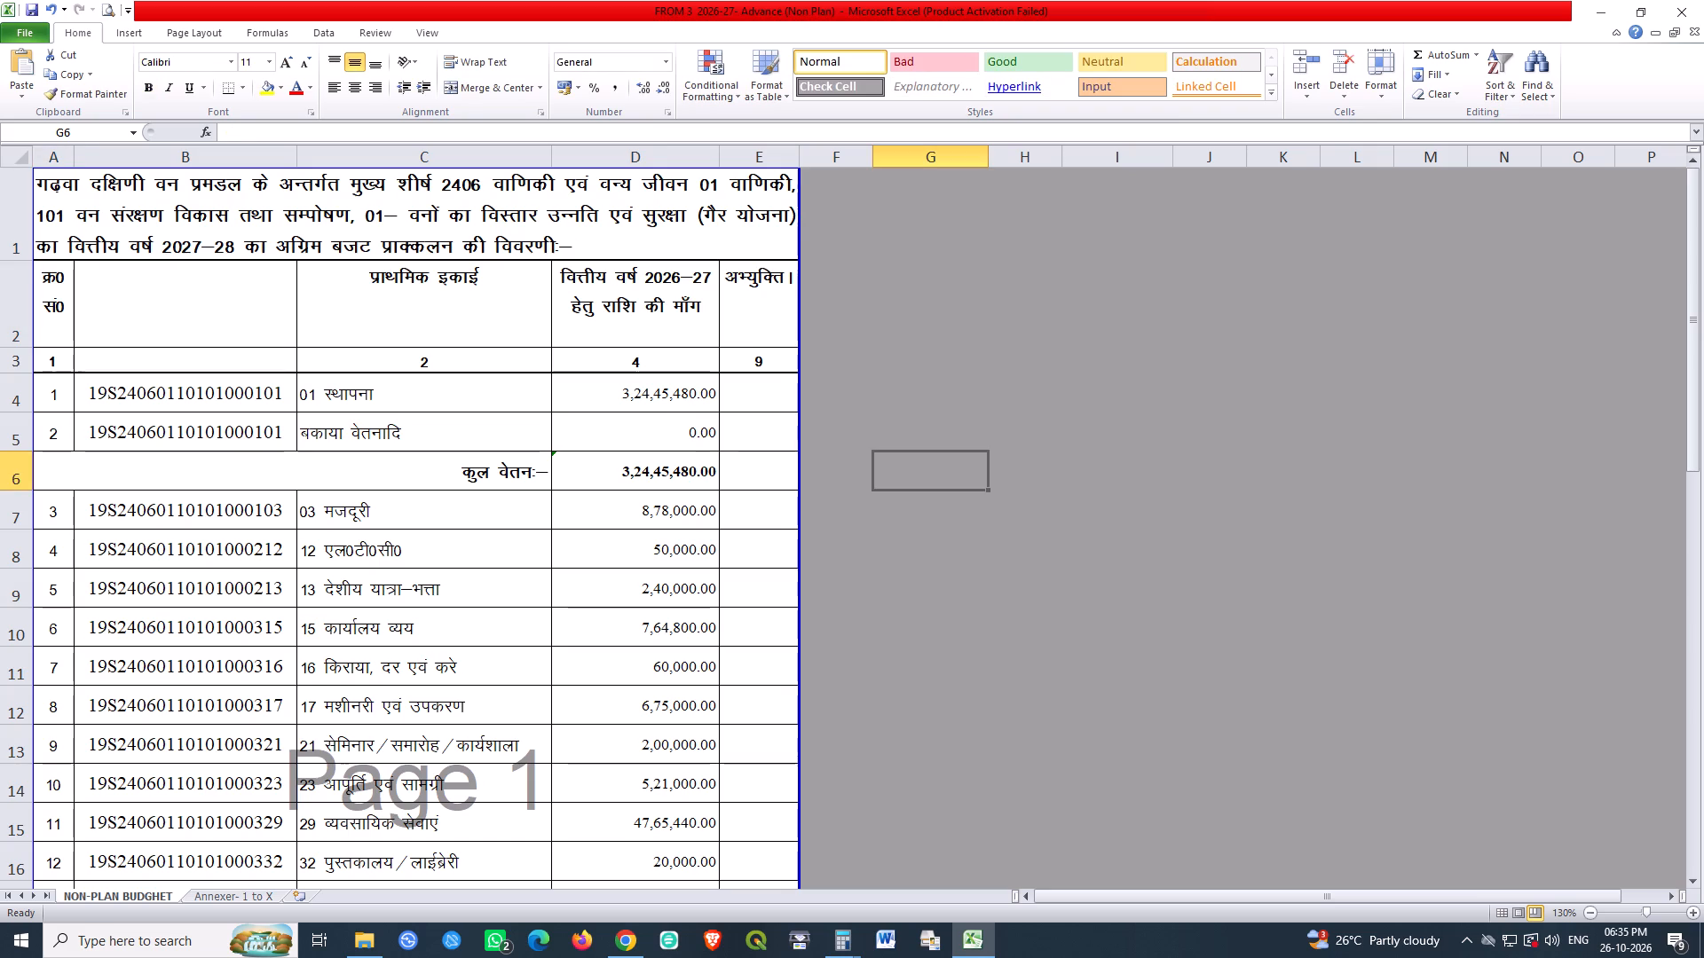
Check the annexure links behind the demand amounts in column D, from row 7 down to the 51– मुआवजा row.
{"action": "left_click", "coordinate": [690, 442]}
{"action": "left_click", "coordinate": [660, 506]}
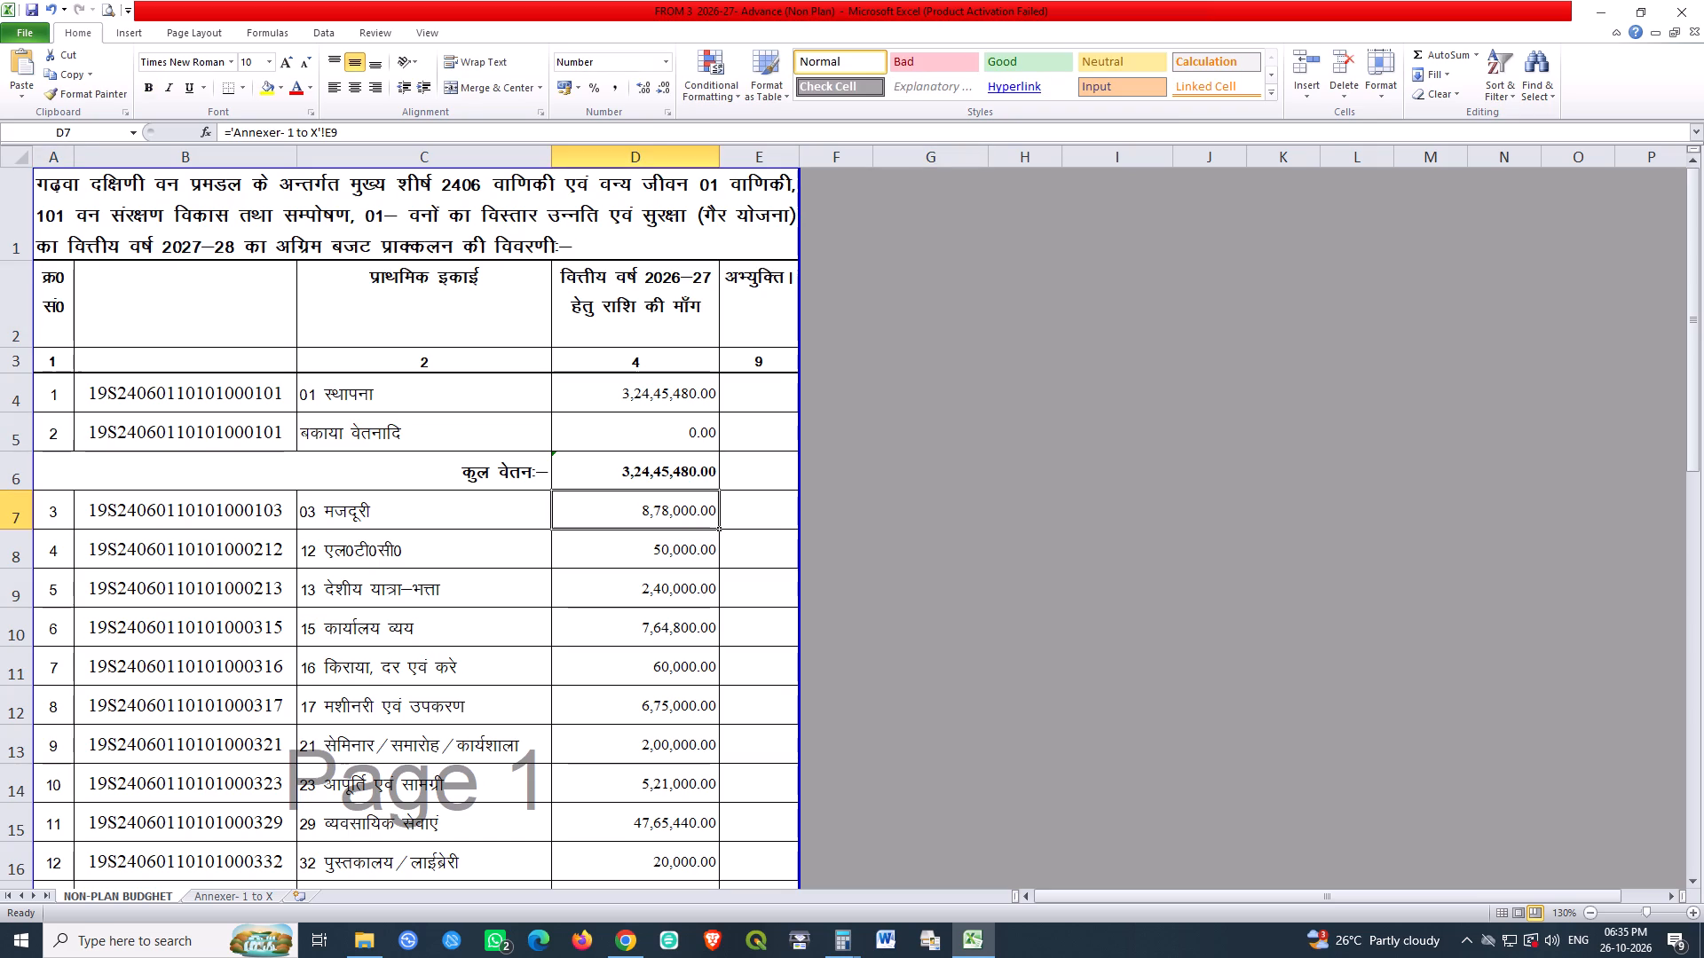
{"action": "left_click", "coordinate": [685, 548]}
{"action": "left_click", "coordinate": [688, 594]}
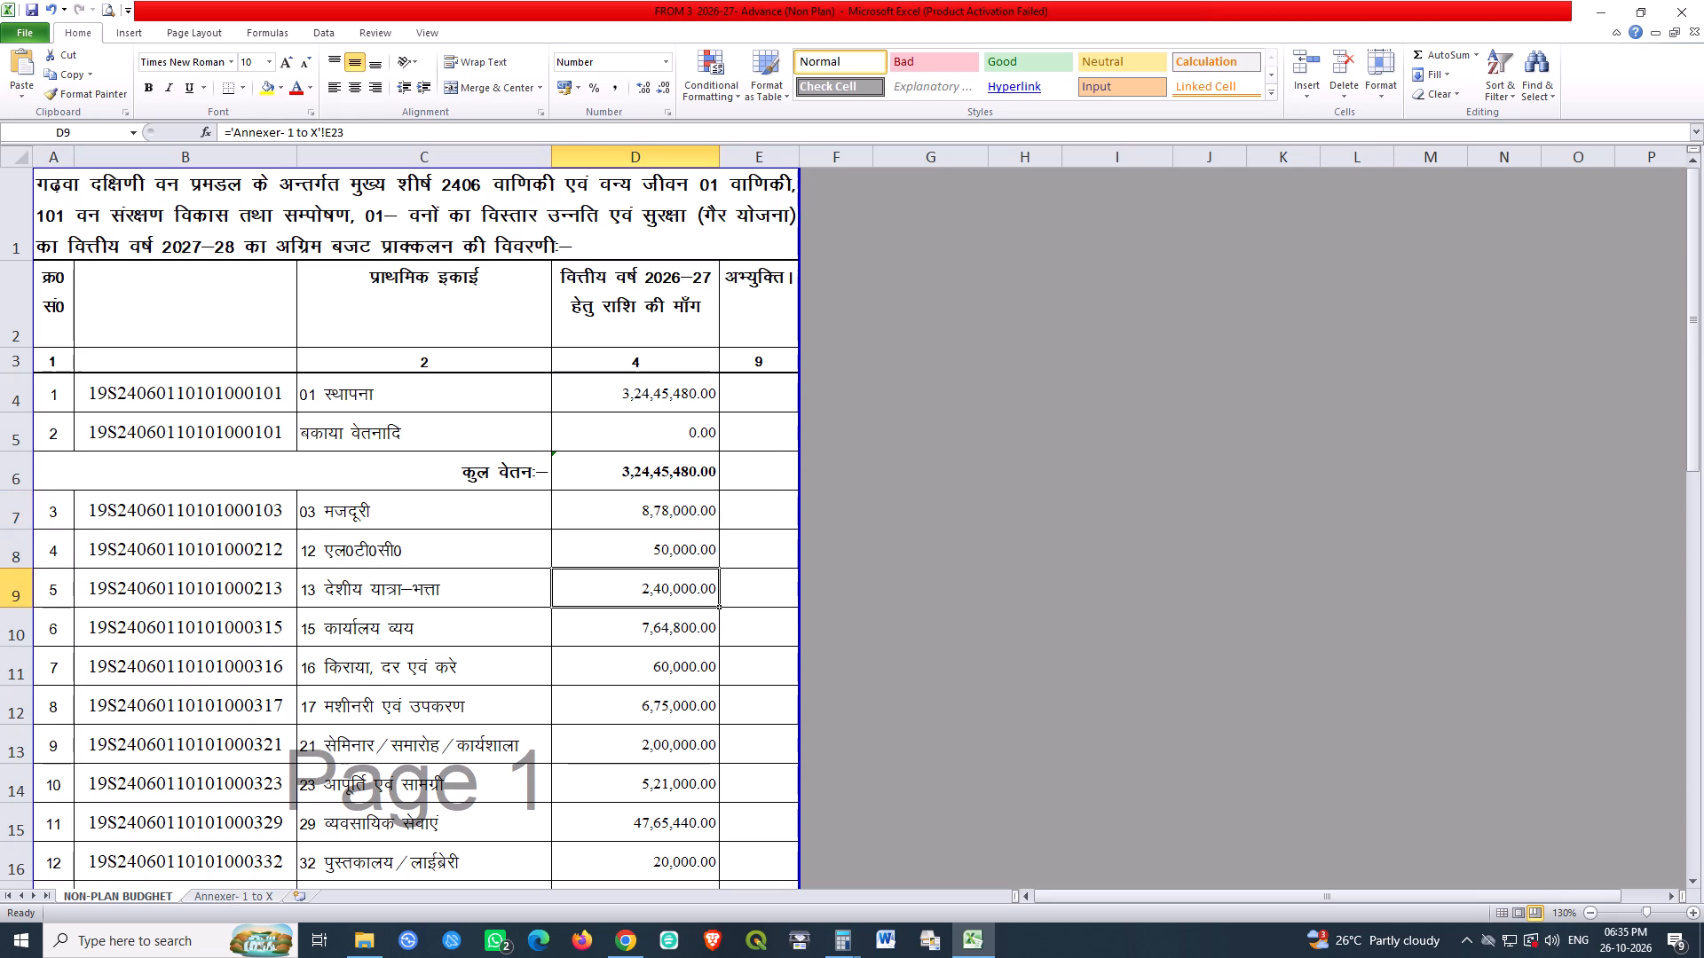
{"action": "left_click", "coordinate": [674, 632]}
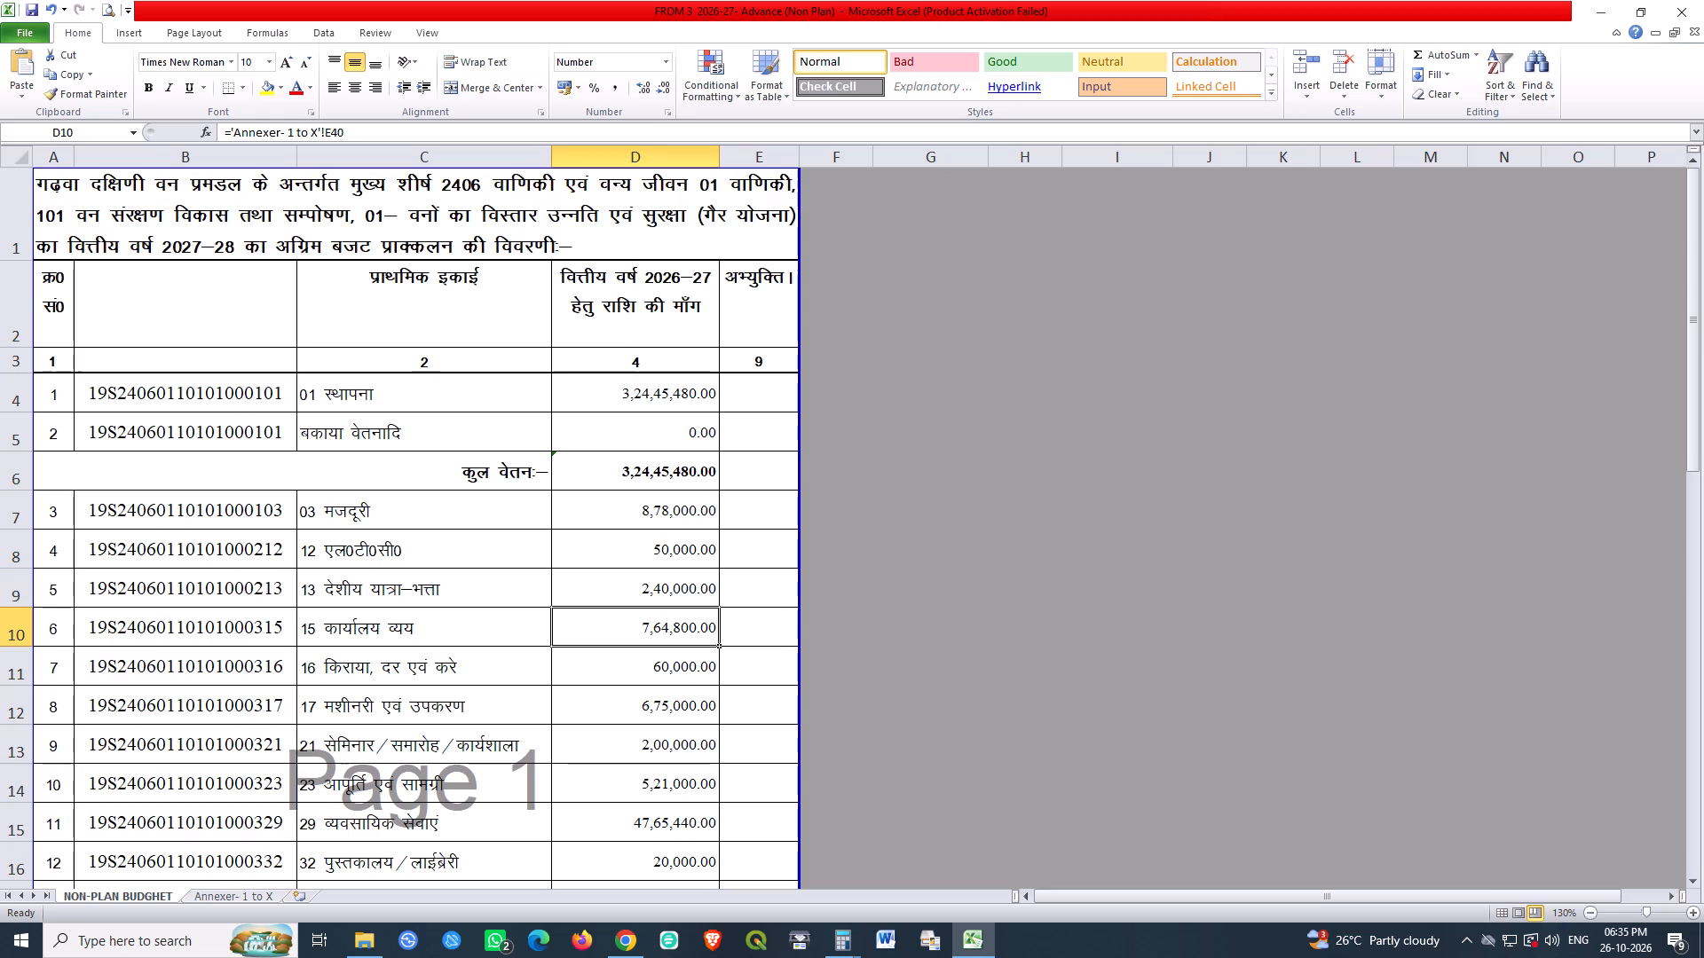
{"action": "left_click", "coordinate": [722, 667]}
{"action": "left_click", "coordinate": [706, 667]}
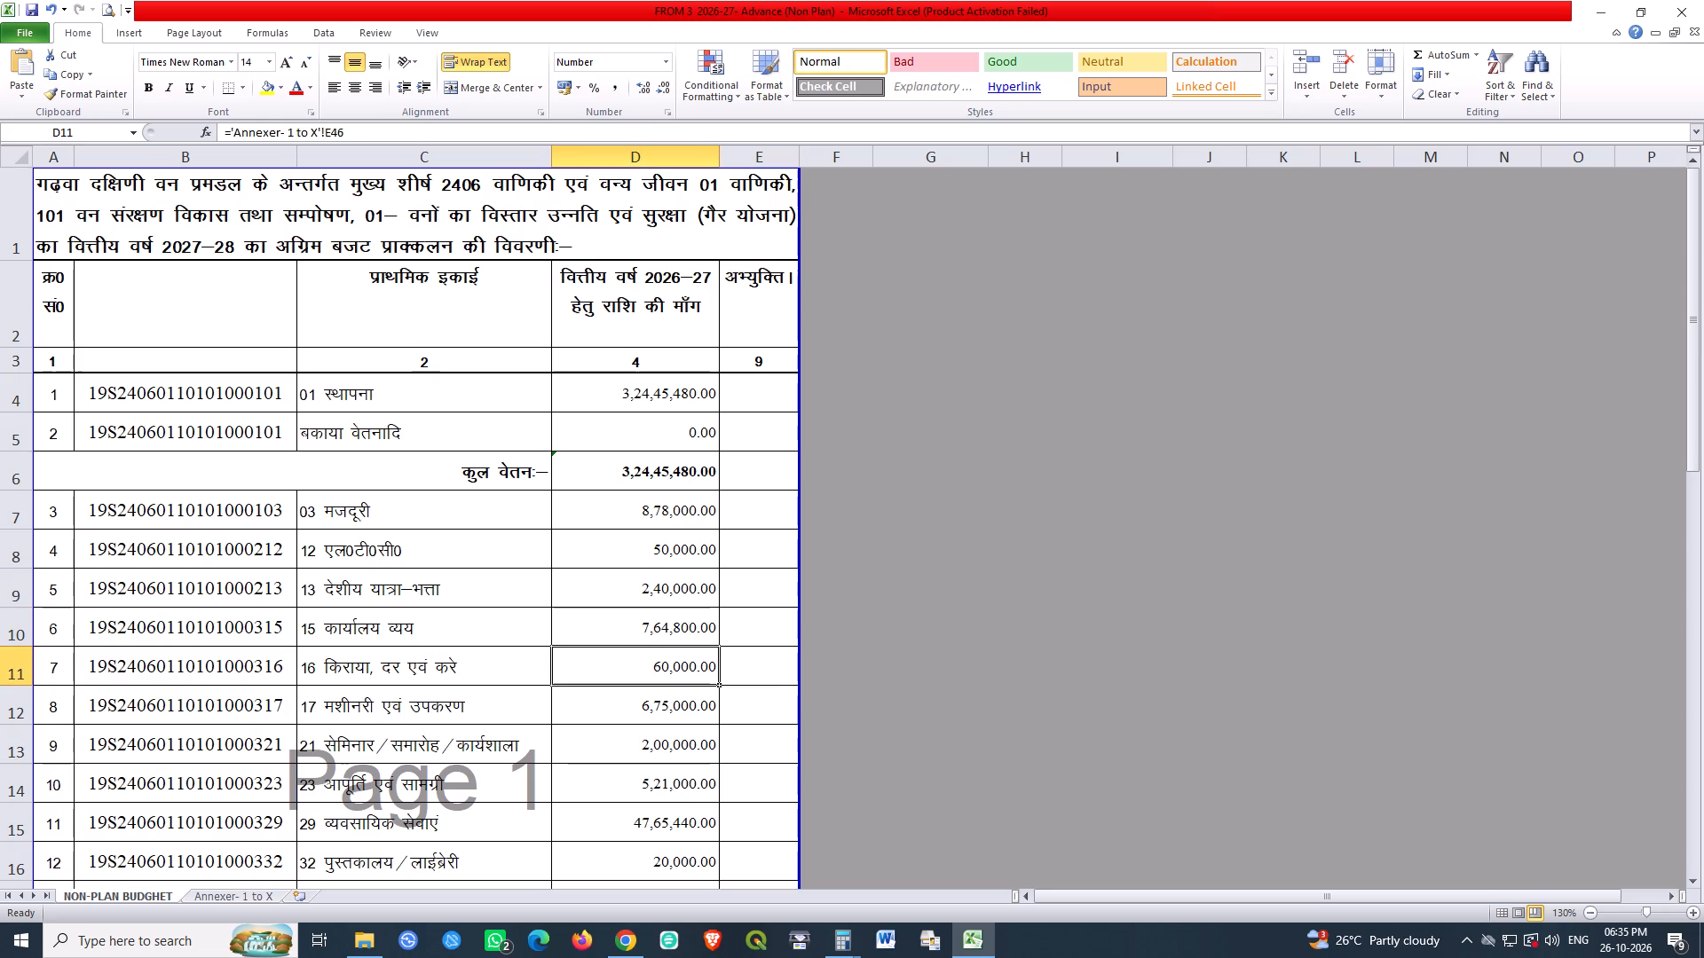
{"action": "left_click", "coordinate": [691, 706]}
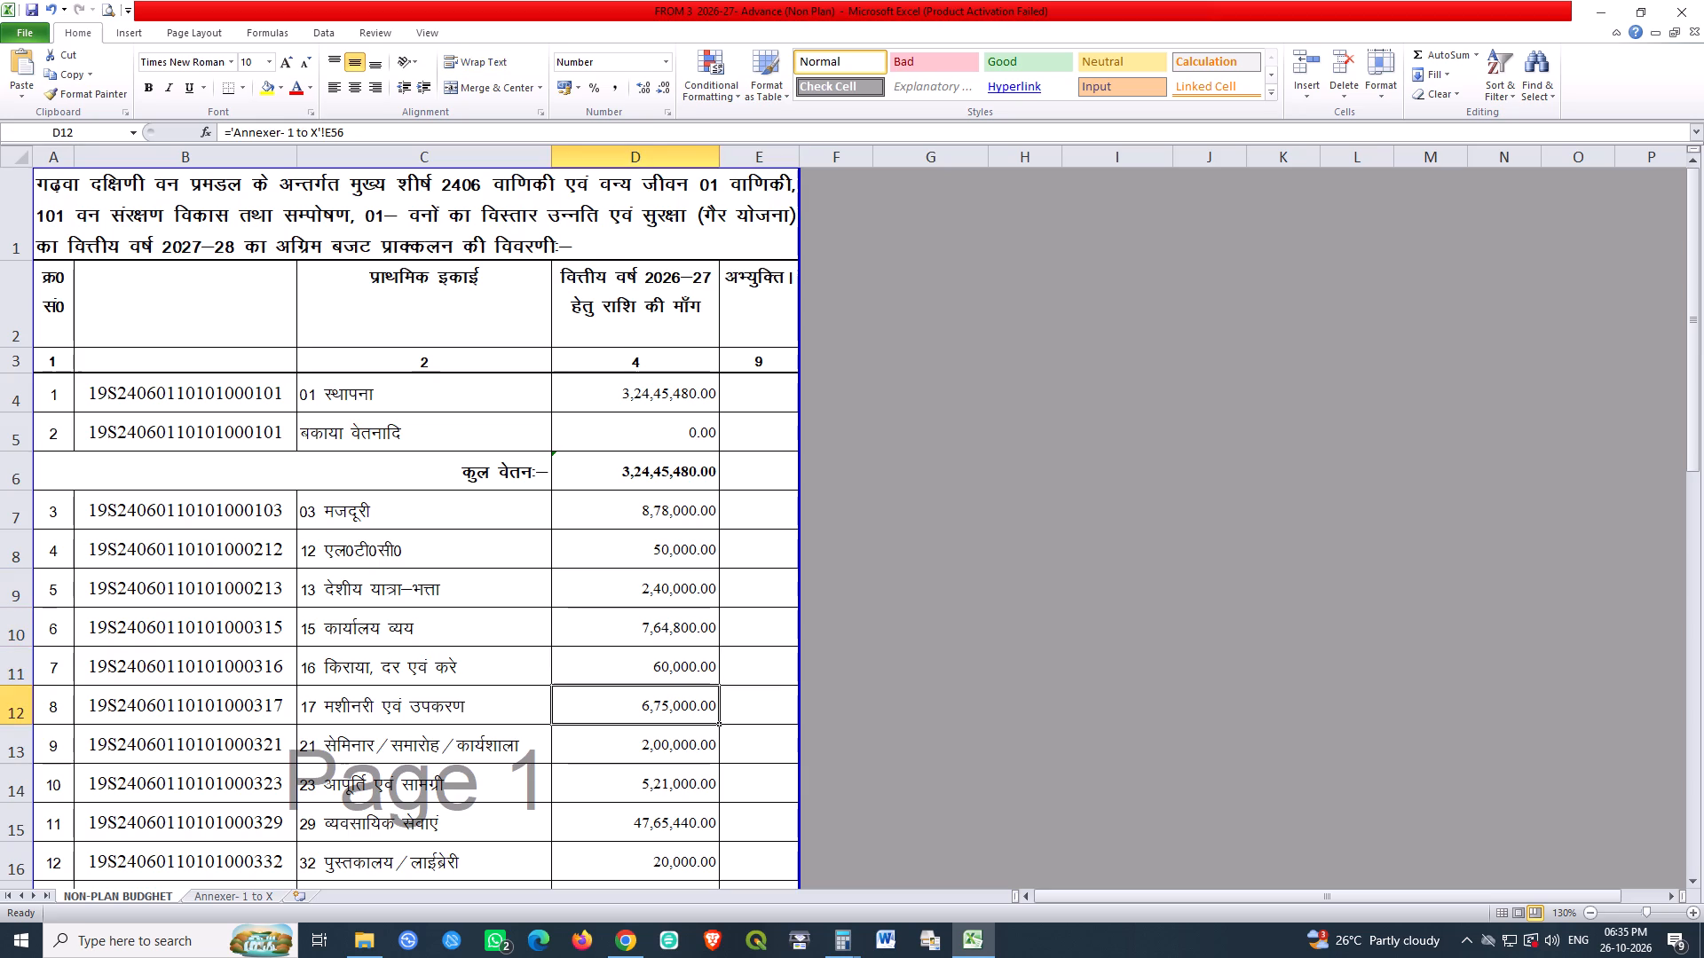
{"action": "left_click", "coordinate": [698, 755]}
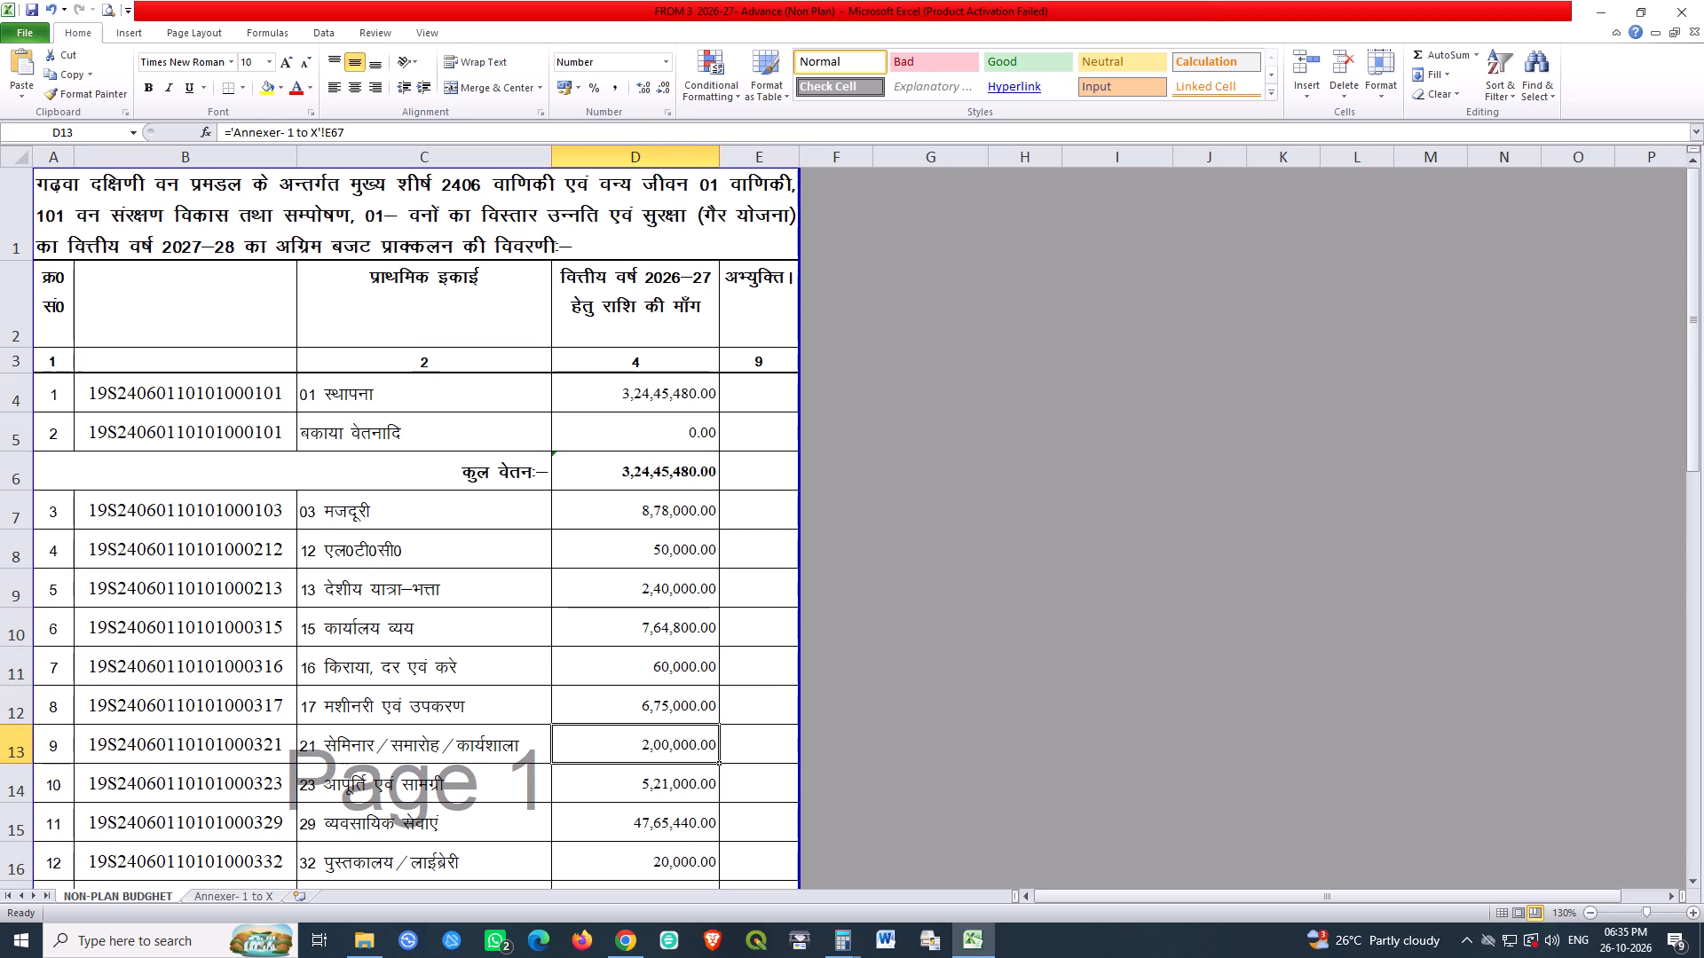
{"action": "left_click", "coordinate": [695, 797]}
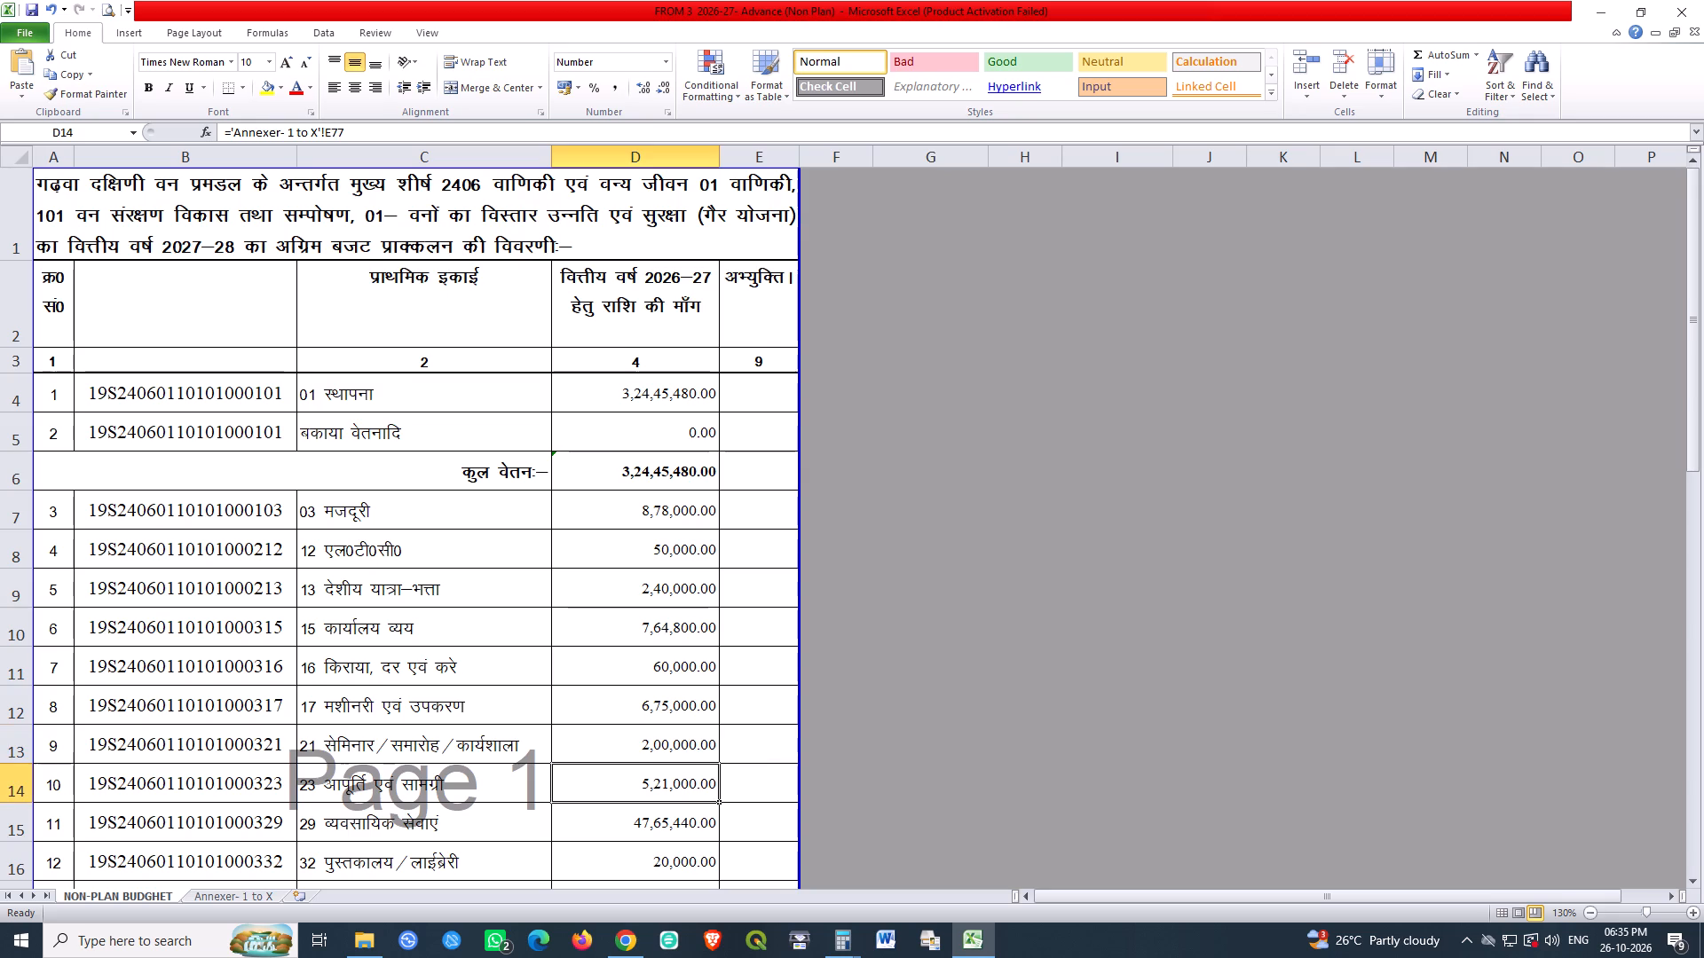
{"action": "left_click", "coordinate": [688, 828]}
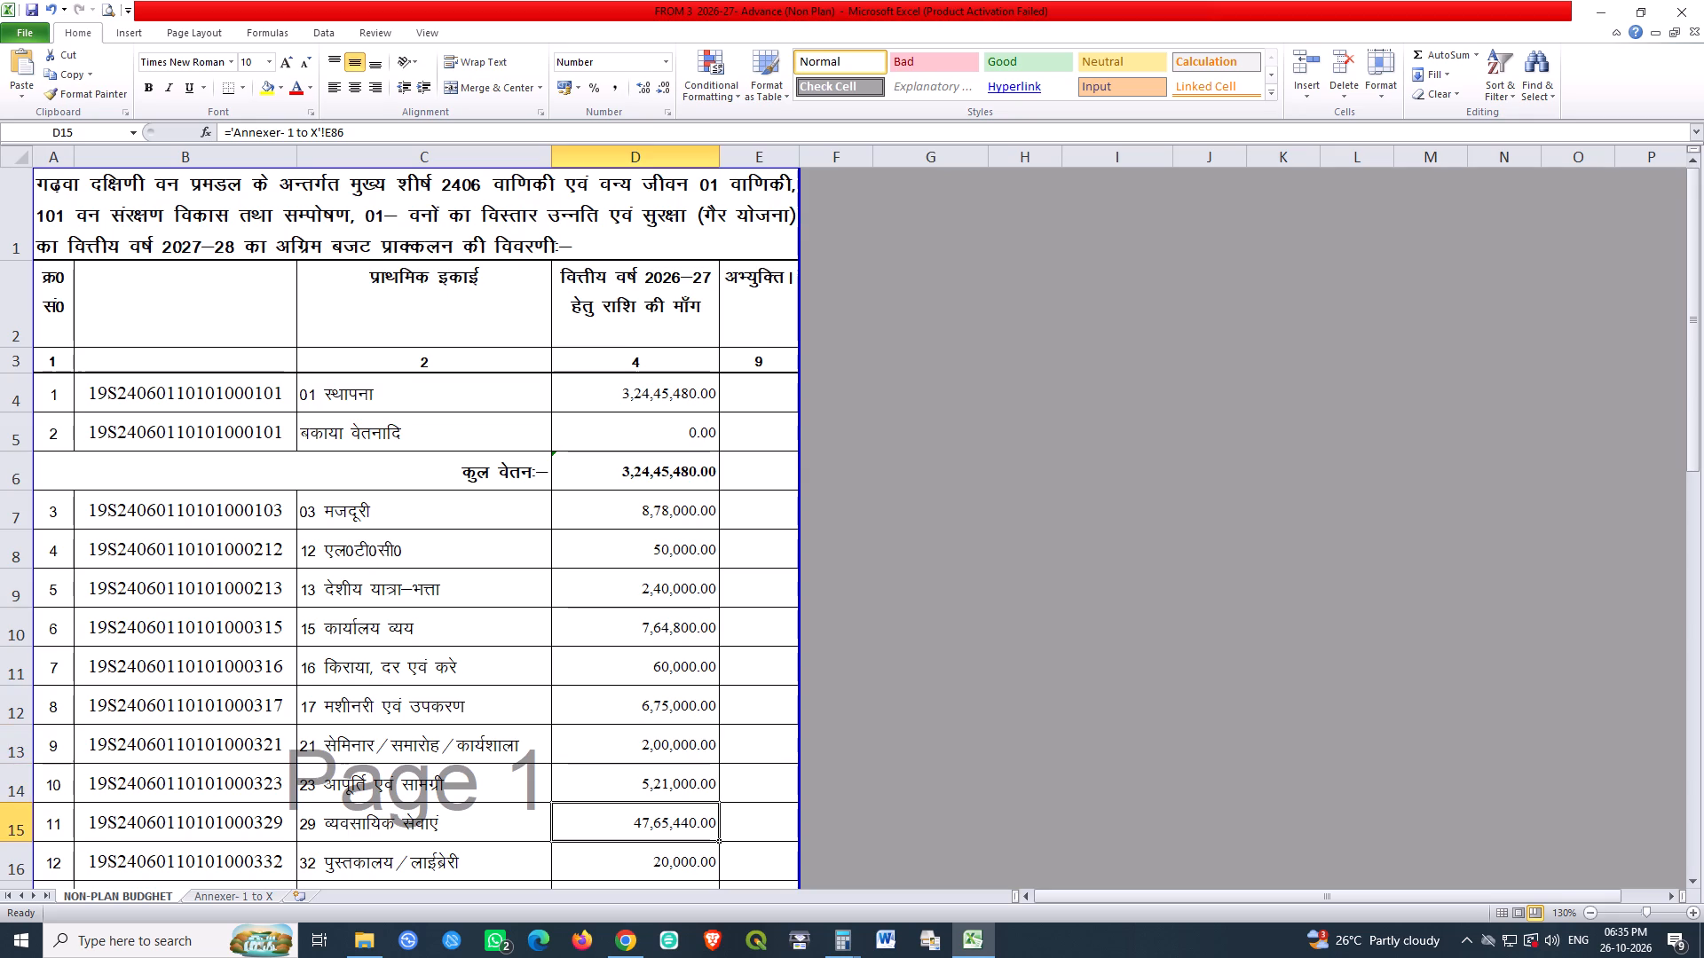
{"action": "left_click", "coordinate": [667, 864]}
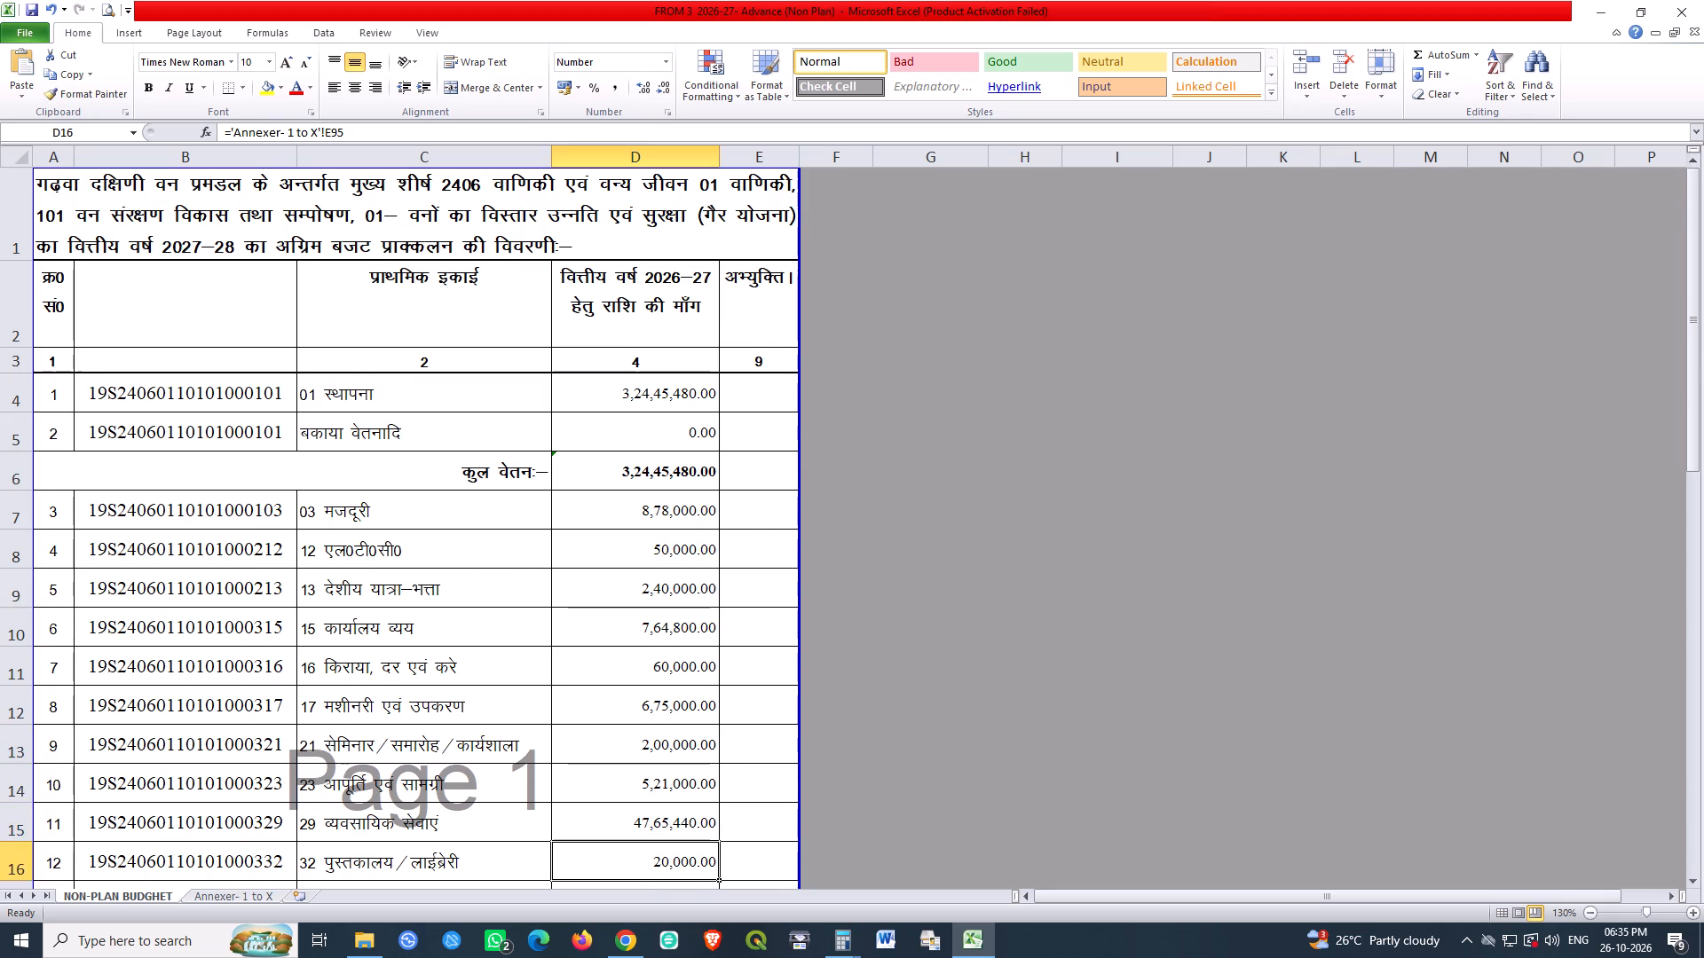
{"action": "scroll", "coordinate": [788, 696], "scroll_direction": "down", "scroll_amount": 1}
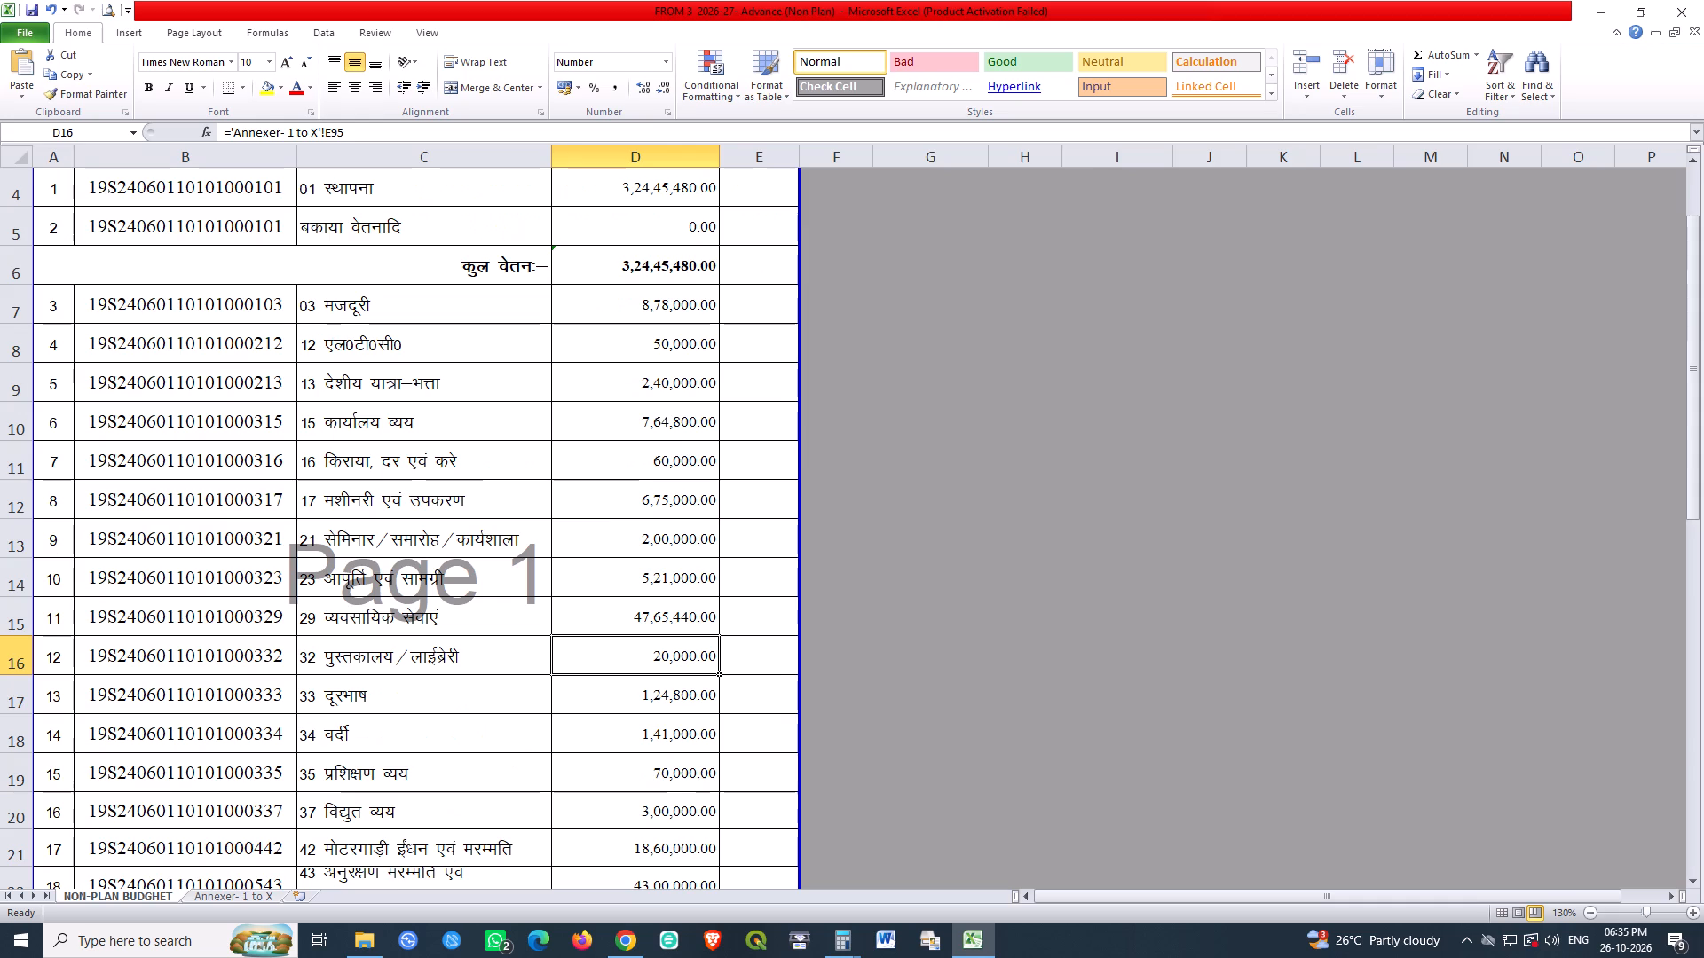
{"action": "left_click", "coordinate": [707, 699]}
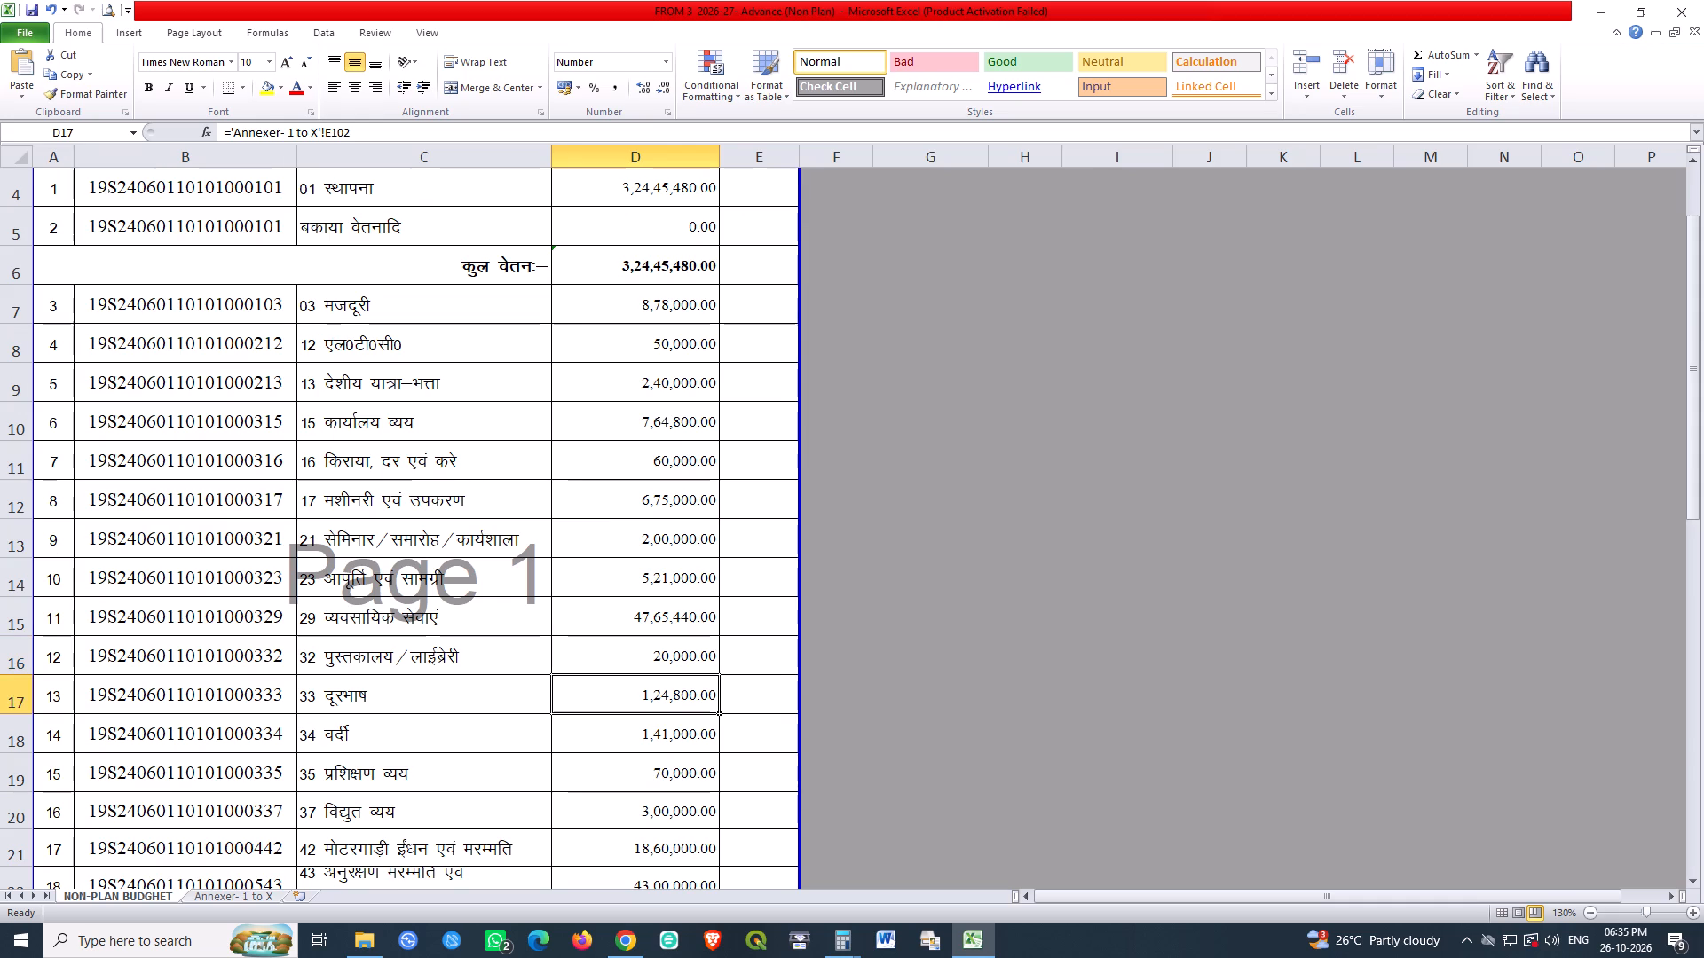
{"action": "left_click", "coordinate": [694, 742]}
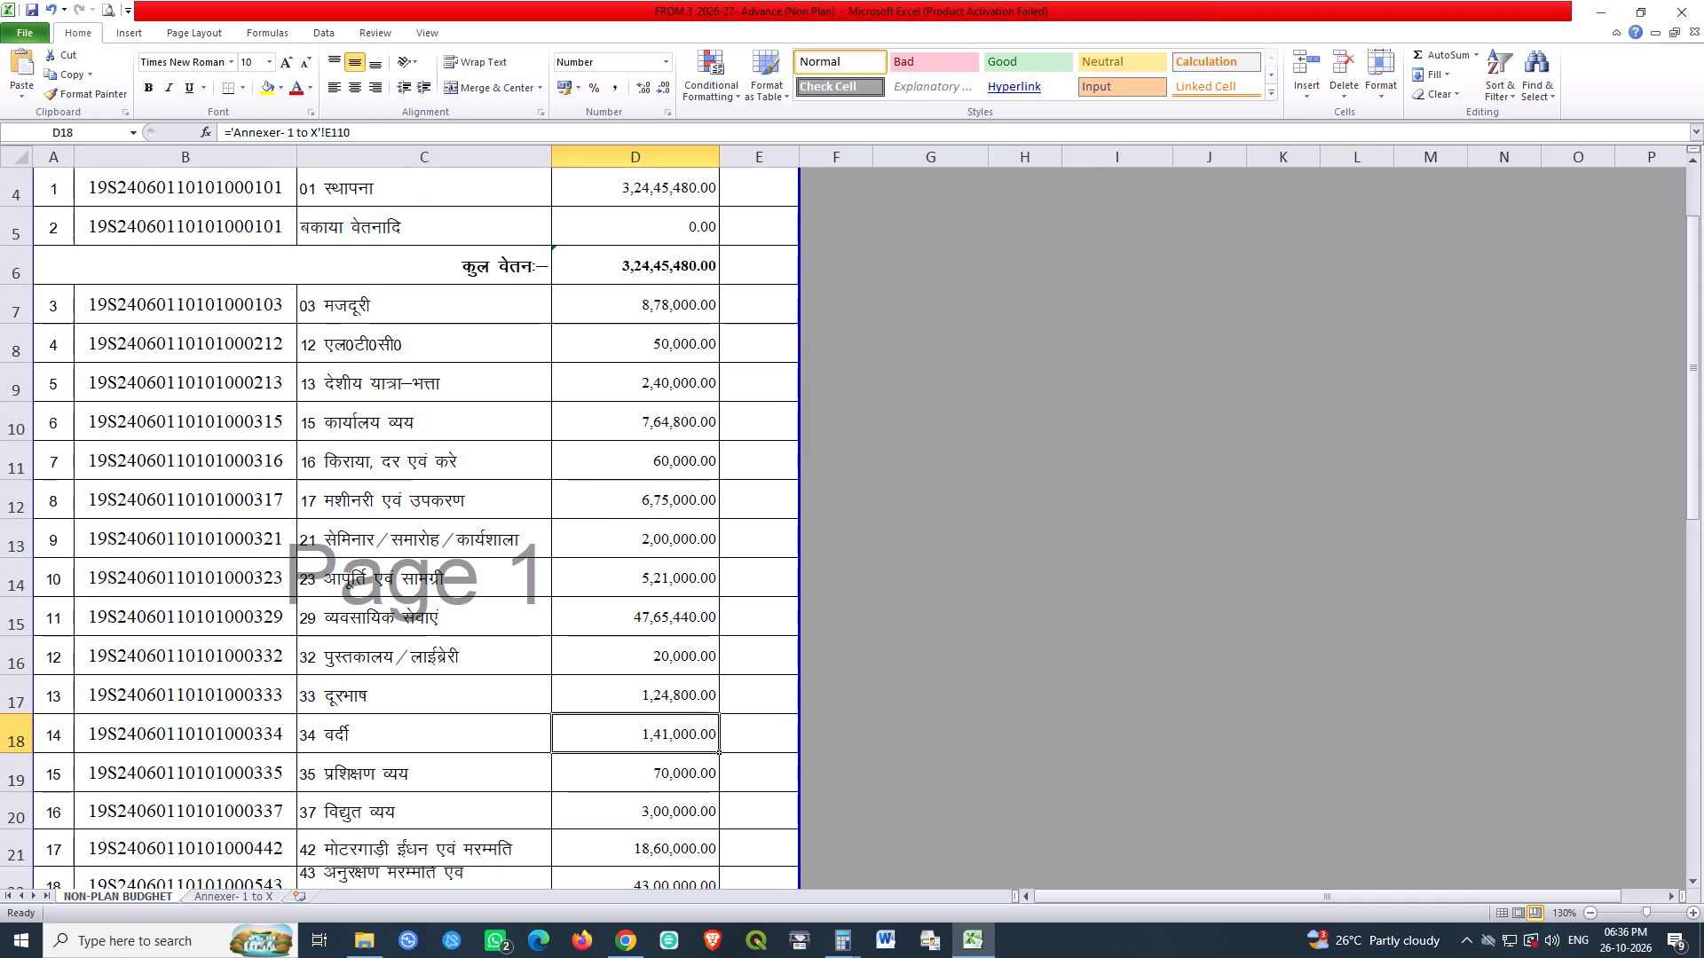
{"action": "left_click", "coordinate": [688, 771]}
{"action": "scroll", "coordinate": [747, 672], "scroll_direction": "down", "scroll_amount": 1}
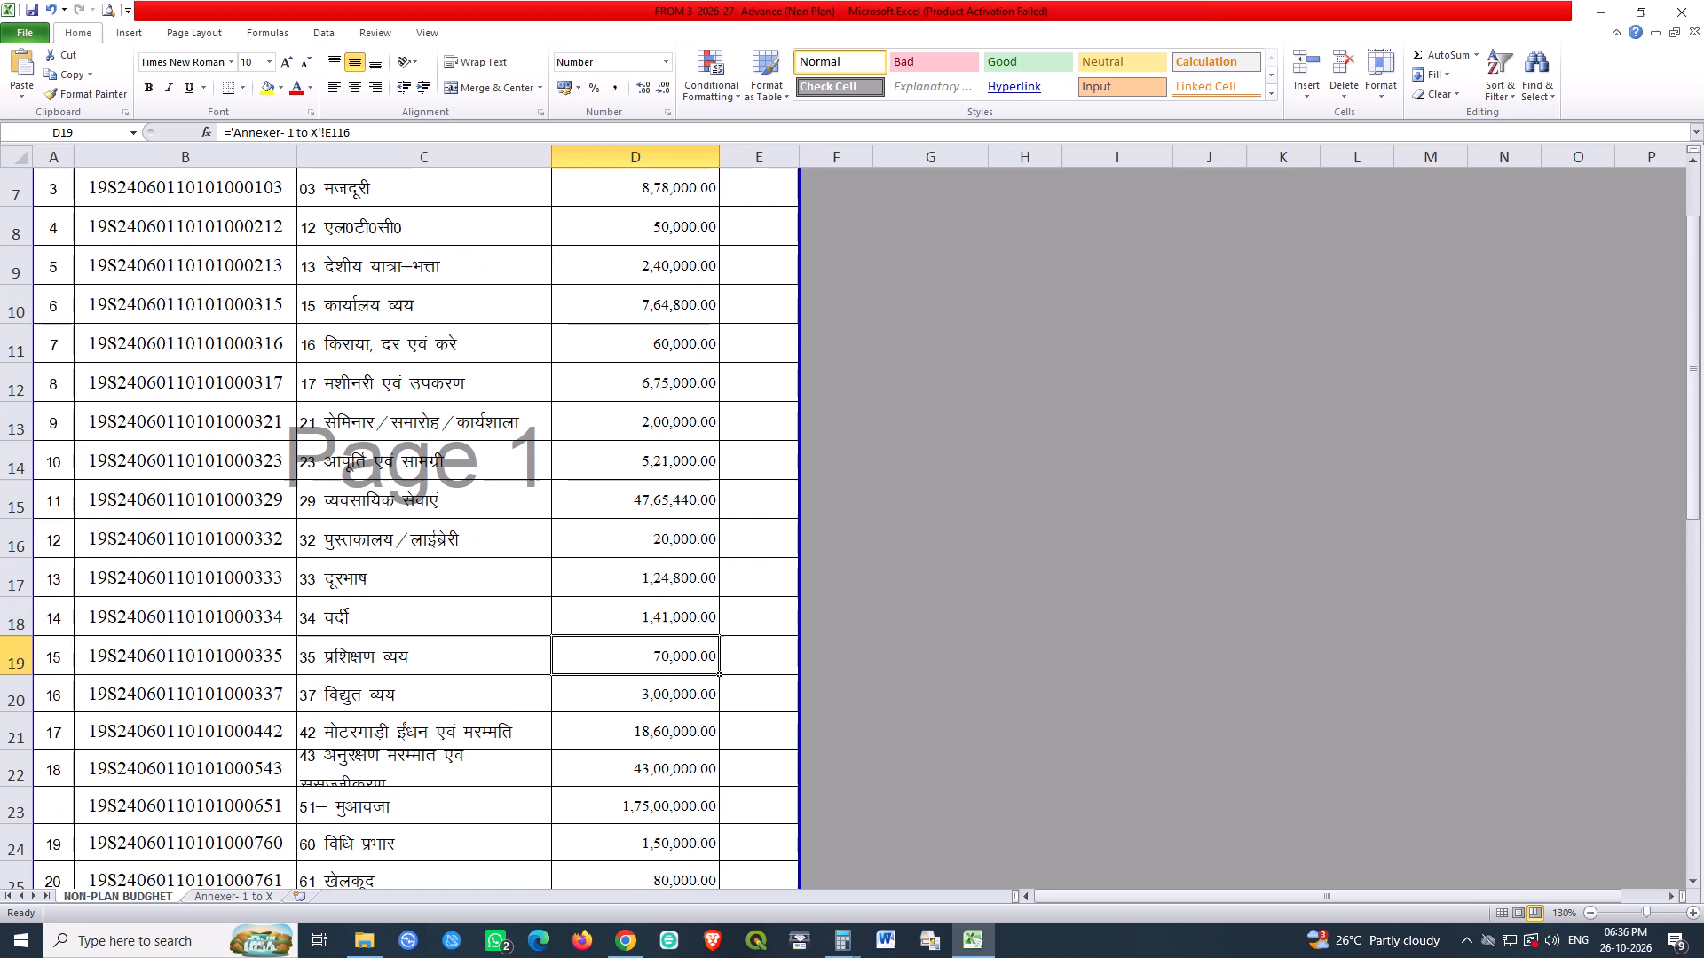
{"action": "scroll", "coordinate": [765, 651], "scroll_direction": "down", "scroll_amount": 1}
{"action": "left_click", "coordinate": [683, 585]}
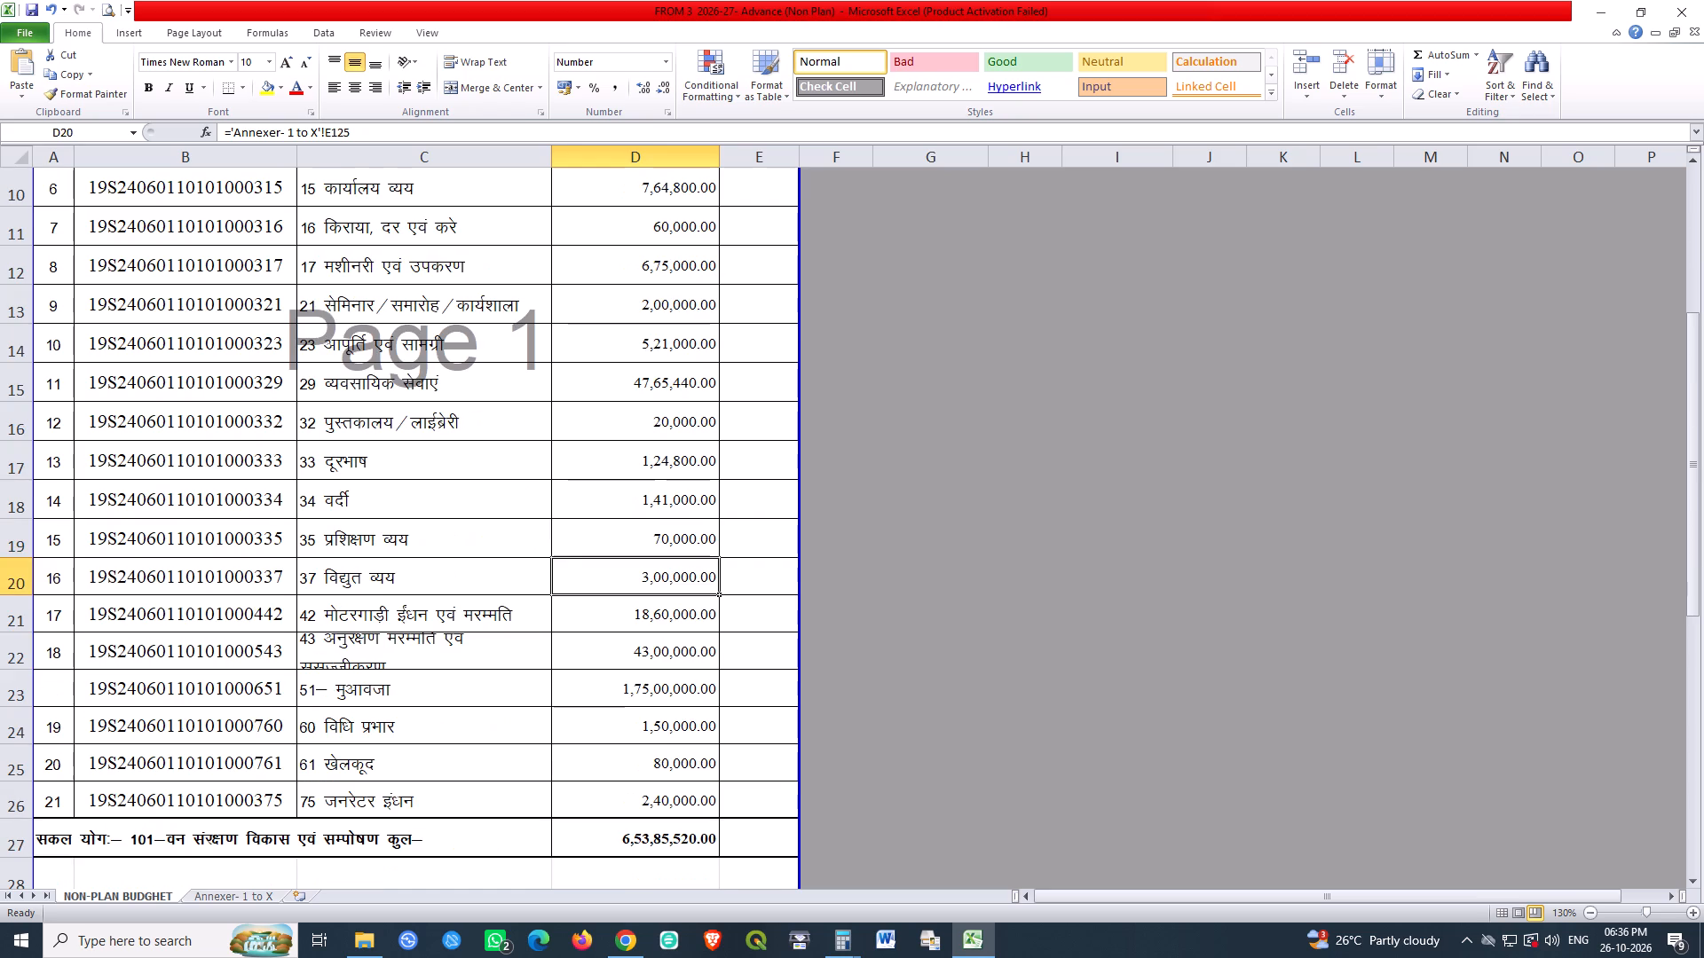
{"action": "left_click", "coordinate": [682, 619]}
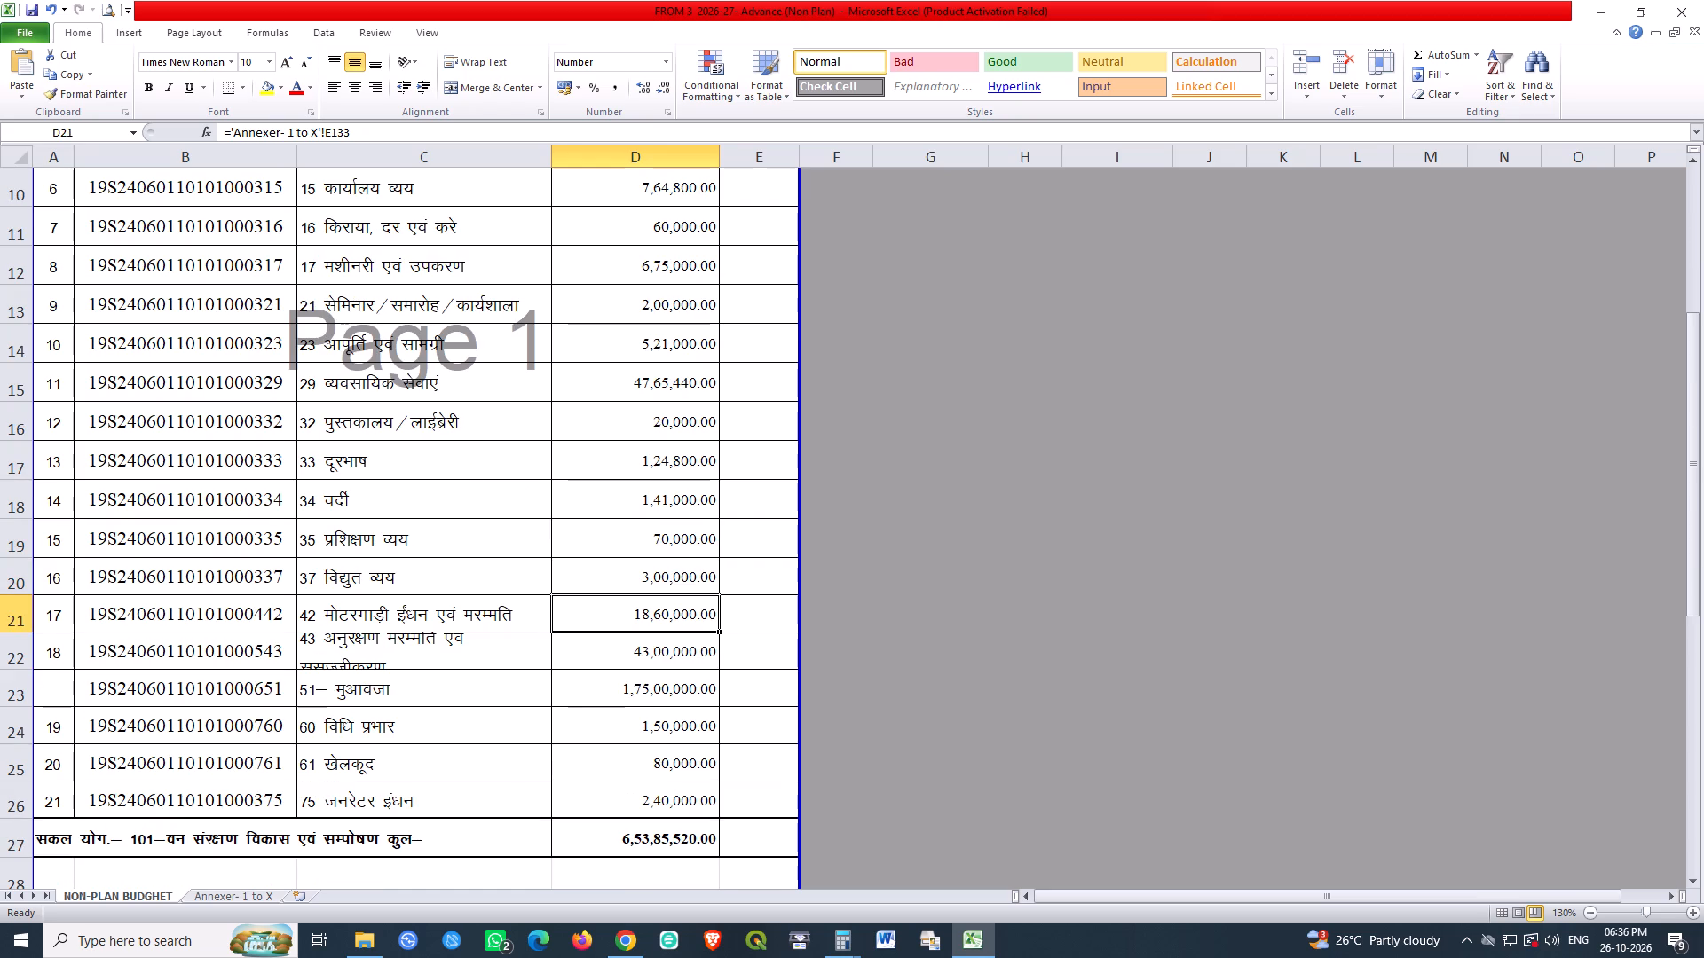
{"action": "left_click", "coordinate": [679, 644]}
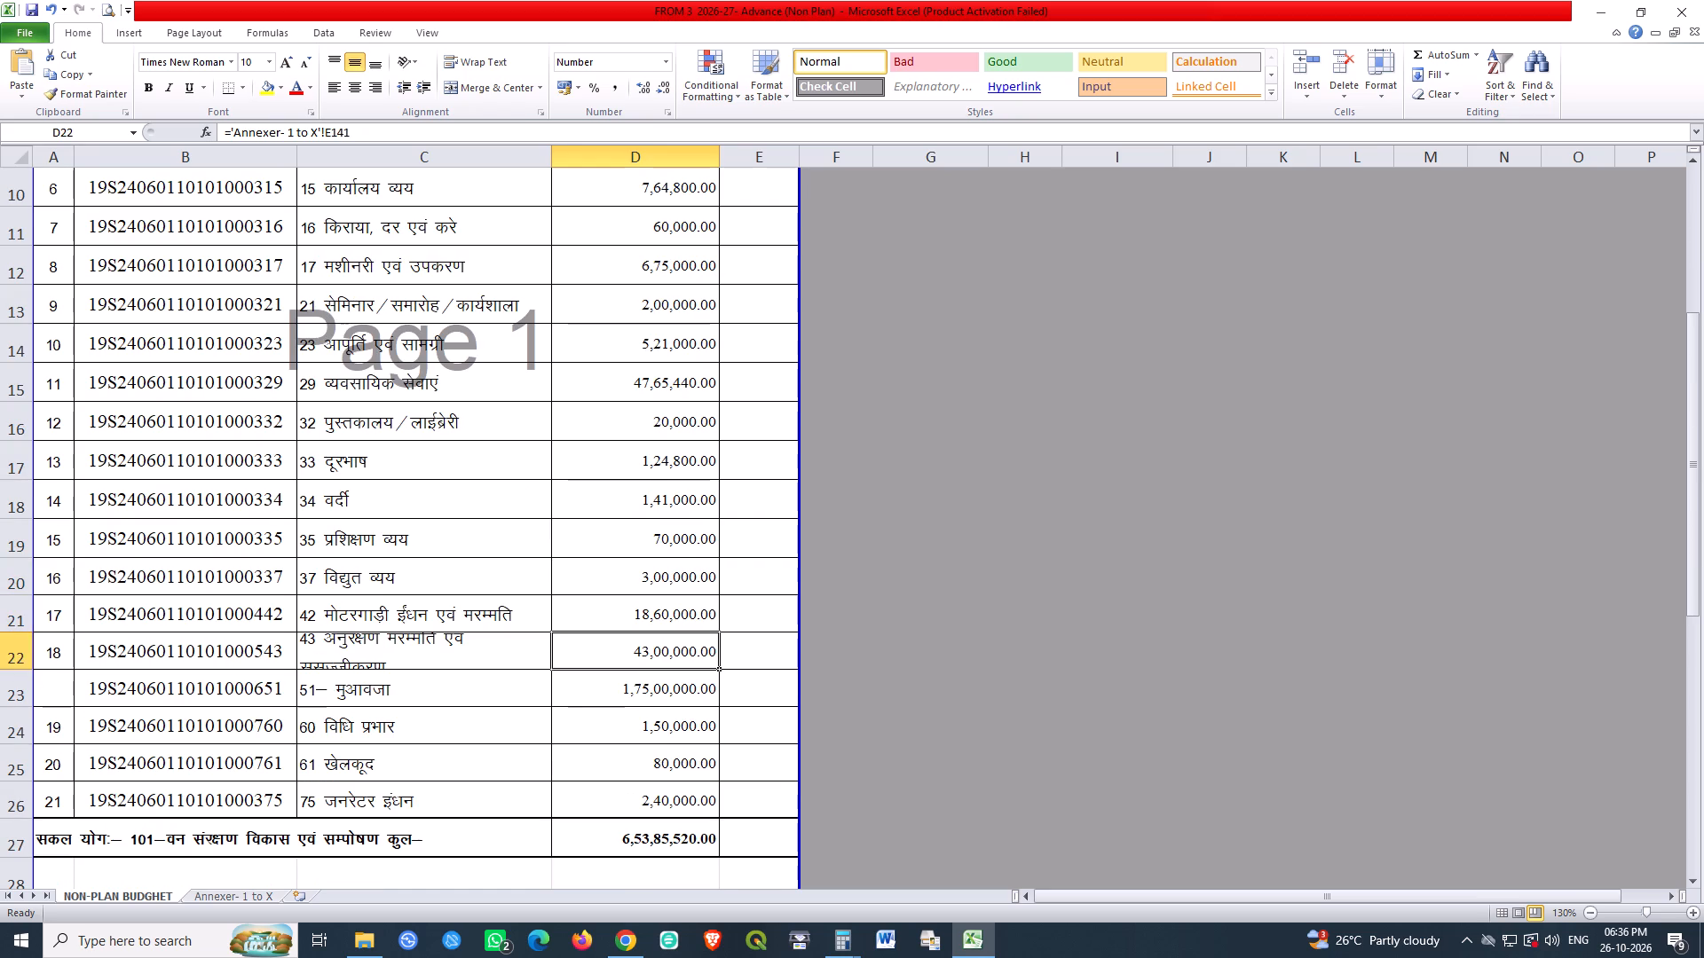
{"action": "left_click", "coordinate": [675, 677]}
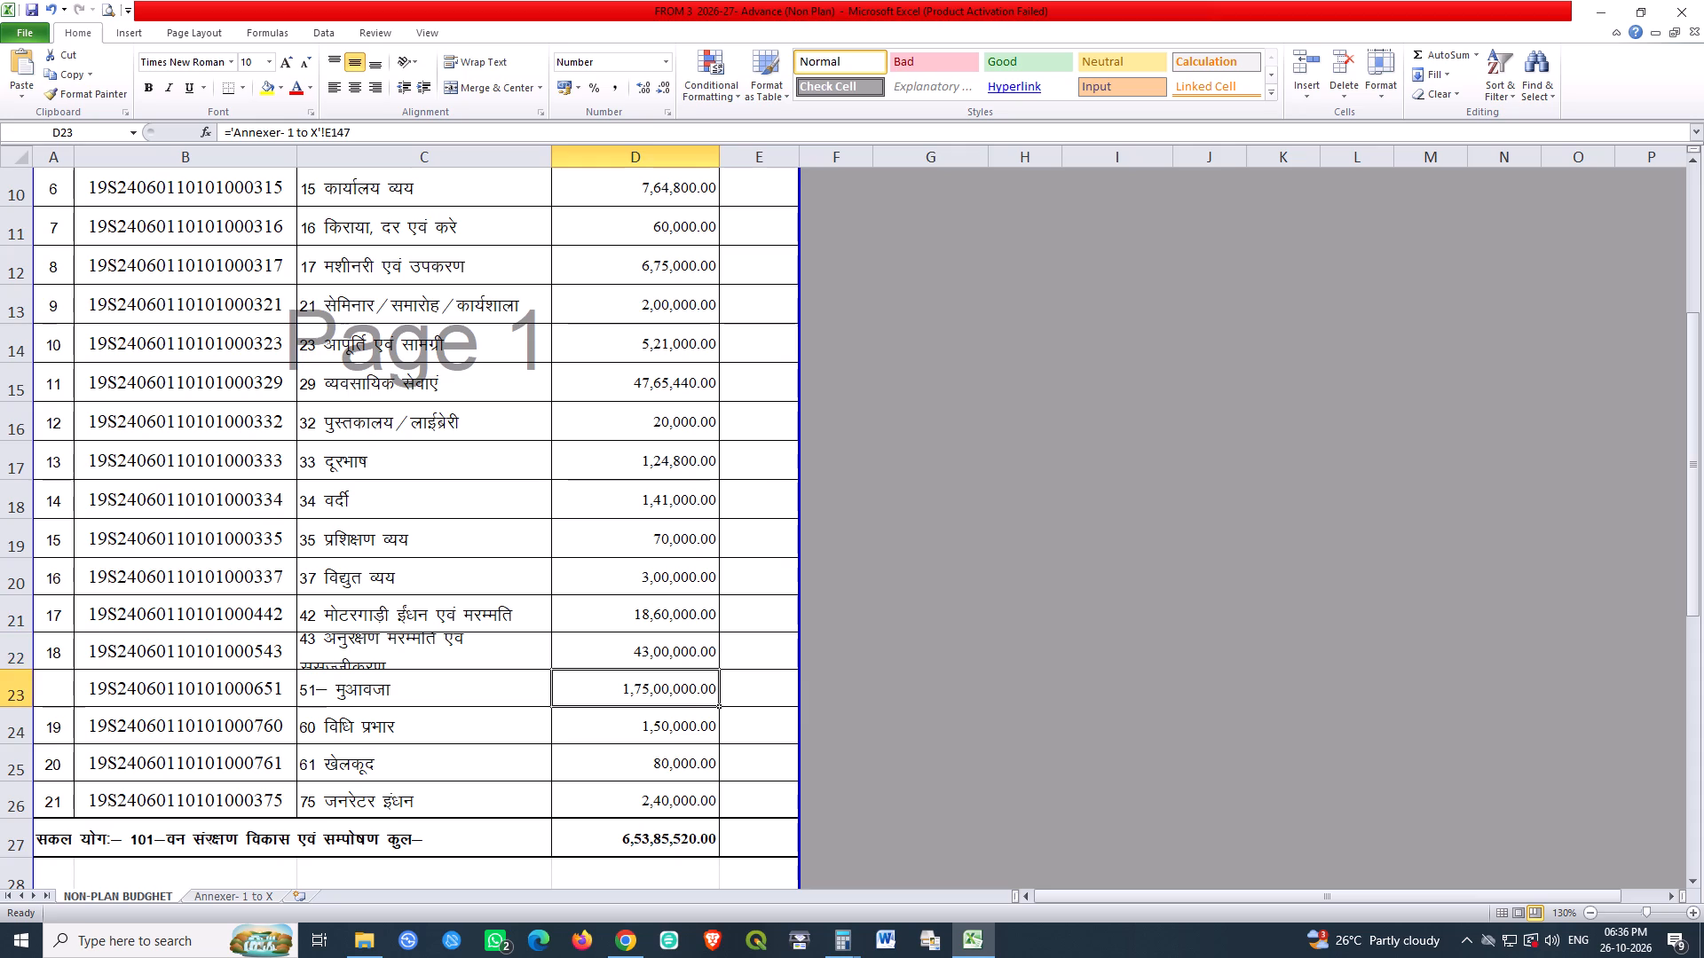
Auto-fit the height of row 22 to its two-line item 43 maintenance and repair description.
{"action": "left_click", "coordinate": [479, 646]}
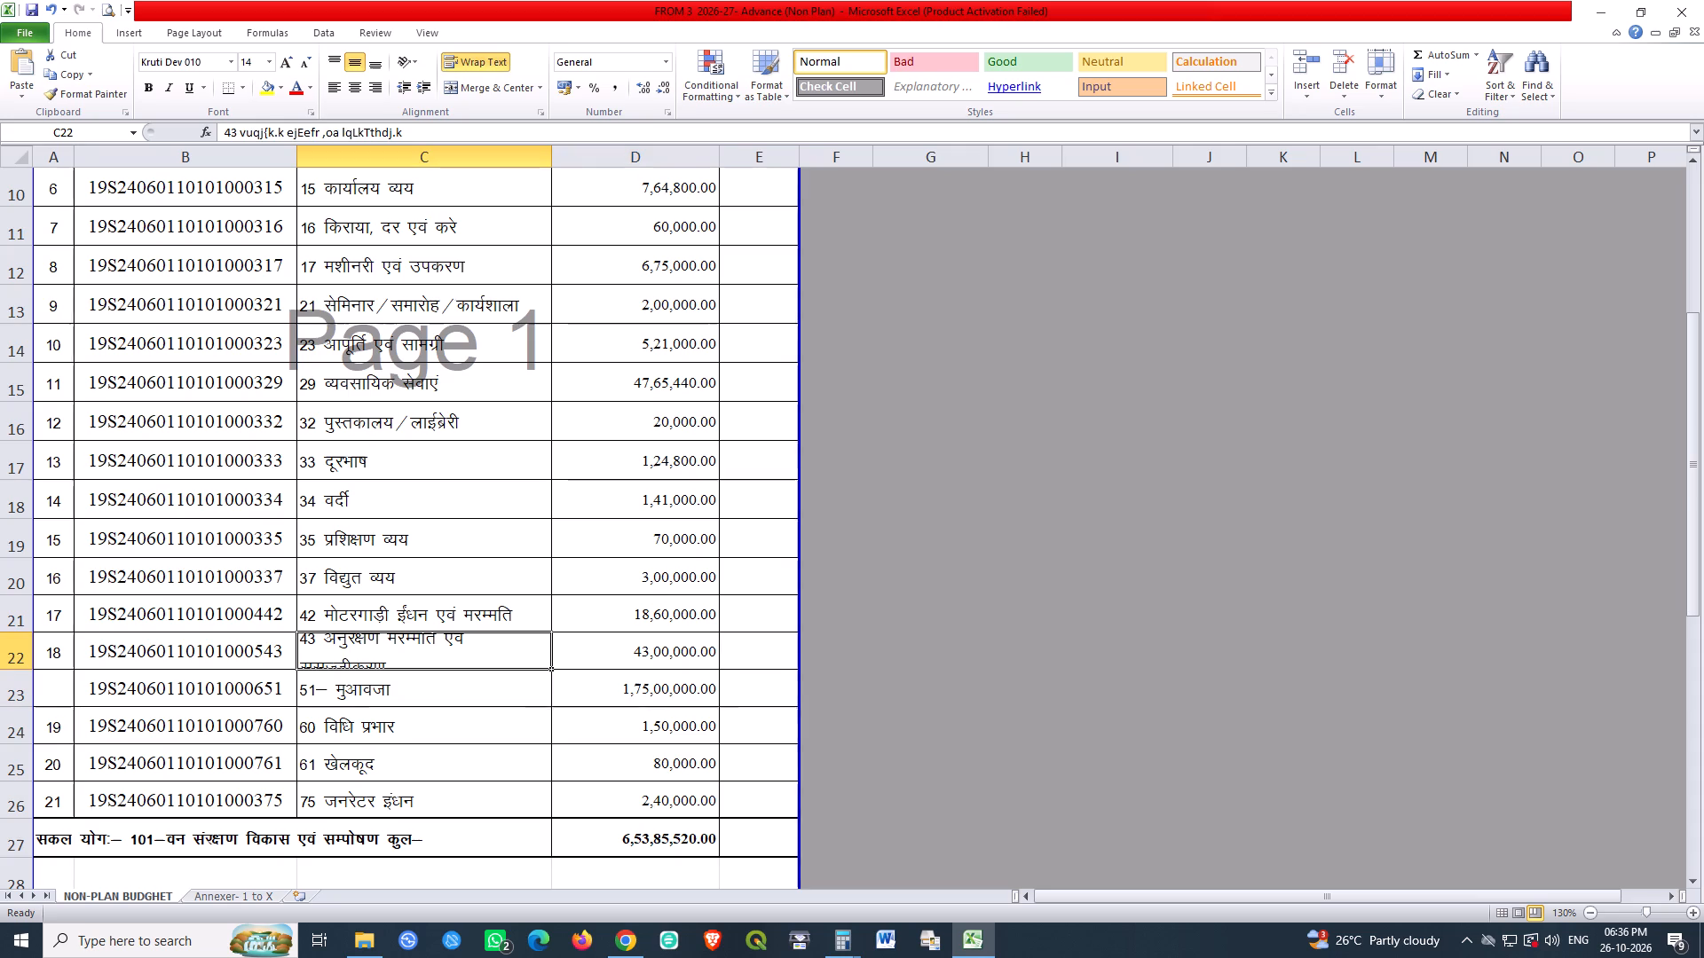
{"action": "double_click", "coordinate": [20, 670]}
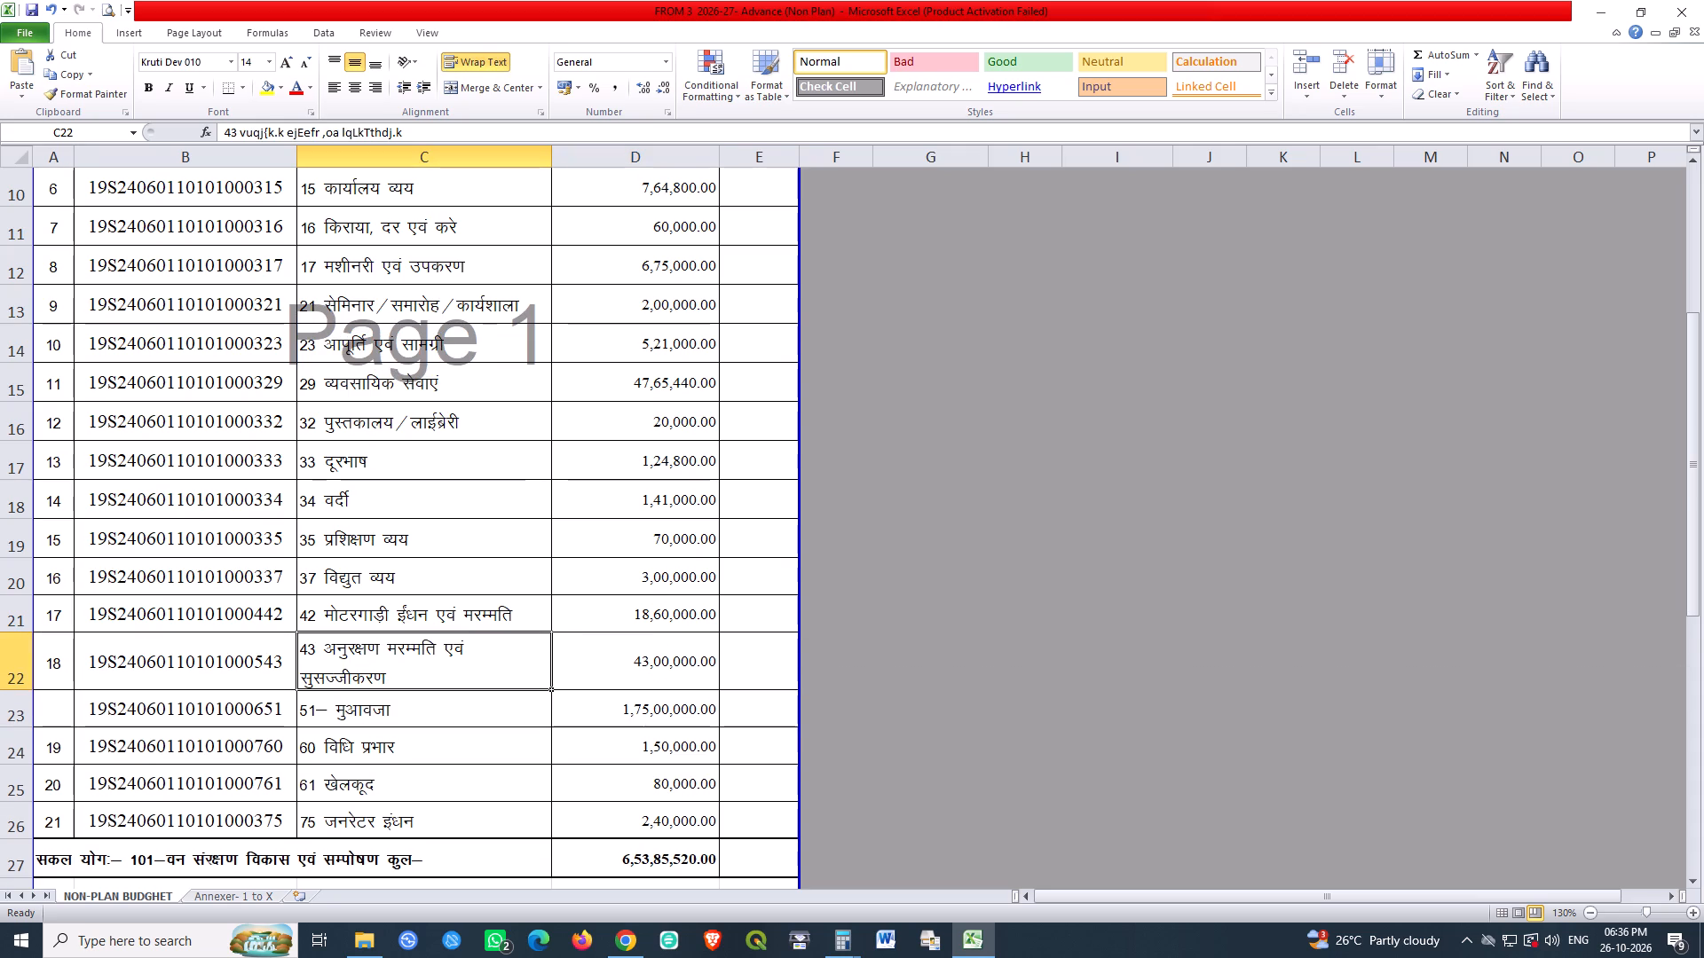
Recheck the annexure links of the column D amounts in rows 20 to 23, and check those in rows 24 to 26.
{"action": "left_click", "coordinate": [658, 667]}
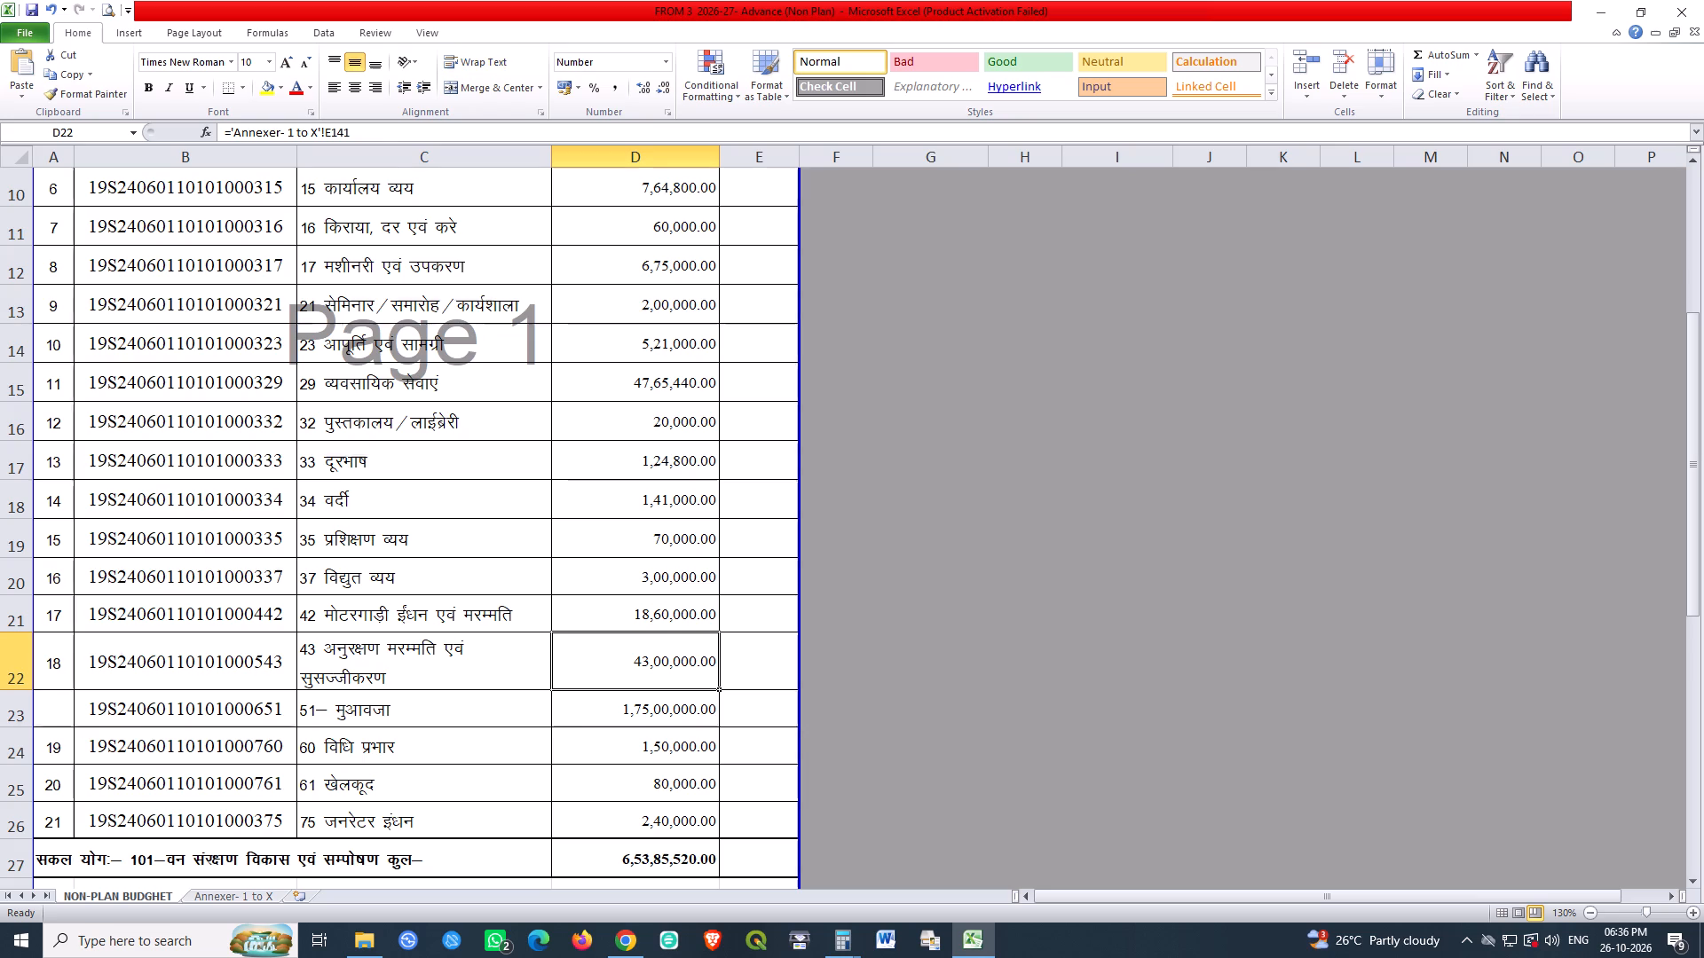
{"action": "left_click", "coordinate": [668, 618]}
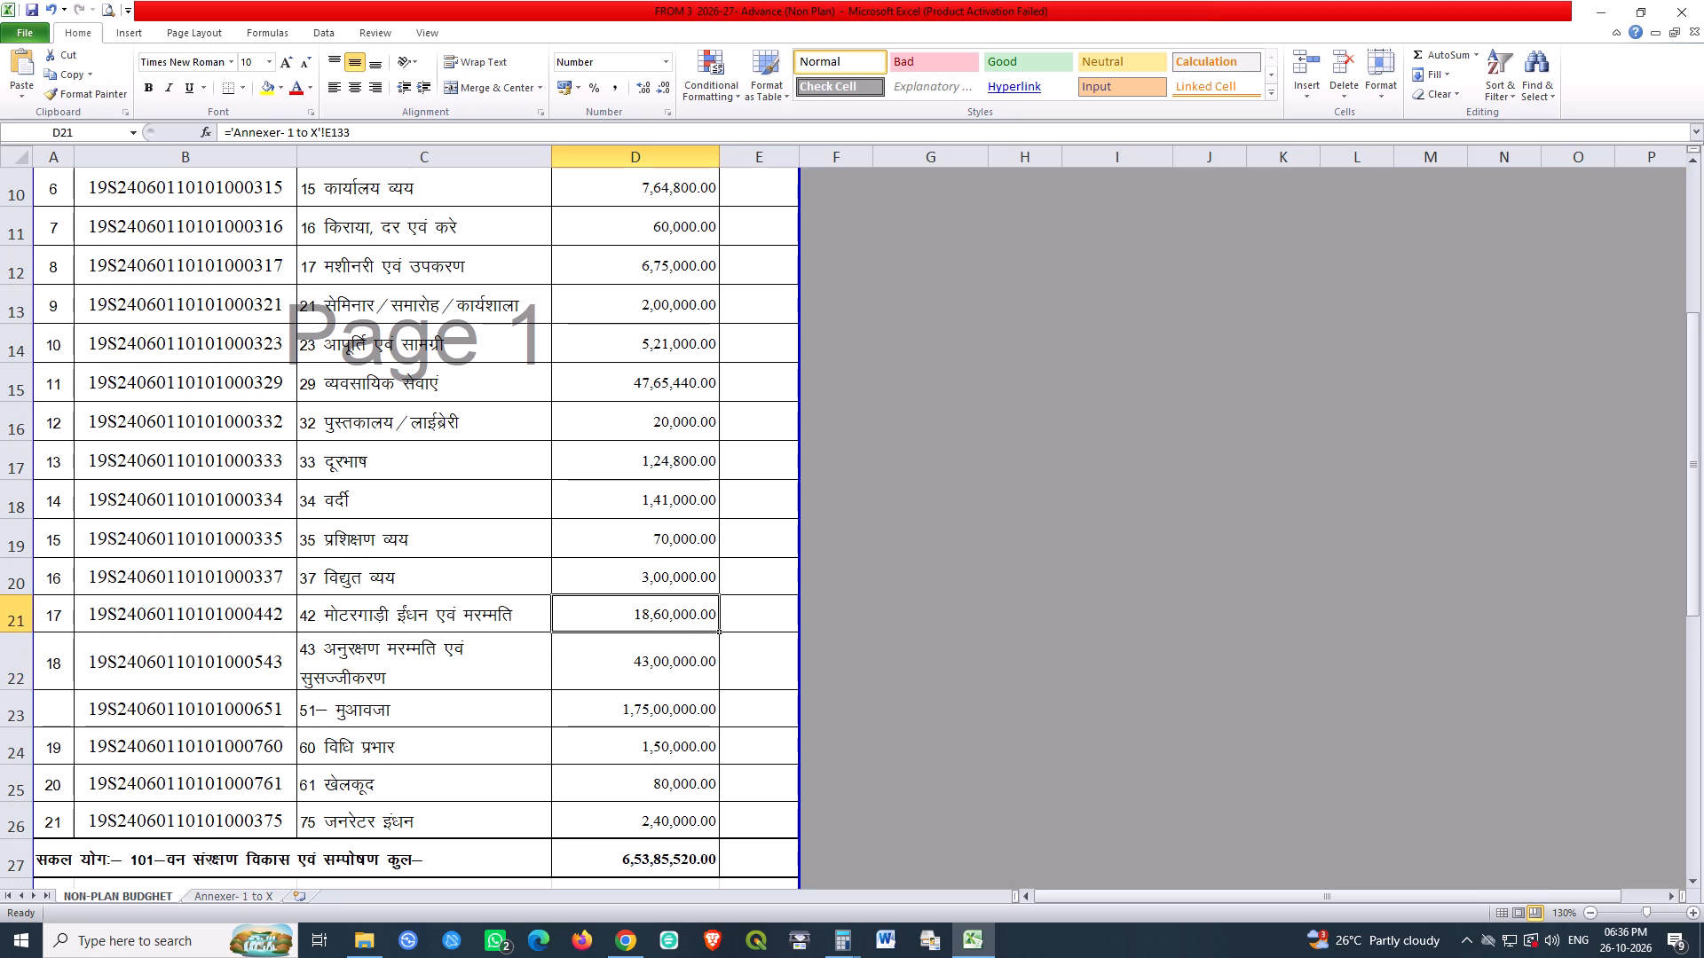
{"action": "left_click", "coordinate": [674, 589]}
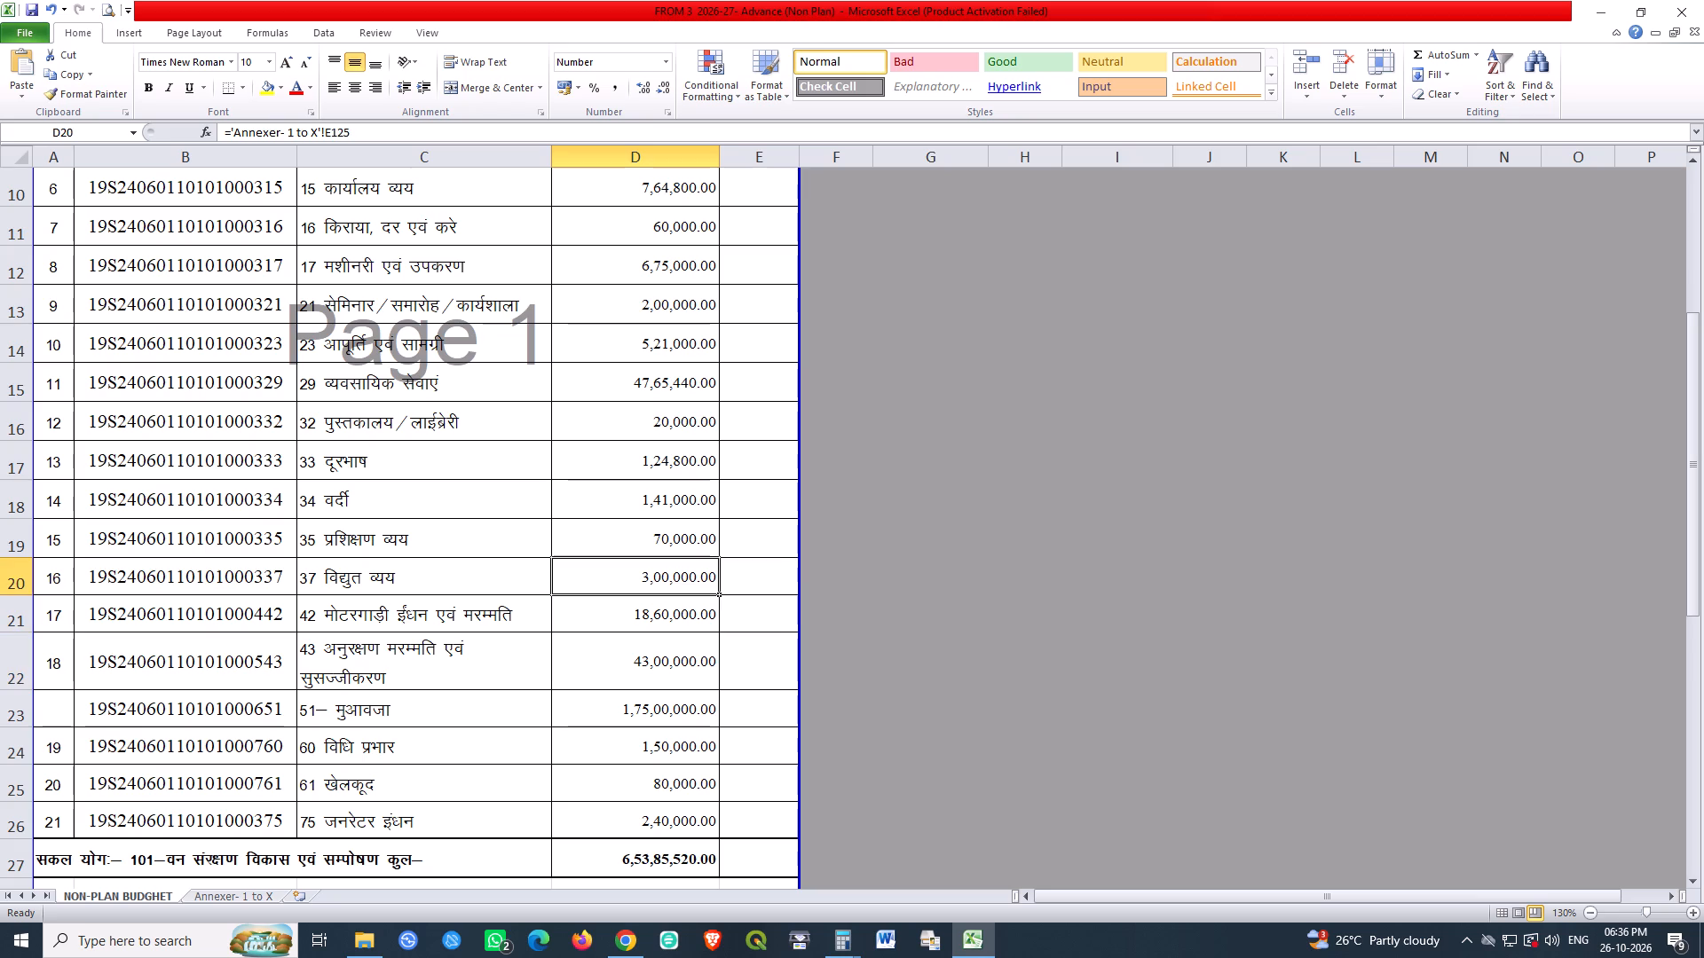
{"action": "left_click", "coordinate": [674, 601]}
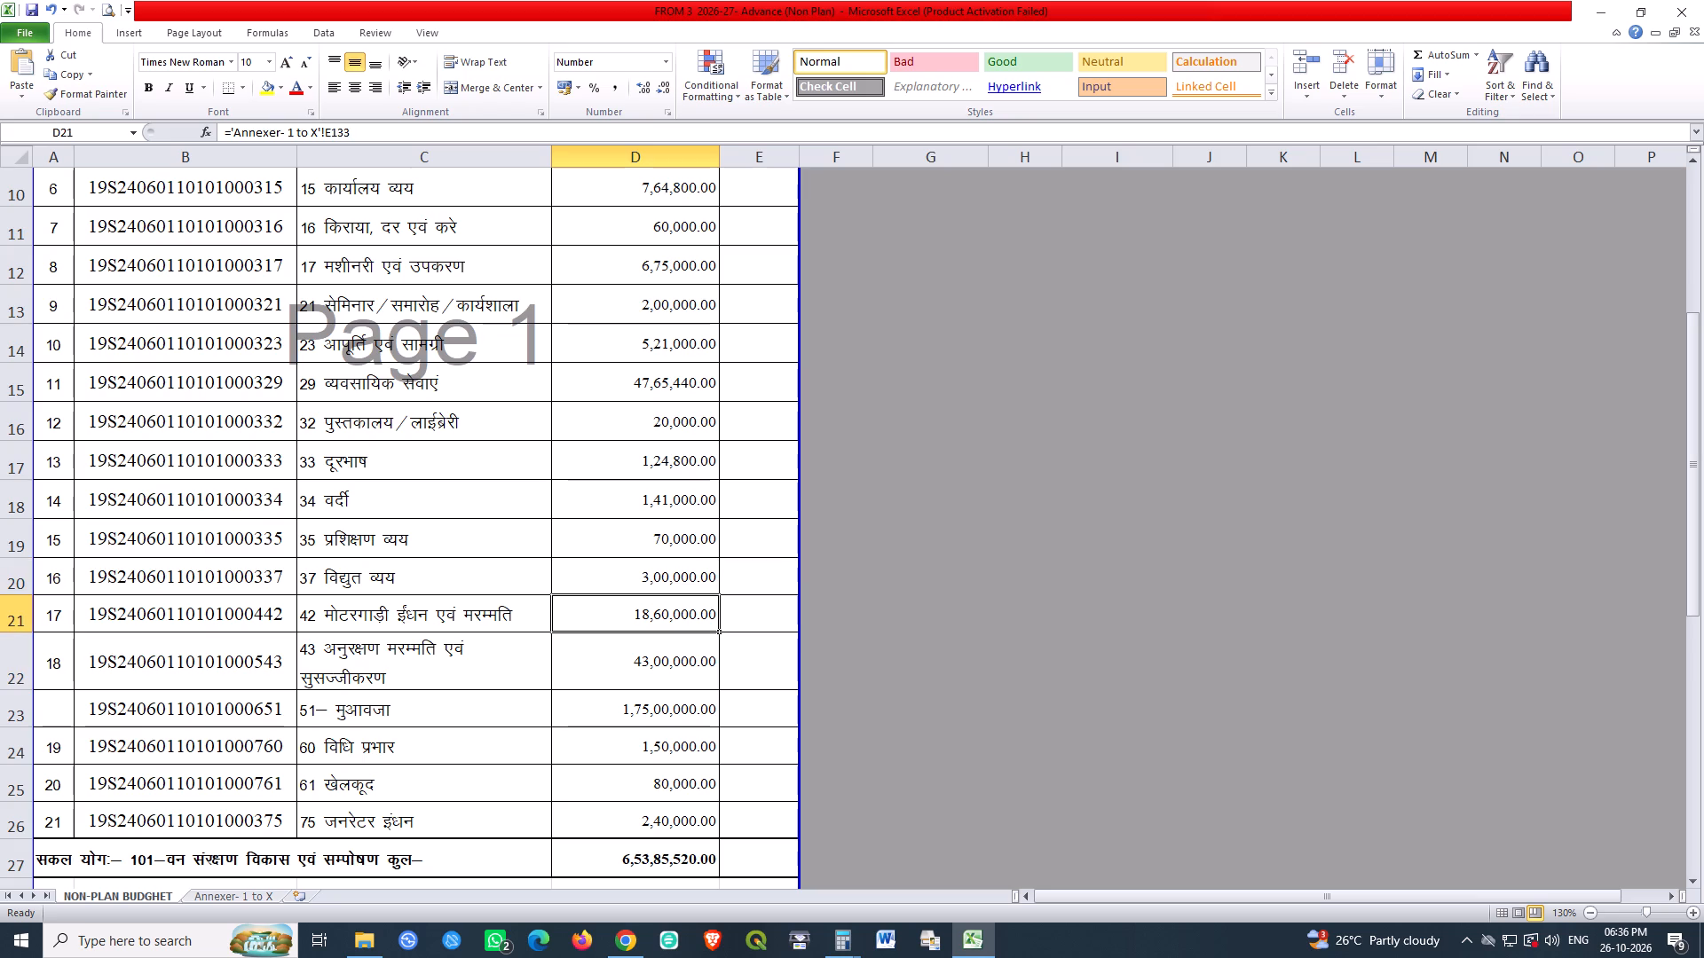
{"action": "left_click", "coordinate": [674, 645]}
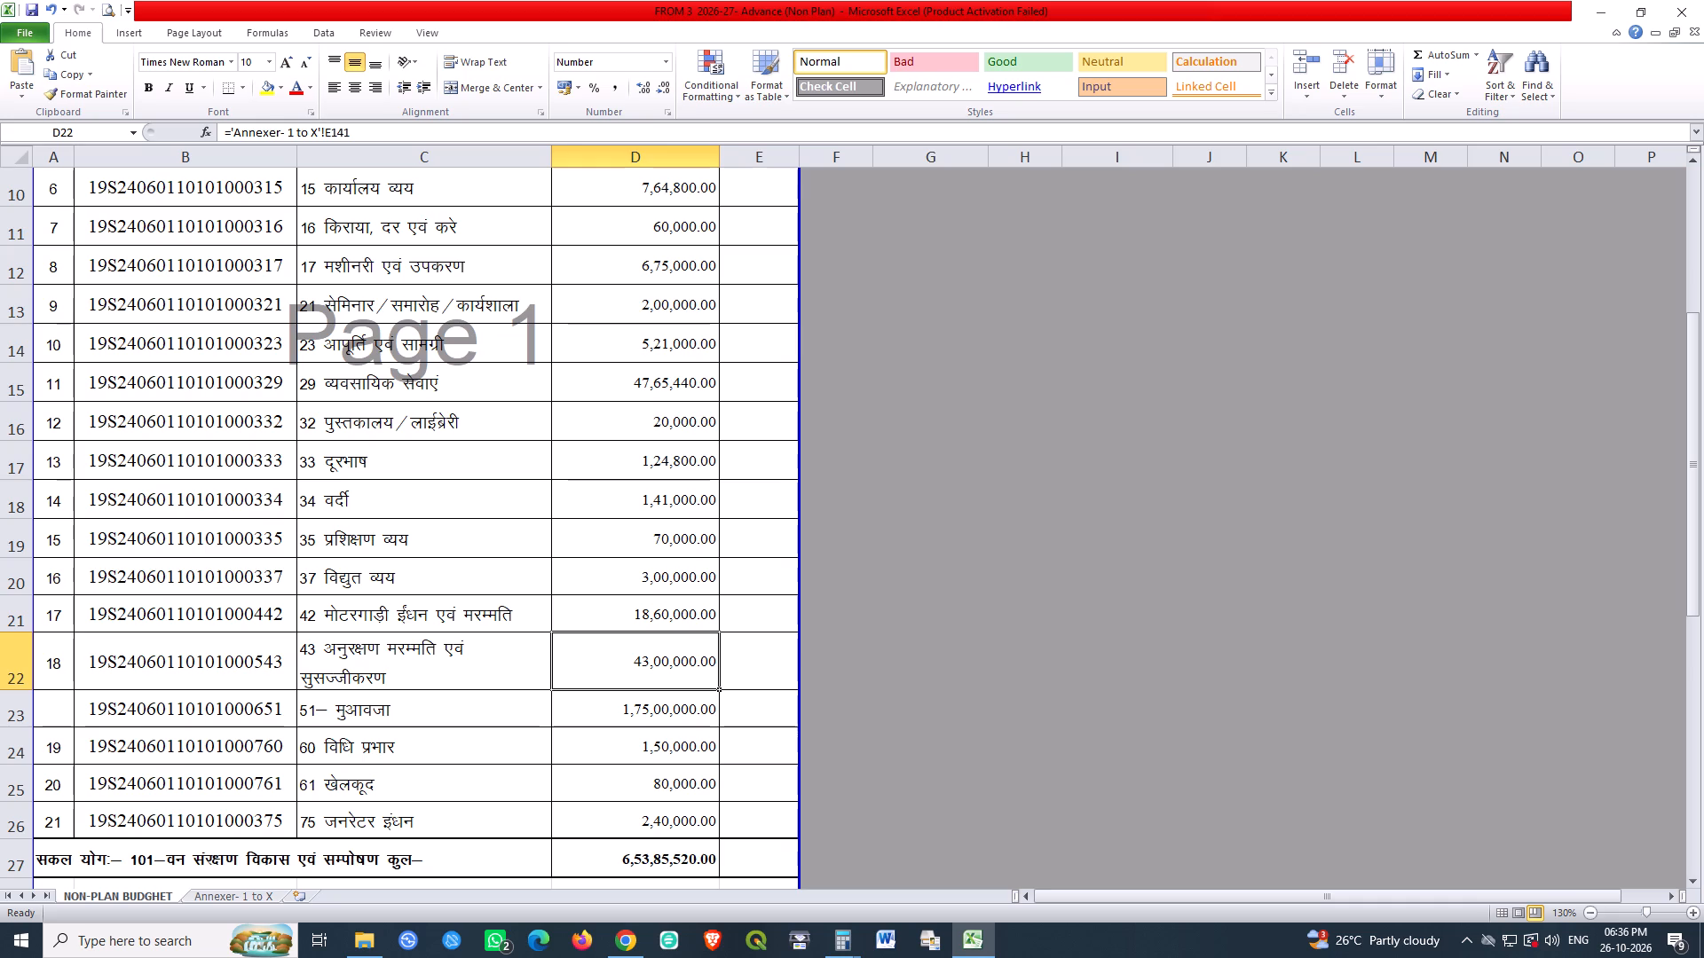
{"action": "left_click", "coordinate": [678, 709]}
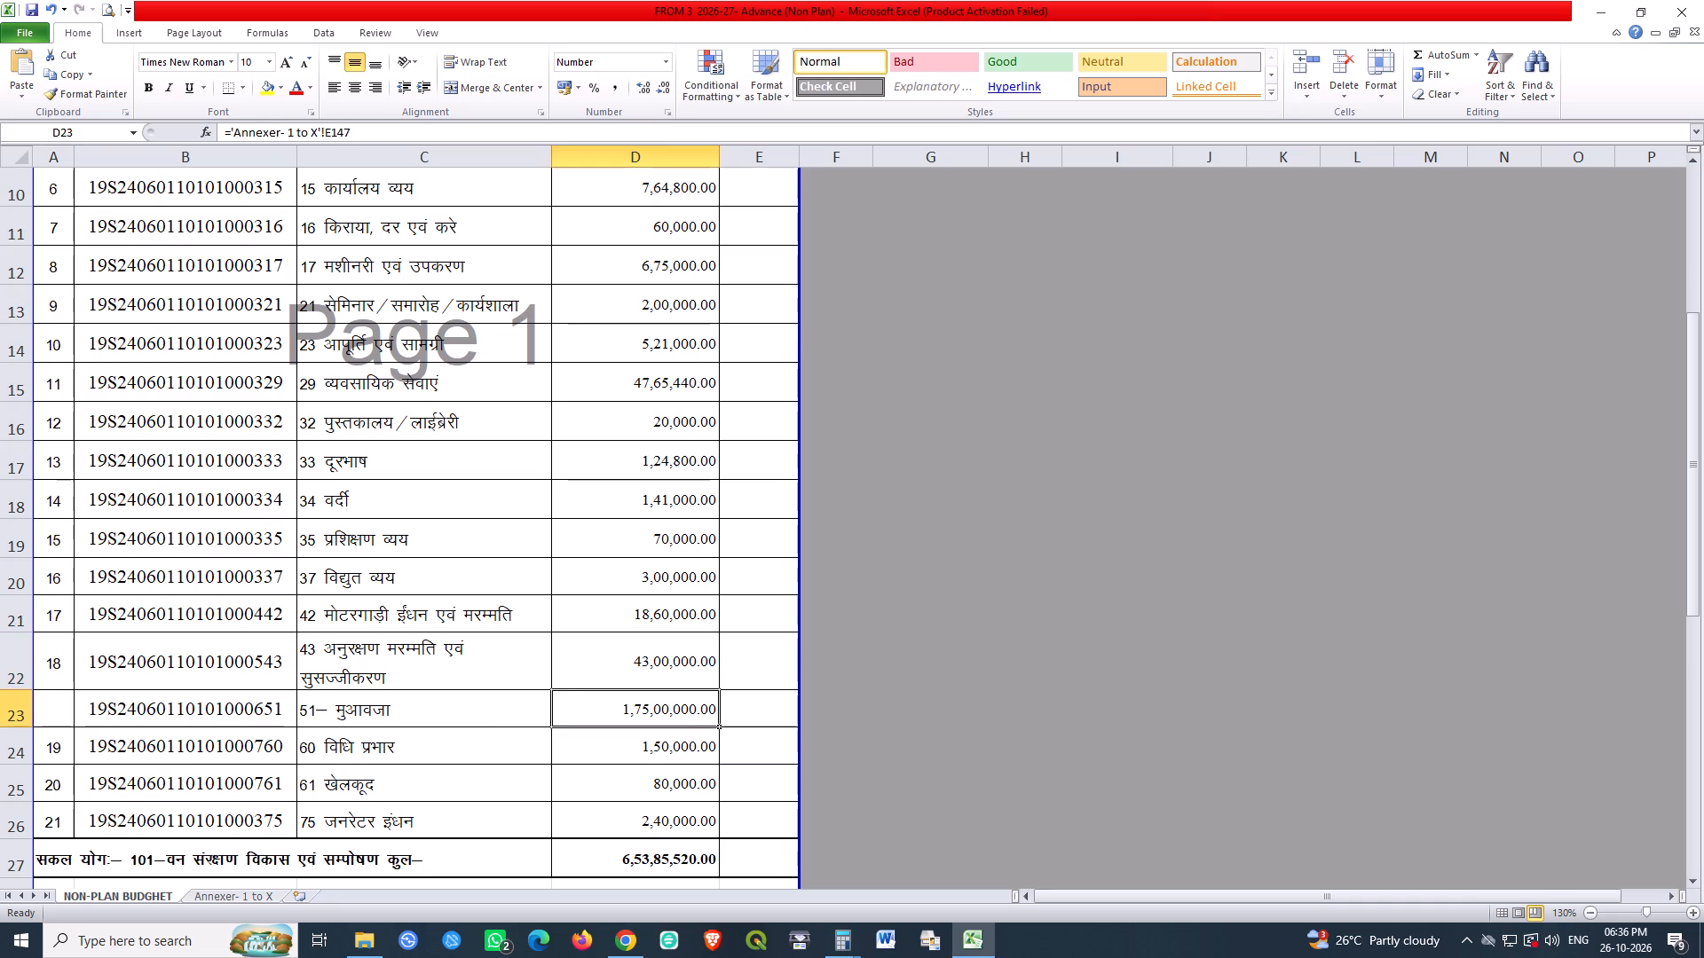
{"action": "left_click", "coordinate": [674, 745]}
{"action": "left_click", "coordinate": [680, 775]}
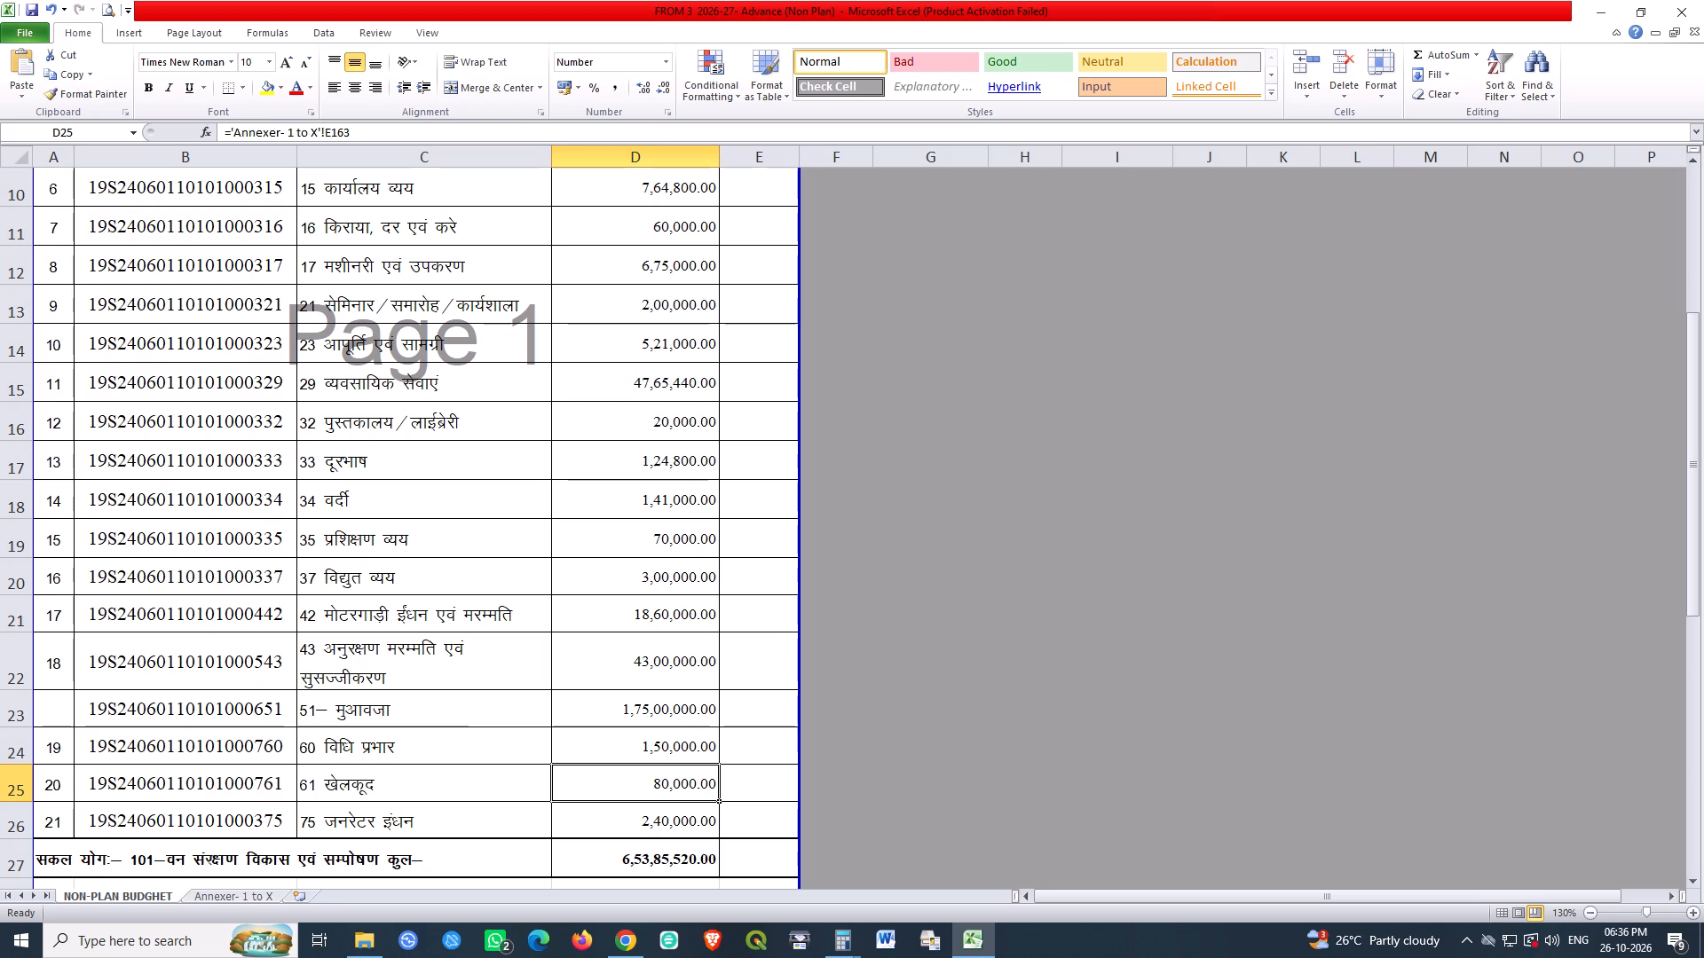
{"action": "left_click", "coordinate": [683, 822]}
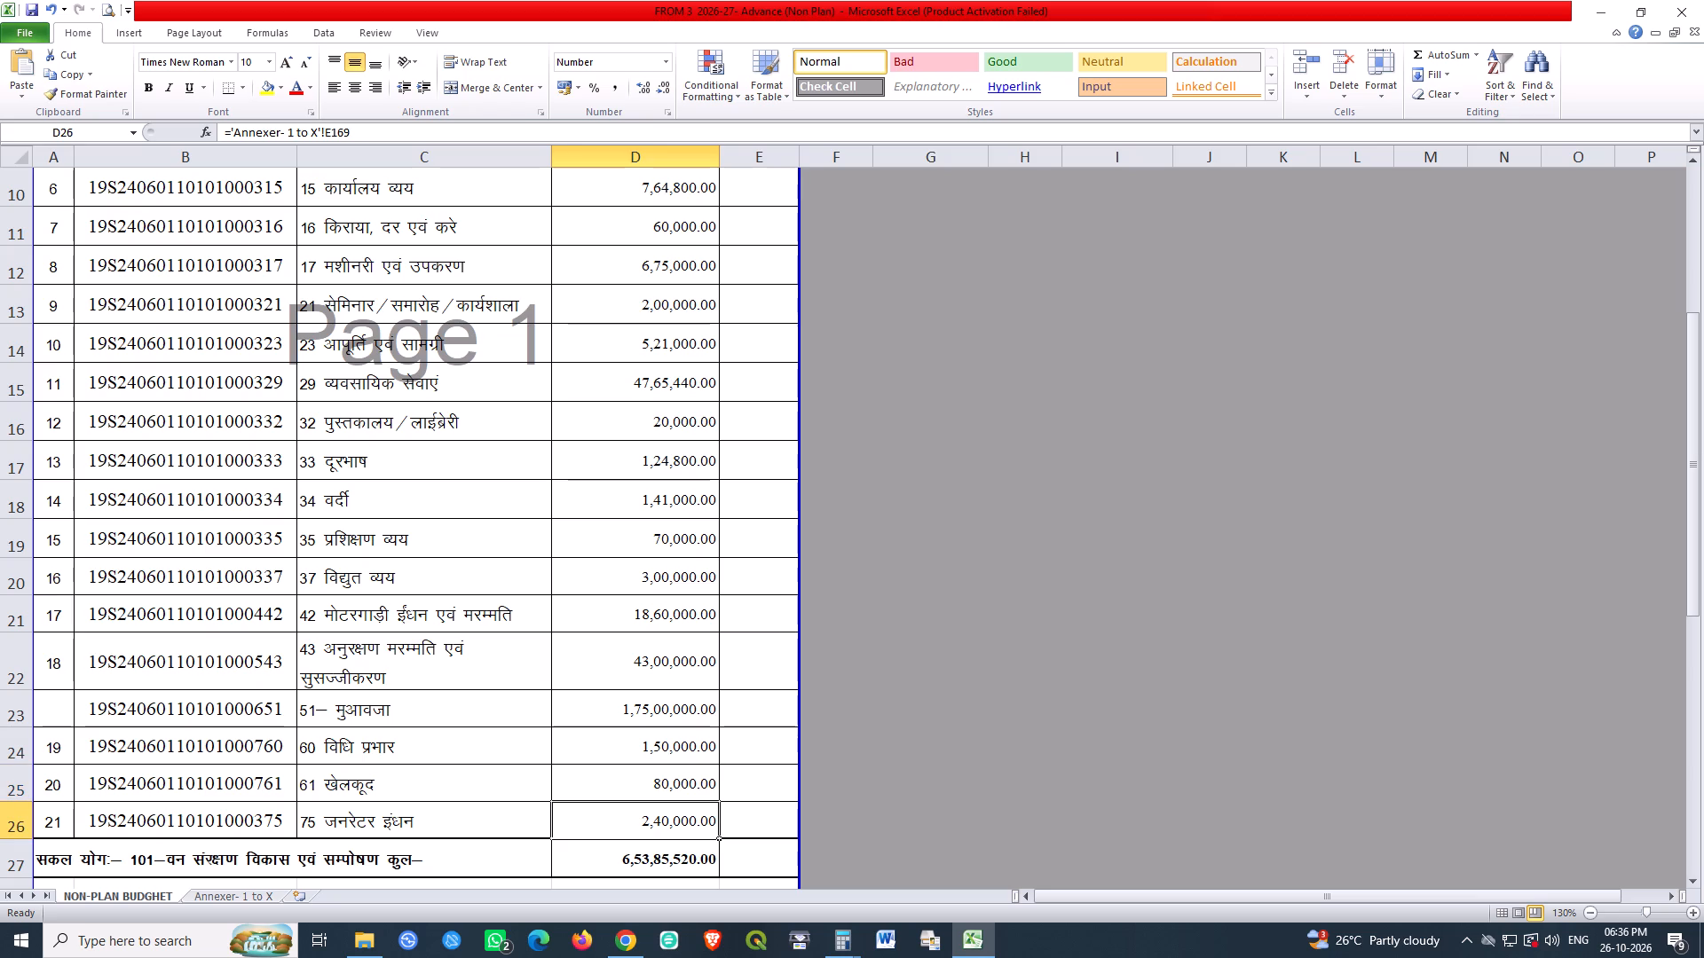
Set the demand amount for 01 स्थापना in cell D4 to 29952960 and save the workbook.
{"action": "scroll", "coordinate": [594, 703], "scroll_direction": "up", "scroll_amount": 8}
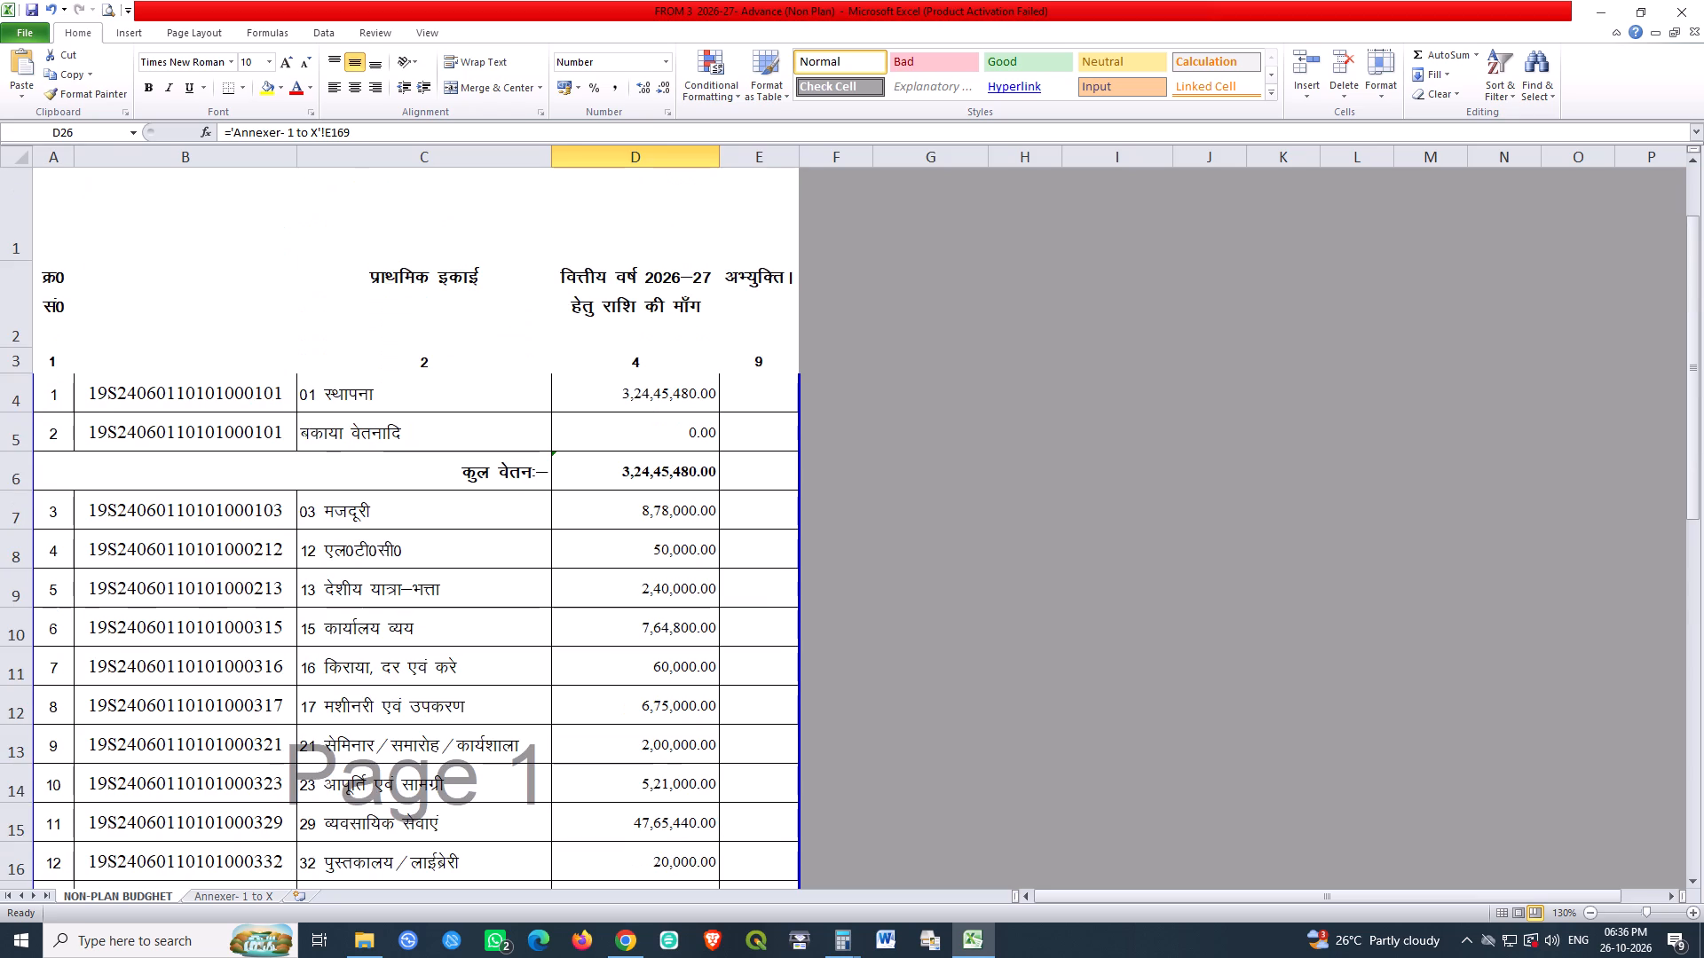
{"action": "left_click", "coordinate": [657, 393]}
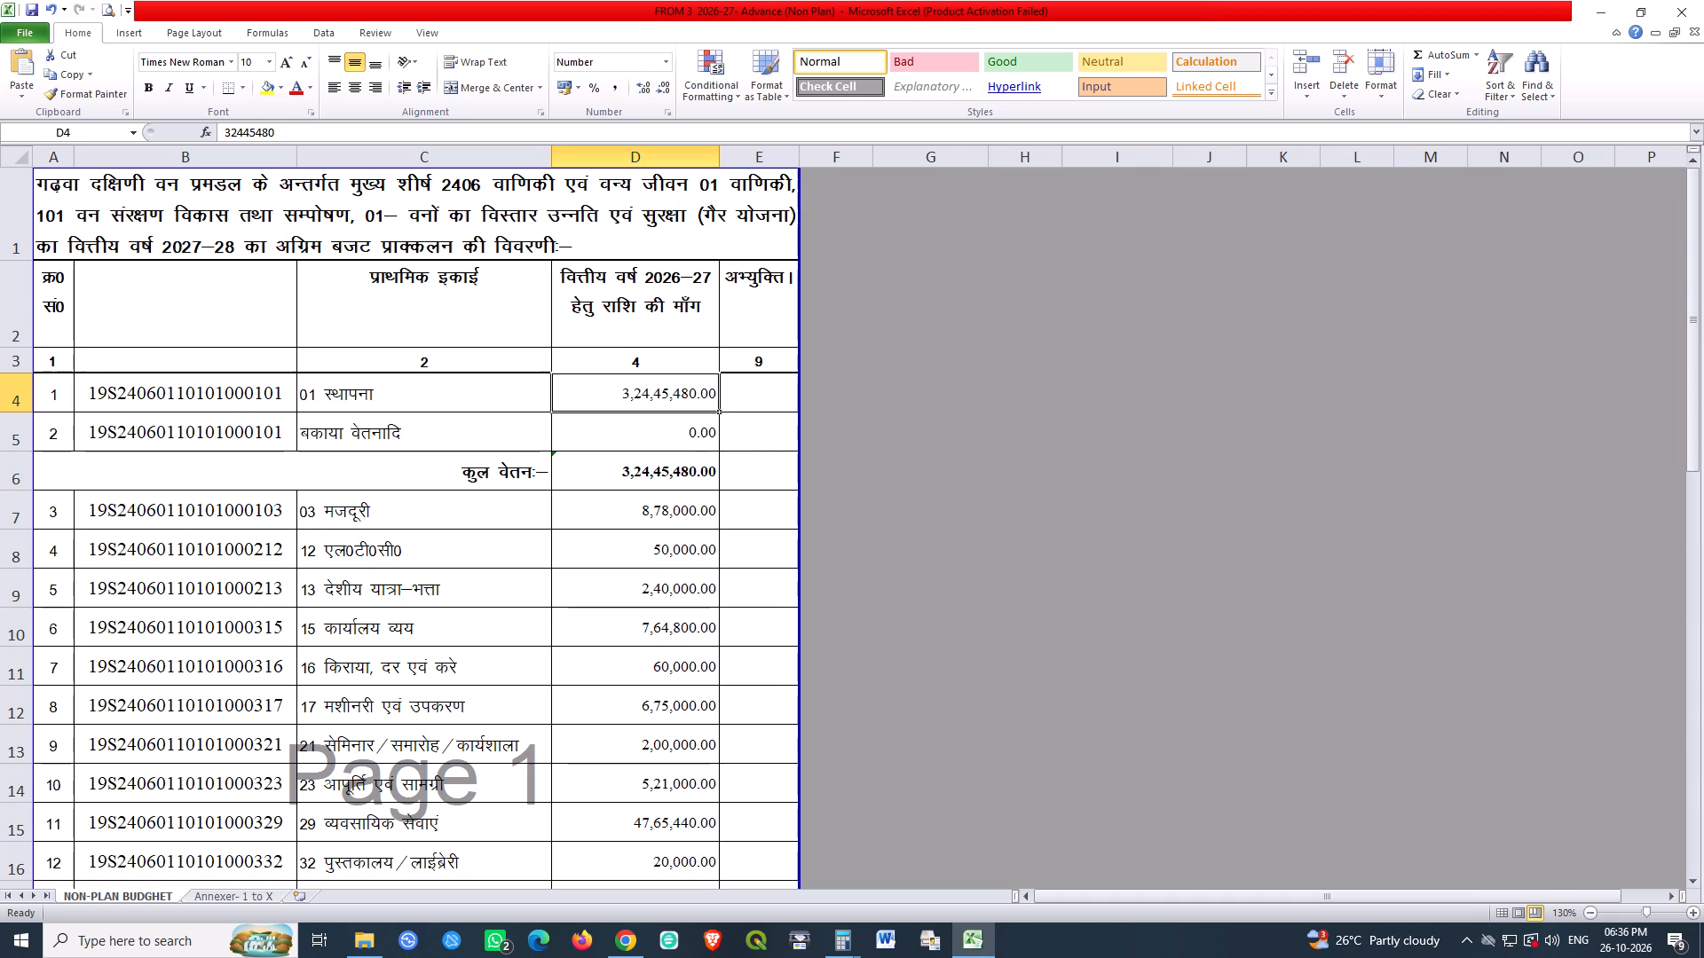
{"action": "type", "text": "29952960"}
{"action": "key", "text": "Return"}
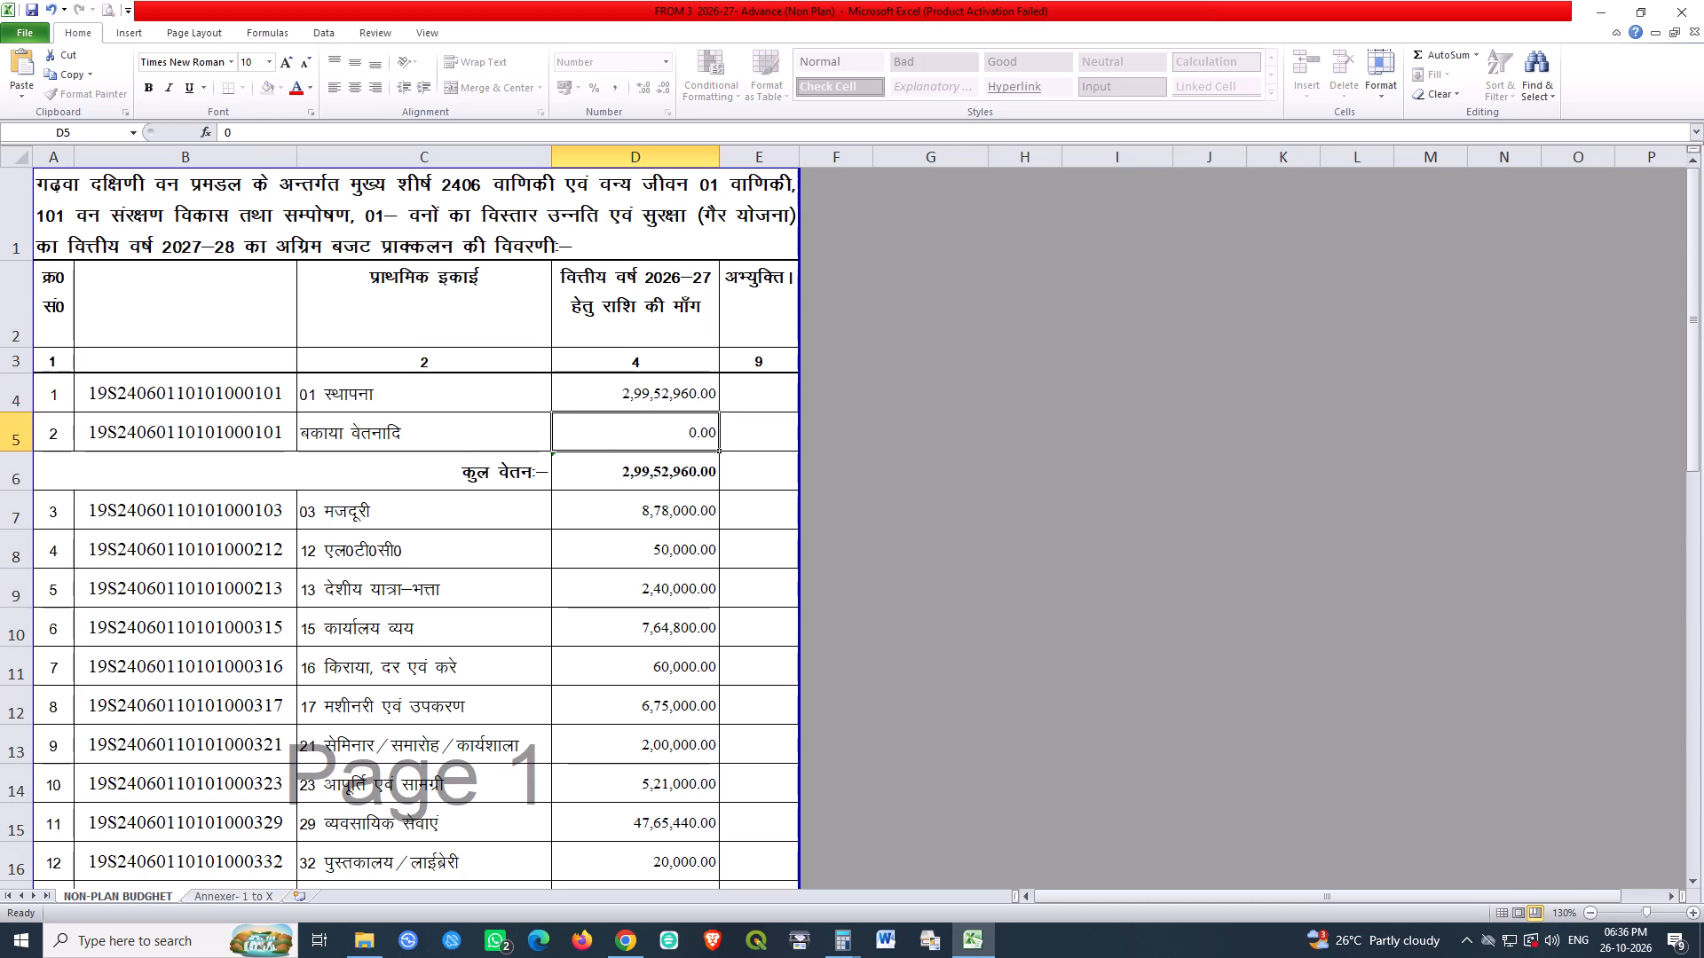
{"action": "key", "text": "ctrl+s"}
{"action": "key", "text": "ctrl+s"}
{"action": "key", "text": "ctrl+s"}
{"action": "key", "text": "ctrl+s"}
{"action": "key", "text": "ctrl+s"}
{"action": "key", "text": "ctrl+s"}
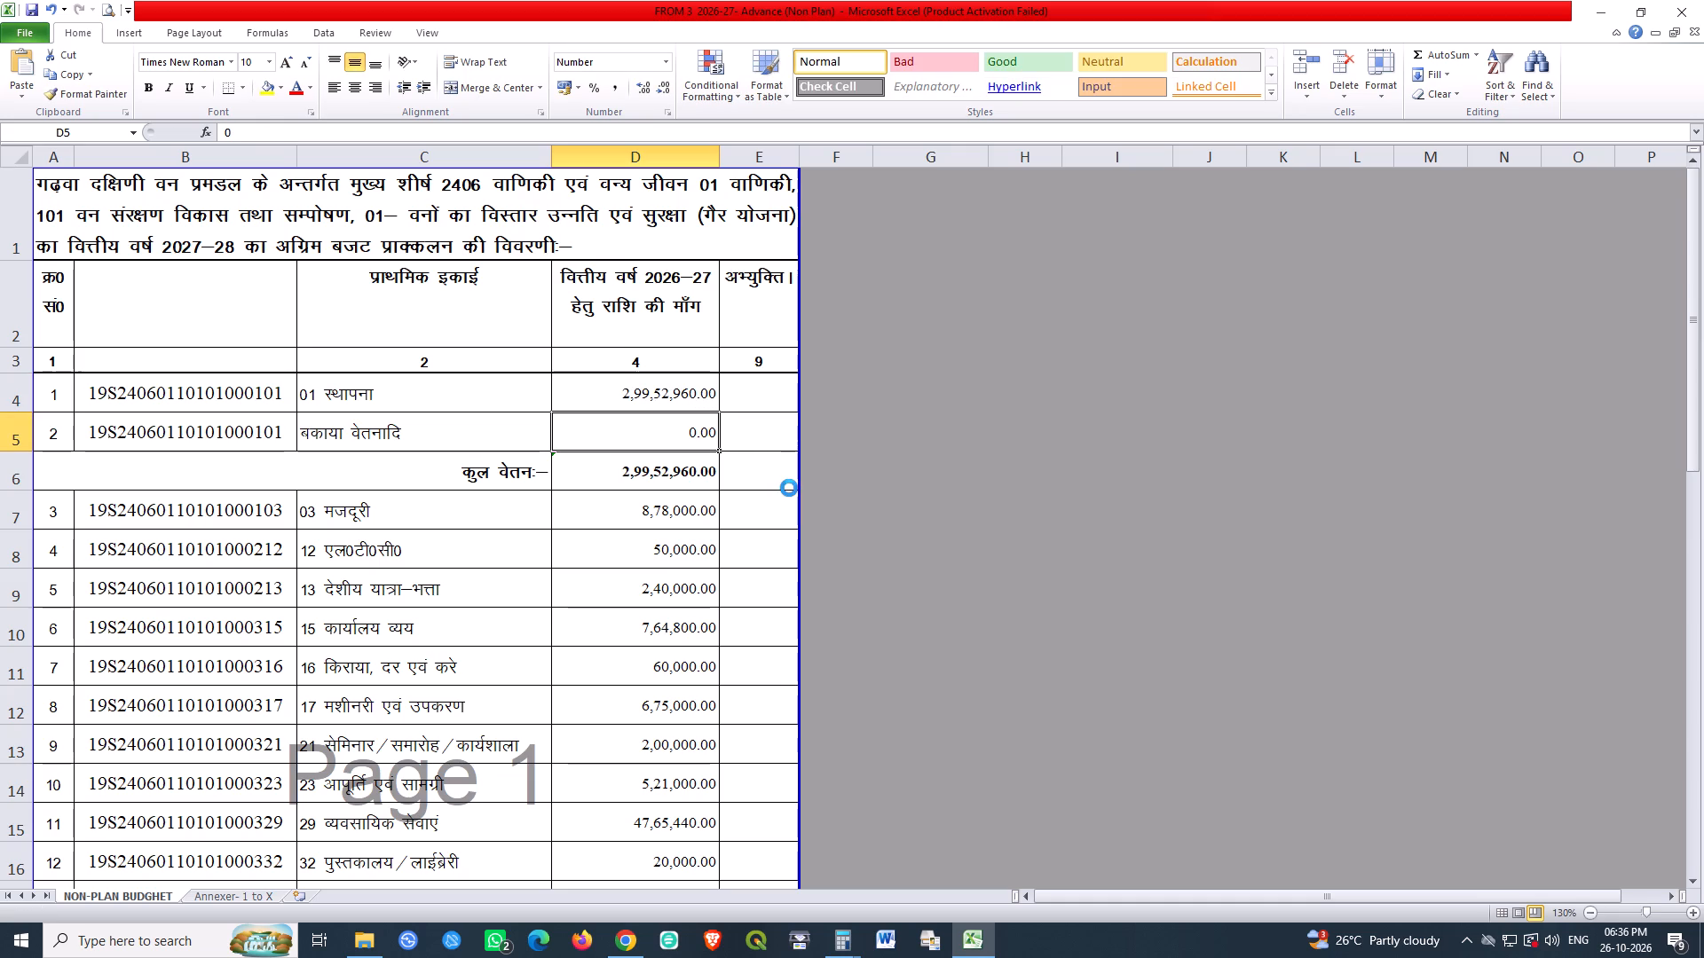
Save the NON-PLAN BUDGHET workbook with its updated demand amounts.
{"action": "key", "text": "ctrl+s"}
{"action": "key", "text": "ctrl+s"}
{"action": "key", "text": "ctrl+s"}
{"action": "scroll", "coordinate": [704, 722], "scroll_direction": "down", "scroll_amount": 2}
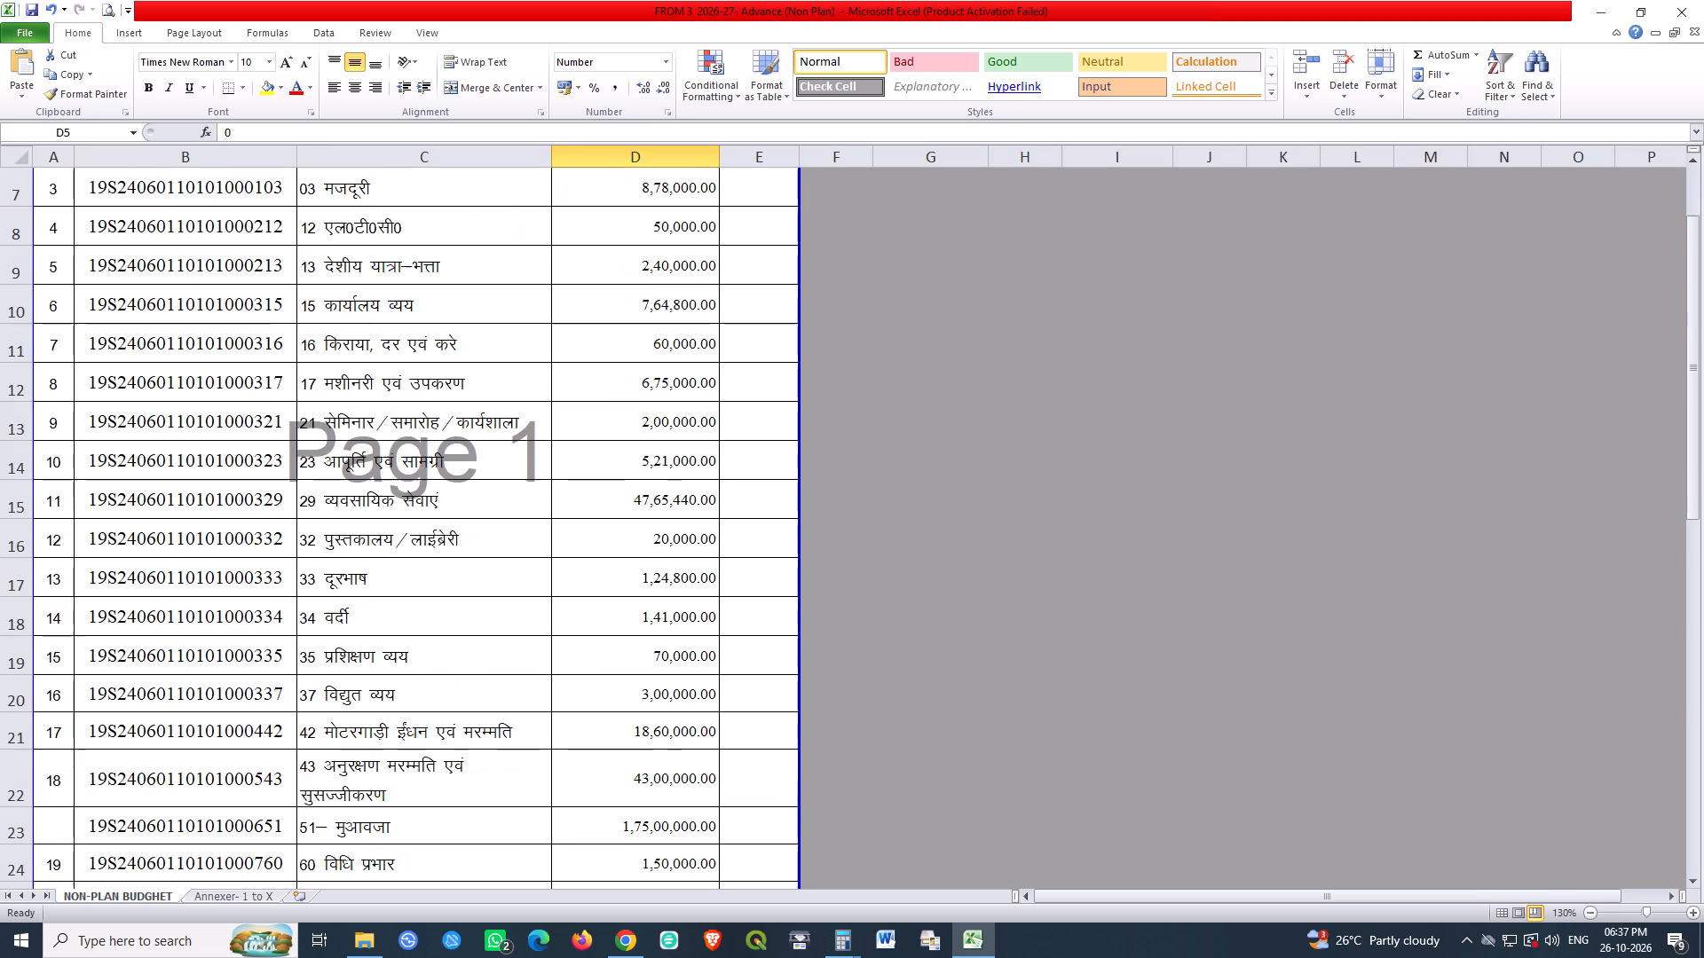
{"action": "left_click_drag", "start_coordinate": [401, 624], "coordinate": [644, 604]}
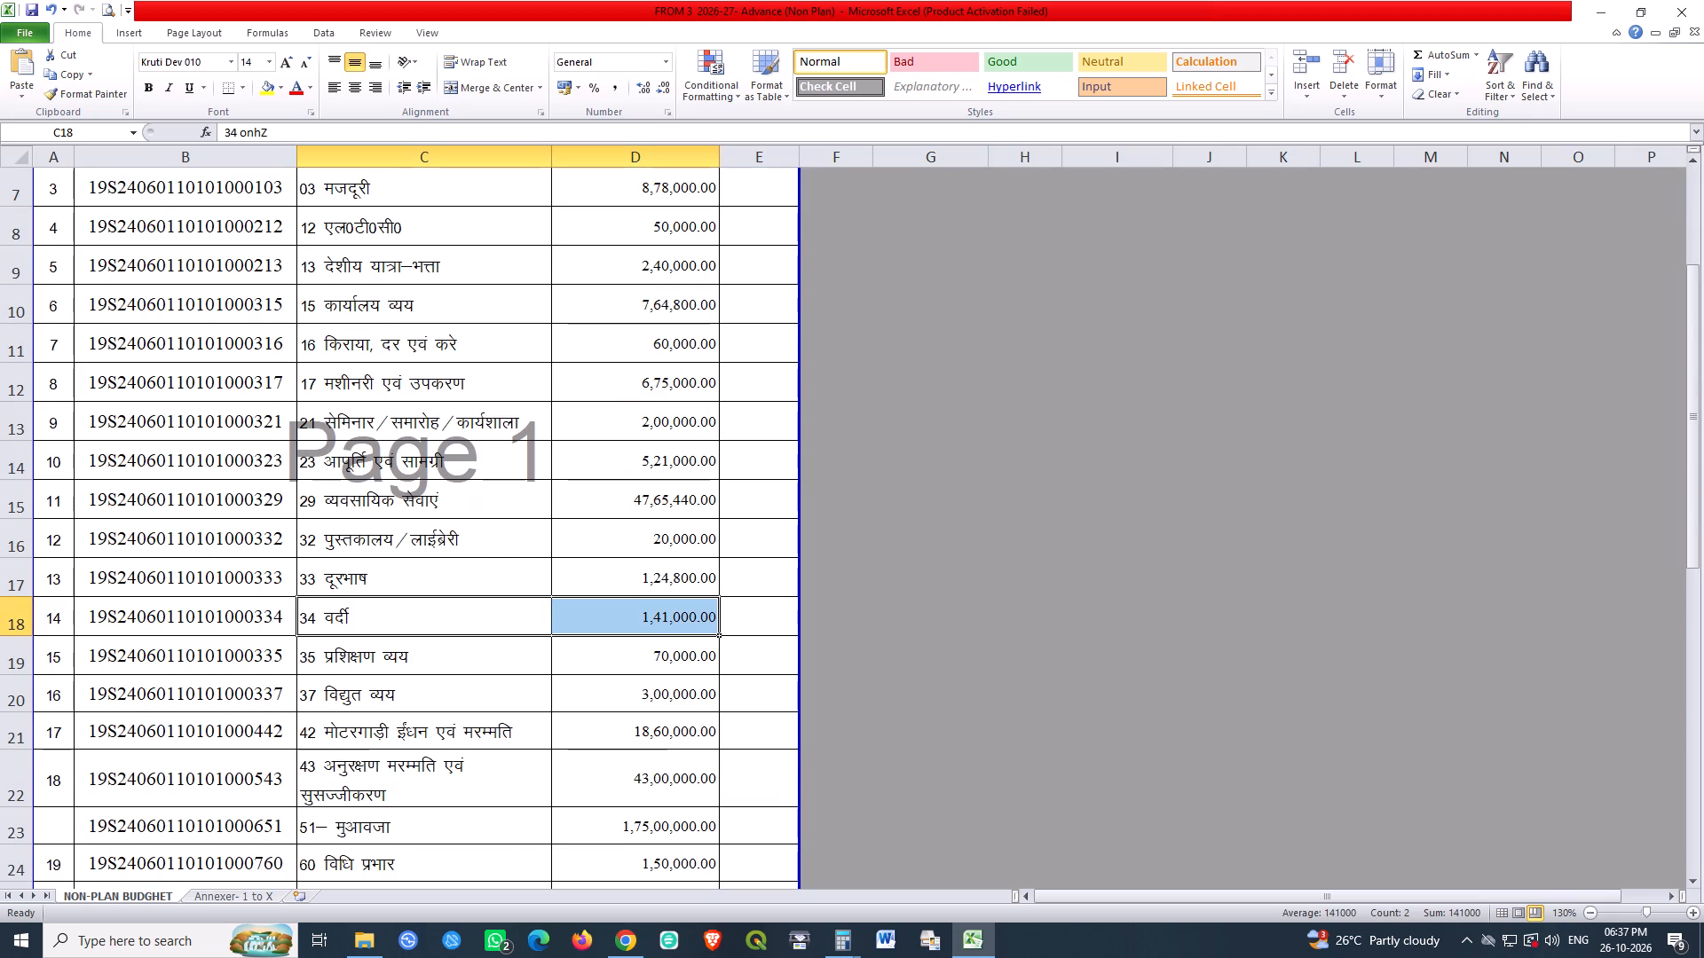
{"action": "left_click", "coordinate": [926, 618]}
{"action": "left_click", "coordinate": [776, 616]}
{"action": "key", "text": "ctrl+s"}
{"action": "key", "text": "ctrl+s"}
{"action": "key", "text": "ctrl+s"}
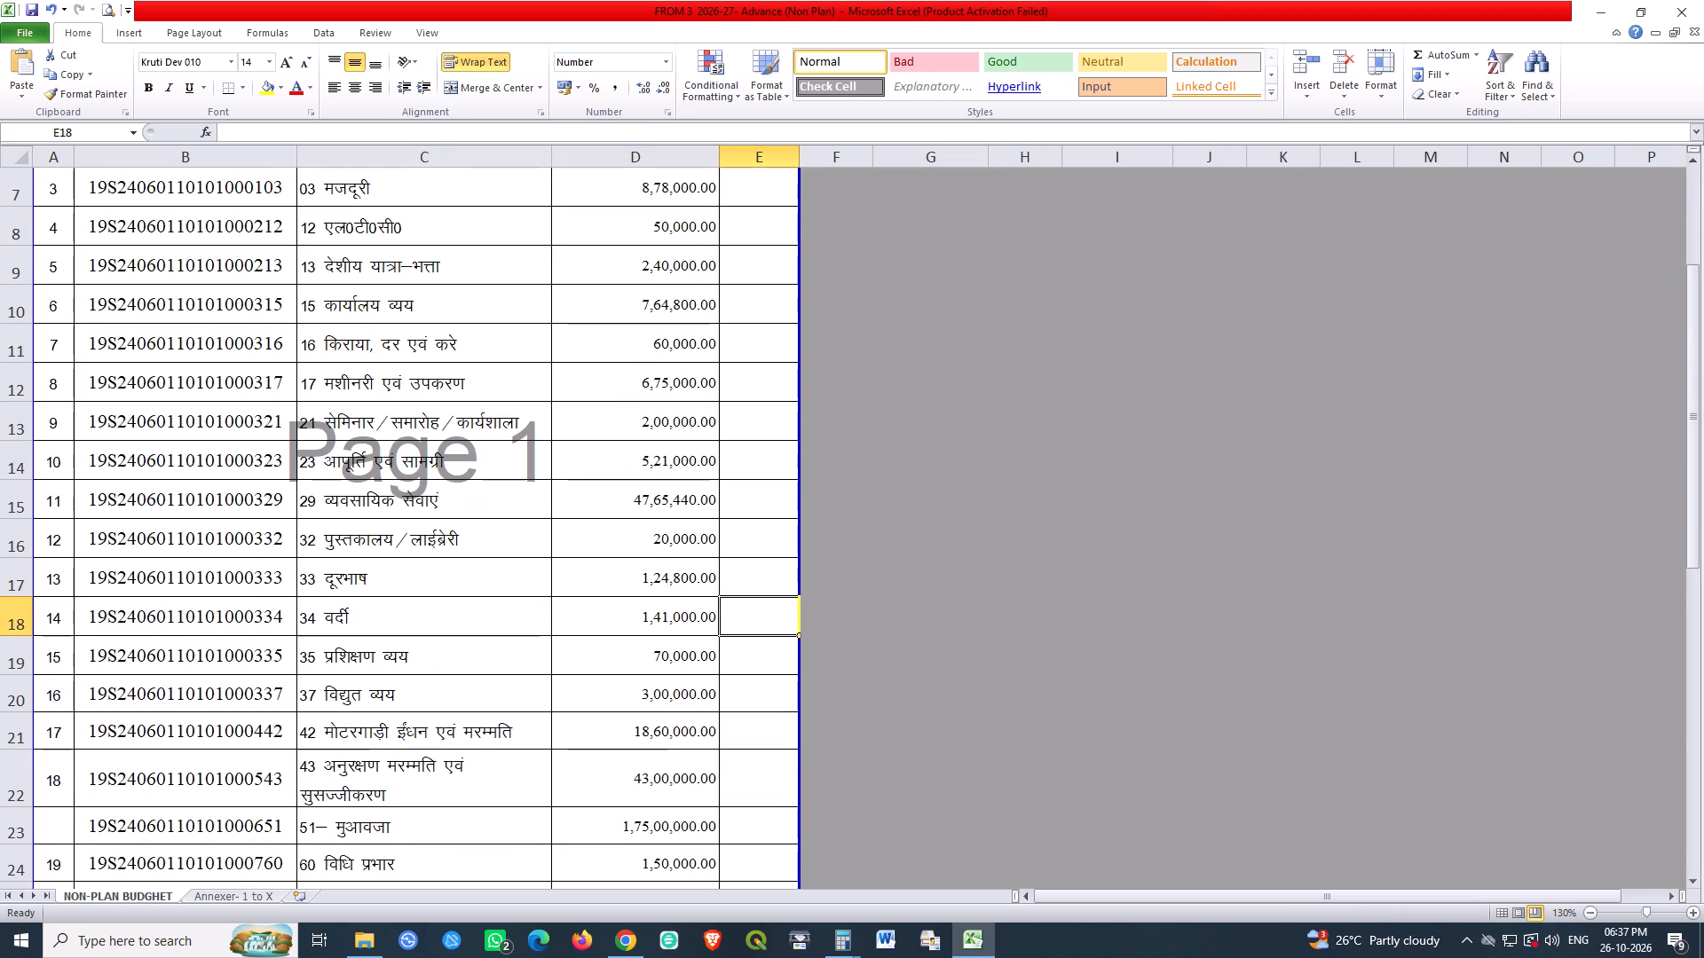
{"action": "key", "text": "ctrl+s"}
{"action": "key", "text": "ctrl+s"}
{"action": "key", "text": "ctrl+s"}
{"action": "key", "text": "ctrl+s"}
{"action": "key", "text": "ctrl+s"}
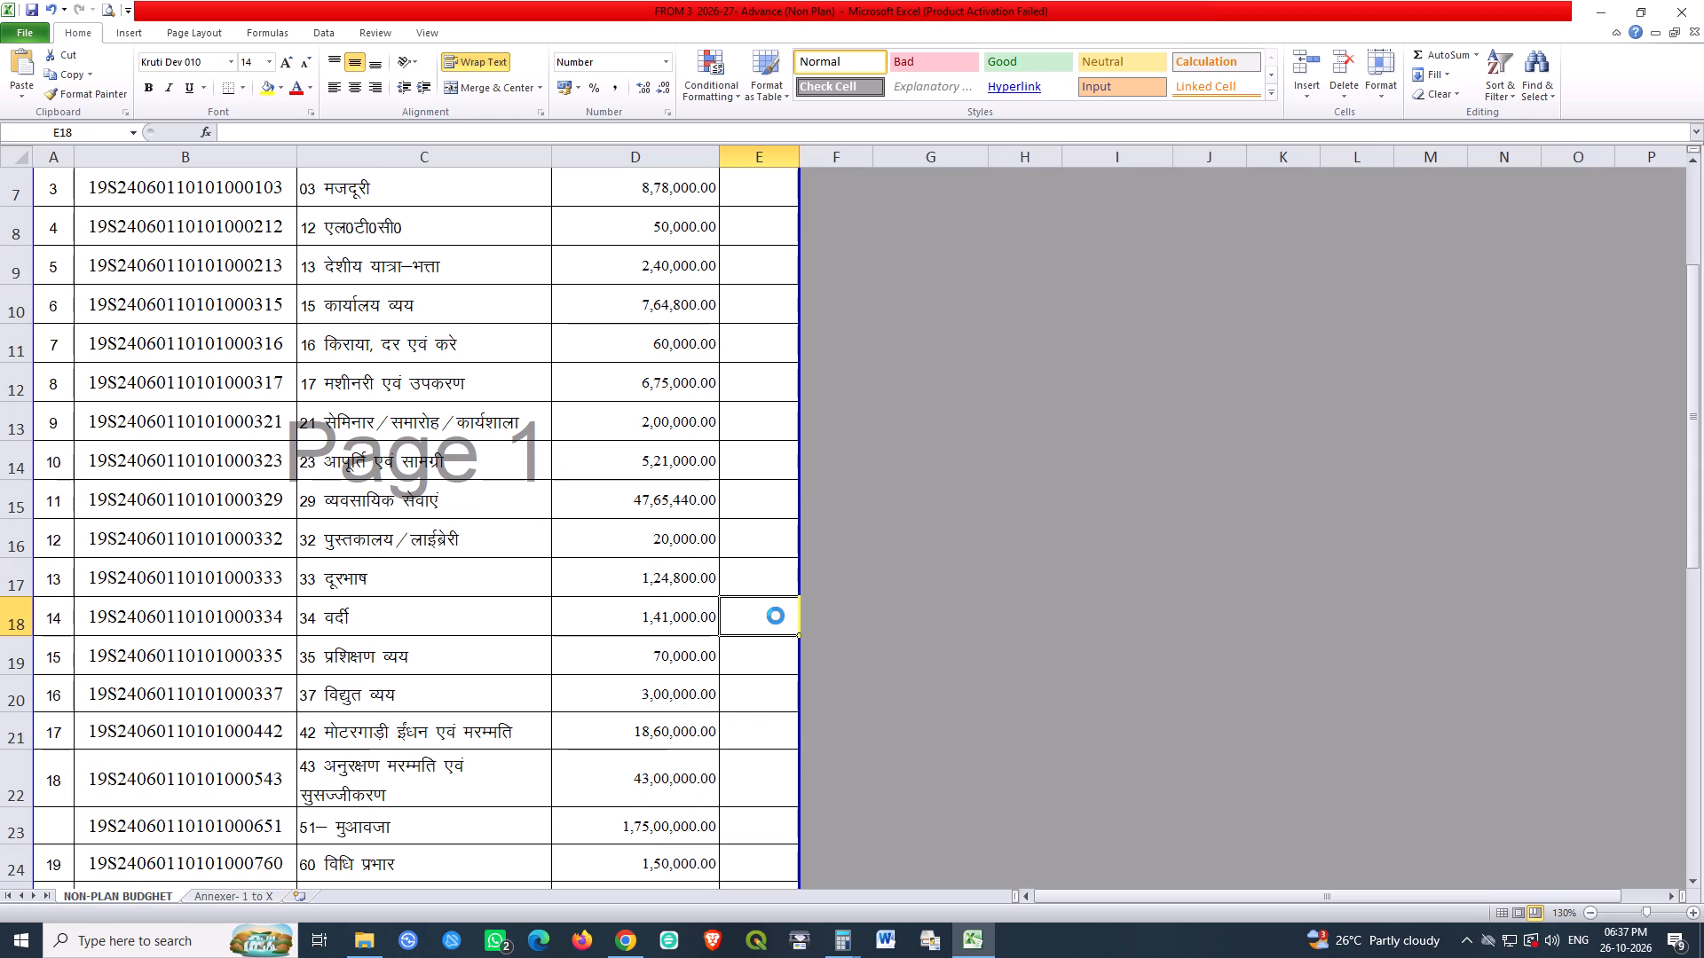
{"action": "key", "text": "ctrl+s"}
{"action": "key", "text": "ctrl+s"}
{"action": "key", "text": "ctrl+s"}
{"action": "key", "text": "ctrl+s"}
{"action": "key", "text": "ctrl+s"}
{"action": "key", "text": "ctrl+s"}
{"action": "key", "text": "ctrl+s"}
{"action": "key", "text": "ctrl+s"}
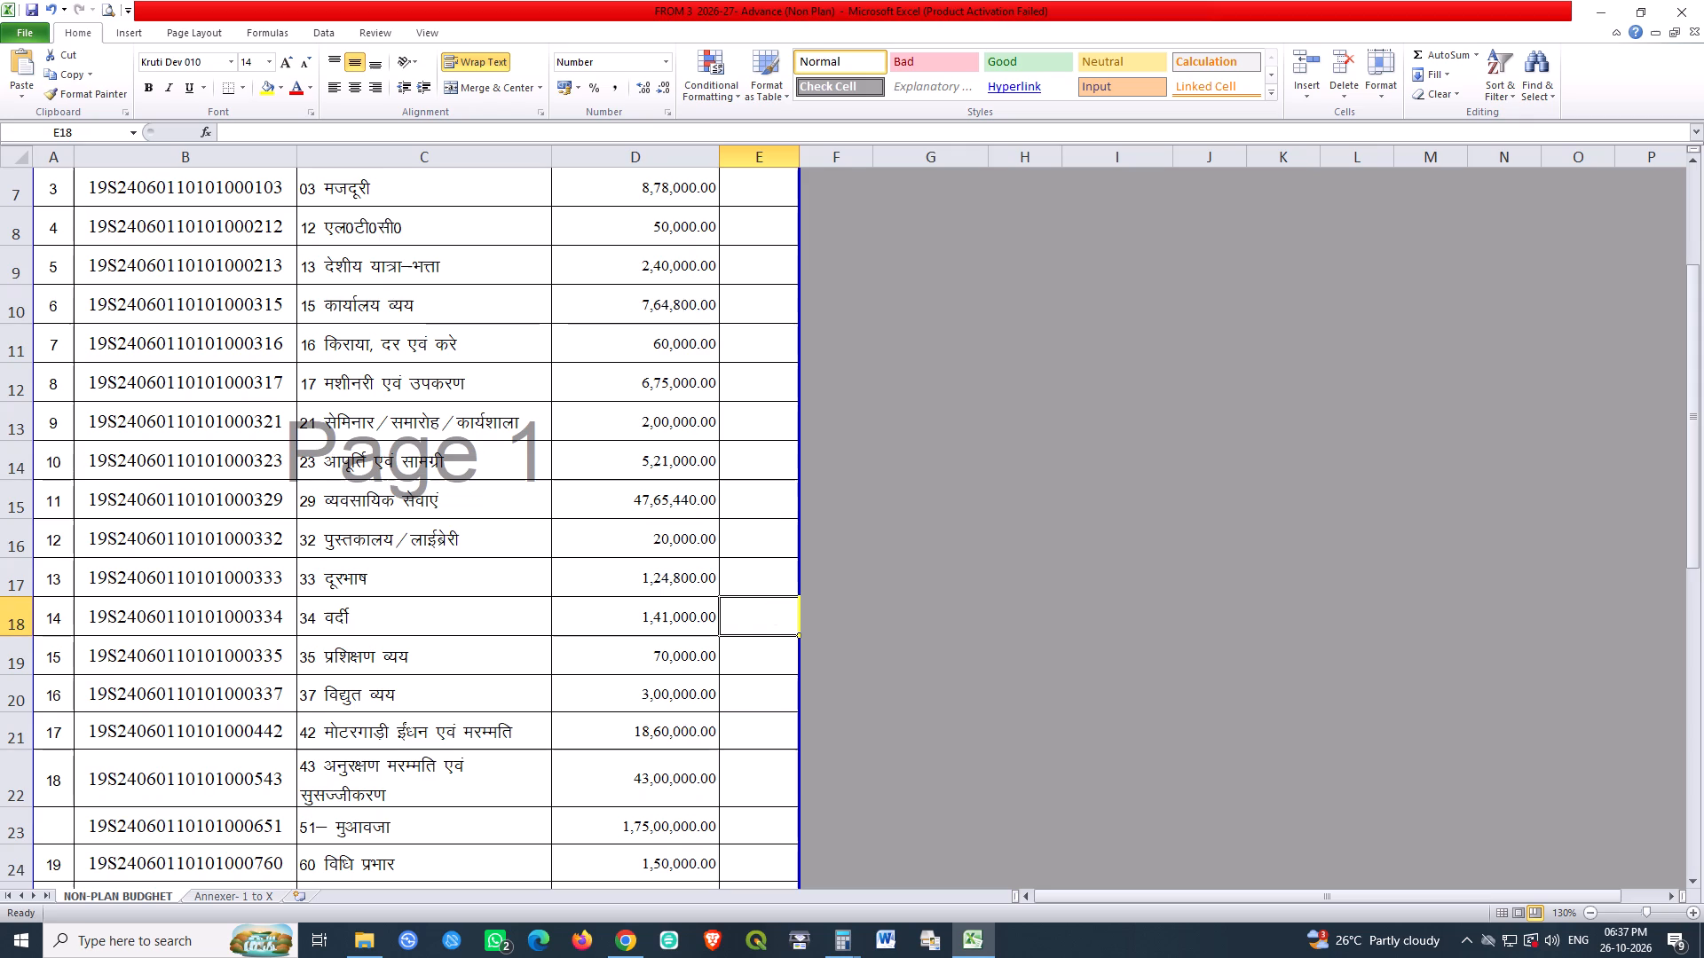
Widen column C slightly so the item 43 maintenance description in cell C22 fits on one line.
{"action": "scroll", "coordinate": [610, 561], "scroll_direction": "down", "scroll_amount": 9}
{"action": "scroll", "coordinate": [560, 451], "scroll_direction": "up", "scroll_amount": 1}
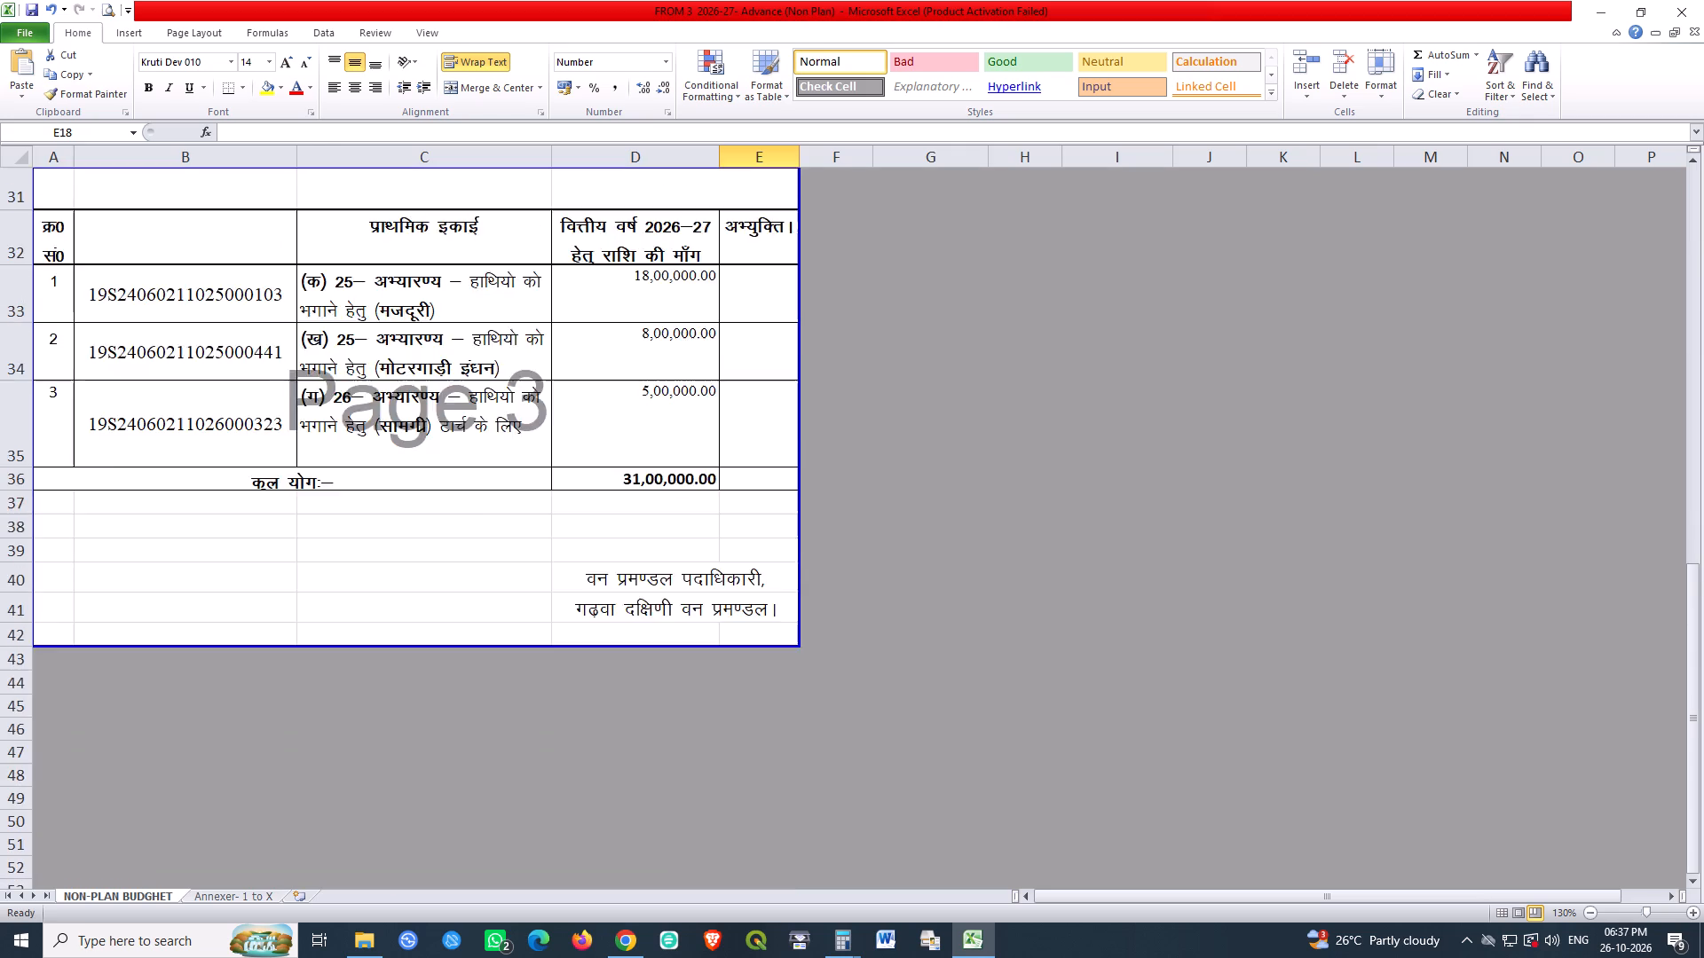
{"action": "scroll", "coordinate": [560, 451], "scroll_direction": "up", "scroll_amount": 1}
{"action": "scroll", "coordinate": [831, 458], "scroll_direction": "up", "scroll_amount": 1}
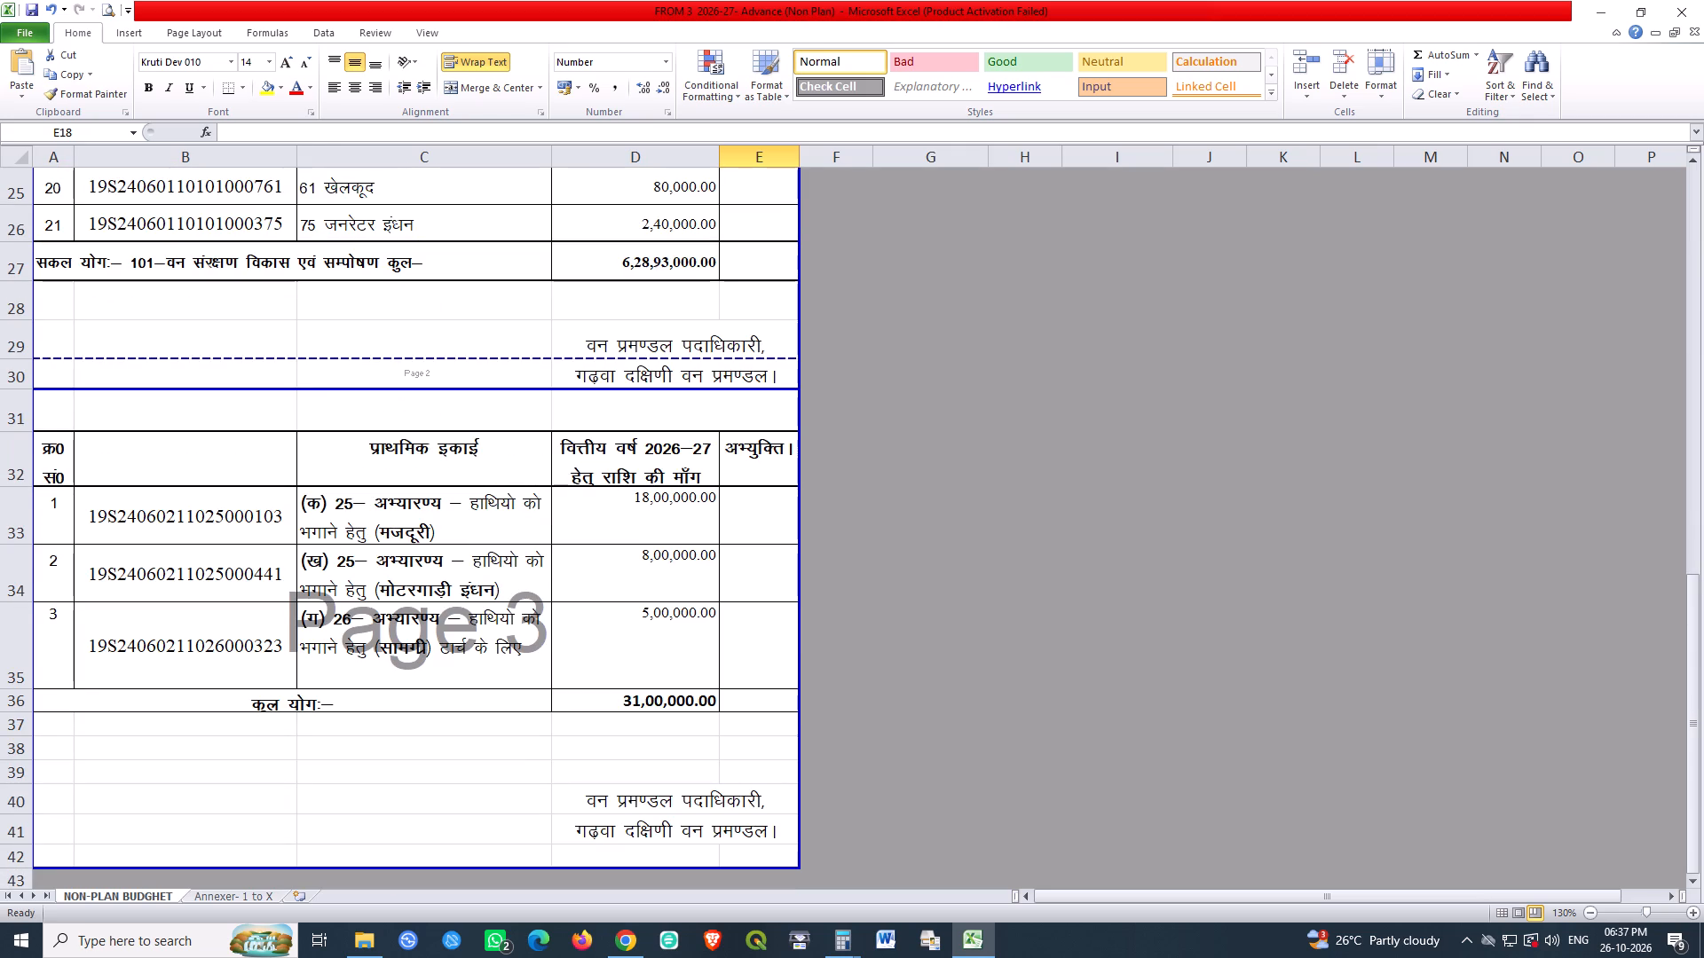
{"action": "scroll", "coordinate": [667, 372], "scroll_direction": "up", "scroll_amount": 3}
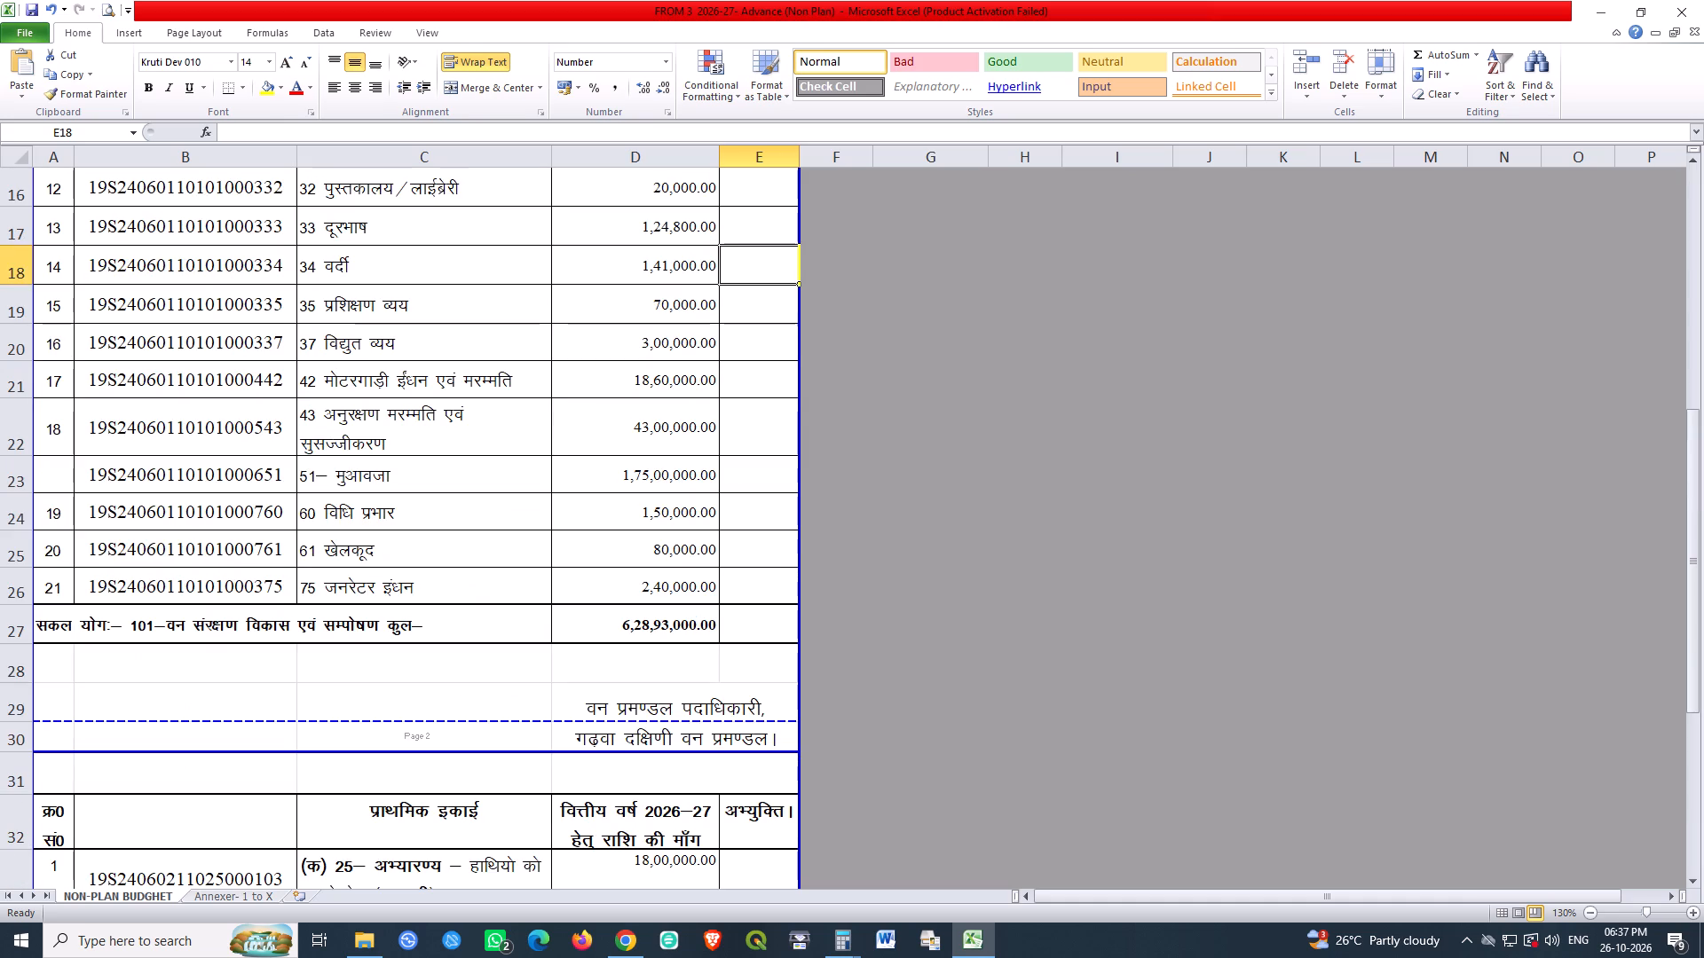
{"action": "left_click", "coordinate": [448, 426]}
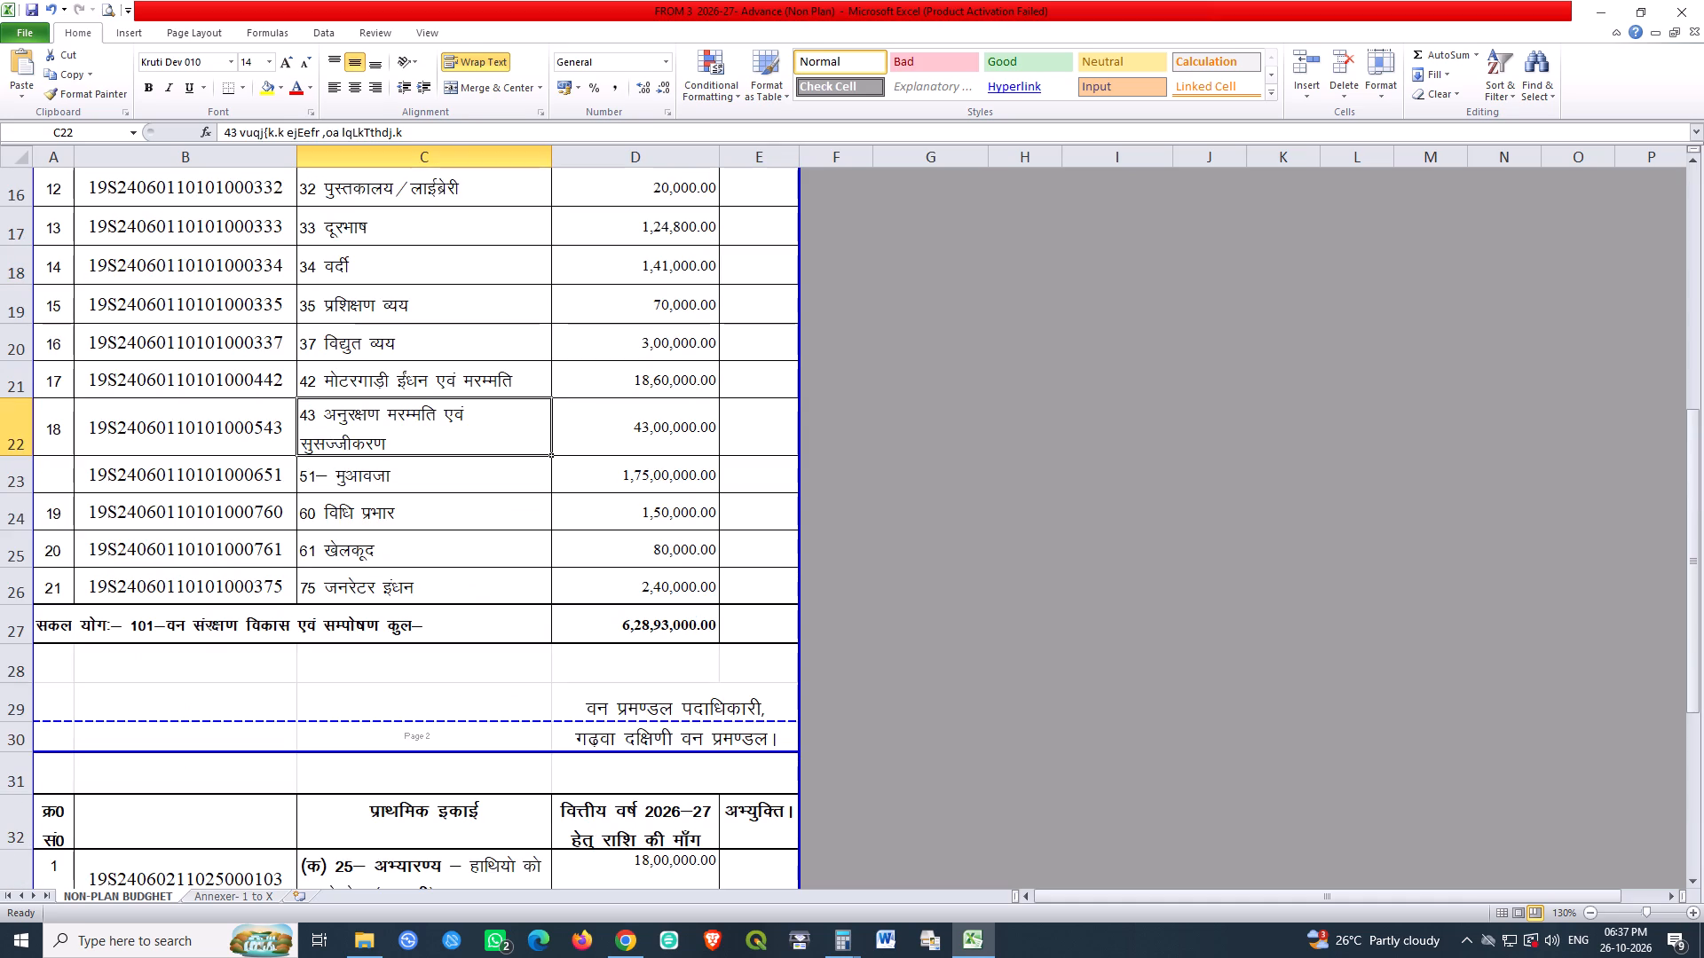
{"action": "left_click_drag", "start_coordinate": [553, 164], "coordinate": [564, 165]}
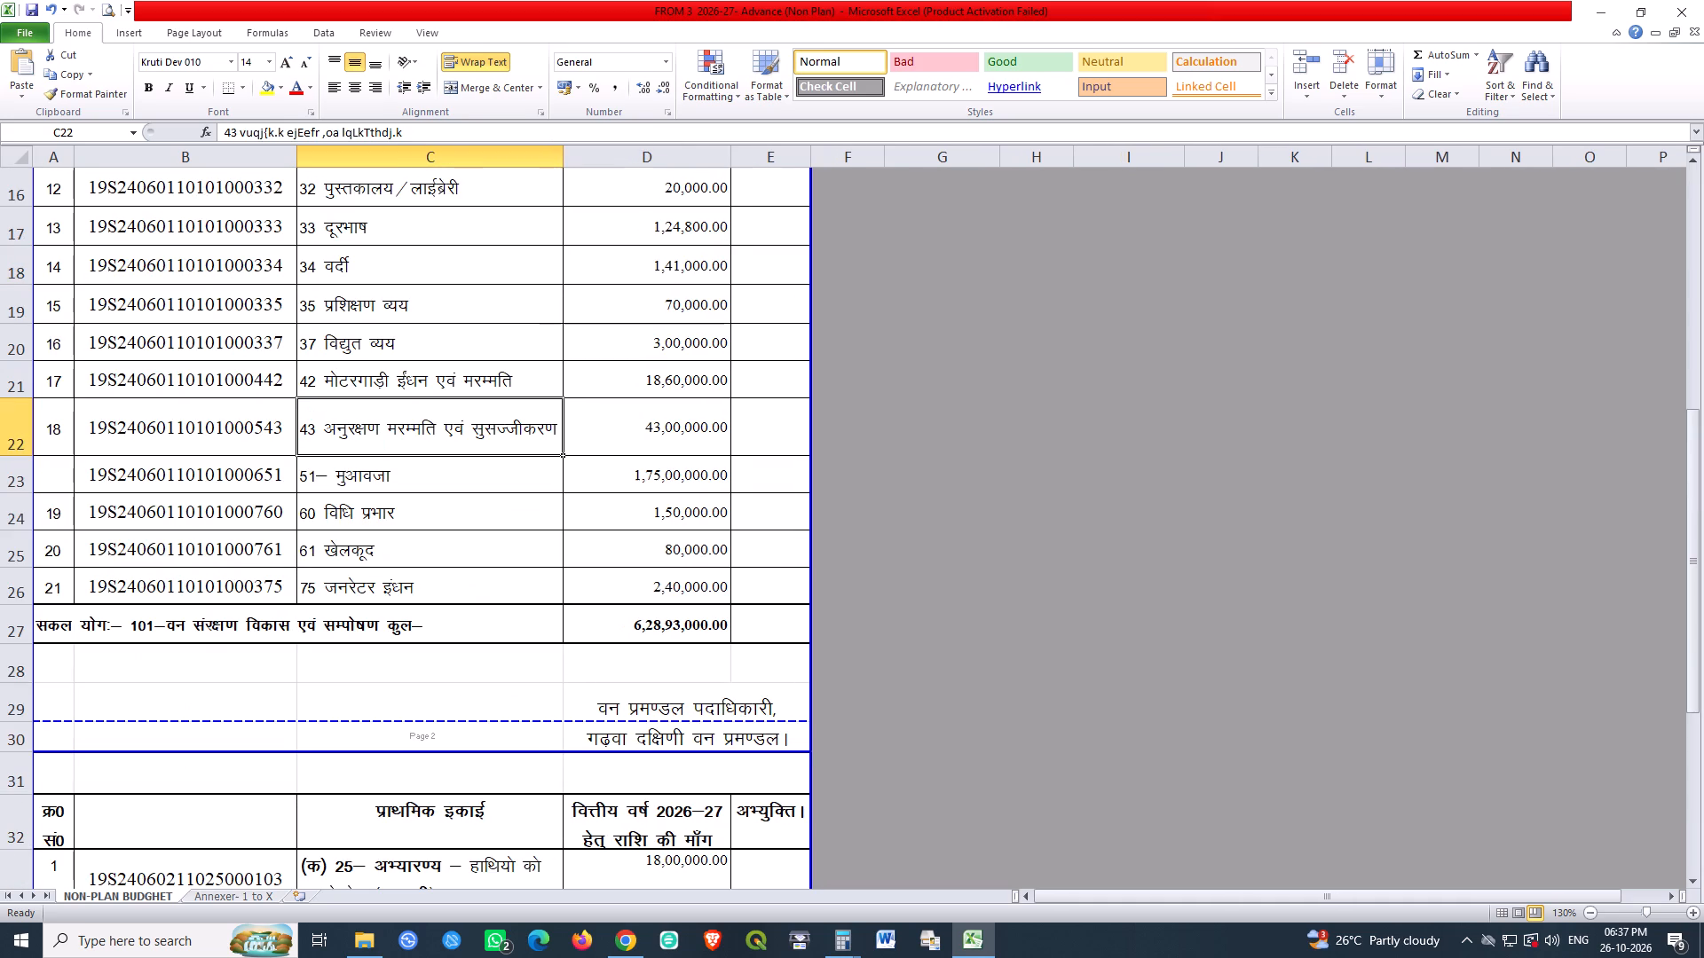
Reduce the height of row 22 to 31.50 and save the workbook.
{"action": "left_click_drag", "start_coordinate": [14, 459], "coordinate": [11, 451]}
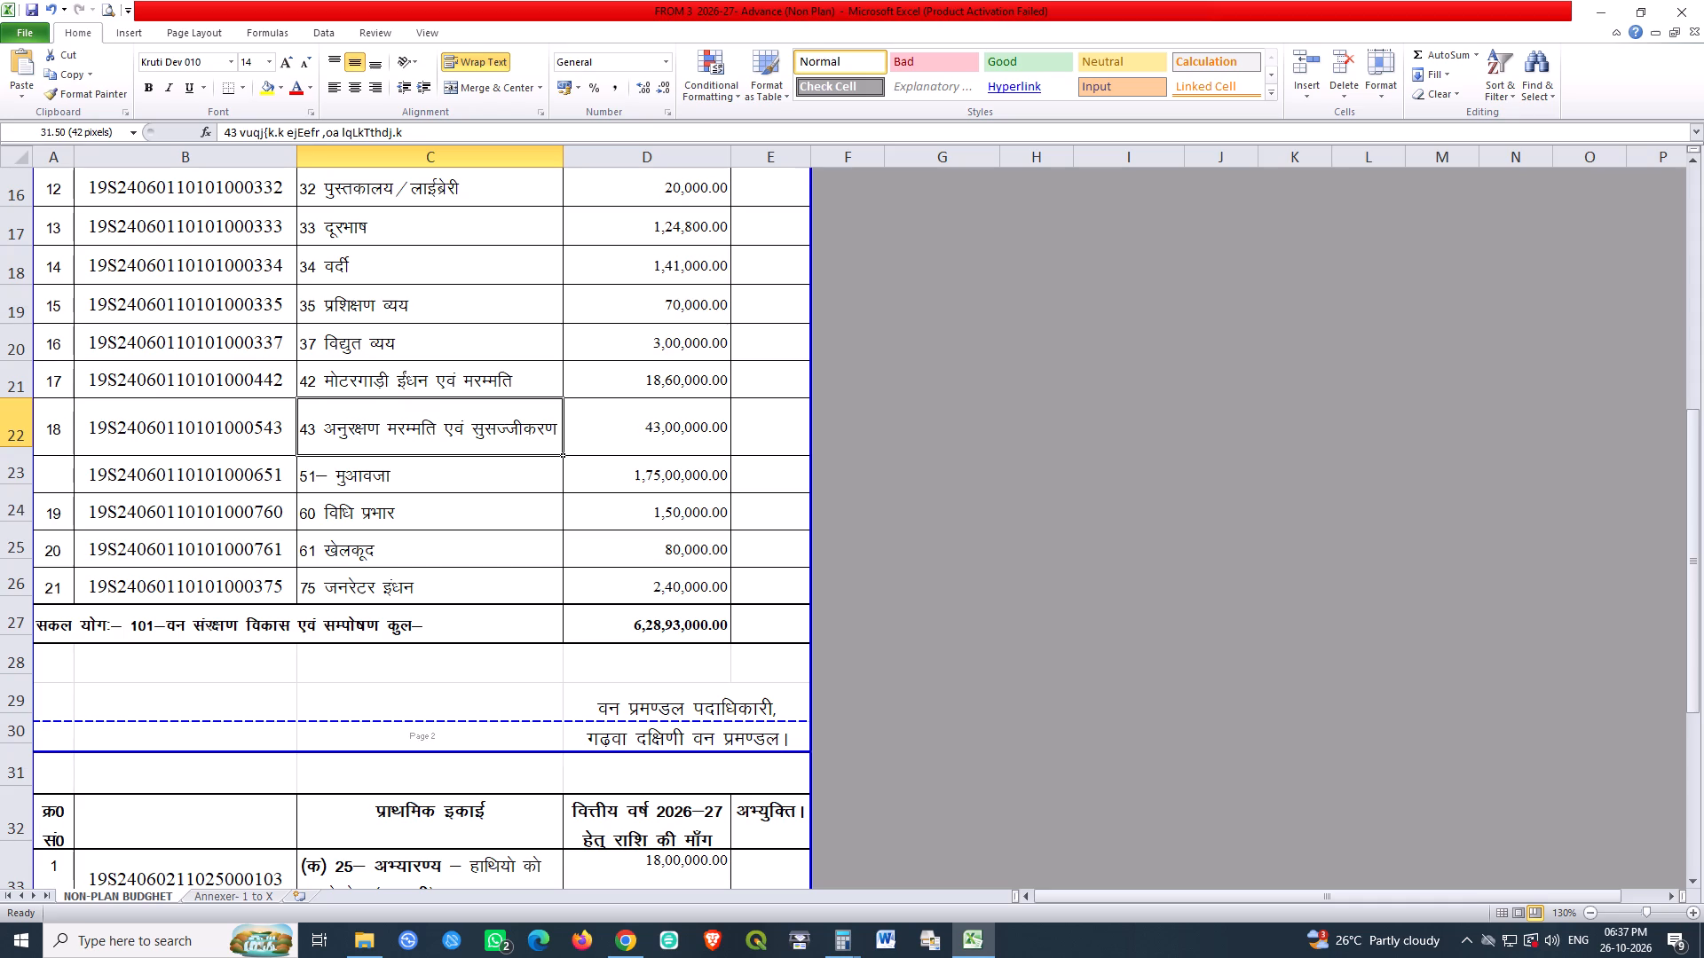
{"action": "left_click", "coordinate": [555, 470]}
{"action": "key", "text": "ctrl+s"}
{"action": "key", "text": "ctrl+s"}
{"action": "key", "text": "ctrl+s"}
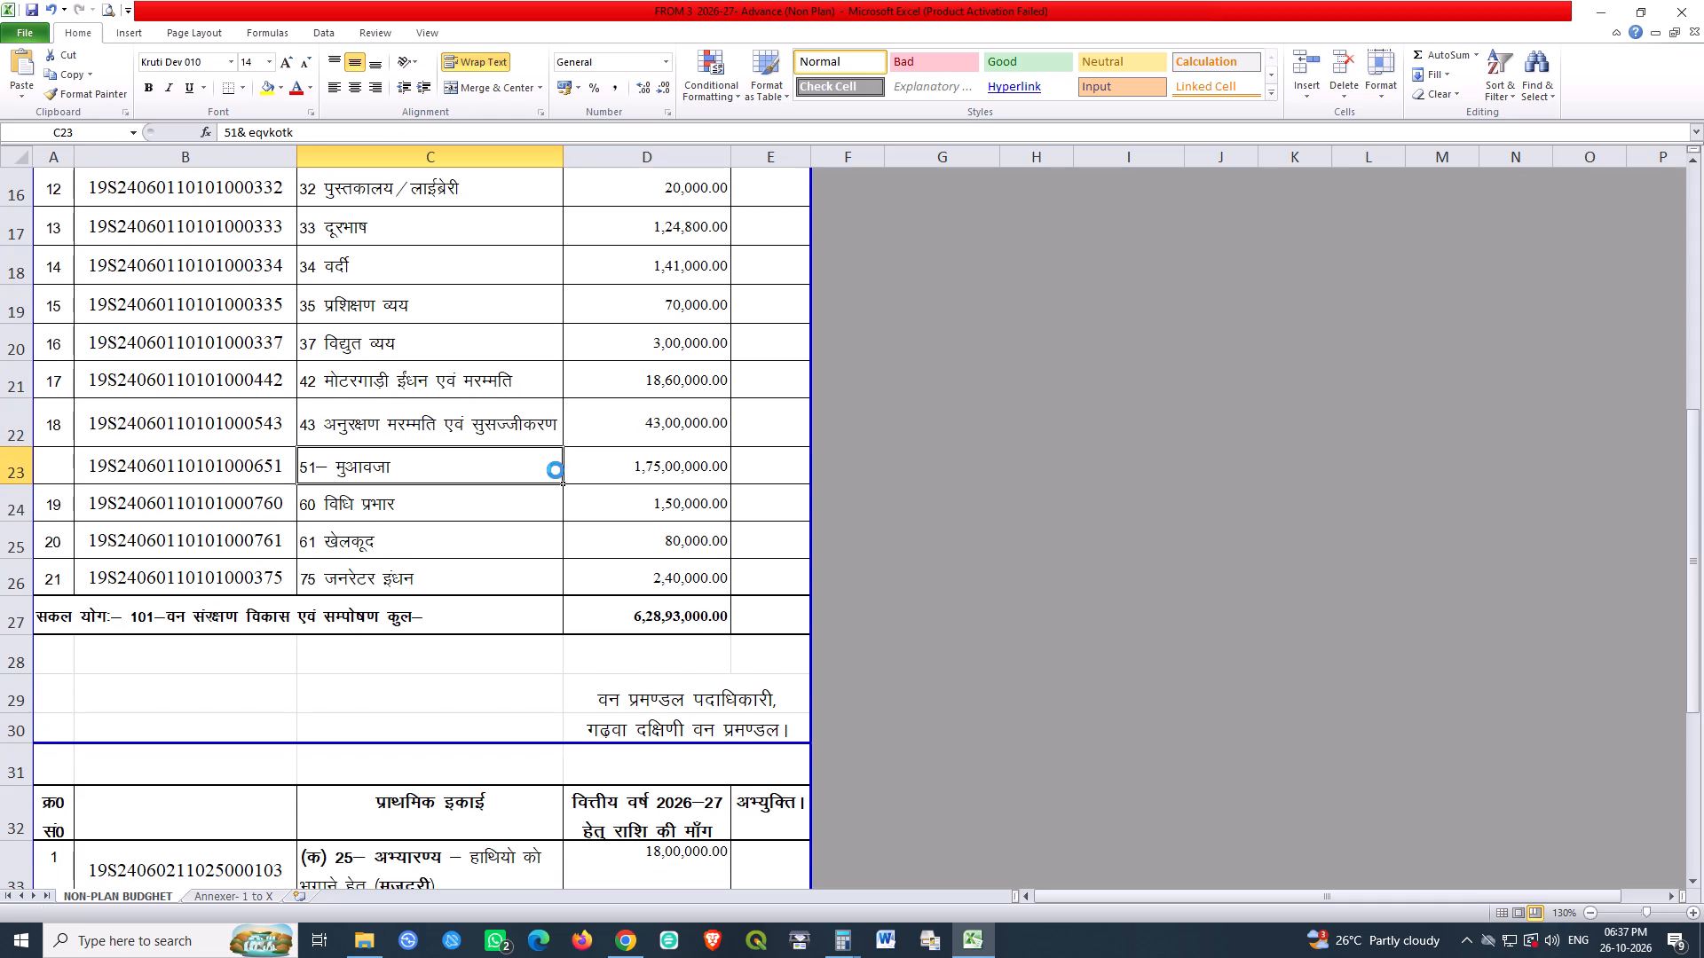
{"action": "key", "text": "ctrl+s"}
{"action": "key", "text": "ctrl+s"}
{"action": "key", "text": "ctrl+s"}
{"action": "key", "text": "ctrl+s"}
{"action": "key", "text": "ctrl+s"}
{"action": "key", "text": "ctrl+s"}
{"action": "key", "text": "ctrl+s"}
Check the sanctuary demand amounts in cells D33 to D35 of the second table and save the workbook.
{"action": "scroll", "coordinate": [517, 555], "scroll_direction": "down", "scroll_amount": 2}
{"action": "left_click", "coordinate": [642, 655]}
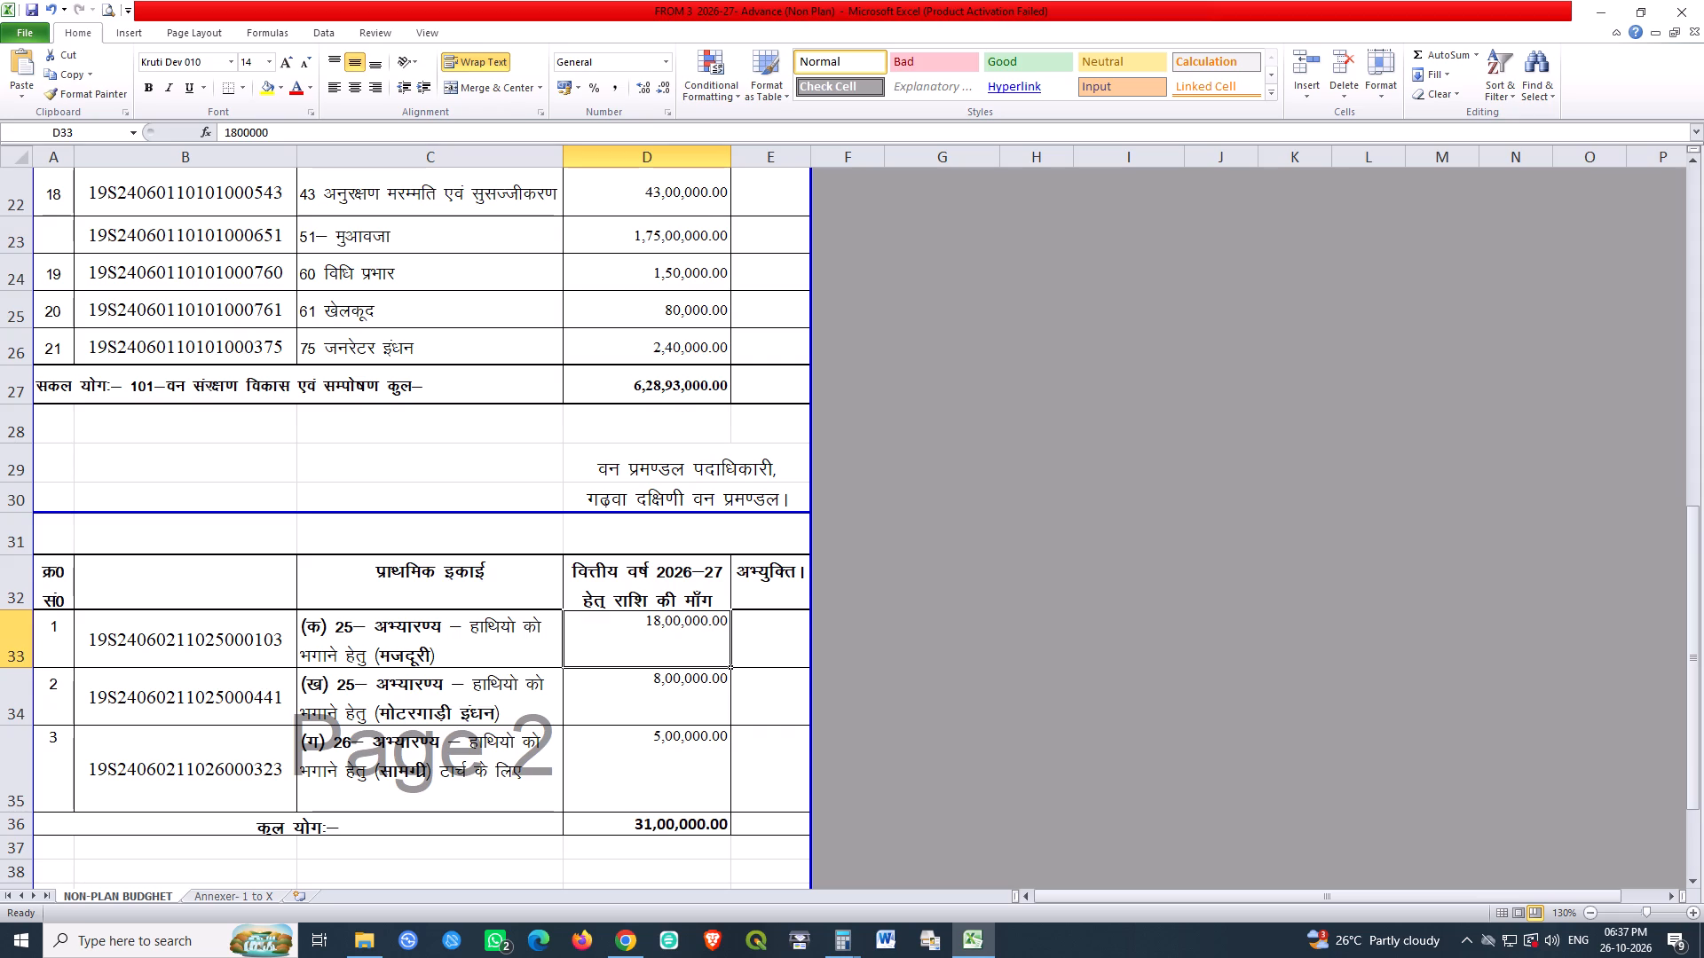
{"action": "double_click", "coordinate": [642, 655]}
{"action": "key", "text": "Return"}
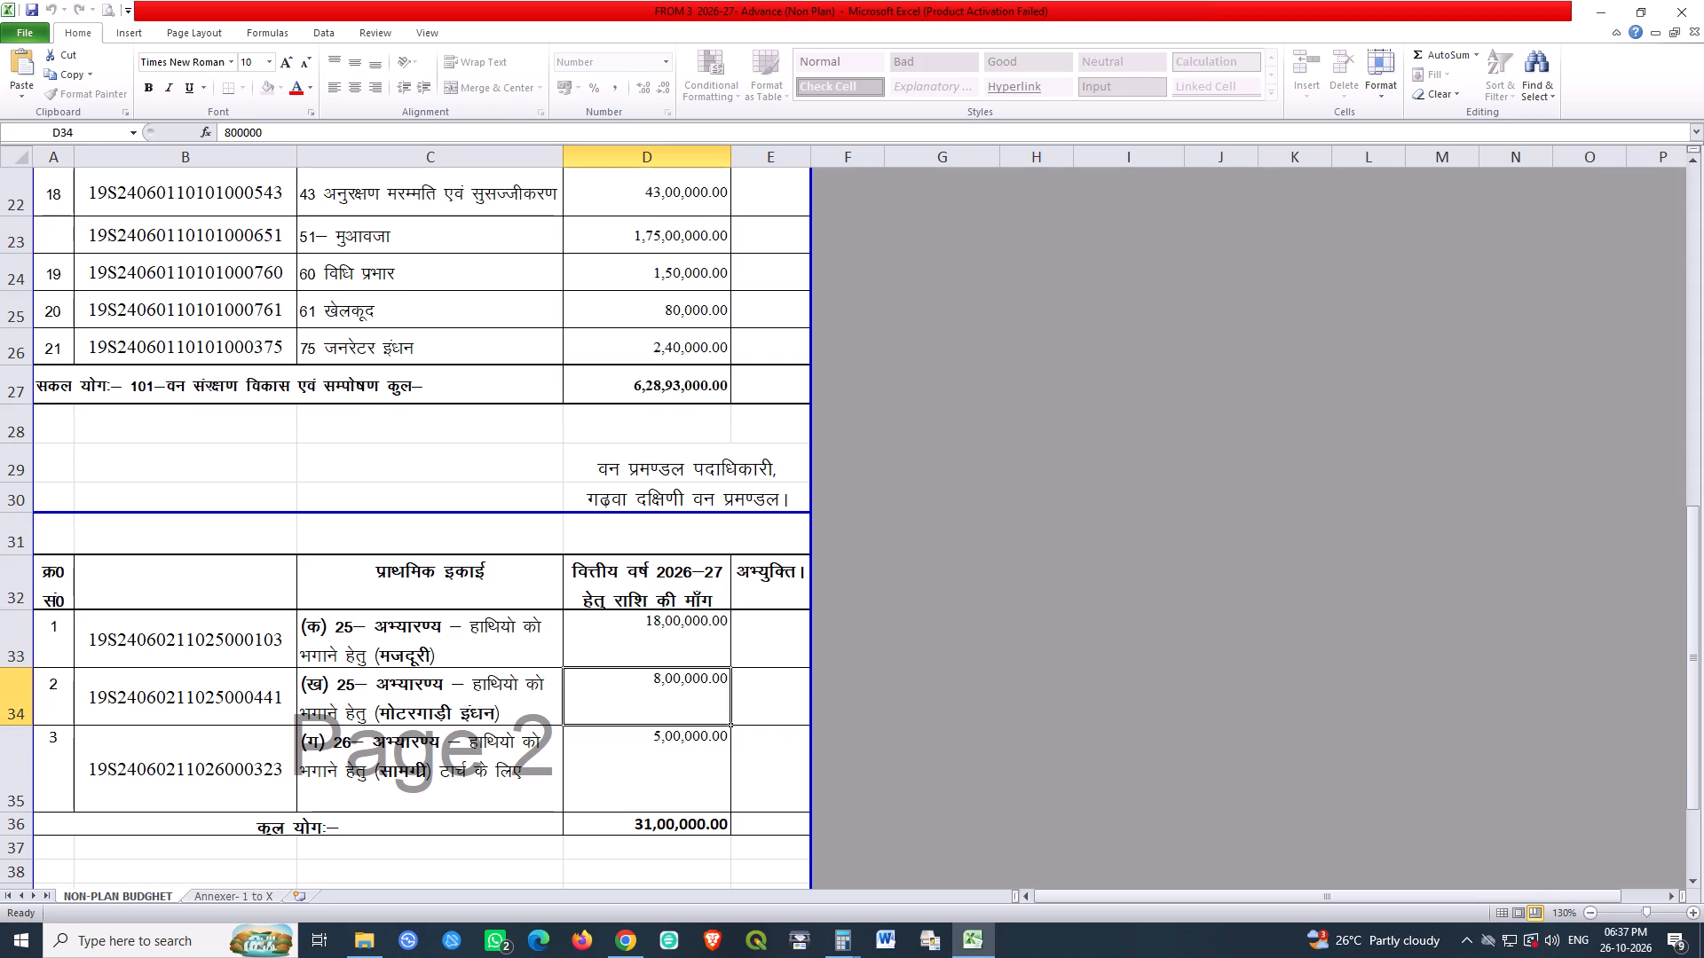
{"action": "left_click", "coordinate": [633, 647]}
{"action": "left_click_drag", "start_coordinate": [633, 647], "coordinate": [638, 775]}
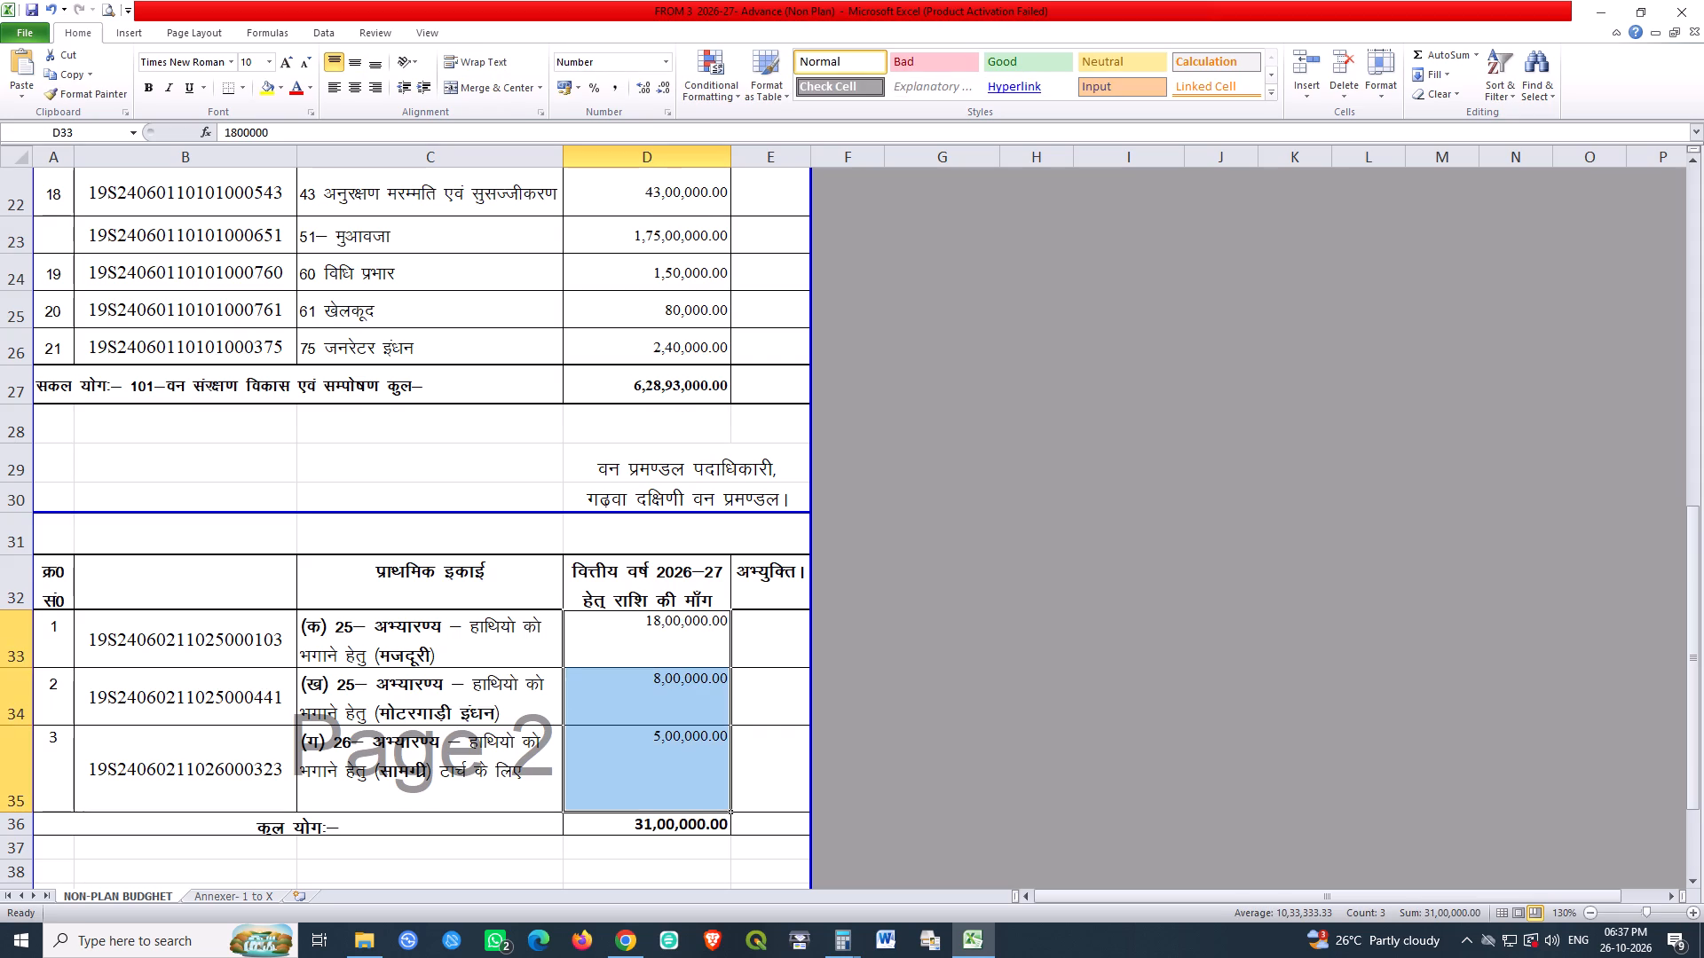
{"action": "key", "text": "ctrl+s"}
{"action": "key", "text": "ctrl+s"}
{"action": "left_click", "coordinate": [998, 504]}
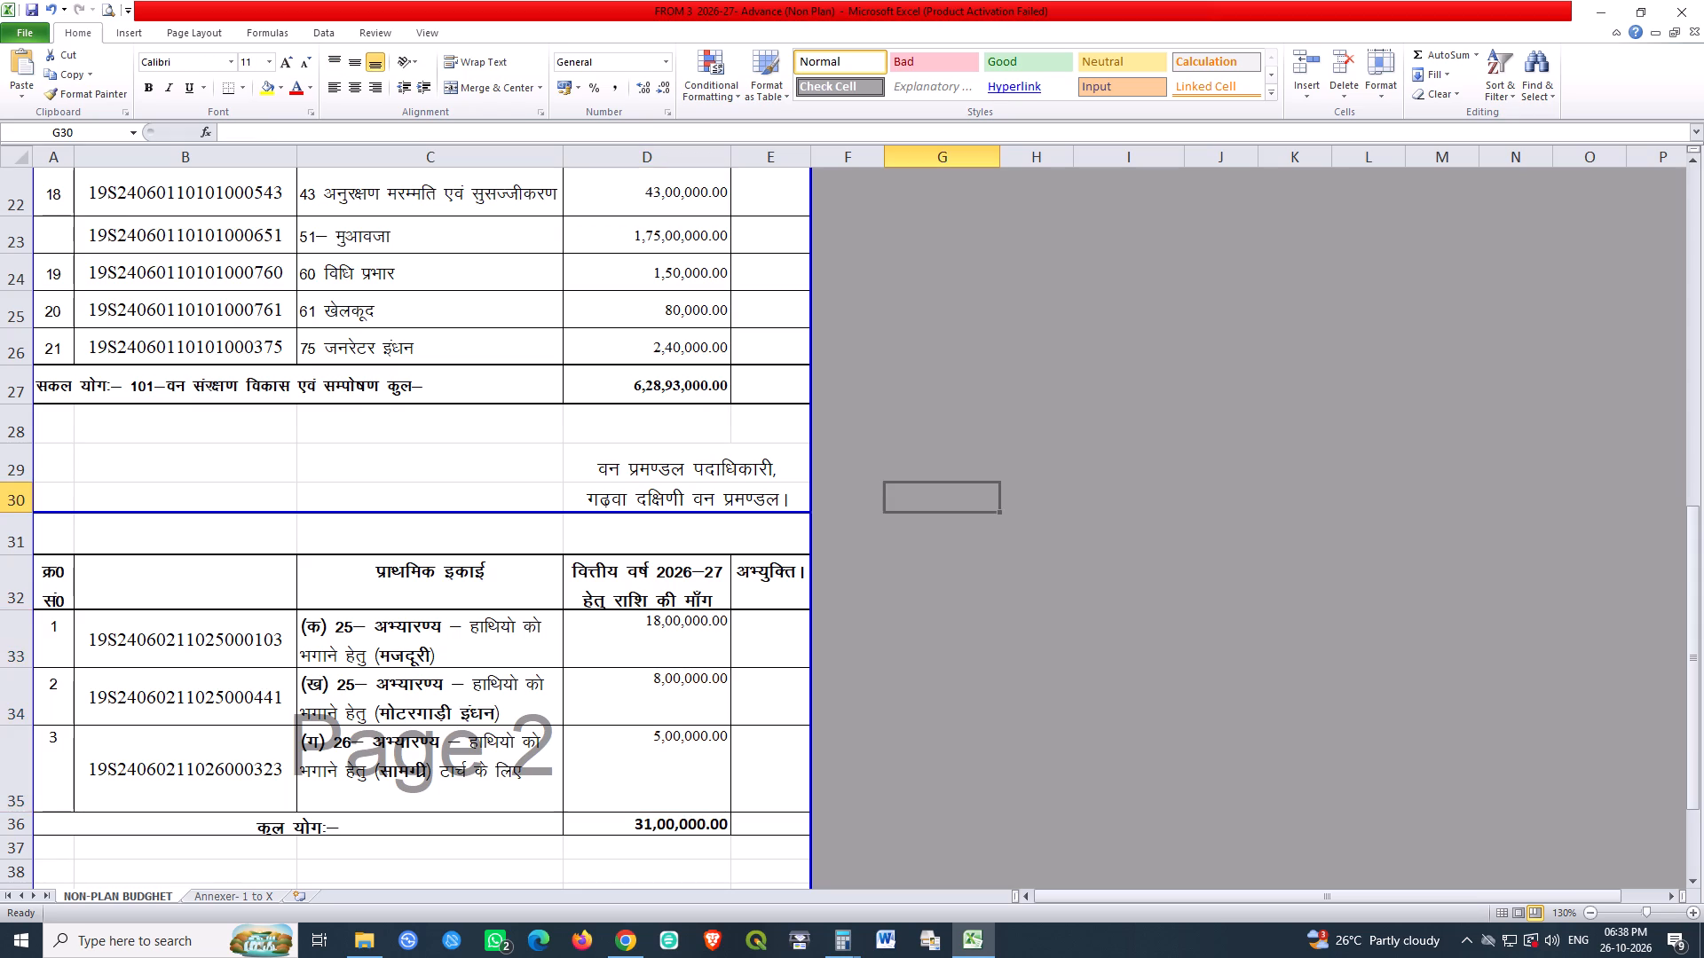
{"action": "key", "text": "ctrl+s"}
{"action": "key", "text": "ctrl+s"}
{"action": "key", "text": "ctrl+s"}
{"action": "key", "text": "ctrl+s"}
{"action": "key", "text": "ctrl+s"}
{"action": "key", "text": "ctrl+s"}
{"action": "key", "text": "ctrl+s"}
Change the financial year in the second table's demand heading, cell D32, to 2027-28 and save the workbook.
{"action": "double_click", "coordinate": [689, 577]}
{"action": "key", "text": "shift+Left"}
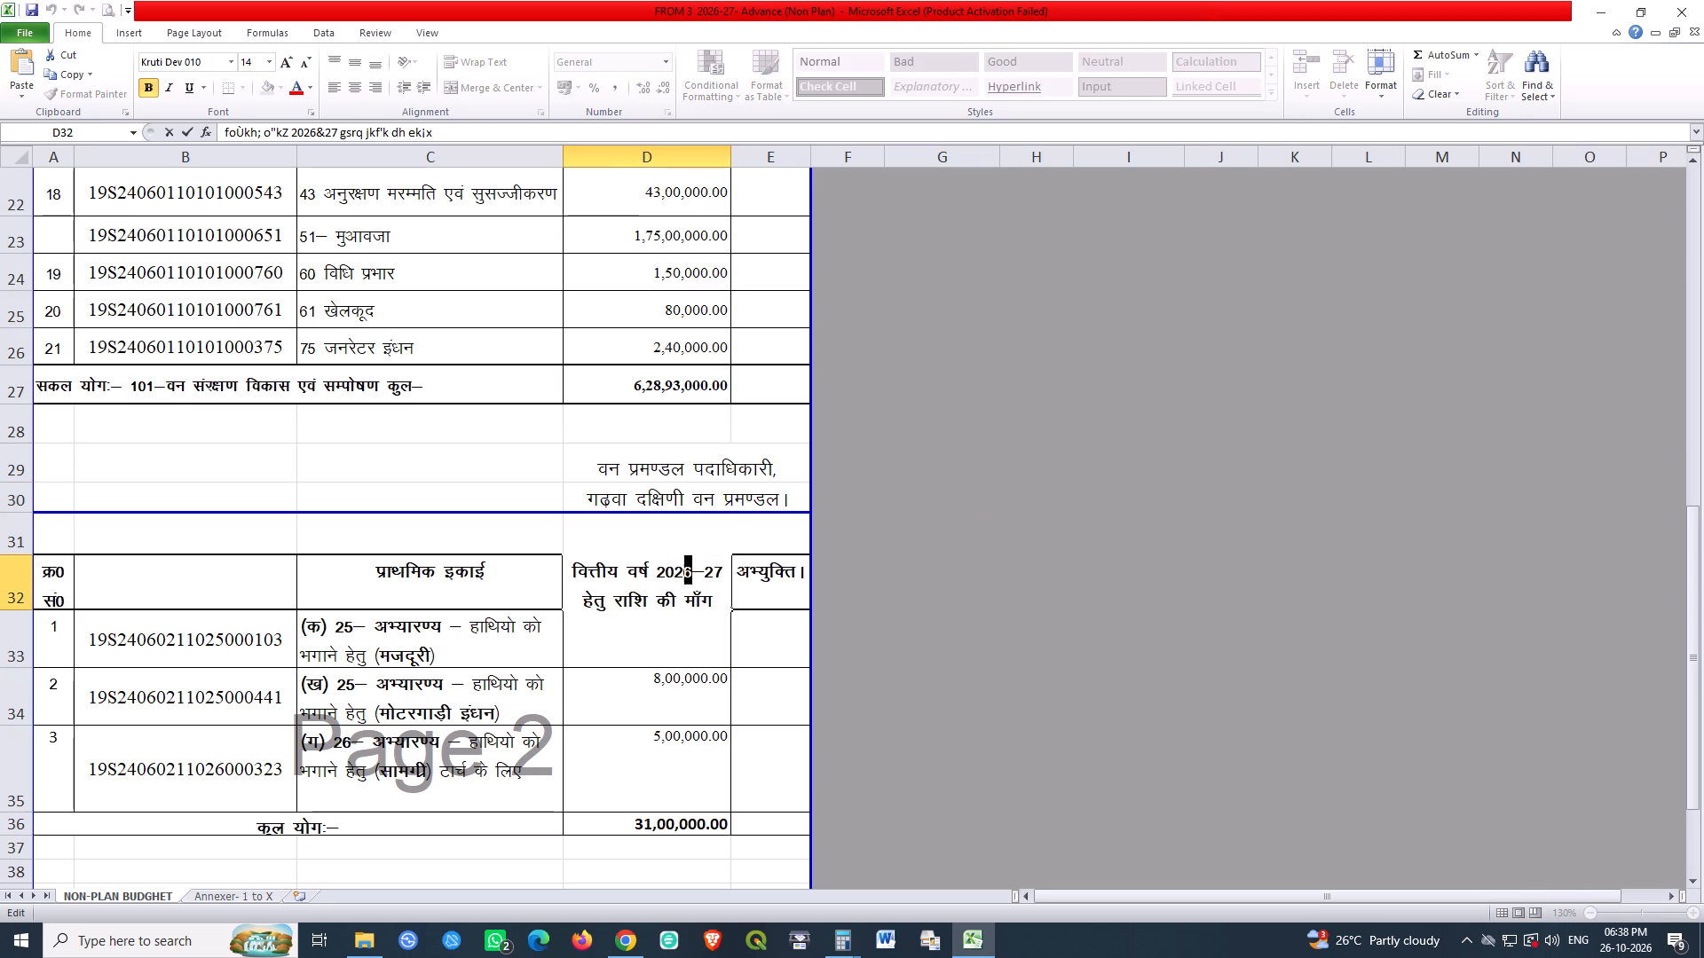
{"action": "key", "text": "7"}
{"action": "key", "text": "Right"}
{"action": "key", "text": "Right"}
{"action": "key", "text": "shift+Right"}
{"action": "key", "text": "8"}
{"action": "key", "text": "Return"}
{"action": "key", "text": "ctrl+s"}
{"action": "key", "text": "ctrl+s"}
{"action": "key", "text": "ctrl+s"}
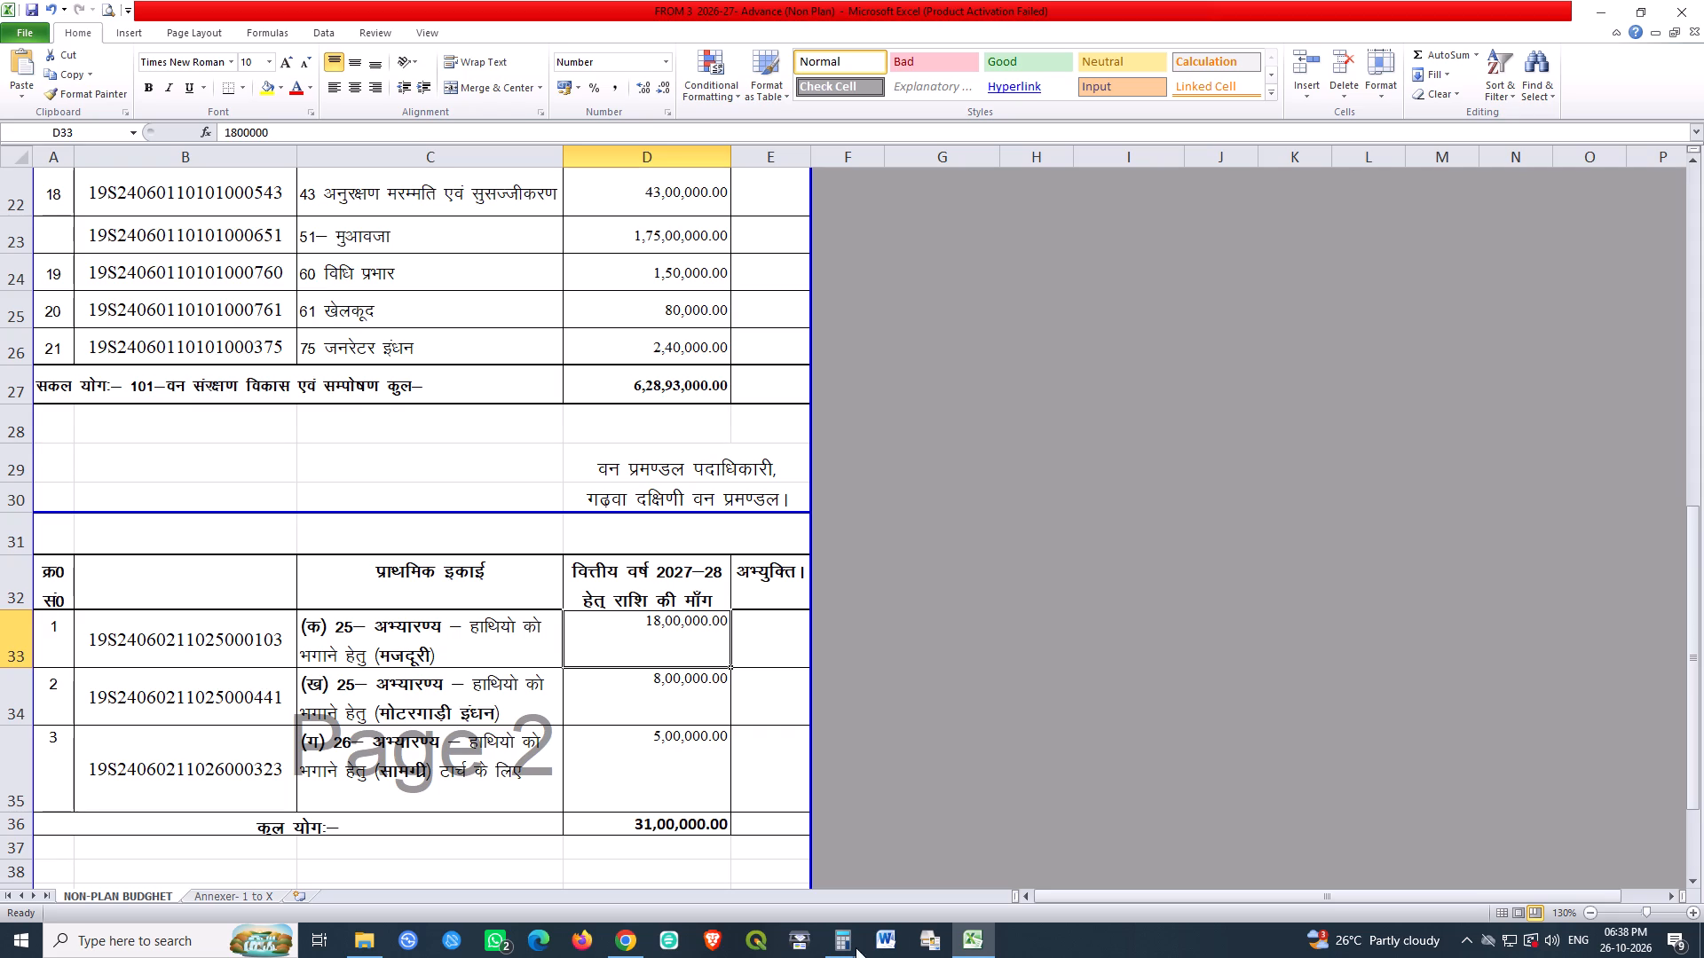
Switch to the budget folder in File Explorer and open the workbook FROM 3 (2027-28) Bill & Non Plan.
{"action": "left_click", "coordinate": [373, 941]}
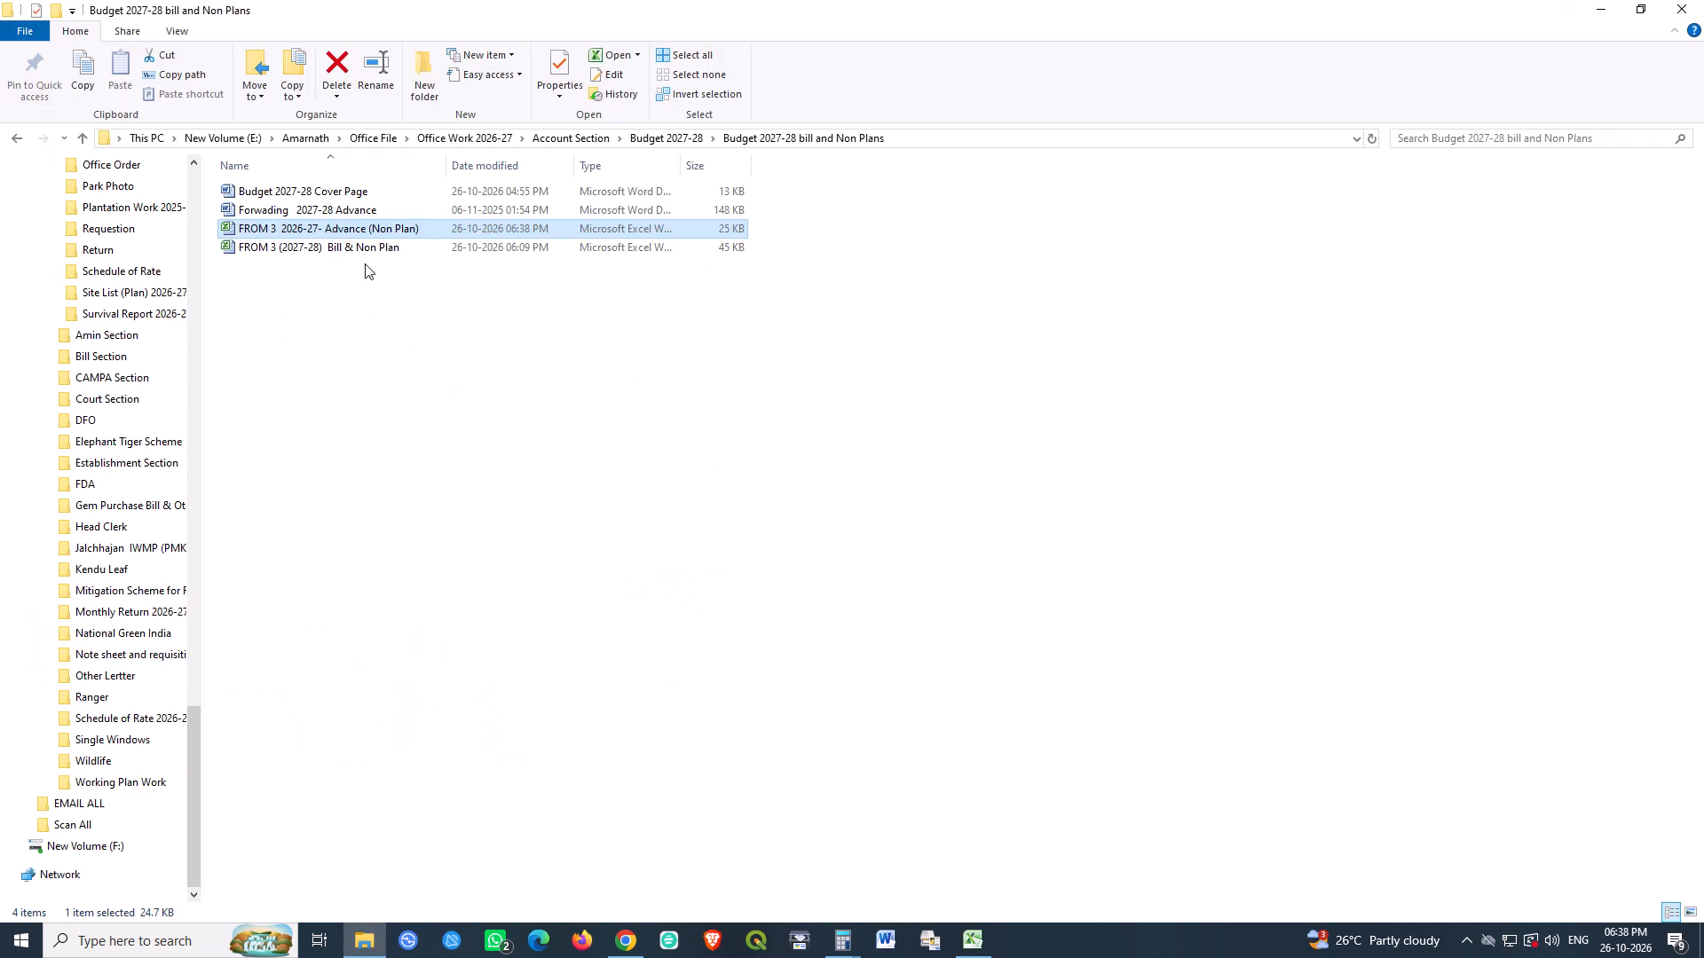
{"action": "left_click", "coordinate": [319, 245]}
{"action": "key", "text": "Return"}
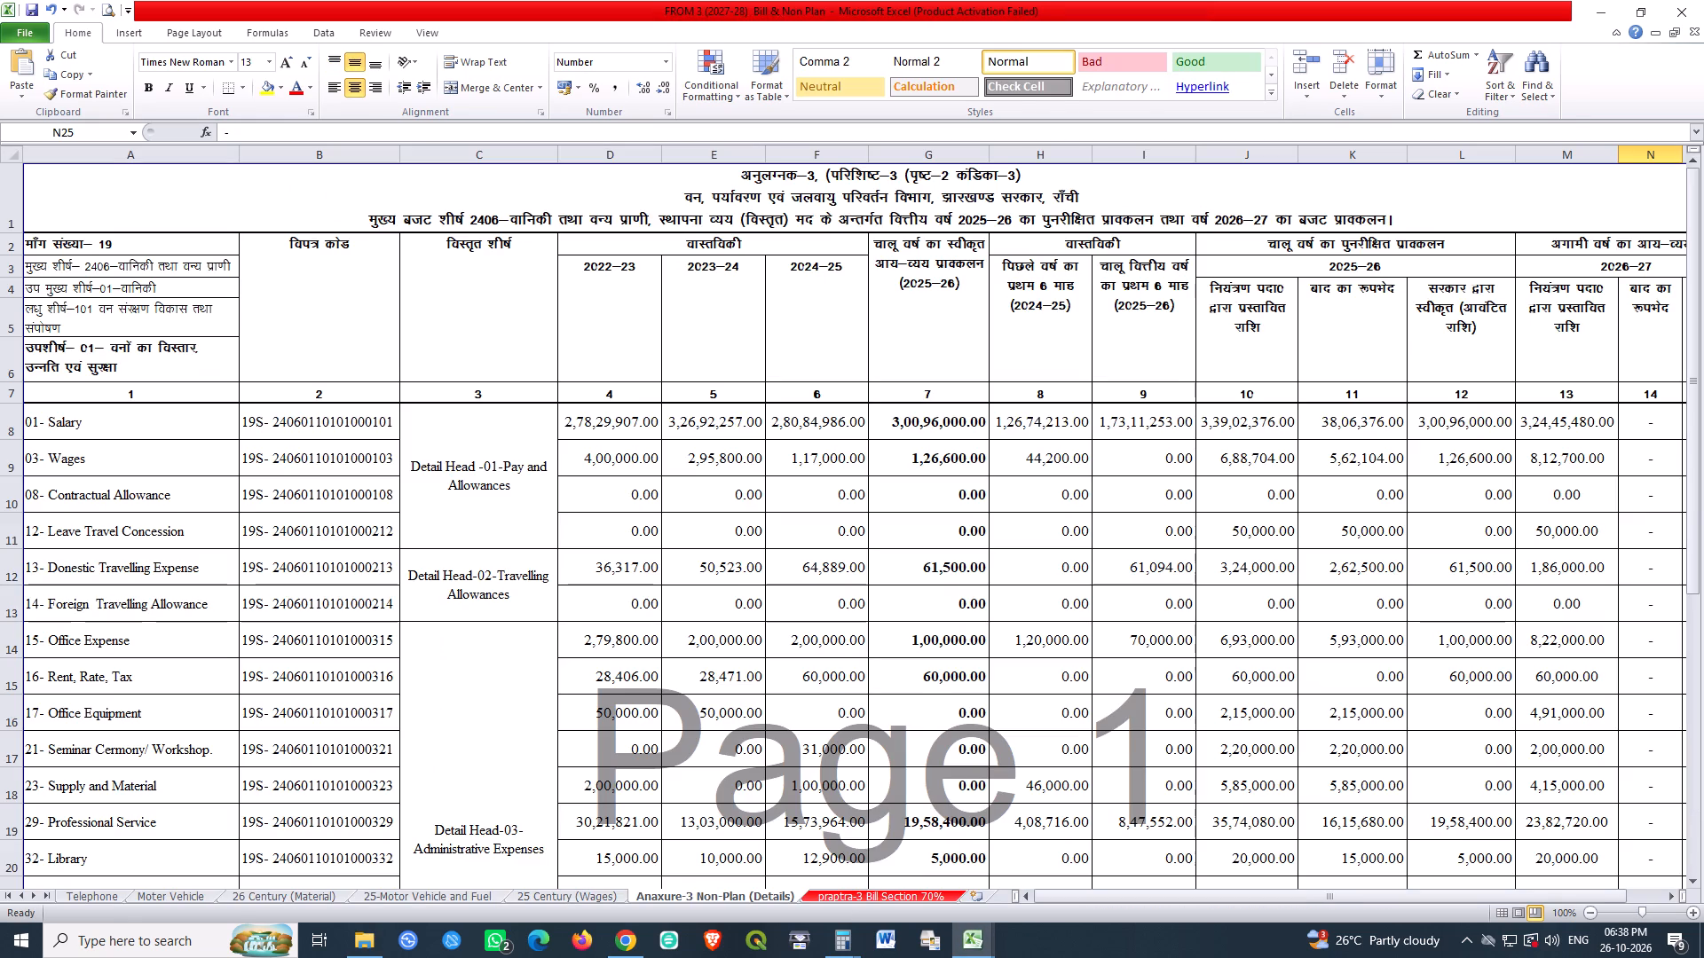
Review the Moter Vehicle, Telephone, 26 Century (Material), 25-Motor Vehicle and Fuel, 25 Century (Wages) and Anaxure-3 Non-Plan (Details) sheets.
{"action": "left_click", "coordinate": [154, 901]}
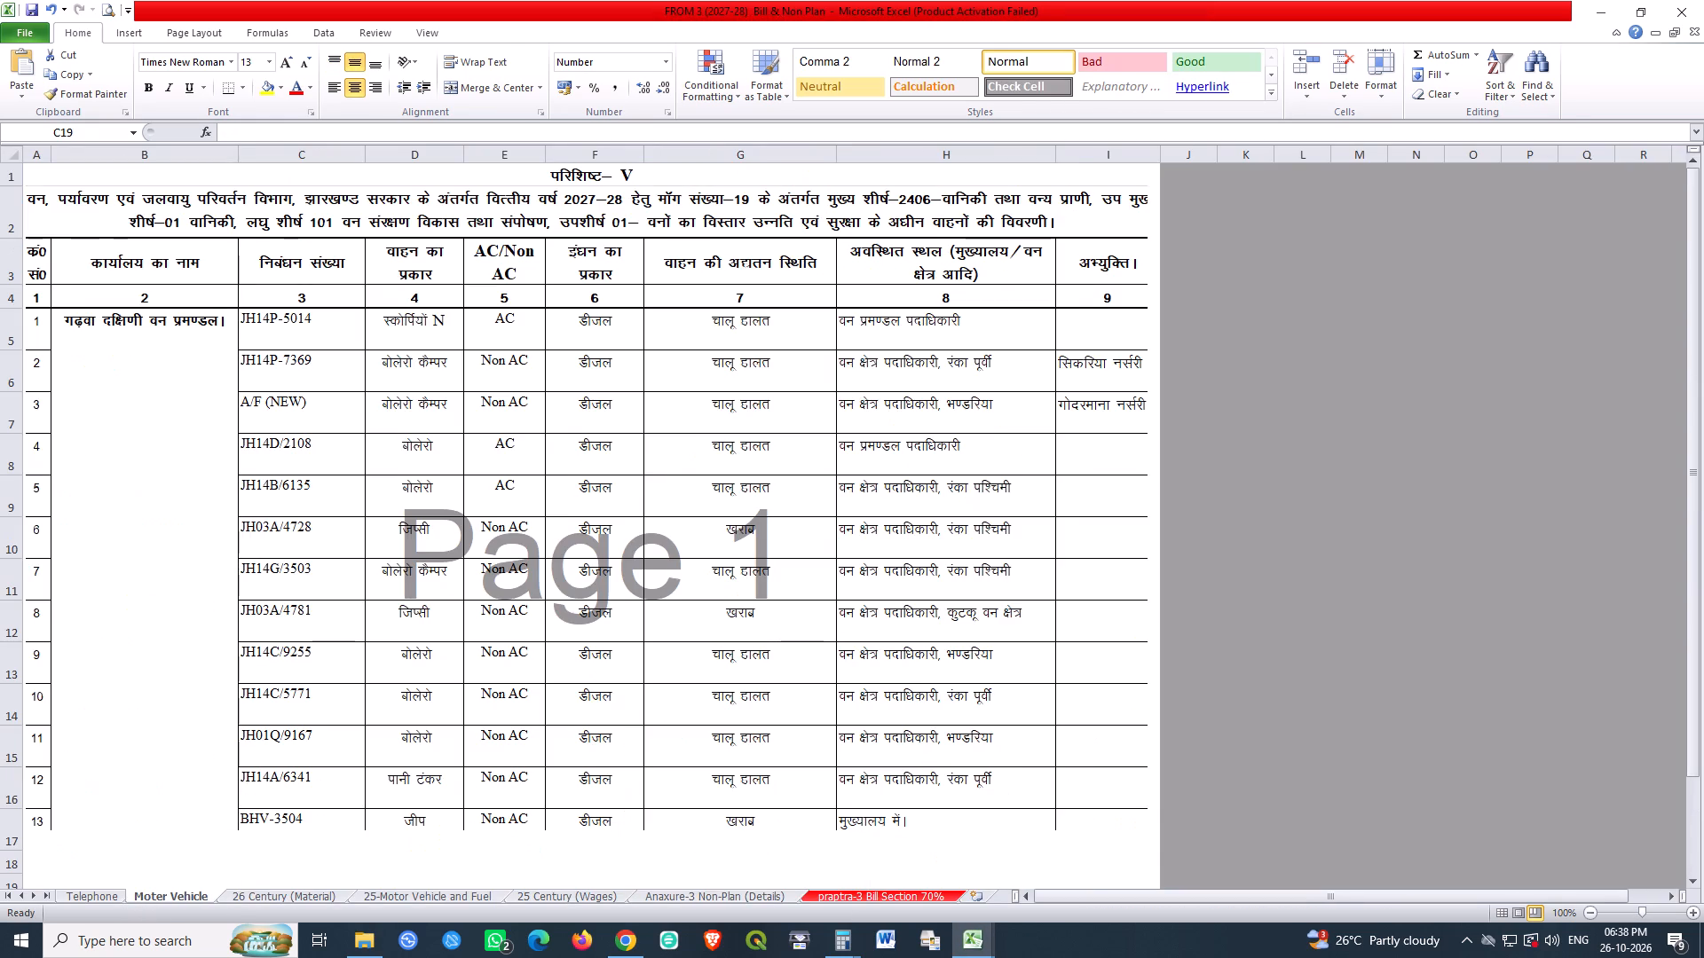
{"action": "left_click", "coordinate": [309, 408]}
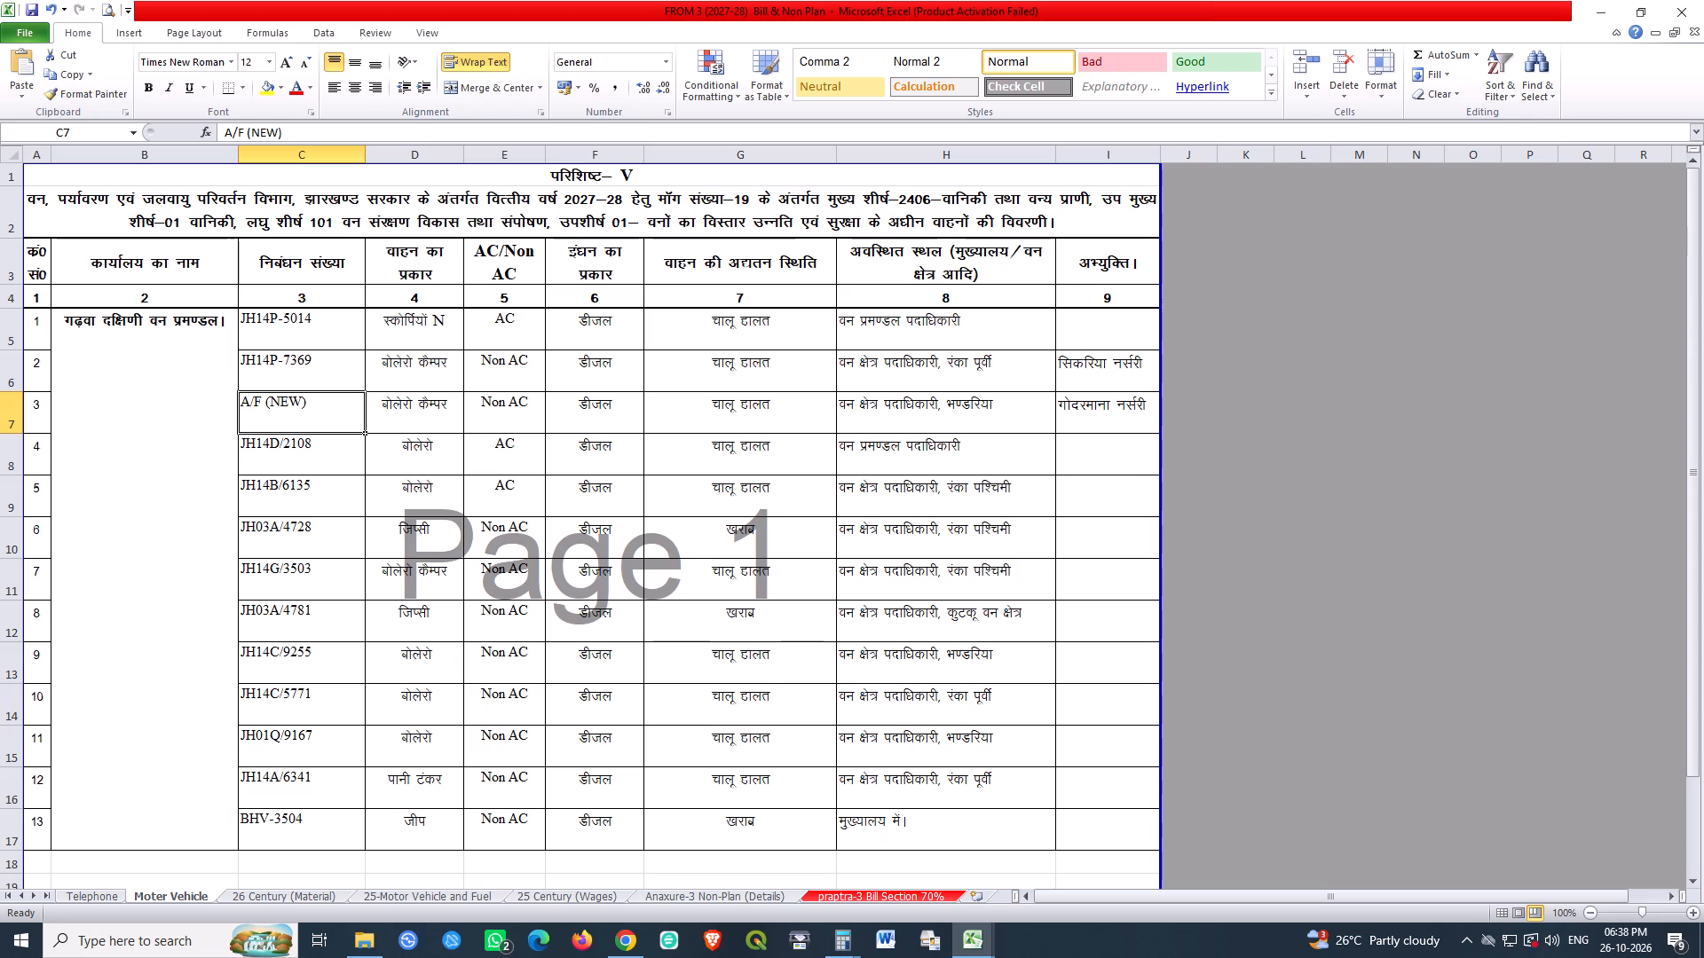
{"action": "left_click", "coordinate": [93, 891]}
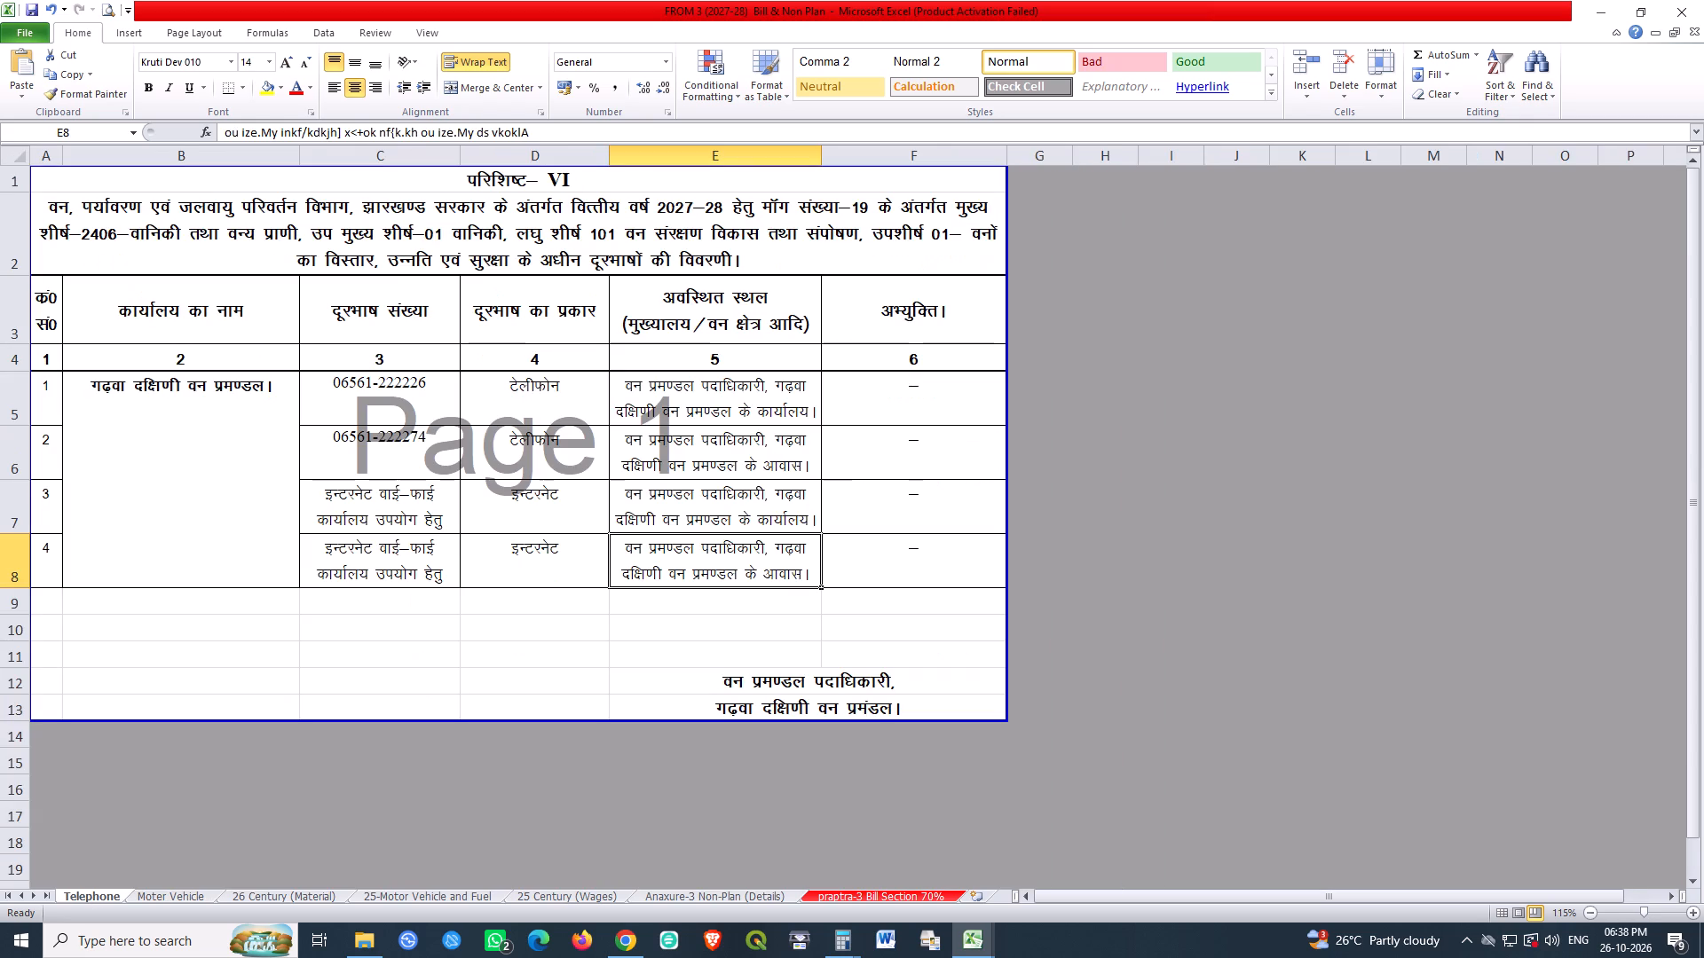
{"action": "left_click", "coordinate": [509, 627]}
{"action": "left_click", "coordinate": [187, 892]}
{"action": "left_click", "coordinate": [225, 894]}
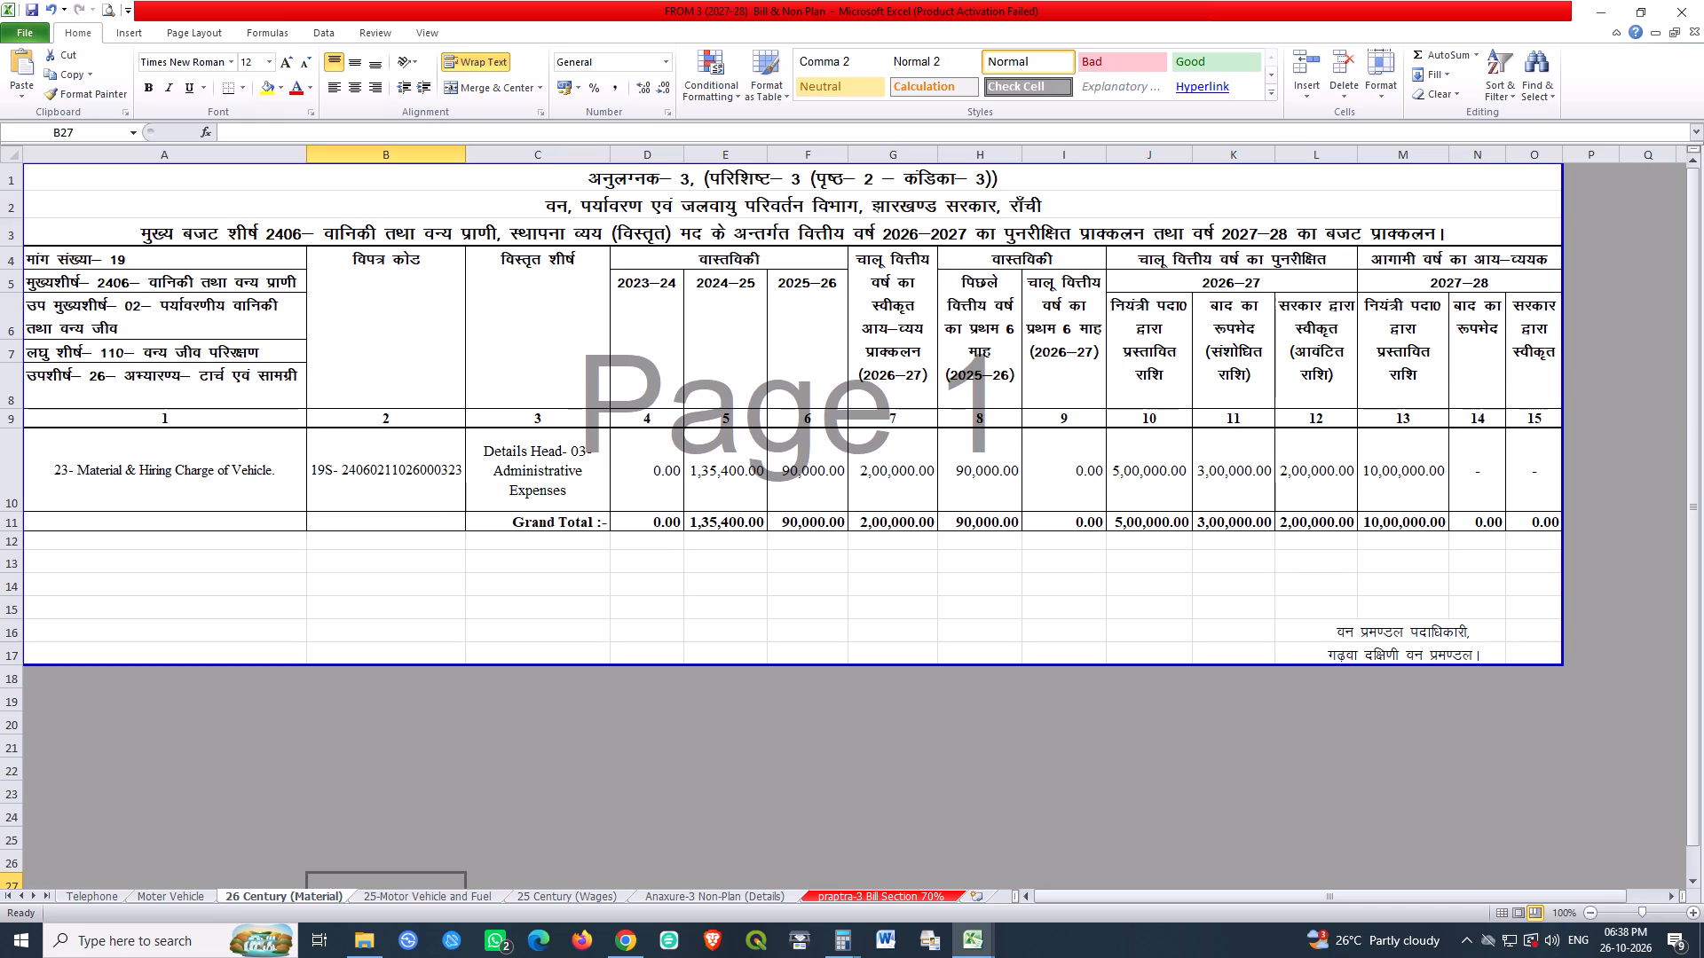
{"action": "left_click", "coordinate": [897, 617]}
{"action": "left_click", "coordinate": [373, 906]}
{"action": "left_click", "coordinate": [382, 898]}
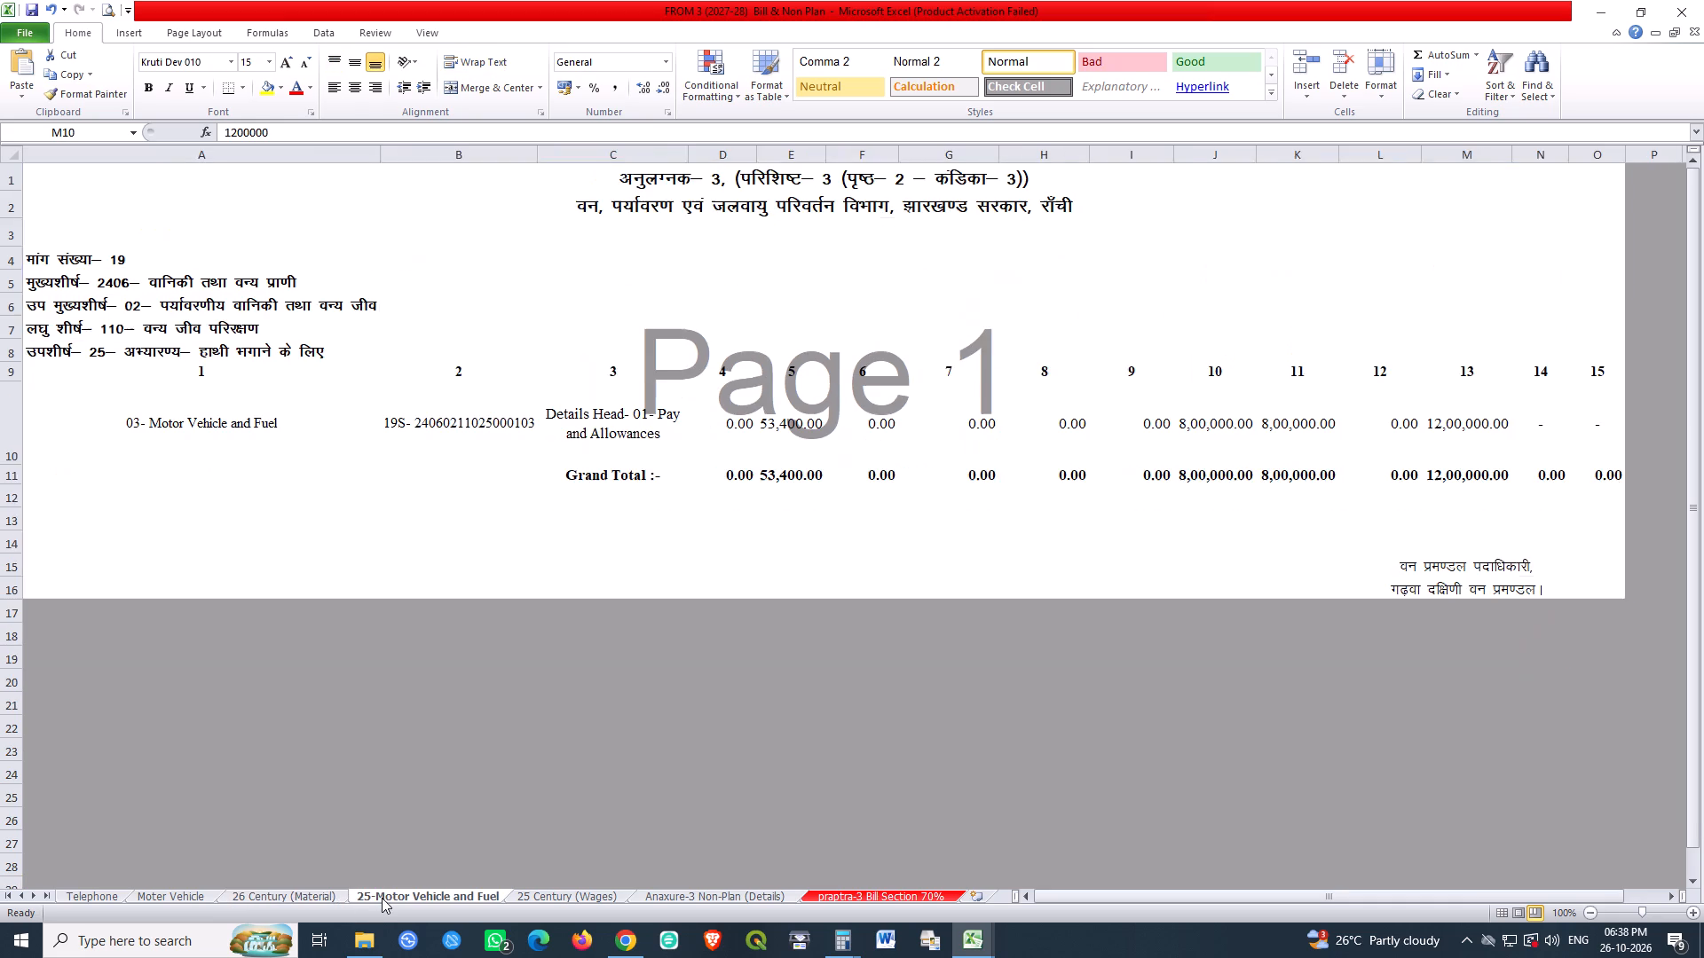
{"action": "left_click", "coordinate": [549, 888]}
{"action": "left_click", "coordinate": [577, 898]}
{"action": "left_click", "coordinate": [670, 895]}
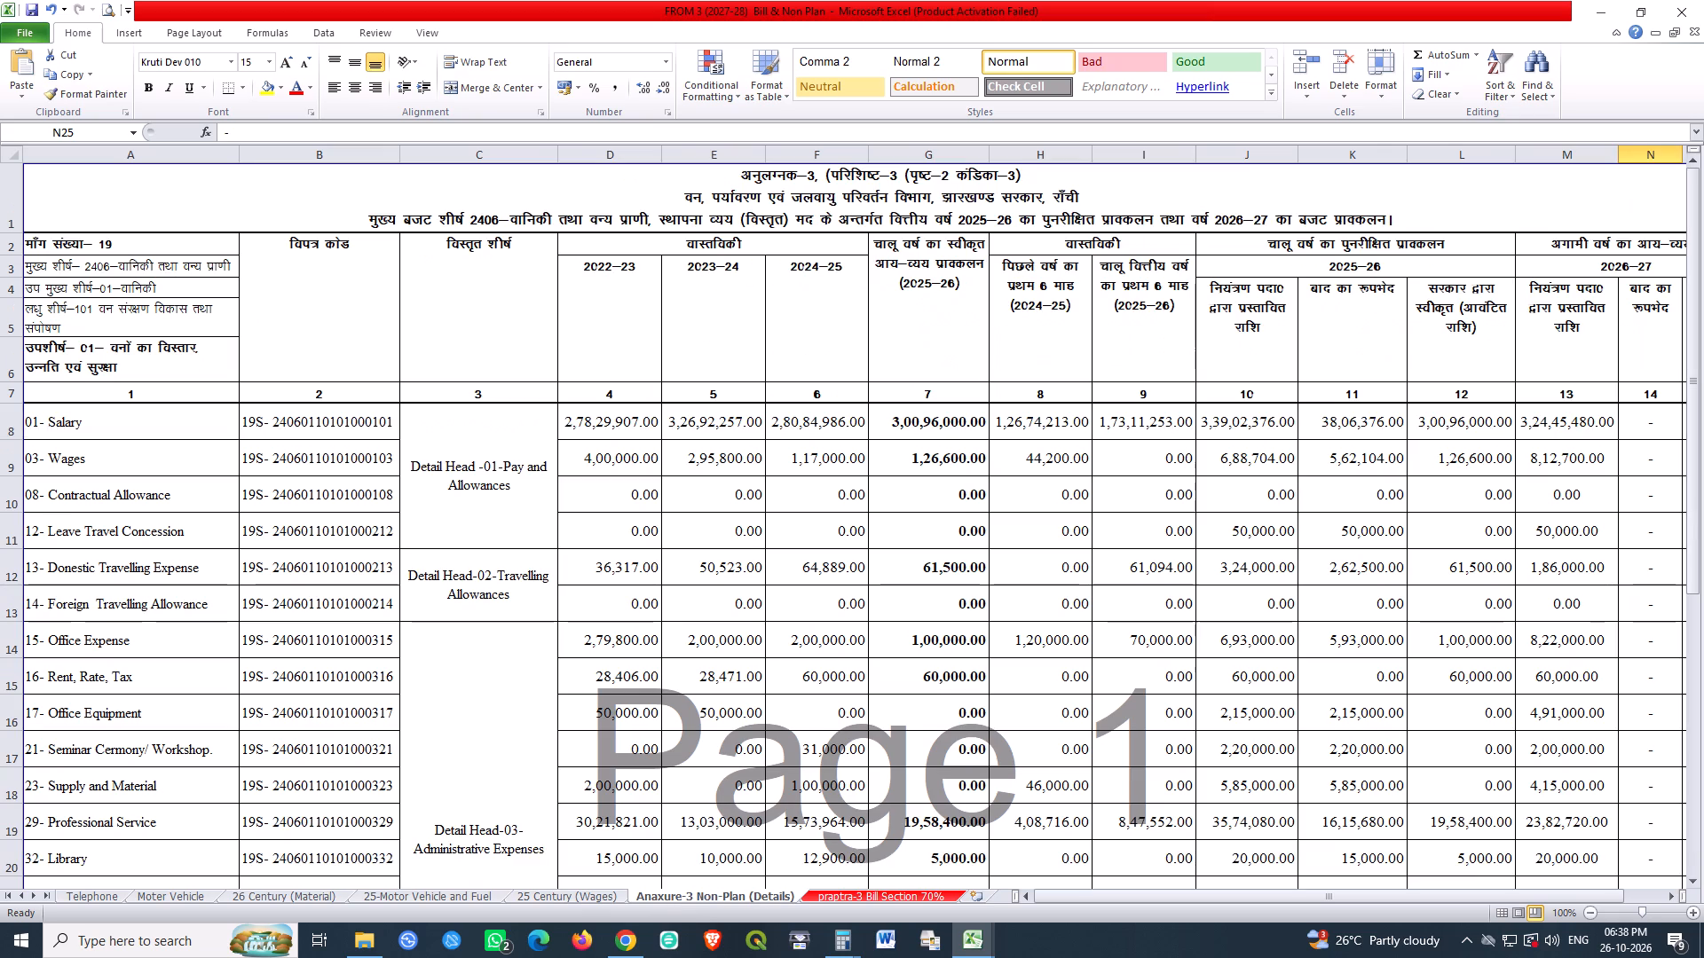
Save the FROM 3 (2027-28) Bill & Non Plan workbook.
{"action": "key", "text": "ctrl+s"}
{"action": "key", "text": "ctrl+s"}
{"action": "key", "text": "ctrl+s"}
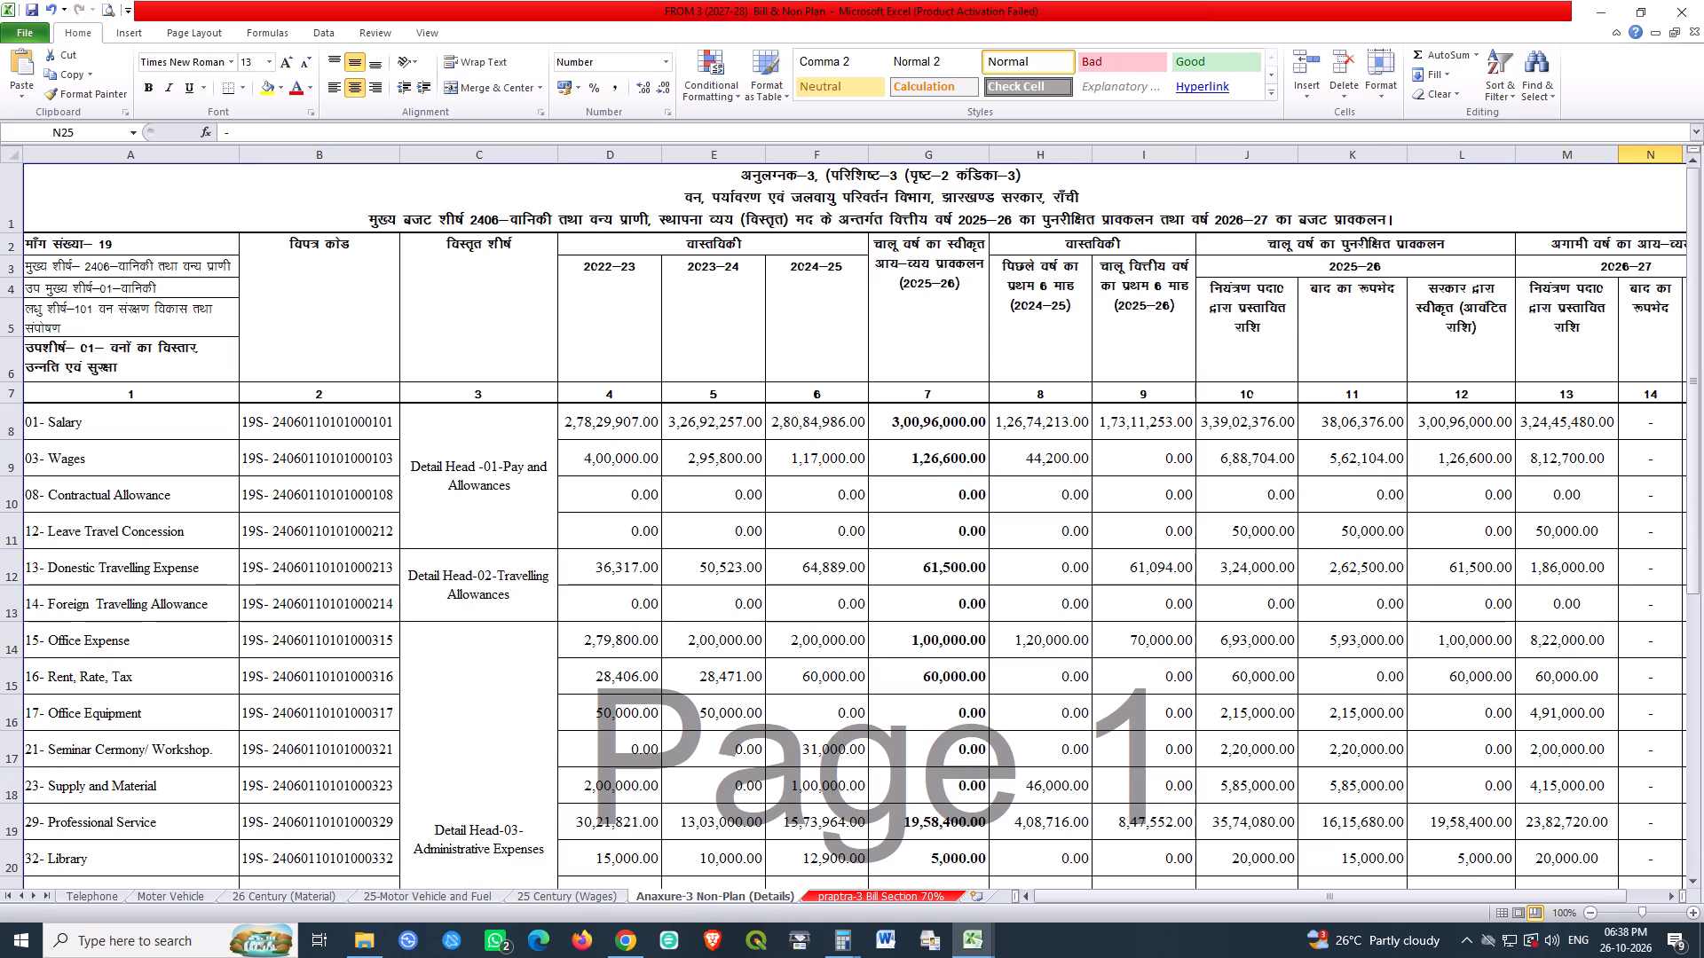
Clear the stray figures in rows 85 to 87 below the summary table on the praptra-3 Bill Section 70% sheet.
{"action": "left_click", "coordinate": [868, 889]}
{"action": "left_click", "coordinate": [1156, 428]}
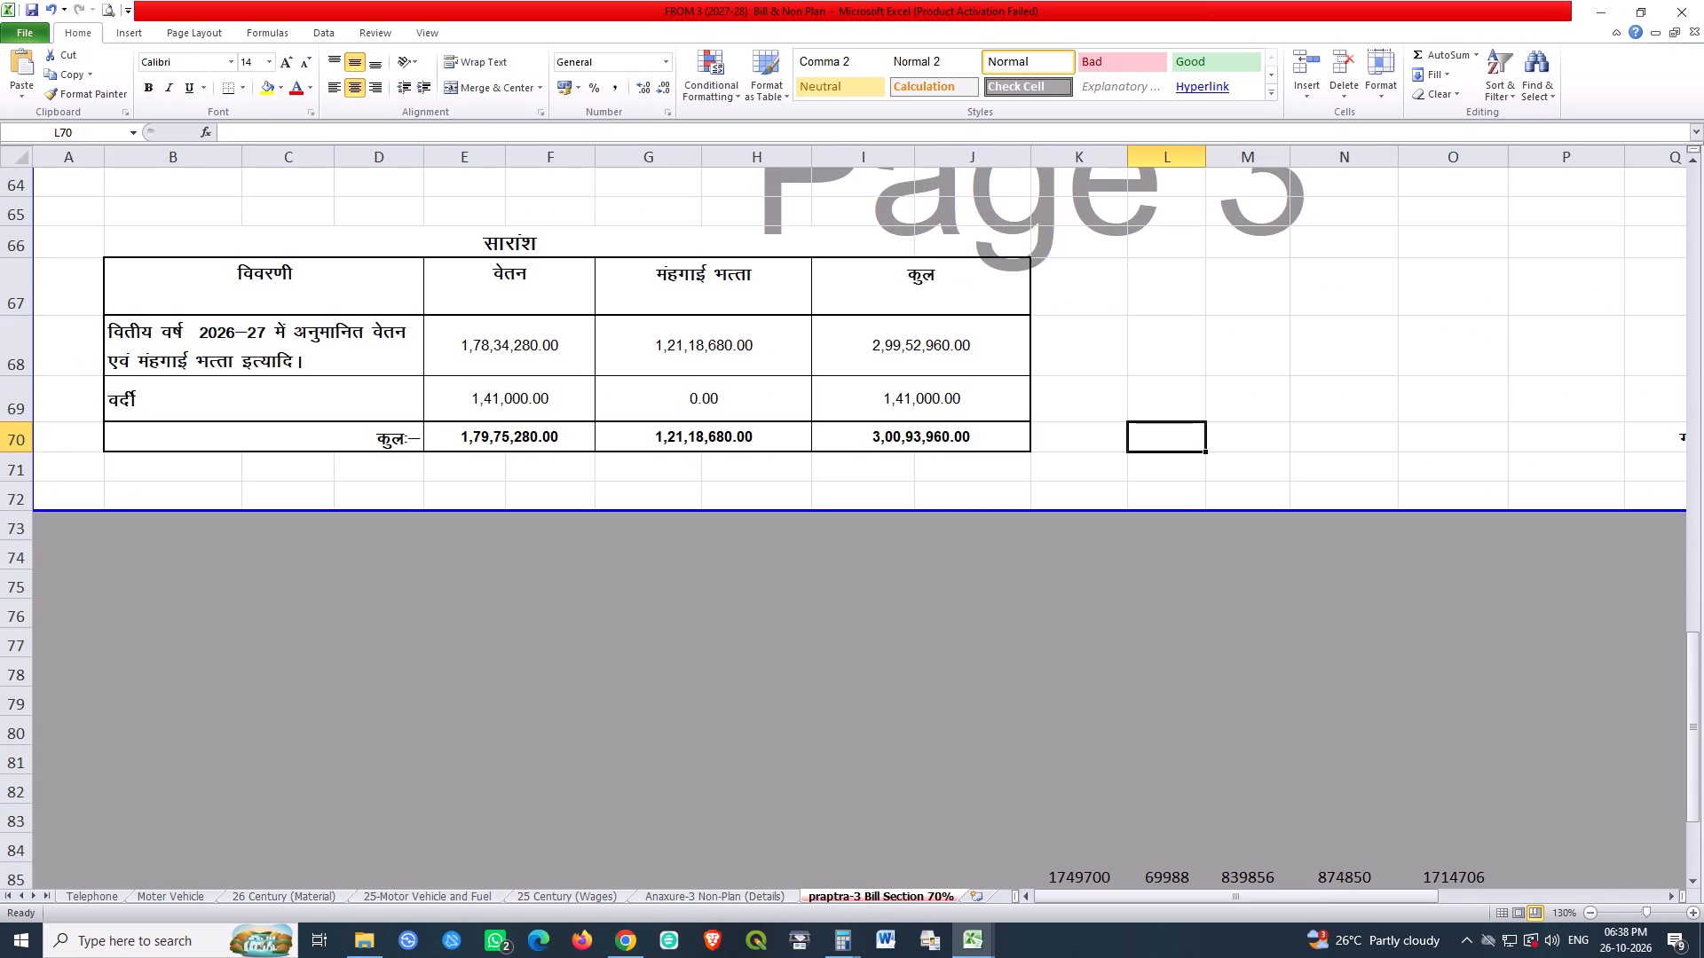
{"action": "scroll", "coordinate": [1231, 455], "scroll_direction": "down", "scroll_amount": 1, "text": "ctrl"}
{"action": "scroll", "coordinate": [967, 706], "scroll_direction": "down", "scroll_amount": 2}
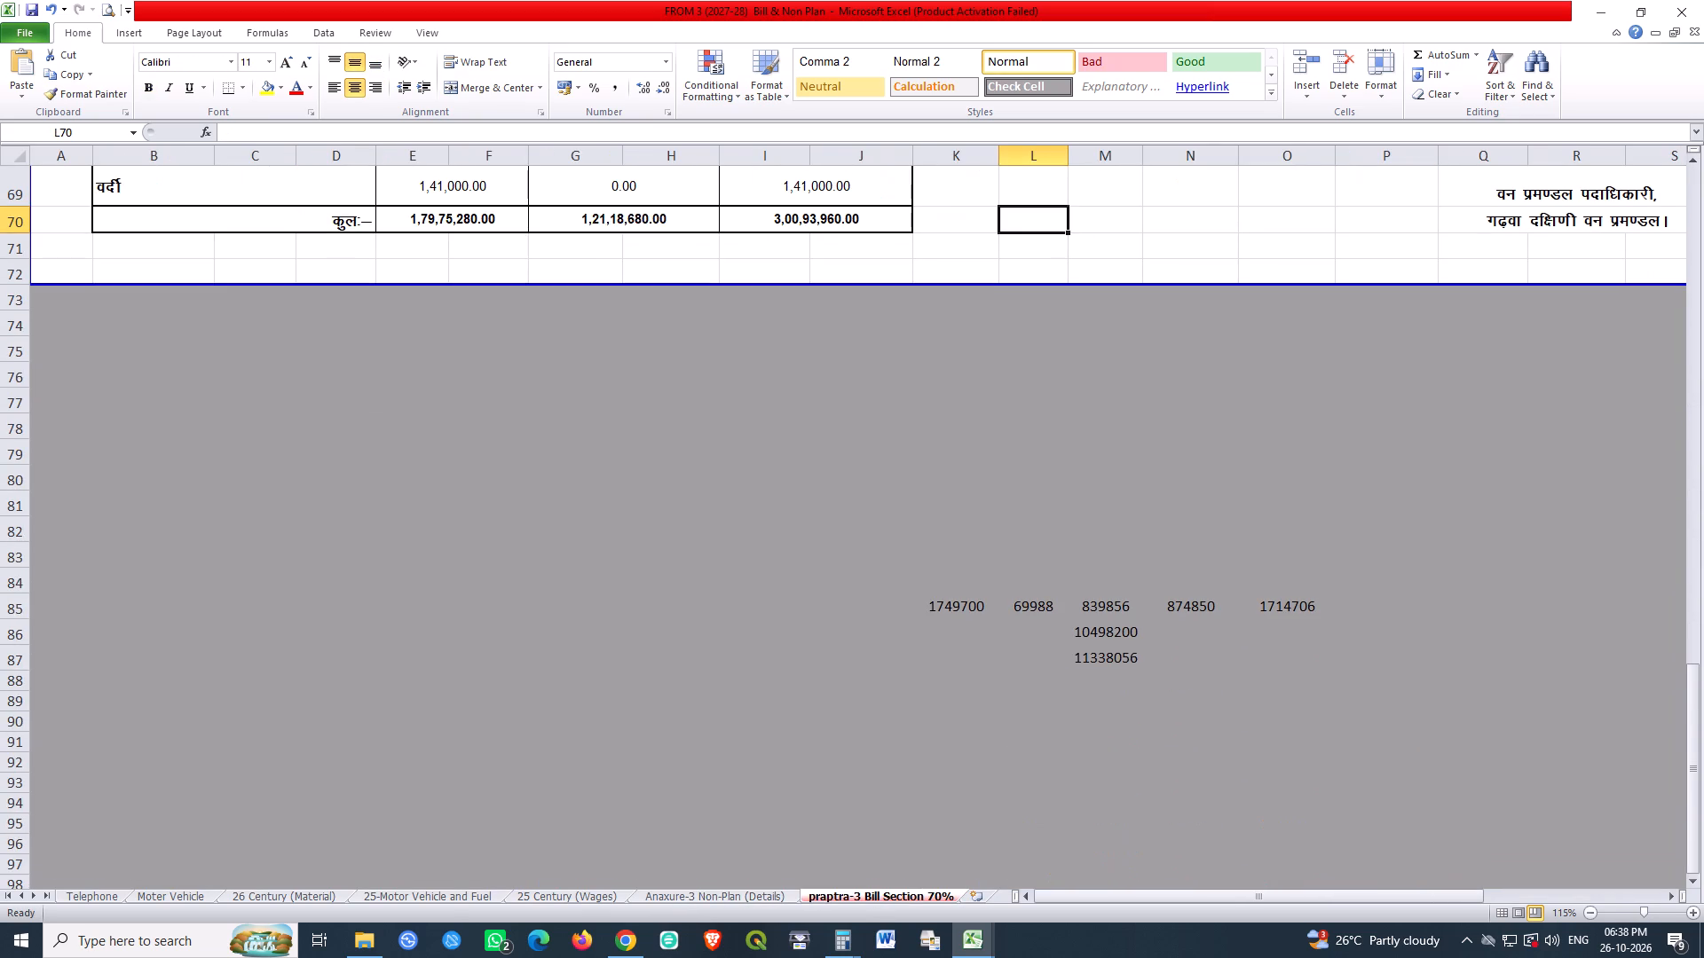
{"action": "left_click", "coordinate": [896, 613]}
{"action": "left_click_drag", "start_coordinate": [886, 555], "coordinate": [1540, 751]}
{"action": "key", "text": "Delete"}
Review the staff table and summary on praptra-3 Bill Section 70%, and the budget head rows on Anaxure-3 Non-Plan (Details).
{"action": "scroll", "coordinate": [1449, 696], "scroll_direction": "up", "scroll_amount": 2}
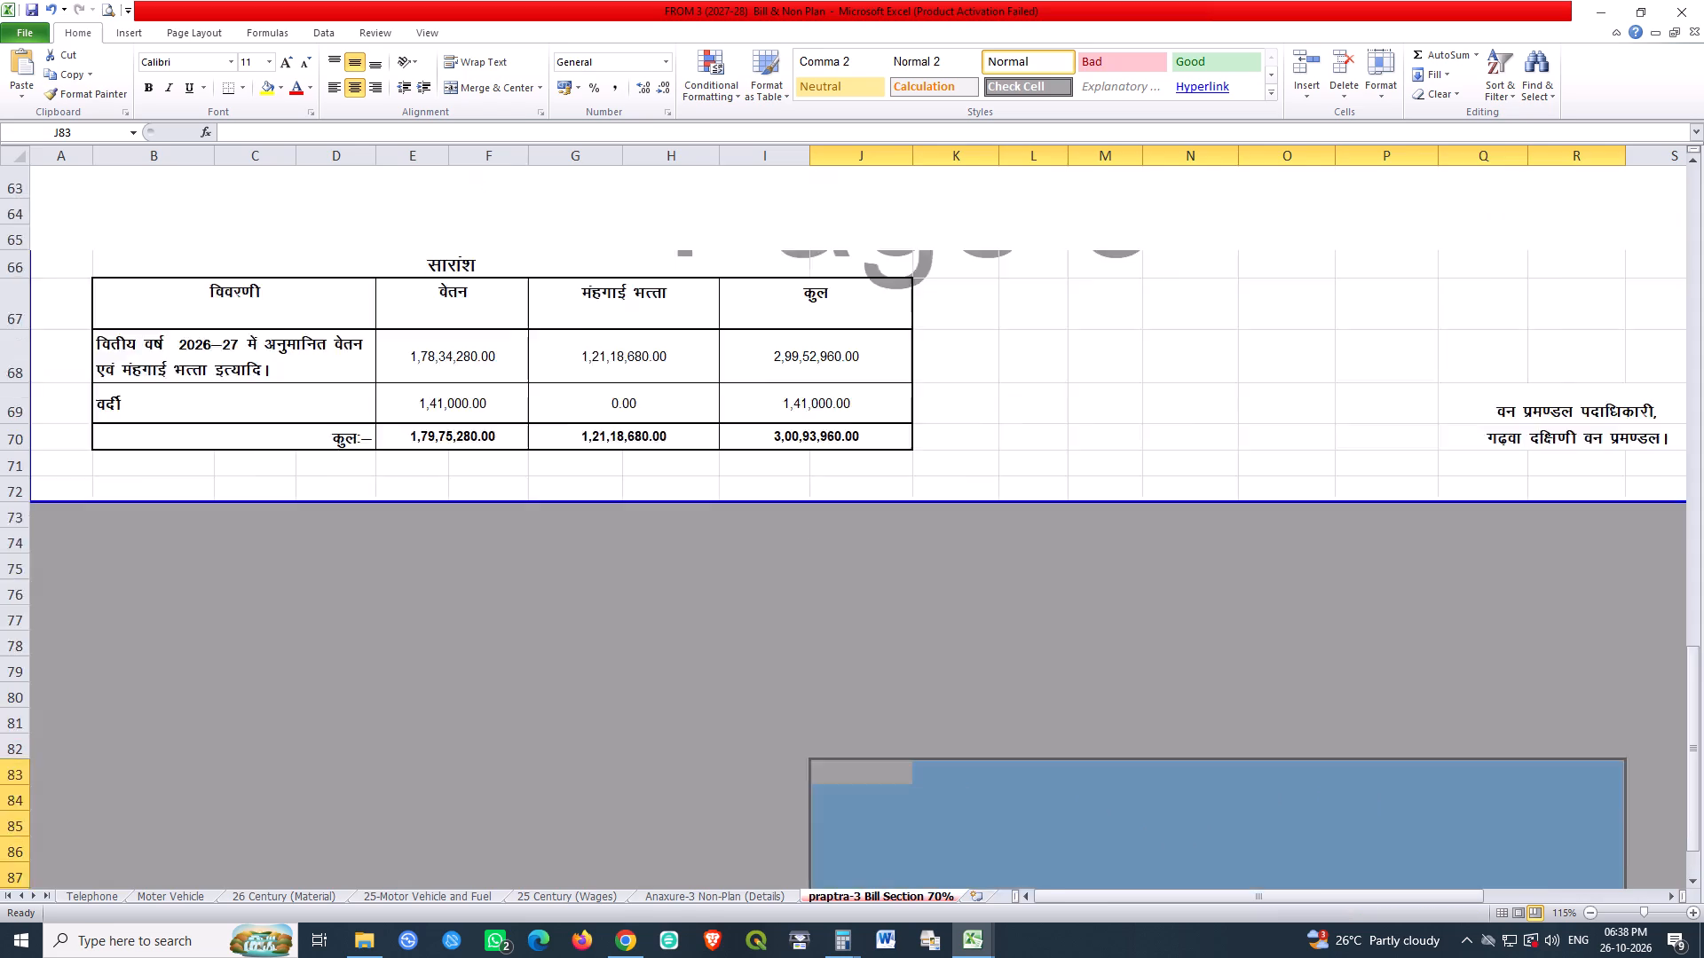
{"action": "scroll", "coordinate": [1449, 696], "scroll_direction": "up", "scroll_amount": 3}
{"action": "scroll", "coordinate": [1291, 616], "scroll_direction": "down", "scroll_amount": 2, "text": "ctrl"}
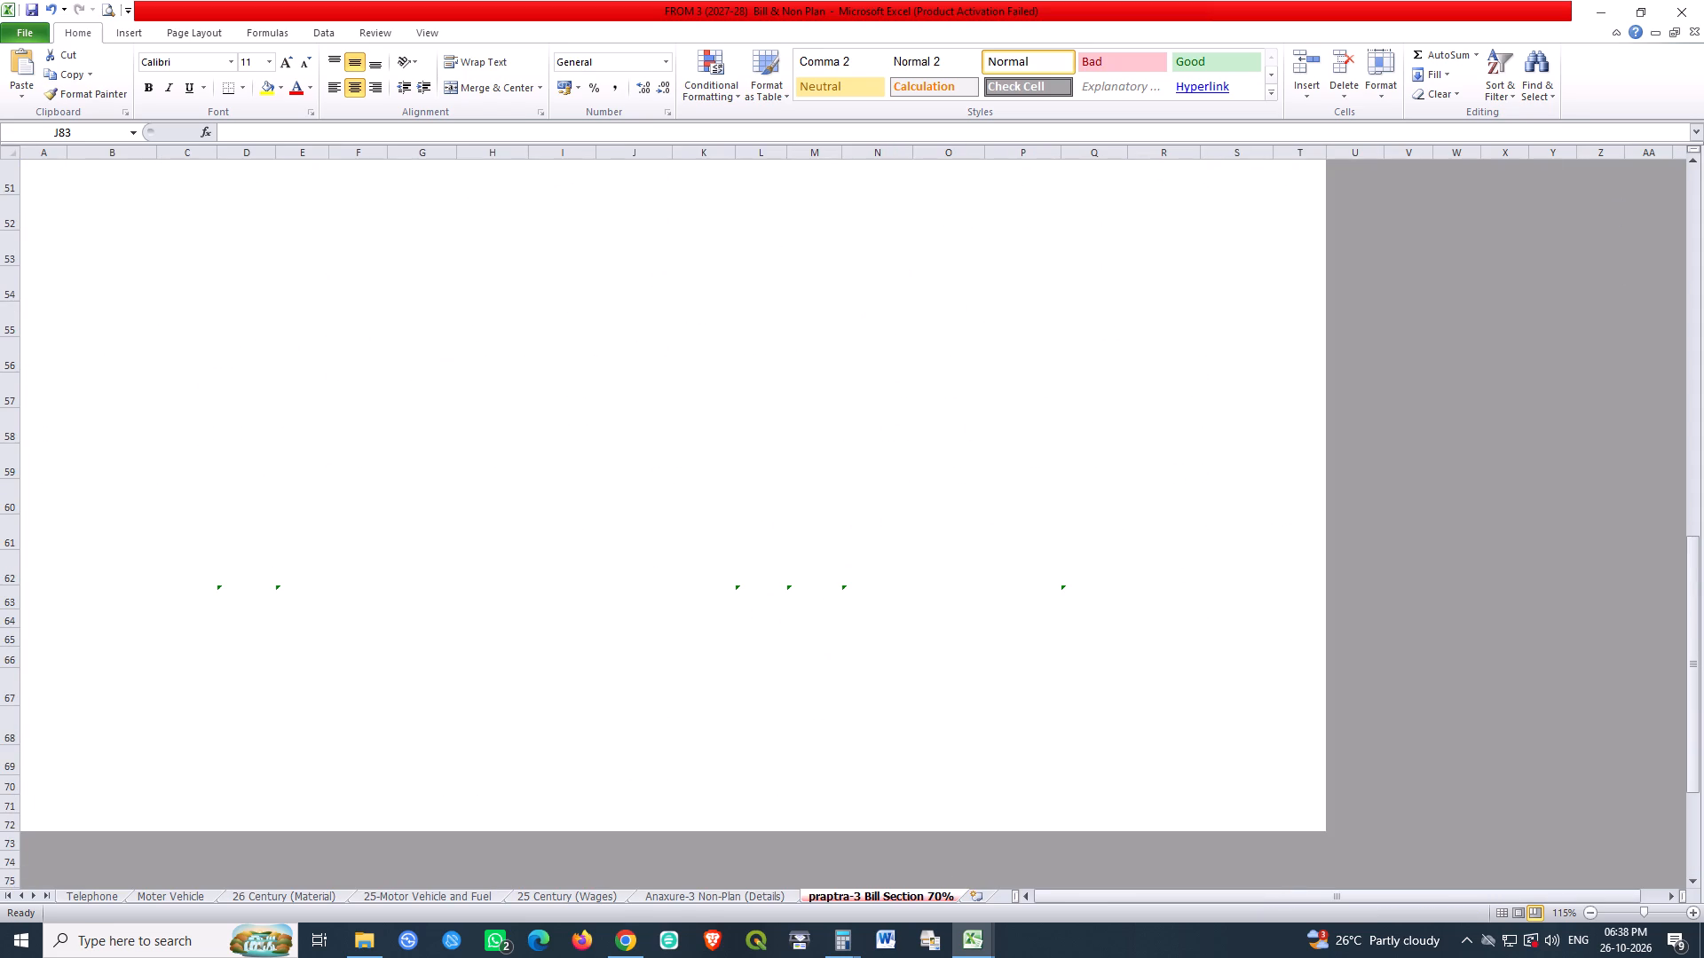
{"action": "scroll", "coordinate": [981, 687], "scroll_direction": "up", "scroll_amount": 1, "text": "ctrl"}
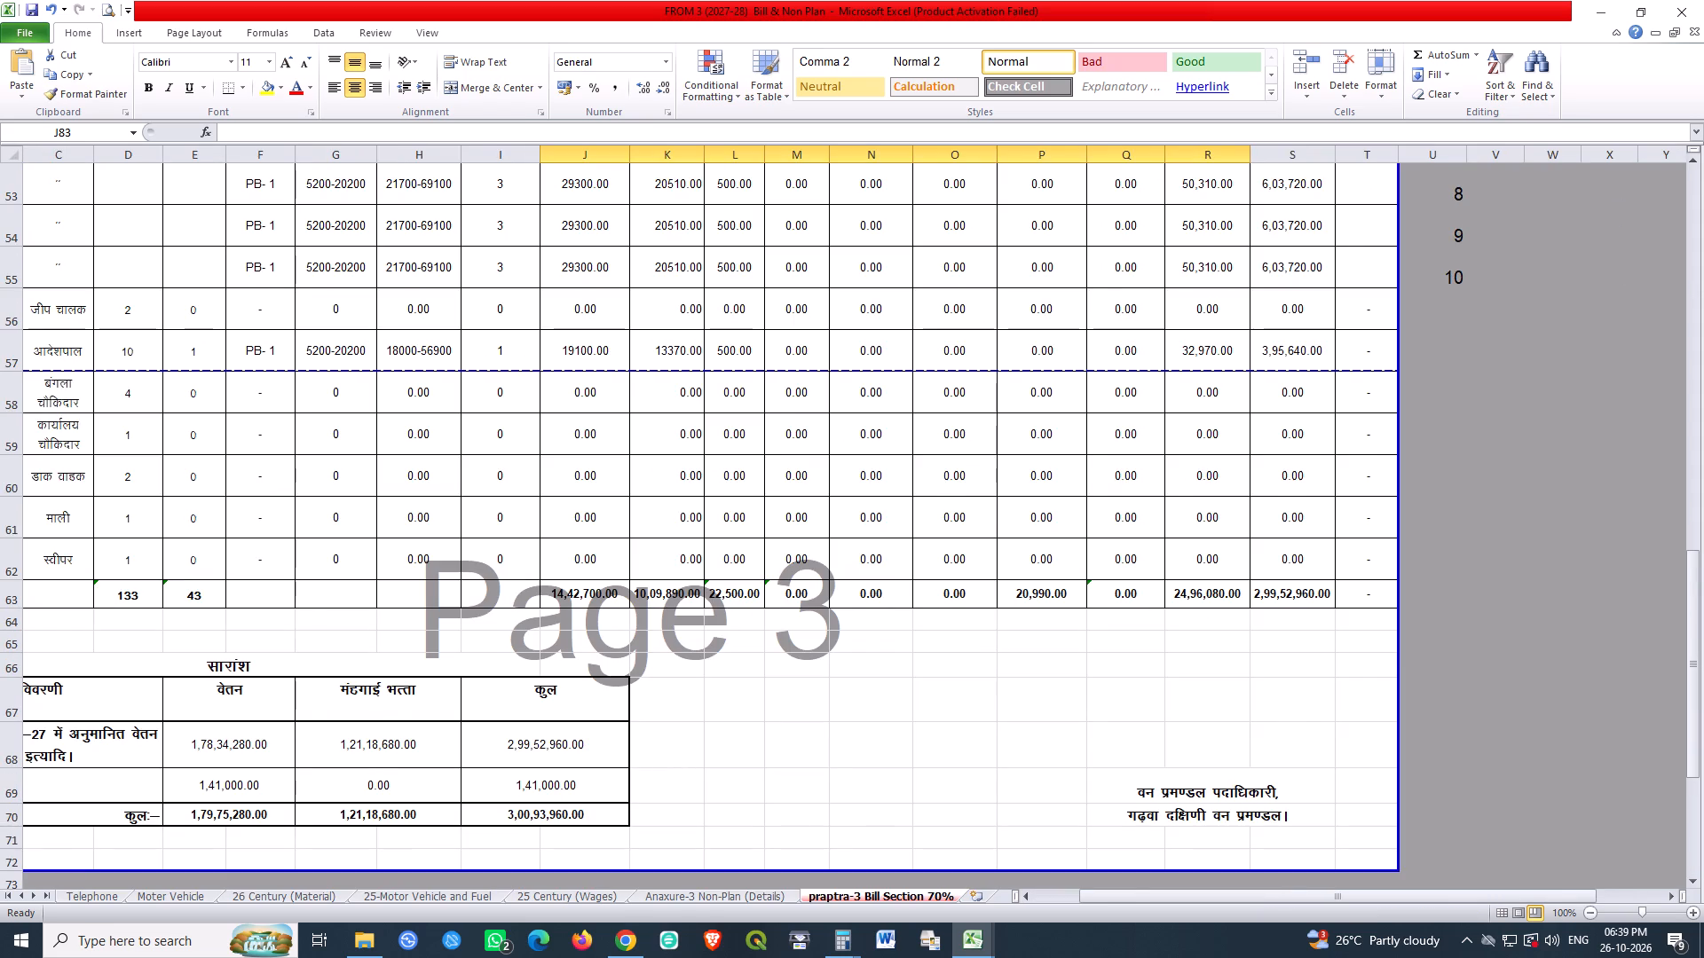
{"action": "left_click", "coordinate": [691, 899]}
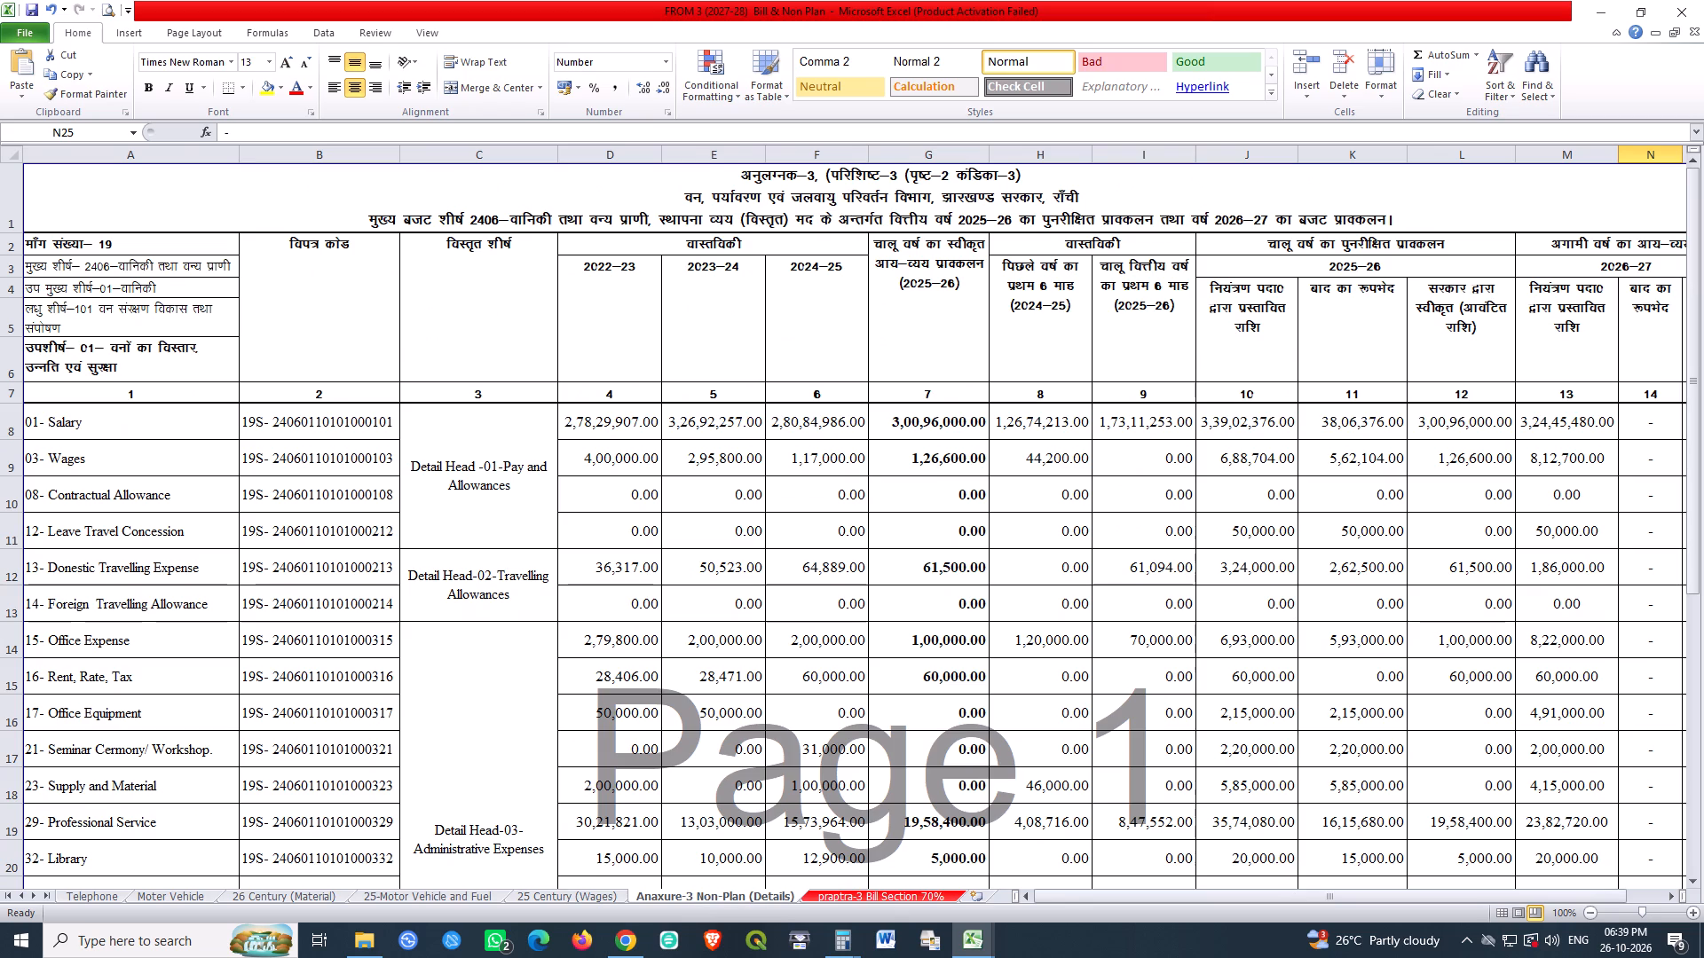
{"action": "scroll", "coordinate": [1130, 584], "scroll_direction": "down", "scroll_amount": 3}
{"action": "scroll", "coordinate": [1278, 601], "scroll_direction": "down", "scroll_amount": 2}
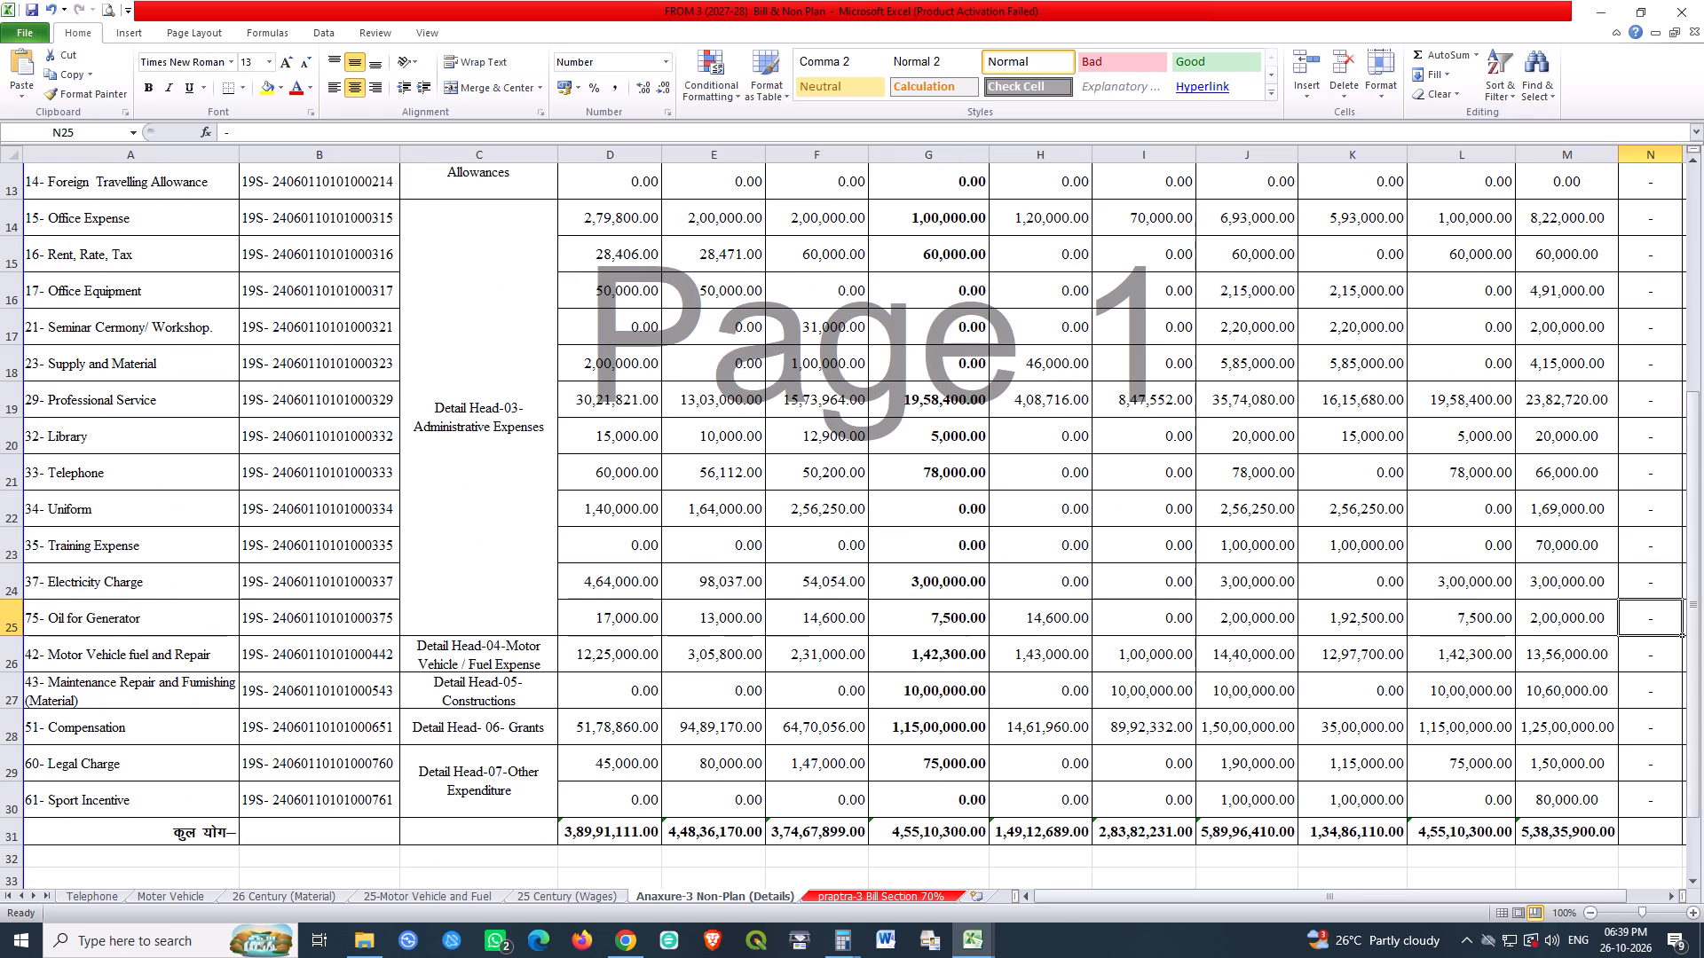
{"action": "scroll", "coordinate": [1337, 585], "scroll_direction": "up", "scroll_amount": 11}
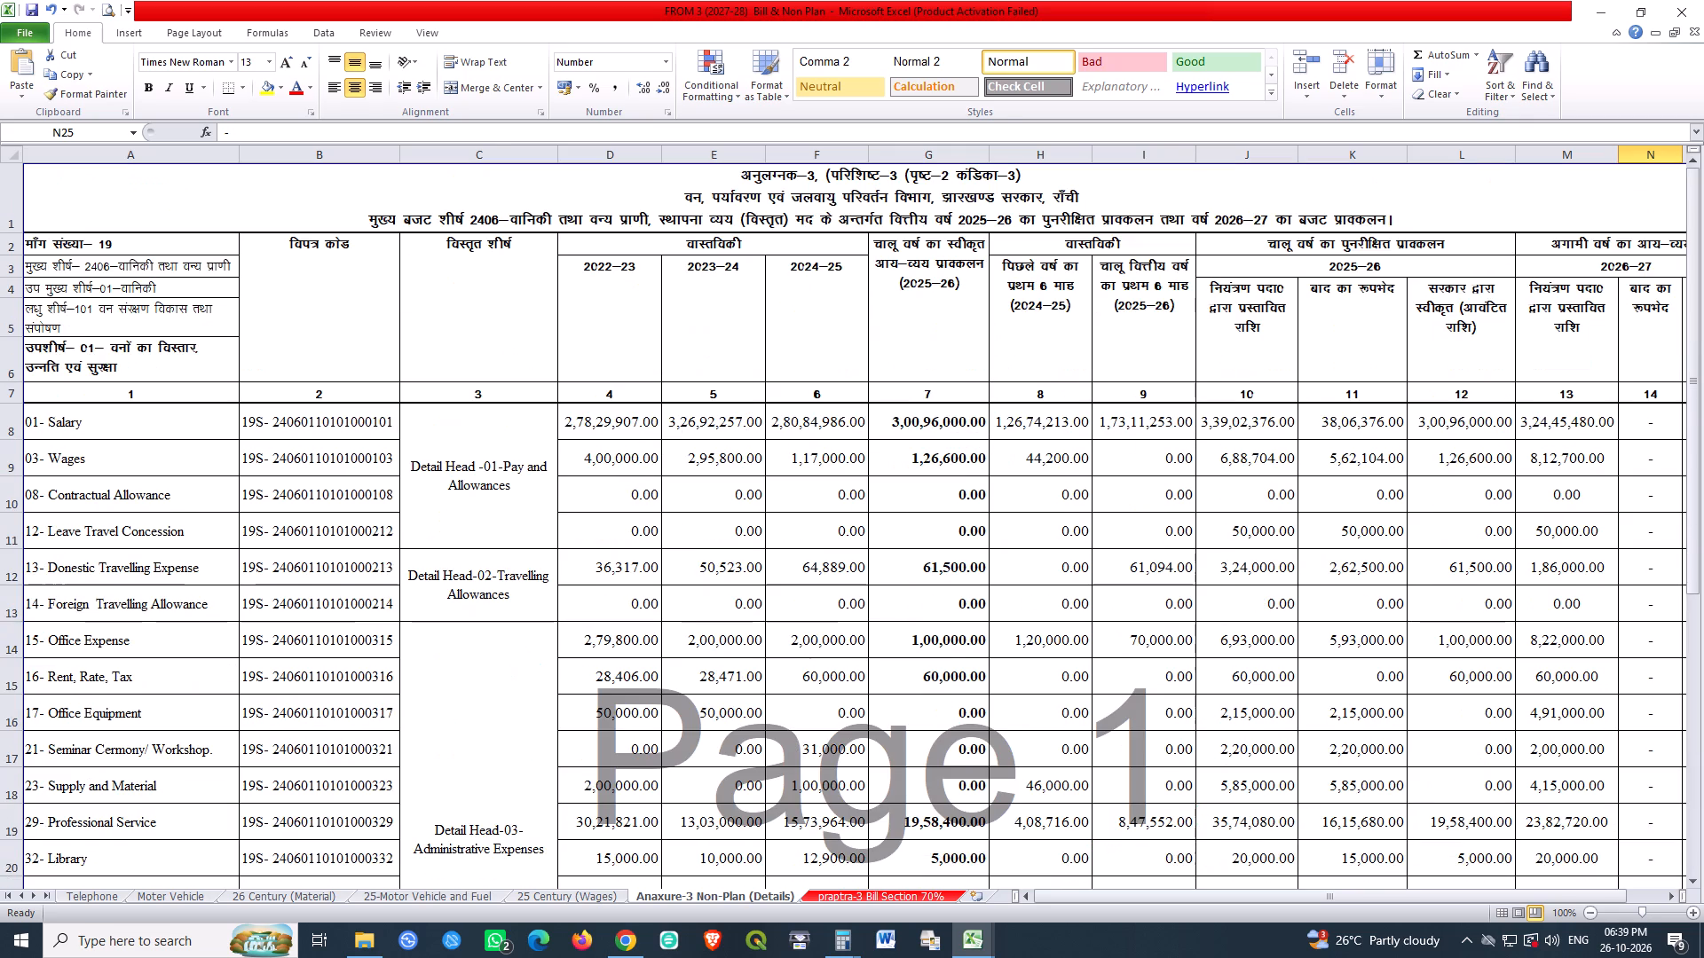
Save the FROM 3 (2027-28) Bill & Non Plan workbook with the Moter Vehicle sheet active, and close it.
{"action": "key", "text": "ctrl+s"}
{"action": "key", "text": "ctrl+s"}
{"action": "key", "text": "ctrl+s"}
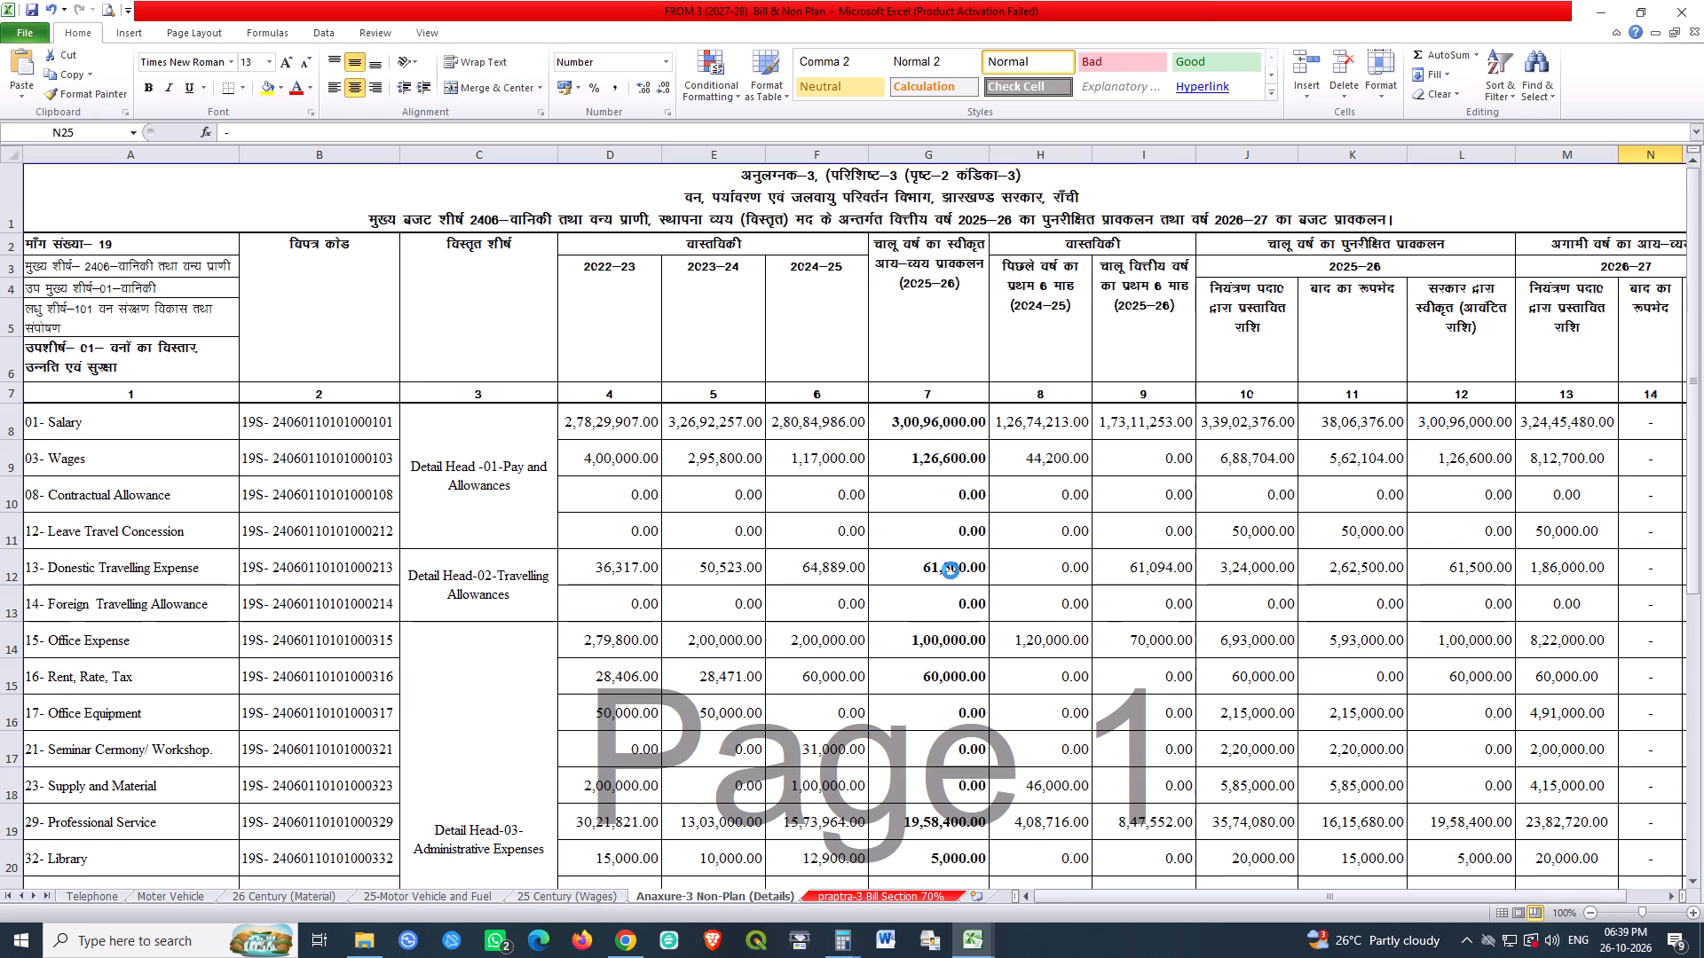
{"action": "key", "text": "ctrl+s"}
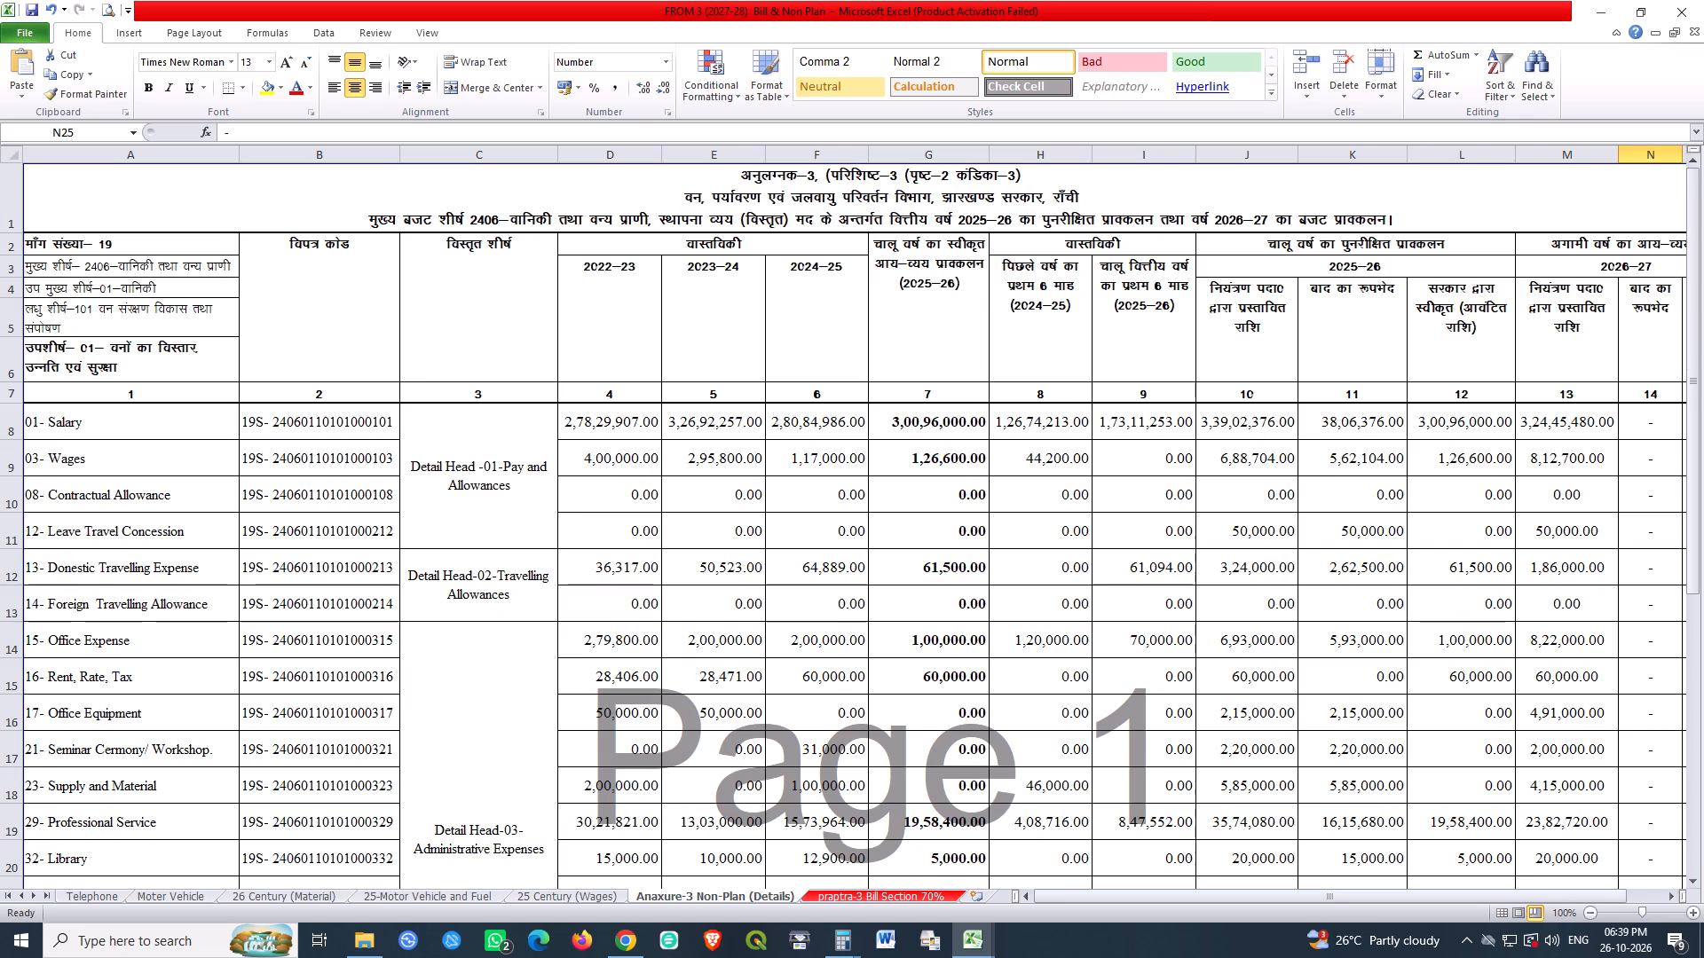
{"action": "left_click", "coordinate": [154, 895]}
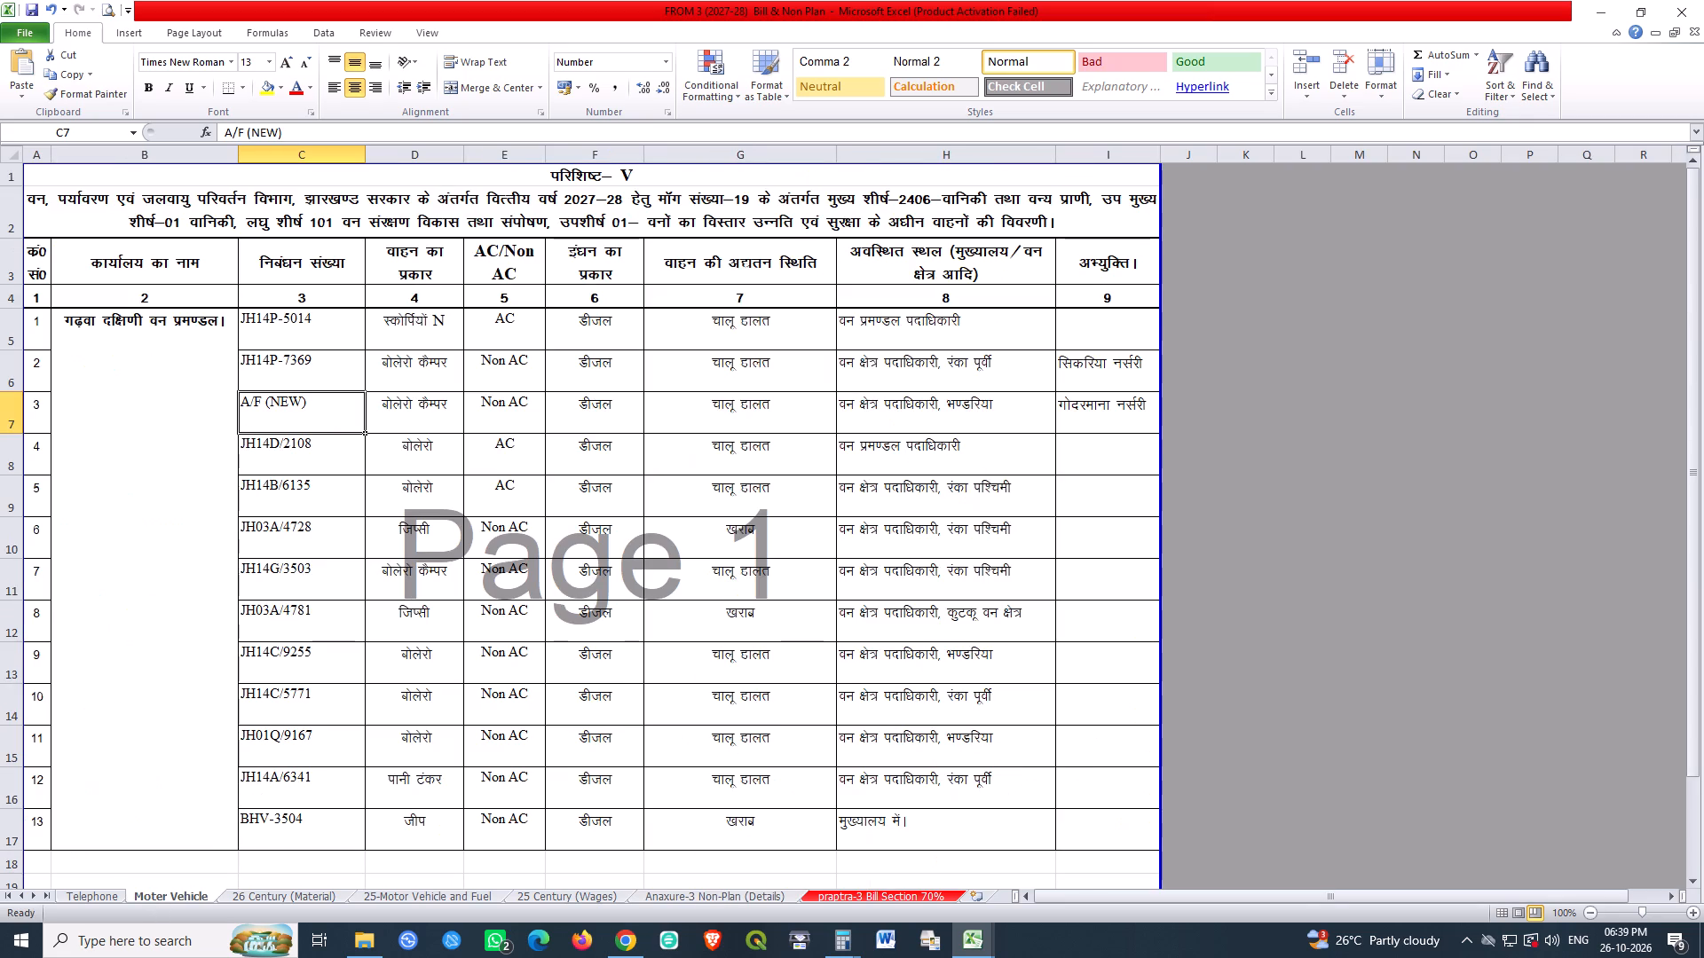
{"action": "key", "text": "ctrl+s"}
{"action": "key", "text": "ctrl+s"}
{"action": "key", "text": "ctrl+s"}
{"action": "key", "text": "ctrl+s"}
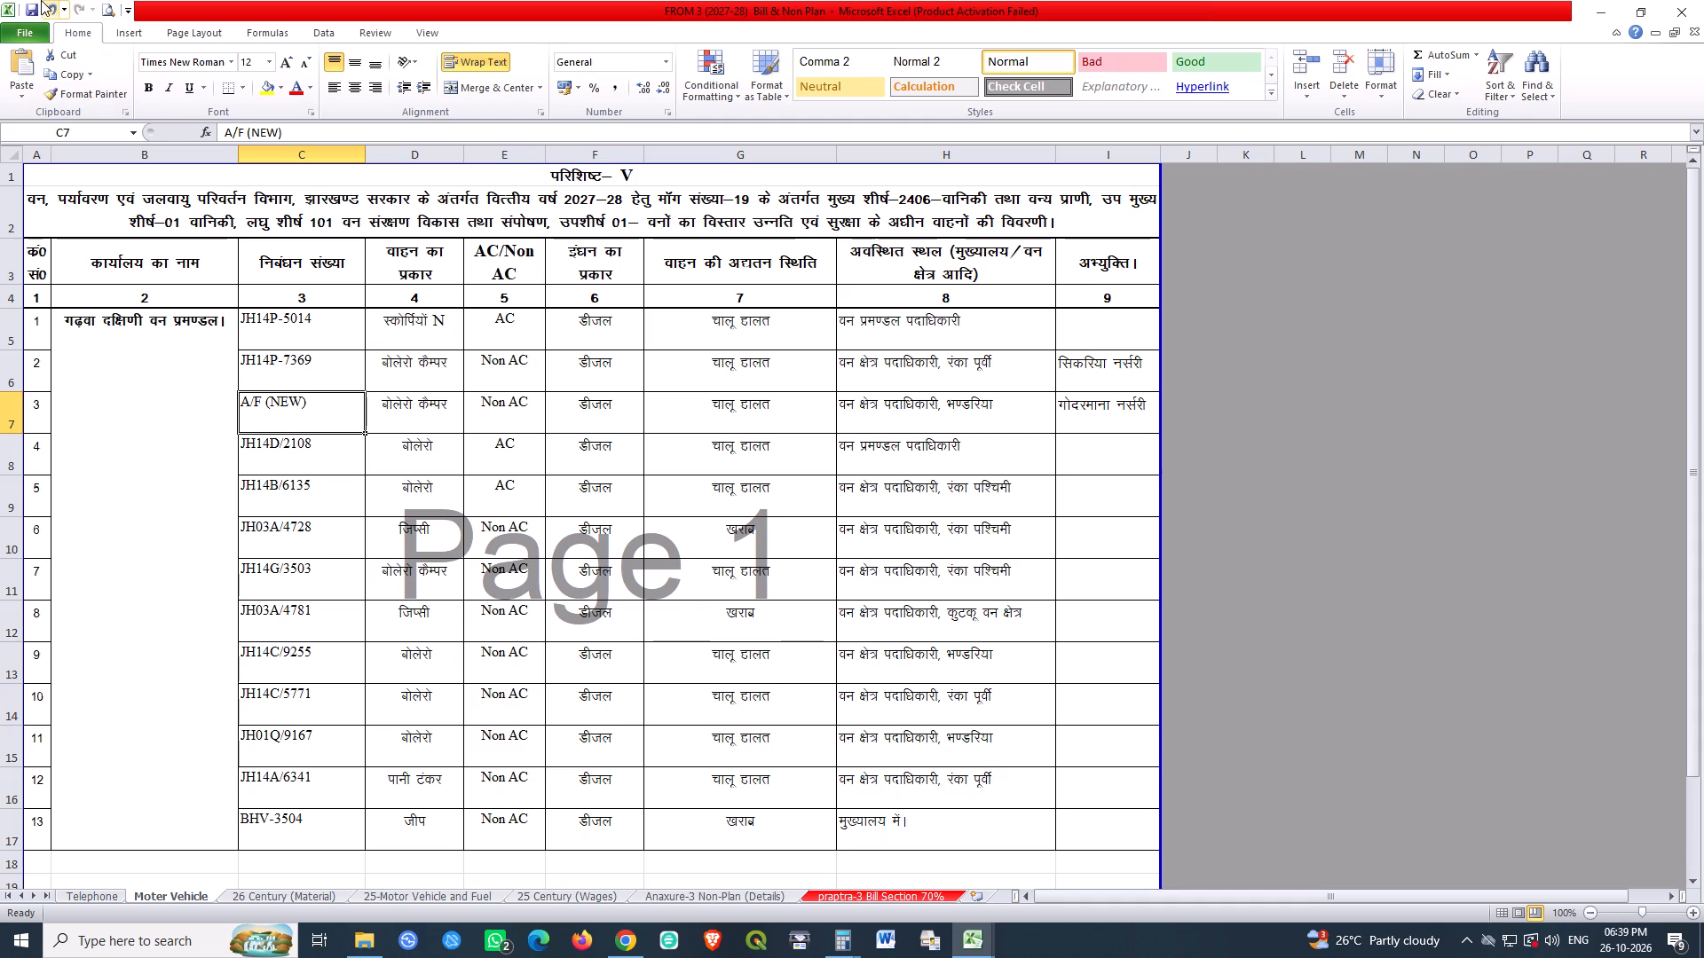
{"action": "triple_click", "coordinate": [33, 6]}
{"action": "left_click", "coordinate": [33, 6]}
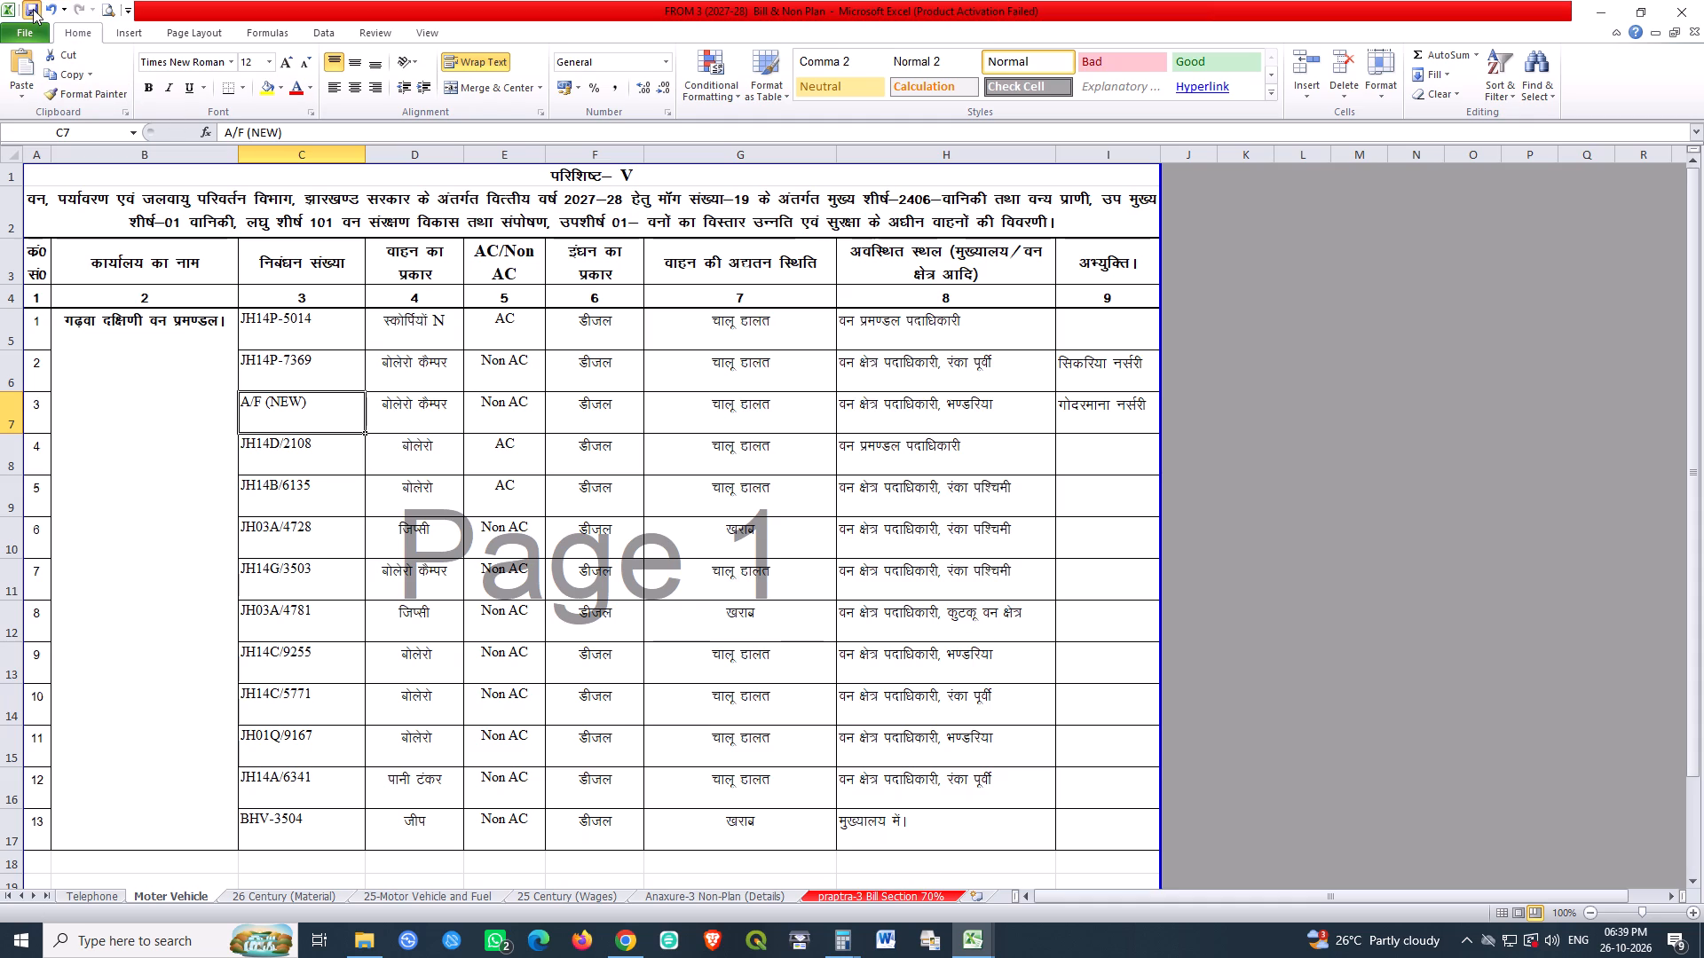
{"action": "triple_click", "coordinate": [33, 9]}
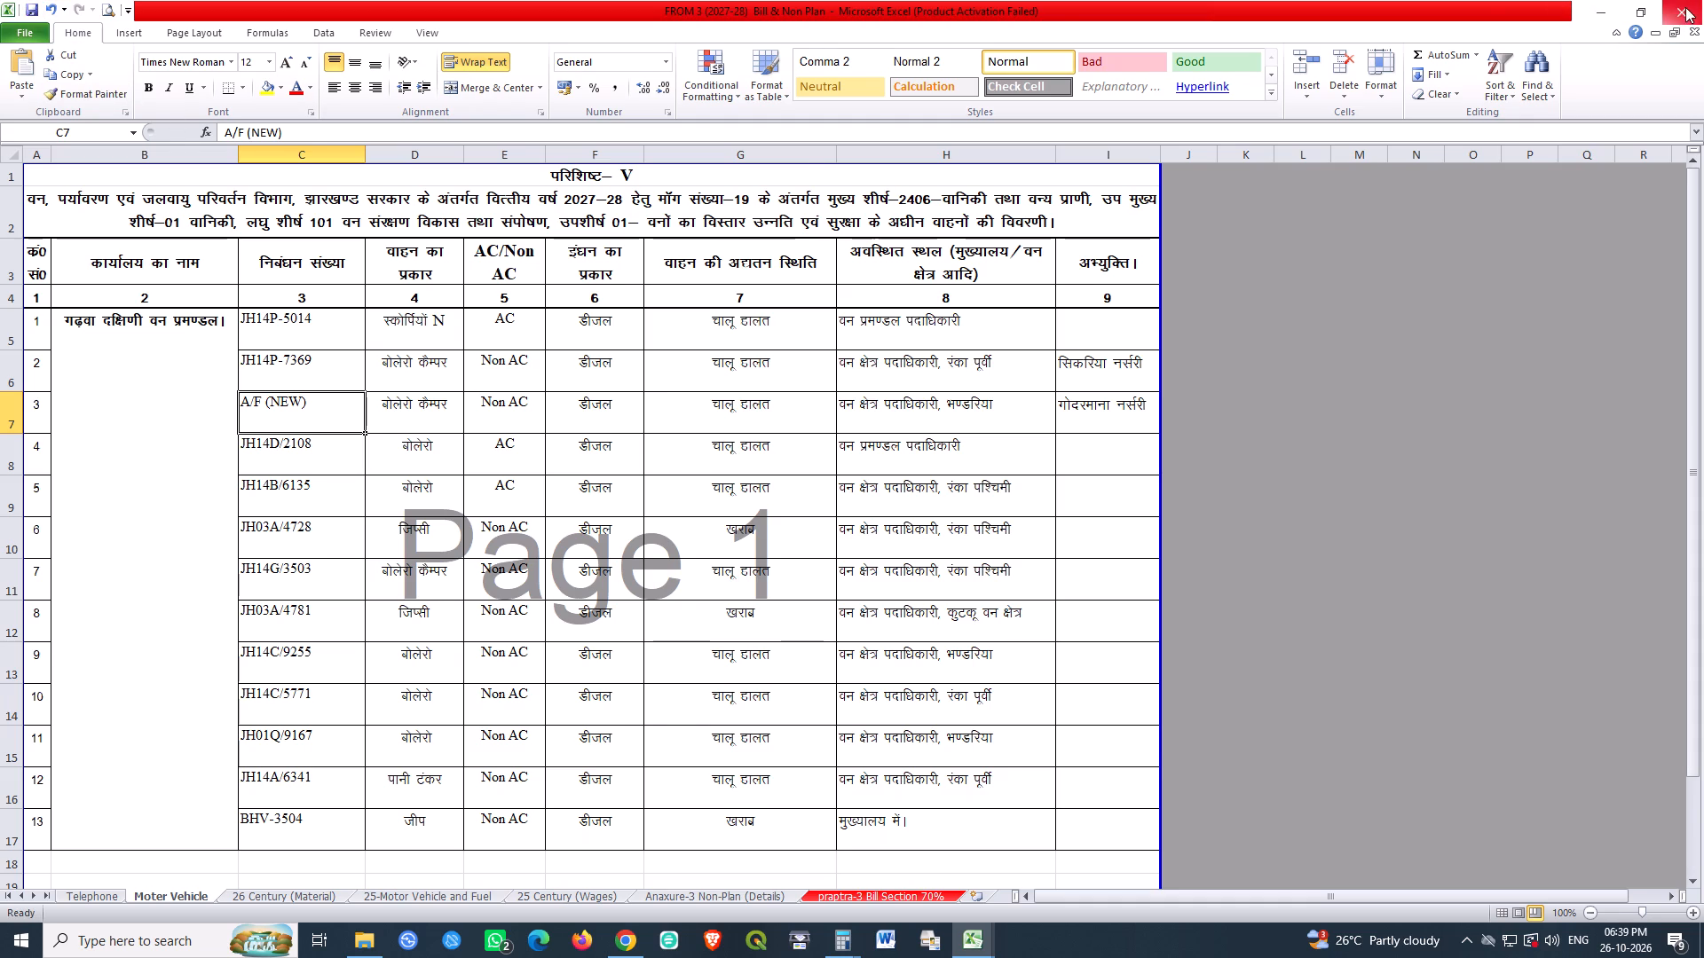
{"action": "left_click", "coordinate": [1685, 7]}
Save the FROM 3 2026-27- Advance (Non Plan) workbook.
{"action": "left_click", "coordinate": [1168, 324]}
{"action": "key", "text": "ctrl+s"}
{"action": "key", "text": "ctrl+s"}
{"action": "key", "text": "ctrl+s"}
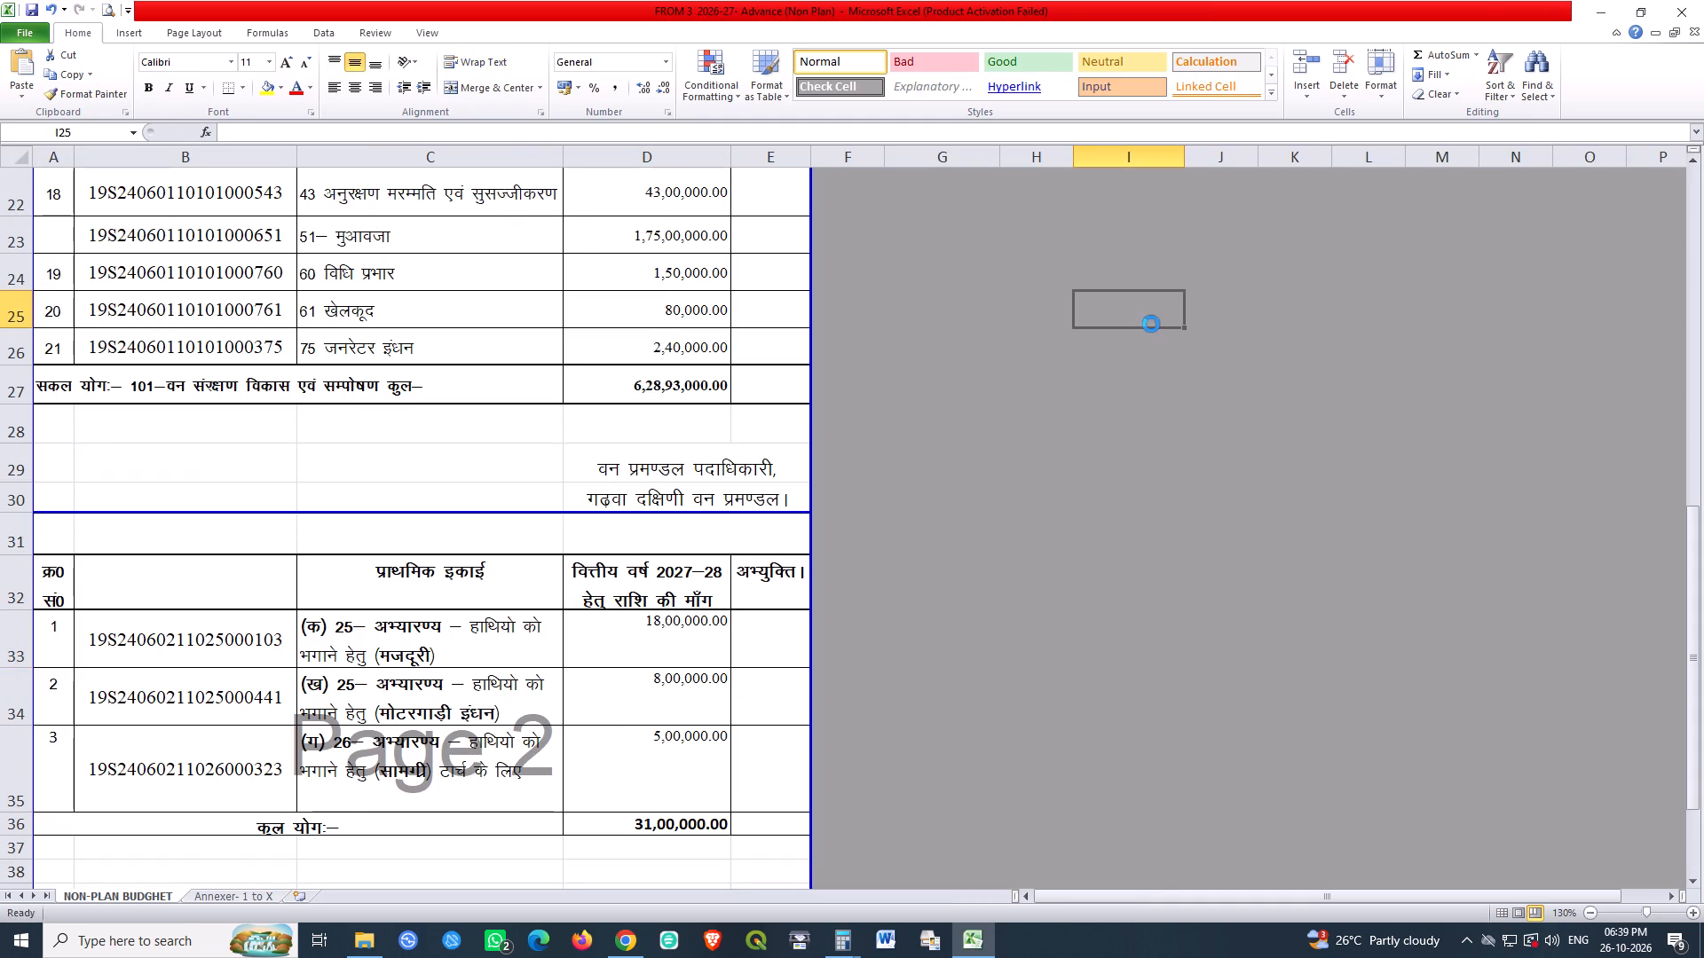
{"action": "left_click", "coordinate": [783, 427]}
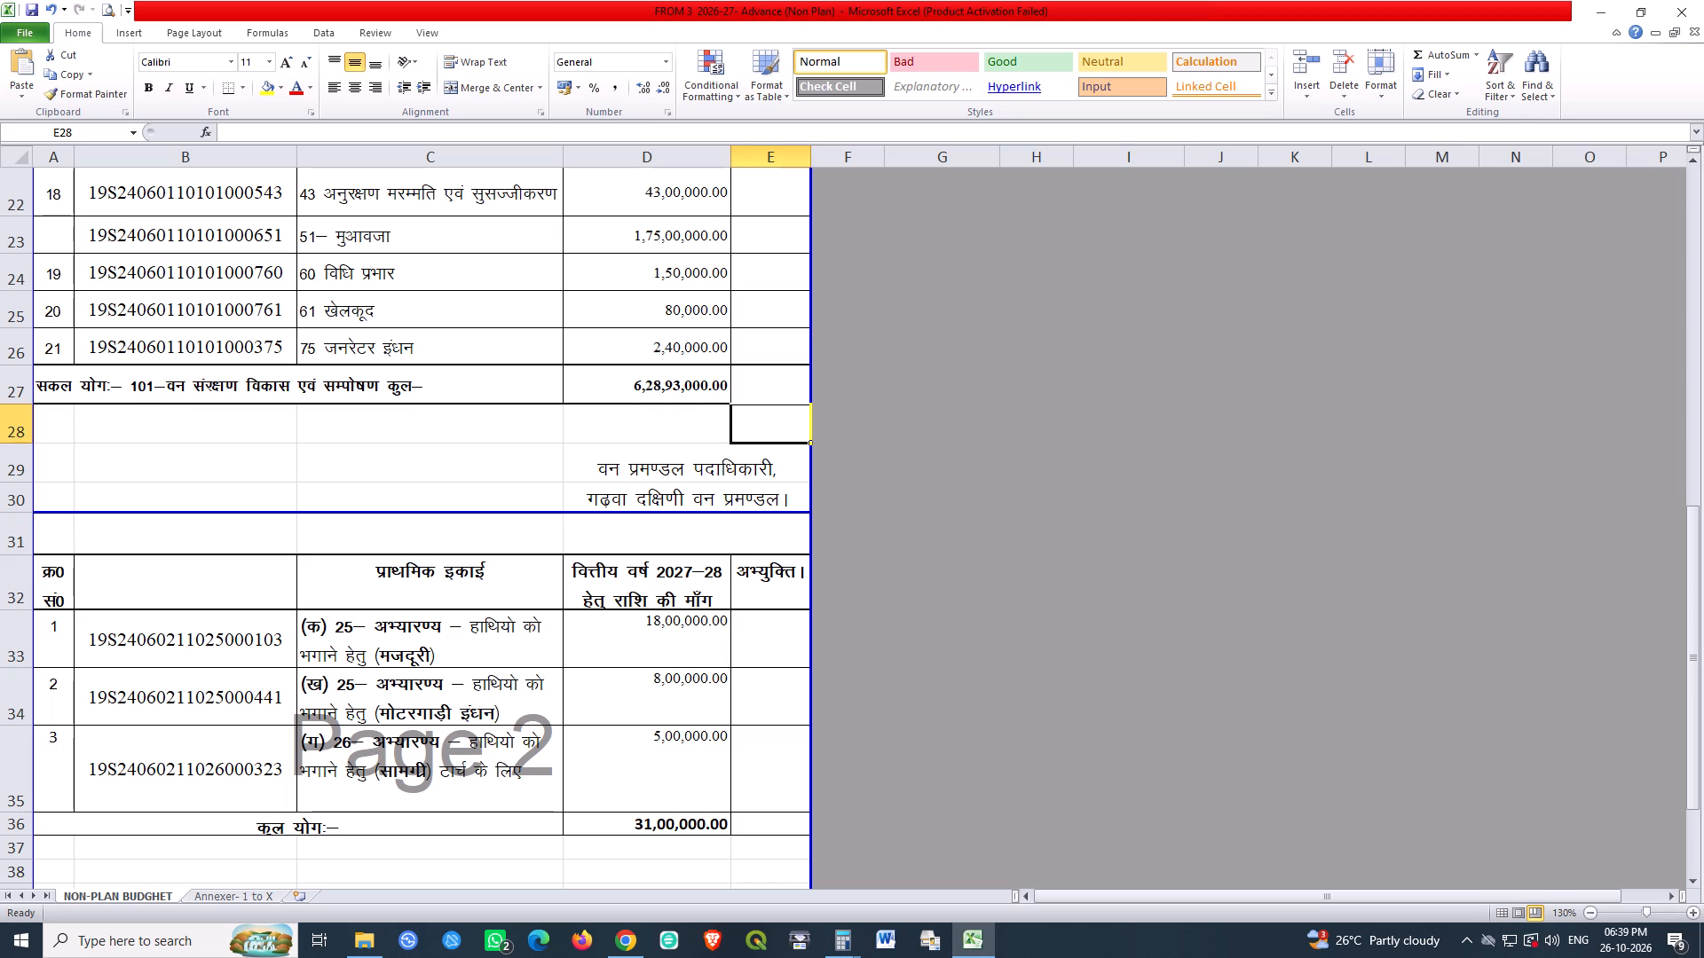
{"action": "left_click", "coordinate": [781, 356]}
{"action": "left_click", "coordinate": [894, 349]}
{"action": "left_click", "coordinate": [801, 349]}
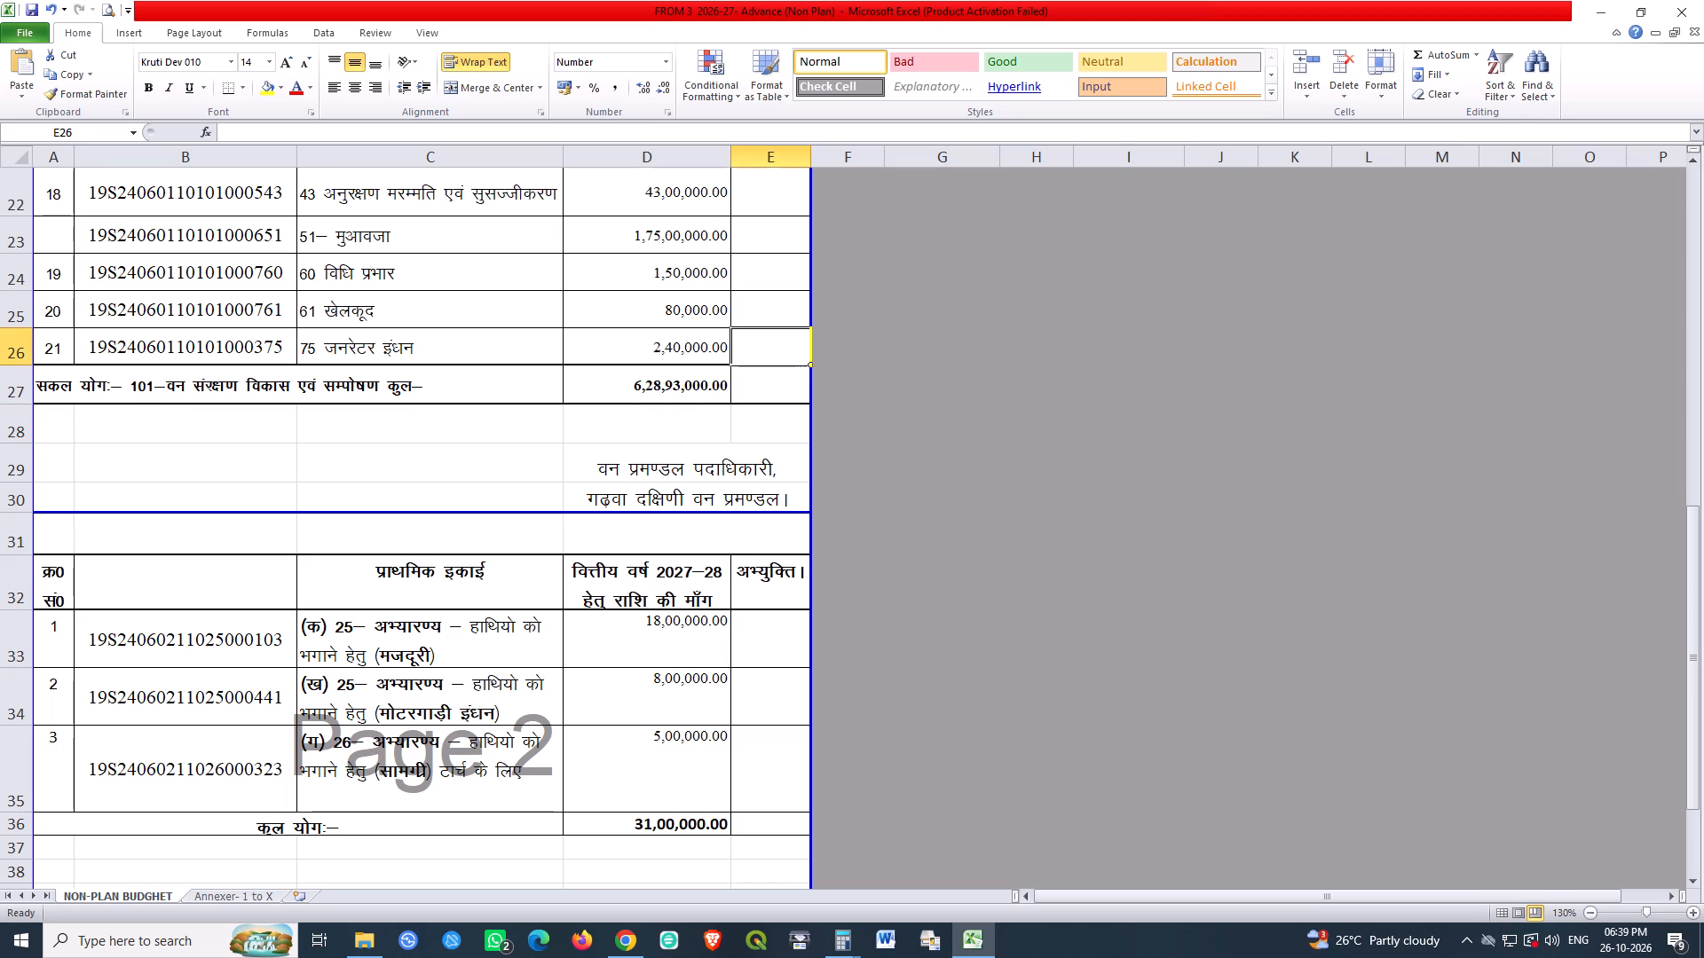
{"action": "key", "text": "ctrl+s"}
{"action": "key", "text": "ctrl+s"}
{"action": "key", "text": "ctrl+s"}
{"action": "left_click", "coordinate": [782, 266]}
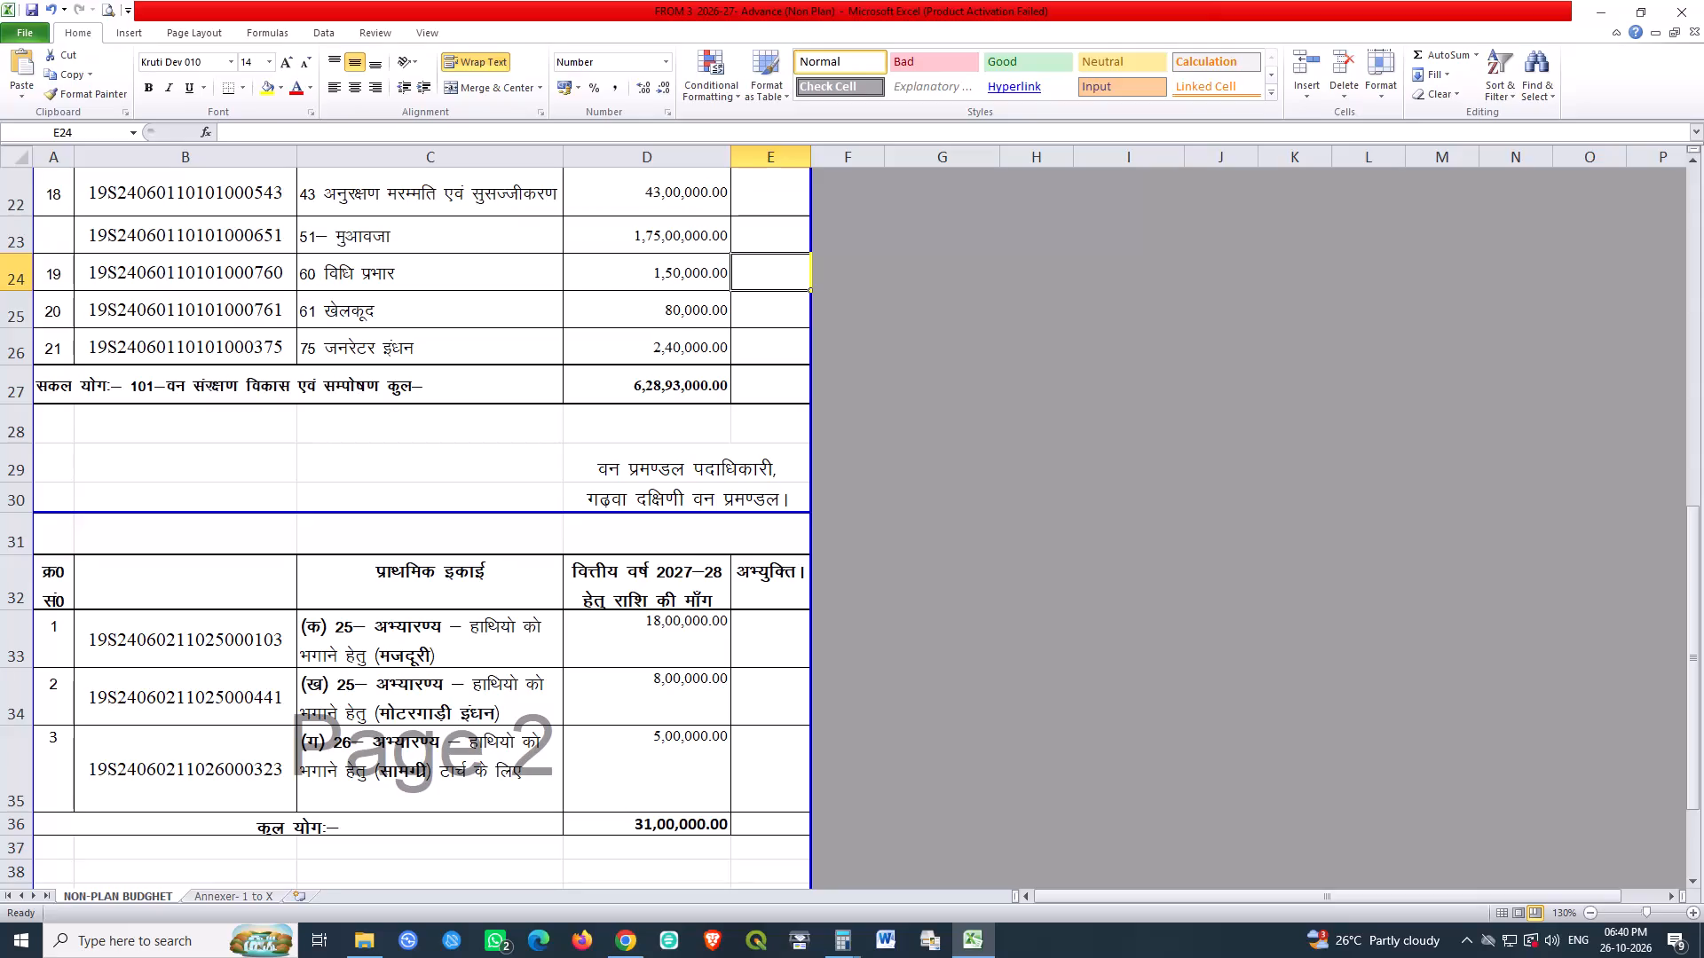
{"action": "key", "text": "ctrl+s"}
{"action": "key", "text": "ctrl+s"}
{"action": "key", "text": "ctrl+s"}
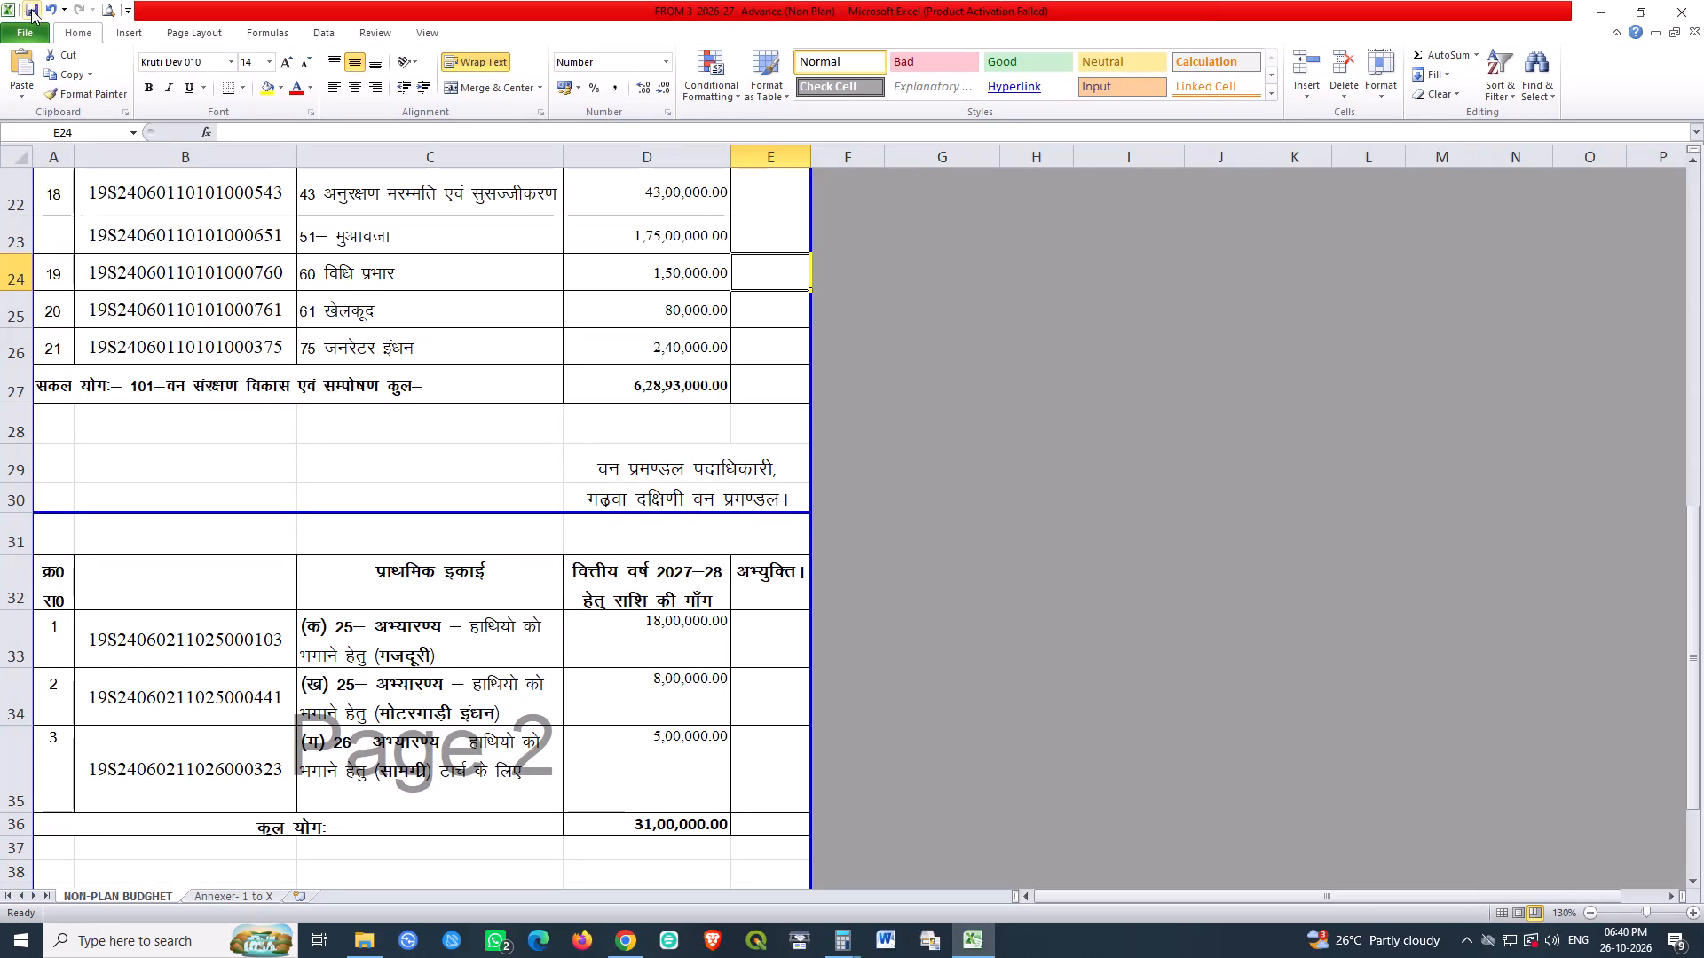
{"action": "triple_click", "coordinate": [32, 9]}
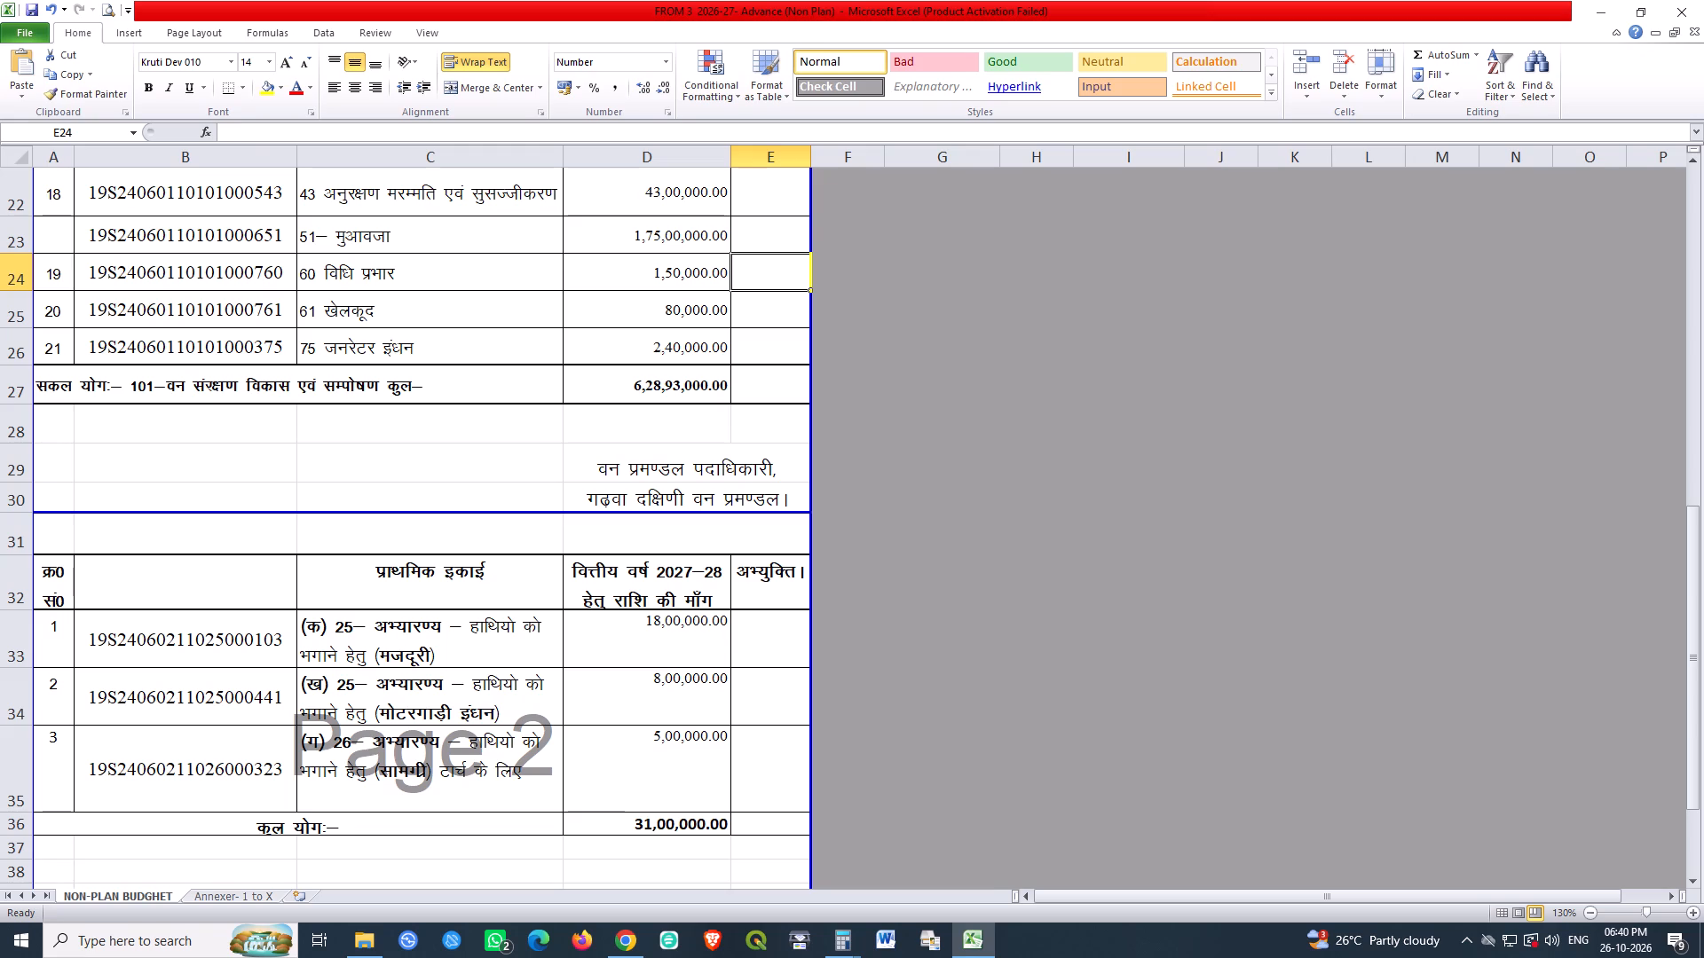
{"action": "key", "text": "ctrl+s"}
{"action": "key", "text": "ctrl+s"}
{"action": "key", "text": "ctrl+s"}
Check the print preview of the NON-PLAN BUDGHET sheet, then save and close the workbook.
{"action": "key", "text": "ctrl+F2"}
{"action": "scroll", "coordinate": [1170, 312], "scroll_direction": "down", "scroll_amount": 3}
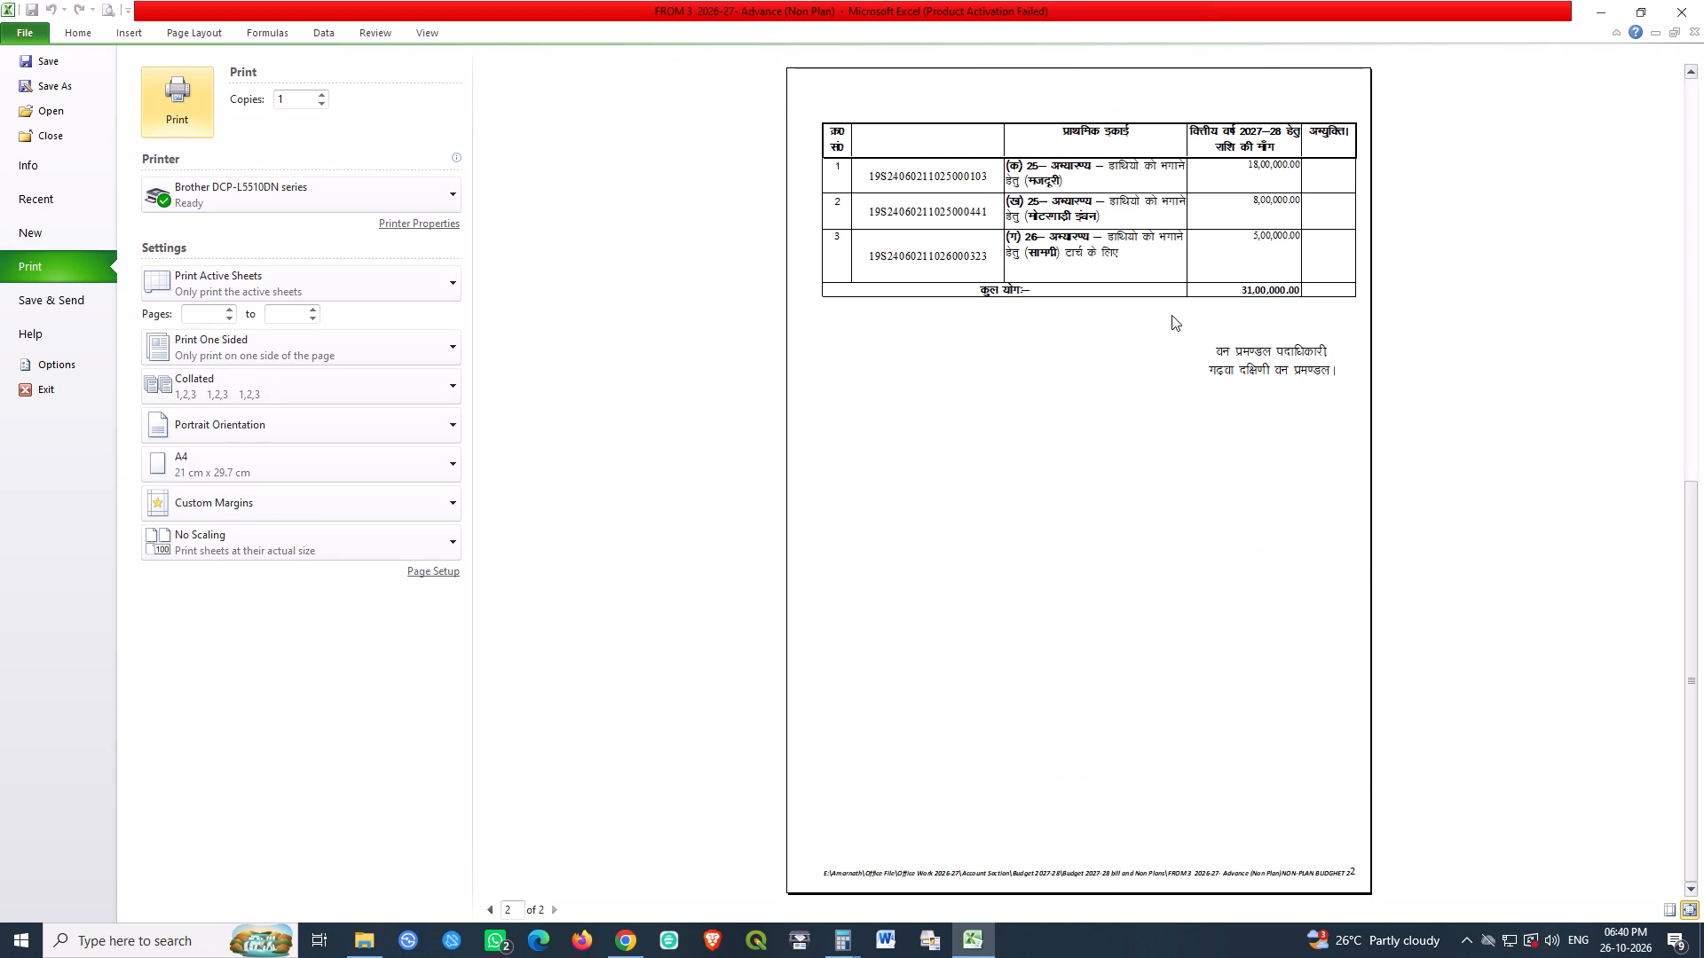
{"action": "scroll", "coordinate": [1171, 315], "scroll_direction": "down", "scroll_amount": 4}
{"action": "key", "text": "Escape"}
{"action": "key", "text": "ctrl+s"}
{"action": "key", "text": "ctrl+s"}
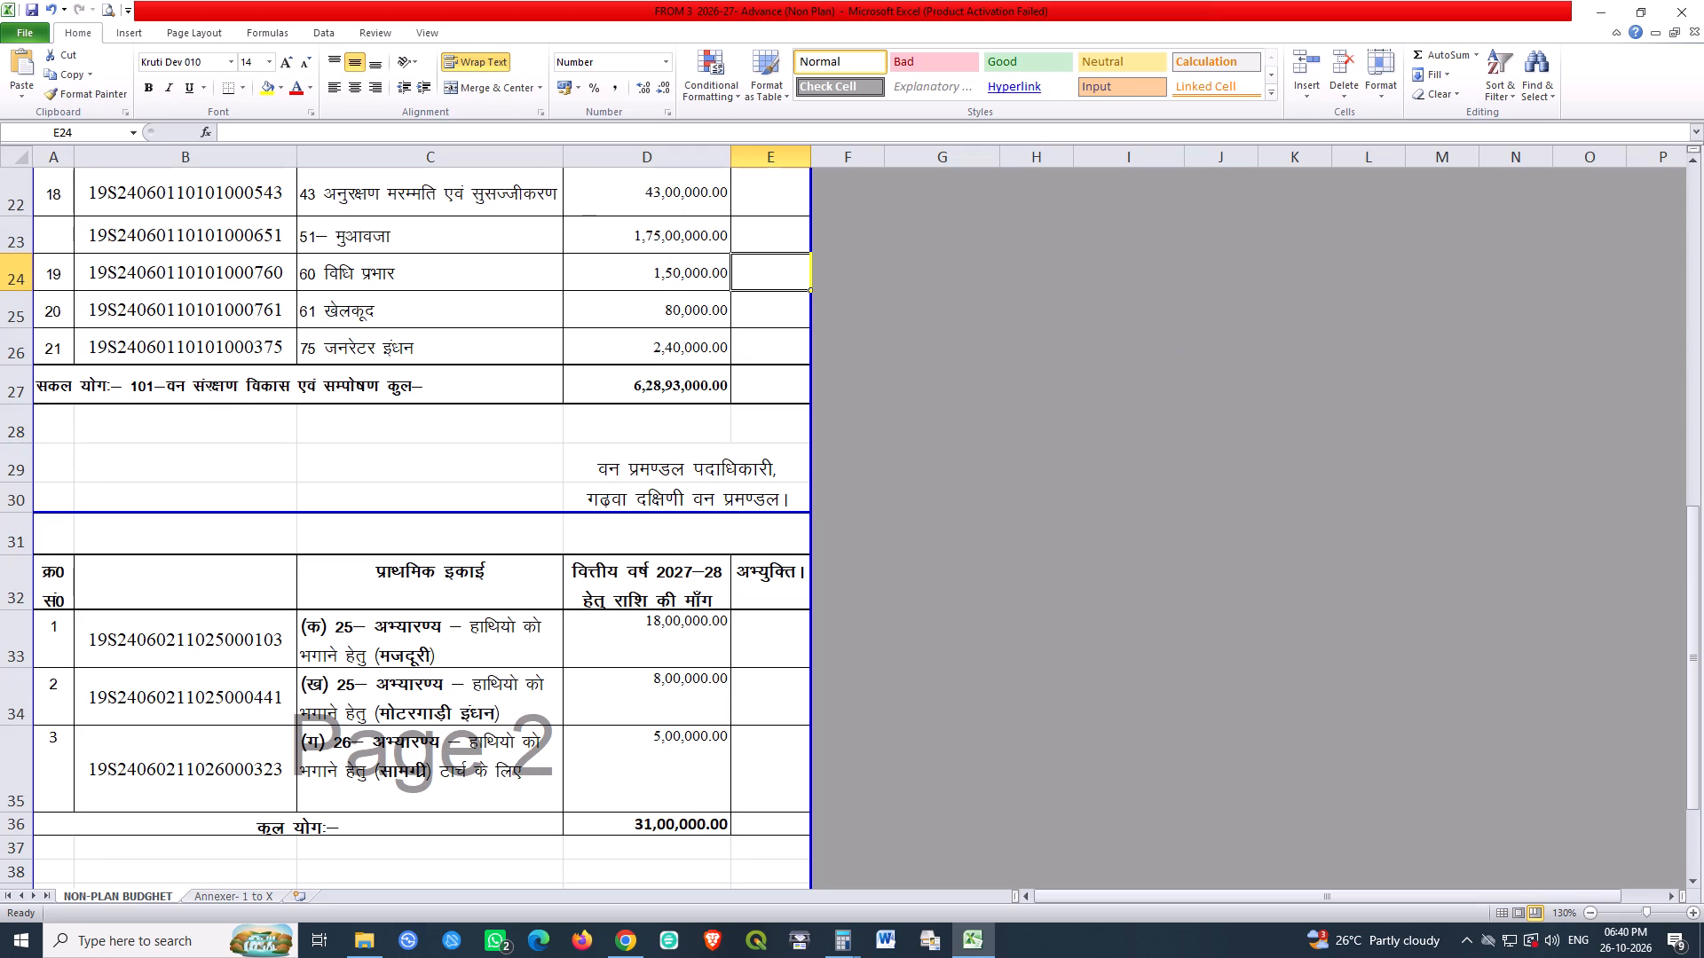
{"action": "left_click", "coordinate": [1703, 0]}
Rename the Advance (Non Plan) workbook file as FROM 3 2027-28- Advance (Non Plan) in the budget folder.
{"action": "left_click", "coordinate": [1124, 419]}
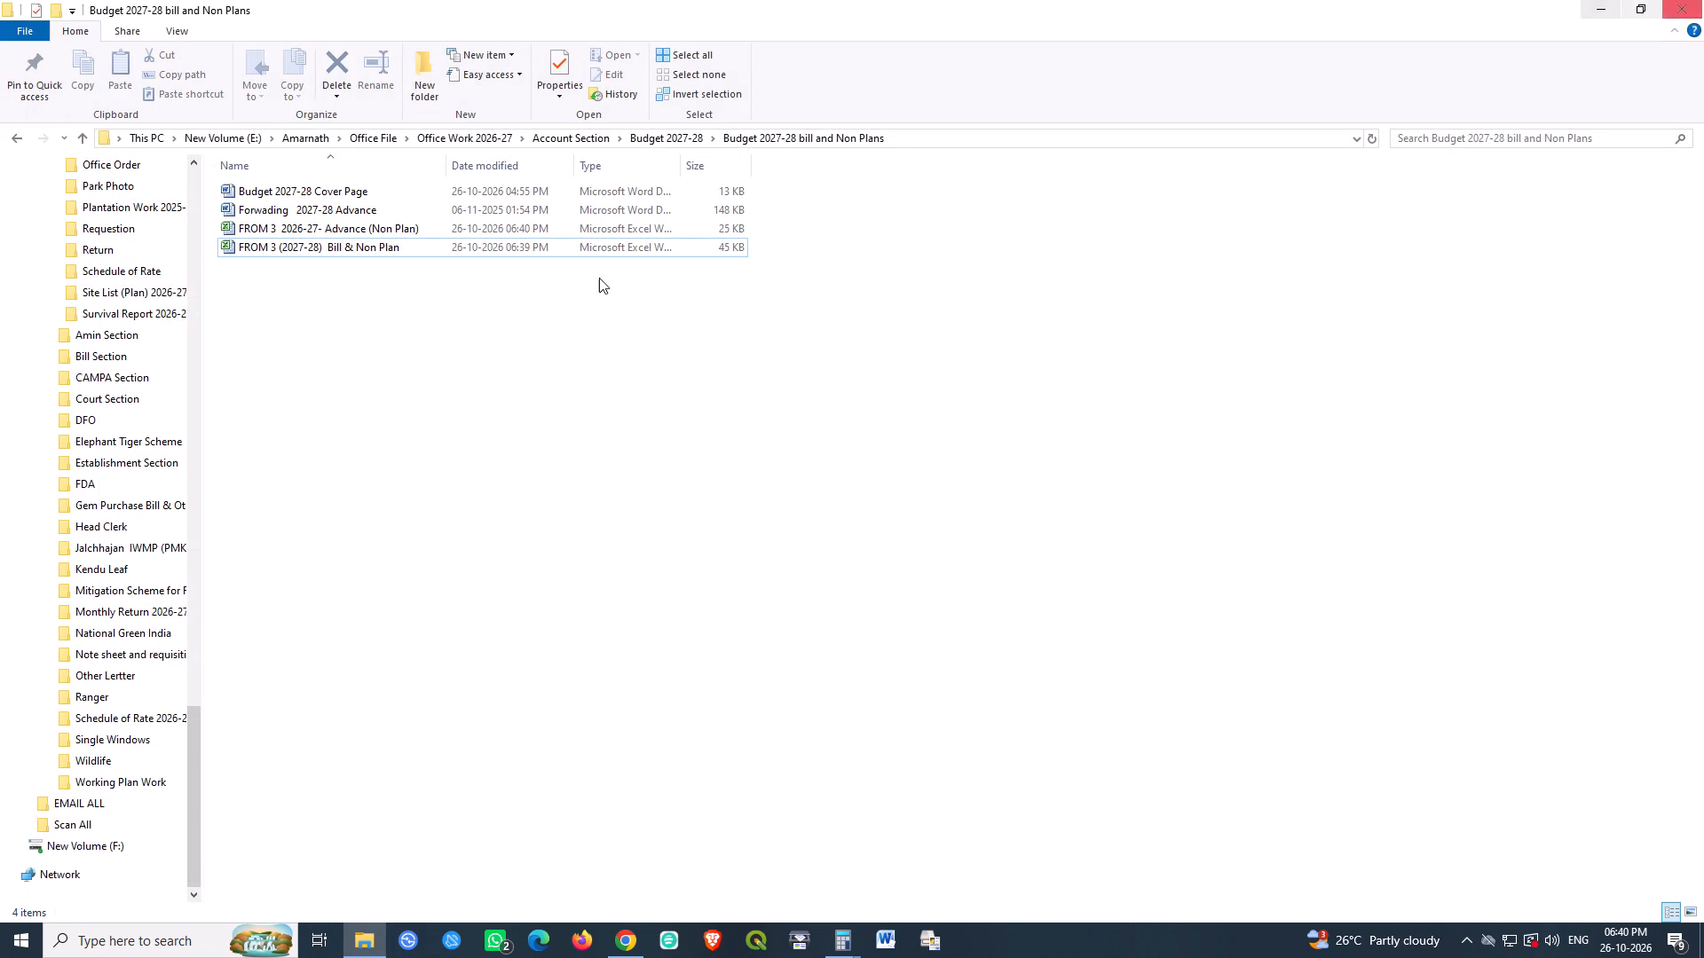
{"action": "left_click", "coordinate": [339, 243]}
{"action": "left_click", "coordinate": [343, 224]}
{"action": "key", "text": "F2"}
{"action": "key", "text": "Right"}
{"action": "key", "text": "Left"}
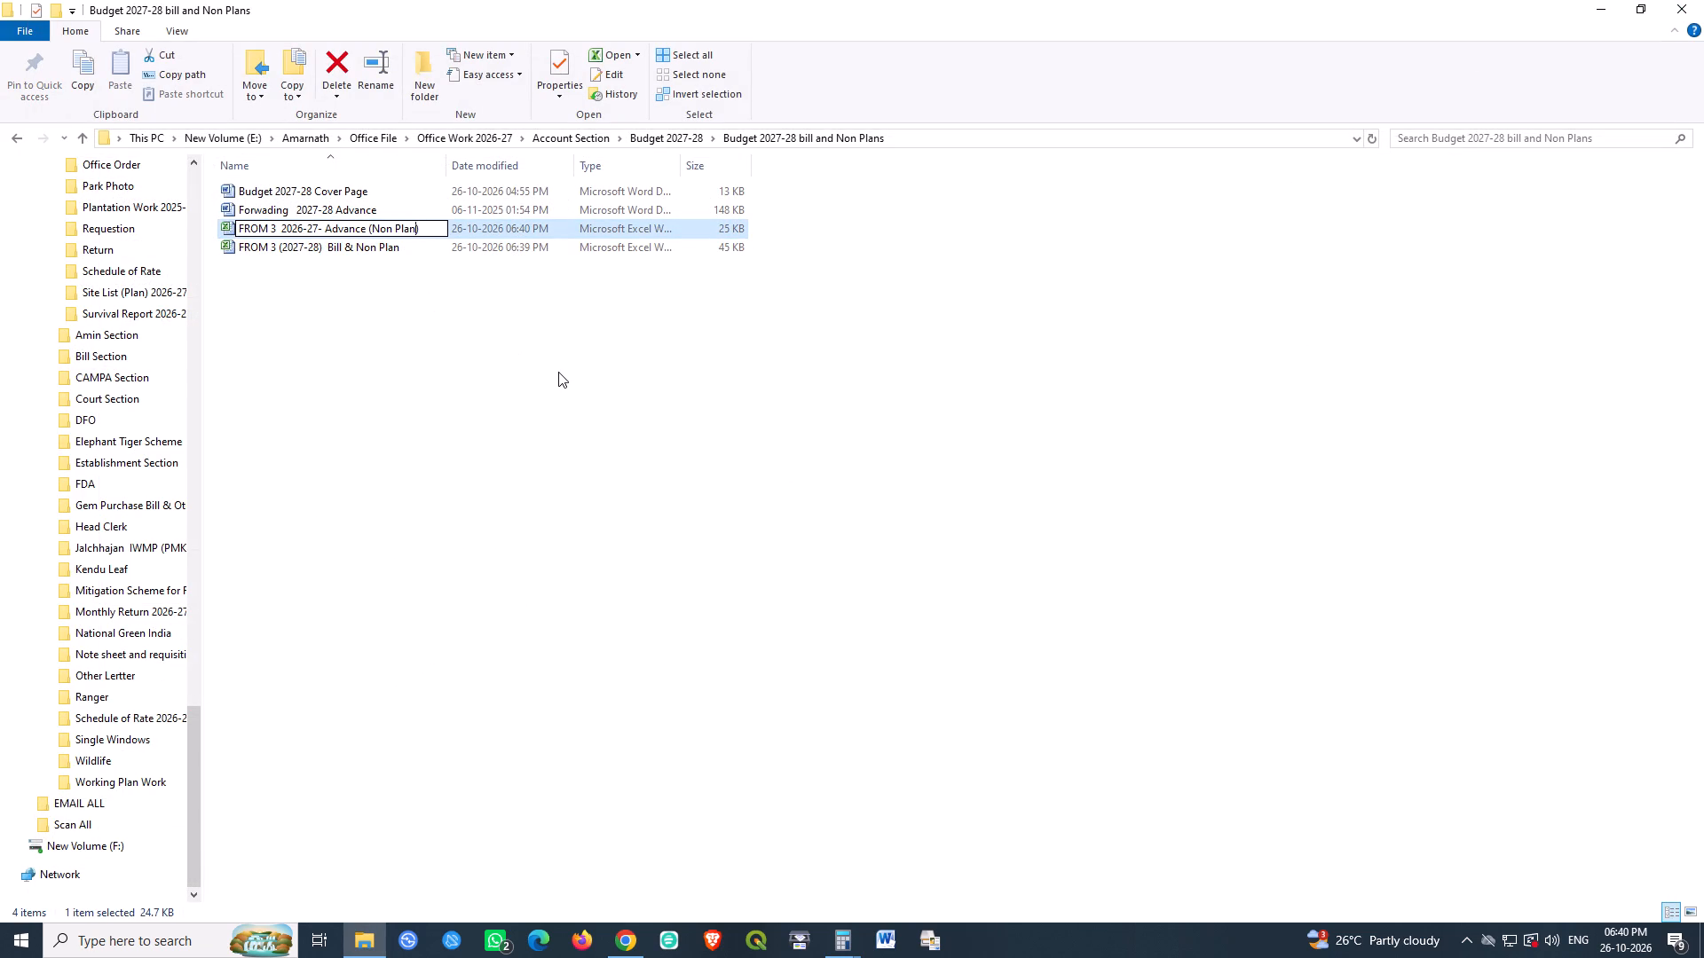
{"action": "key", "text": "Left"}
{"action": "key", "text": "Left"}
{"action": "key", "text": "Left"}
{"action": "key", "text": "Left"}
{"action": "key", "text": "Left"}
{"action": "key", "text": "Left"}
{"action": "key", "text": "Left"}
{"action": "key", "text": "Left"}
{"action": "key", "text": "Left"}
{"action": "key", "text": "Left"}
{"action": "key", "text": "Left"}
{"action": "key", "text": "Left"}
{"action": "key", "text": "Left"}
{"action": "key", "text": "Left"}
{"action": "key", "text": "Left"}
{"action": "key", "text": "Left"}
{"action": "key", "text": "Left"}
{"action": "key", "text": "Left"}
{"action": "key", "text": "Left"}
{"action": "key", "text": "Left"}
{"action": "key", "text": "shift+Right"}
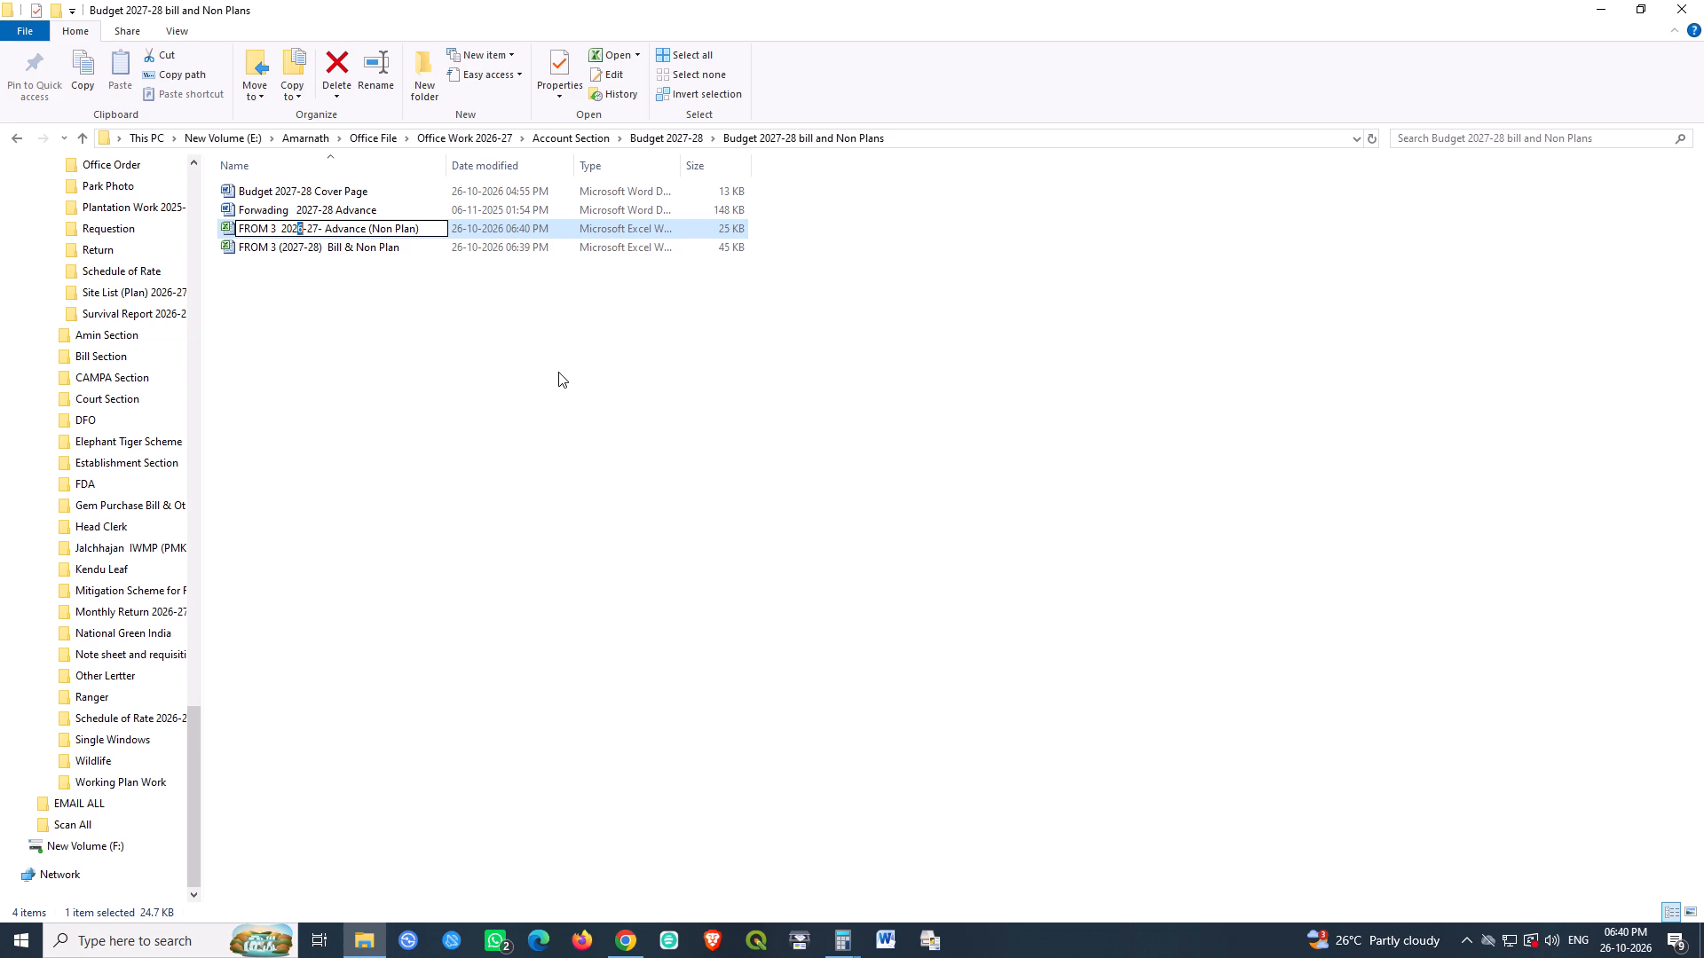
{"action": "key", "text": "7"}
{"action": "key", "text": "Right"}
{"action": "key", "text": "Right"}
{"action": "key", "text": "shift+Right"}
{"action": "key", "text": "8"}
{"action": "key", "text": "Return"}
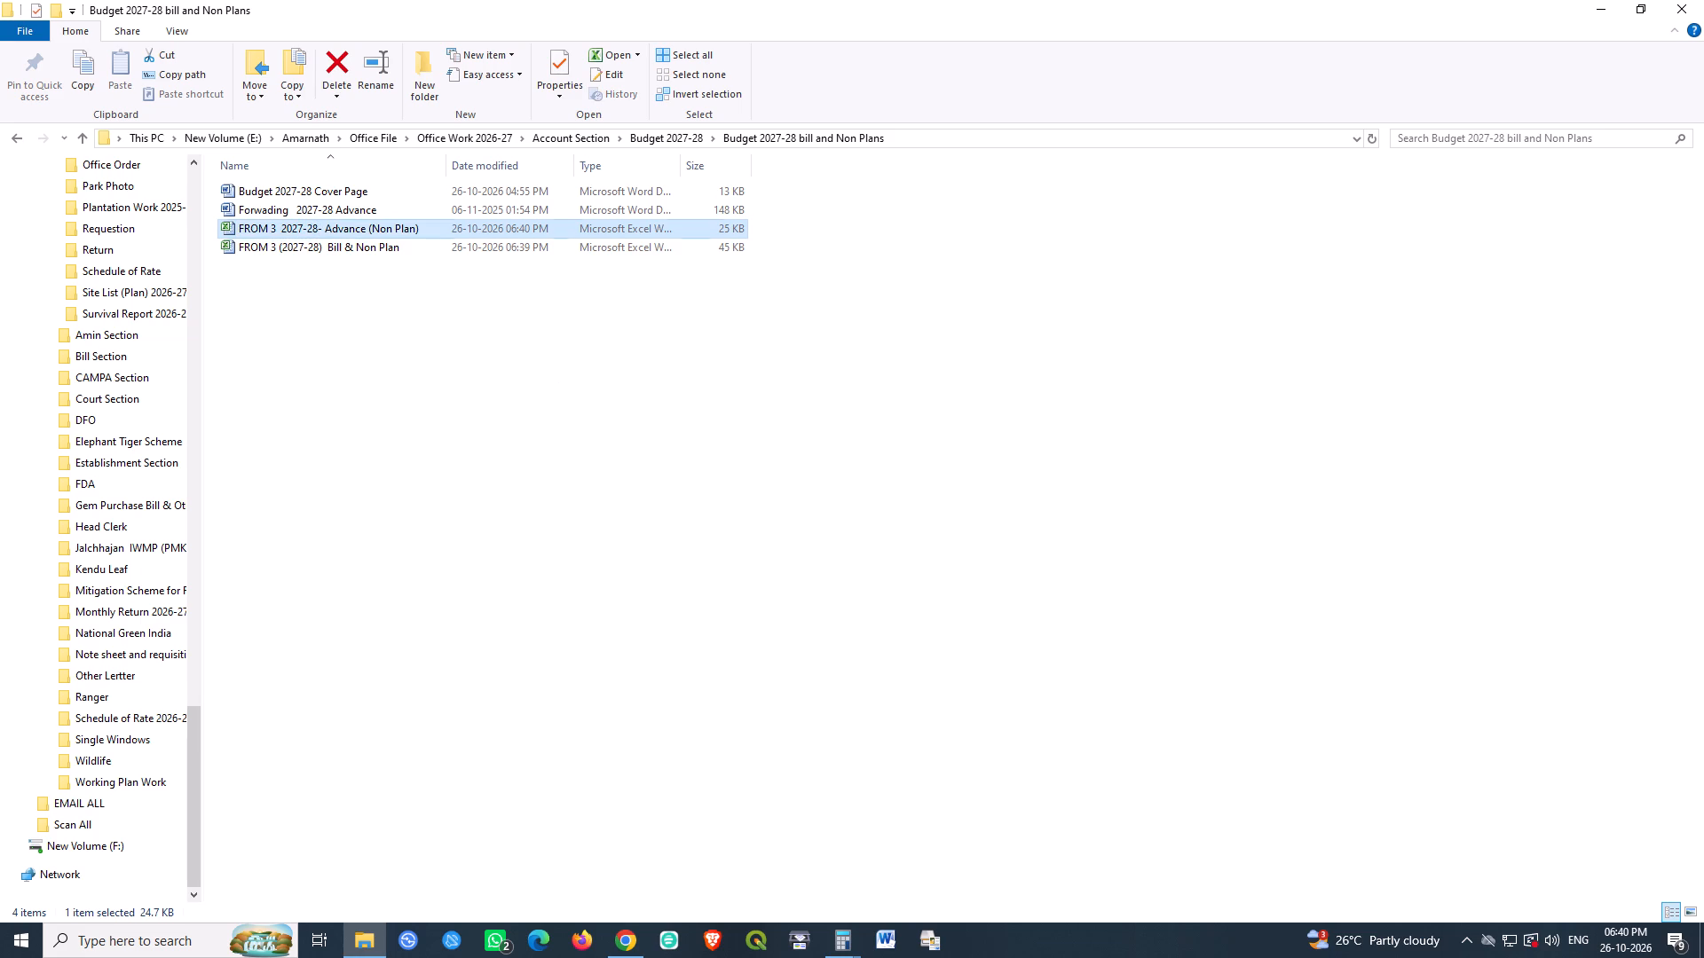
{"action": "left_click", "coordinate": [556, 373]}
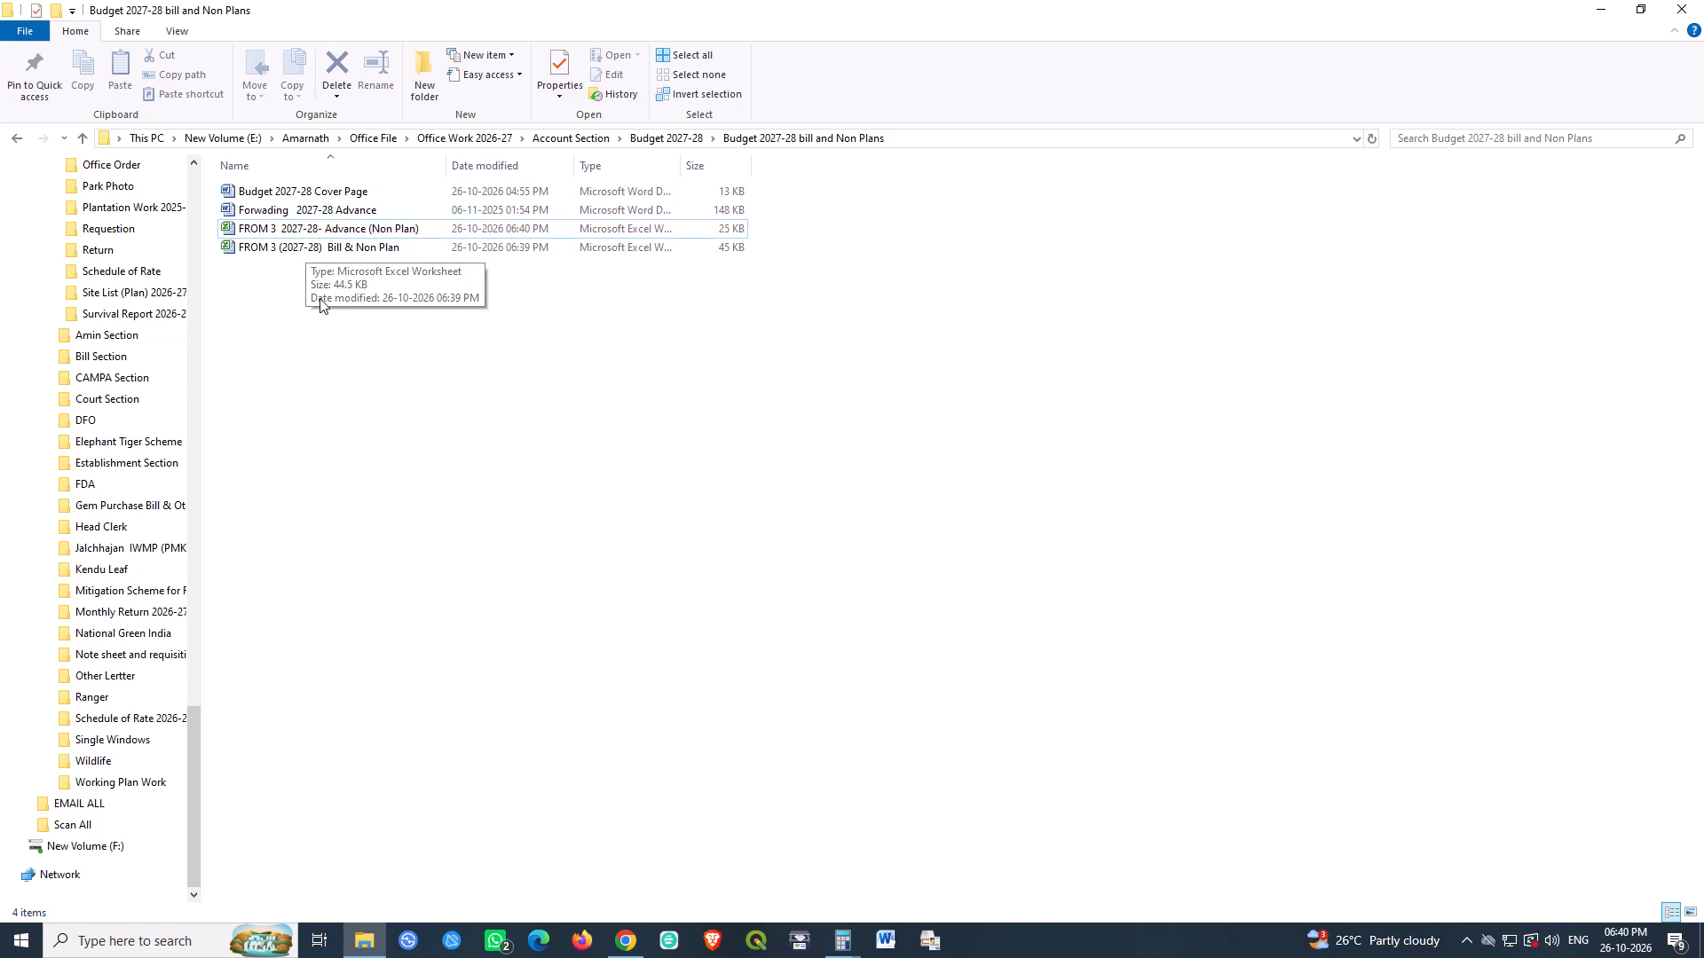
Close the File Explorer window and both Calculator windows.
{"action": "left_click", "coordinate": [423, 378]}
{"action": "left_click", "coordinate": [1703, 0]}
{"action": "left_click", "coordinate": [1342, 284]}
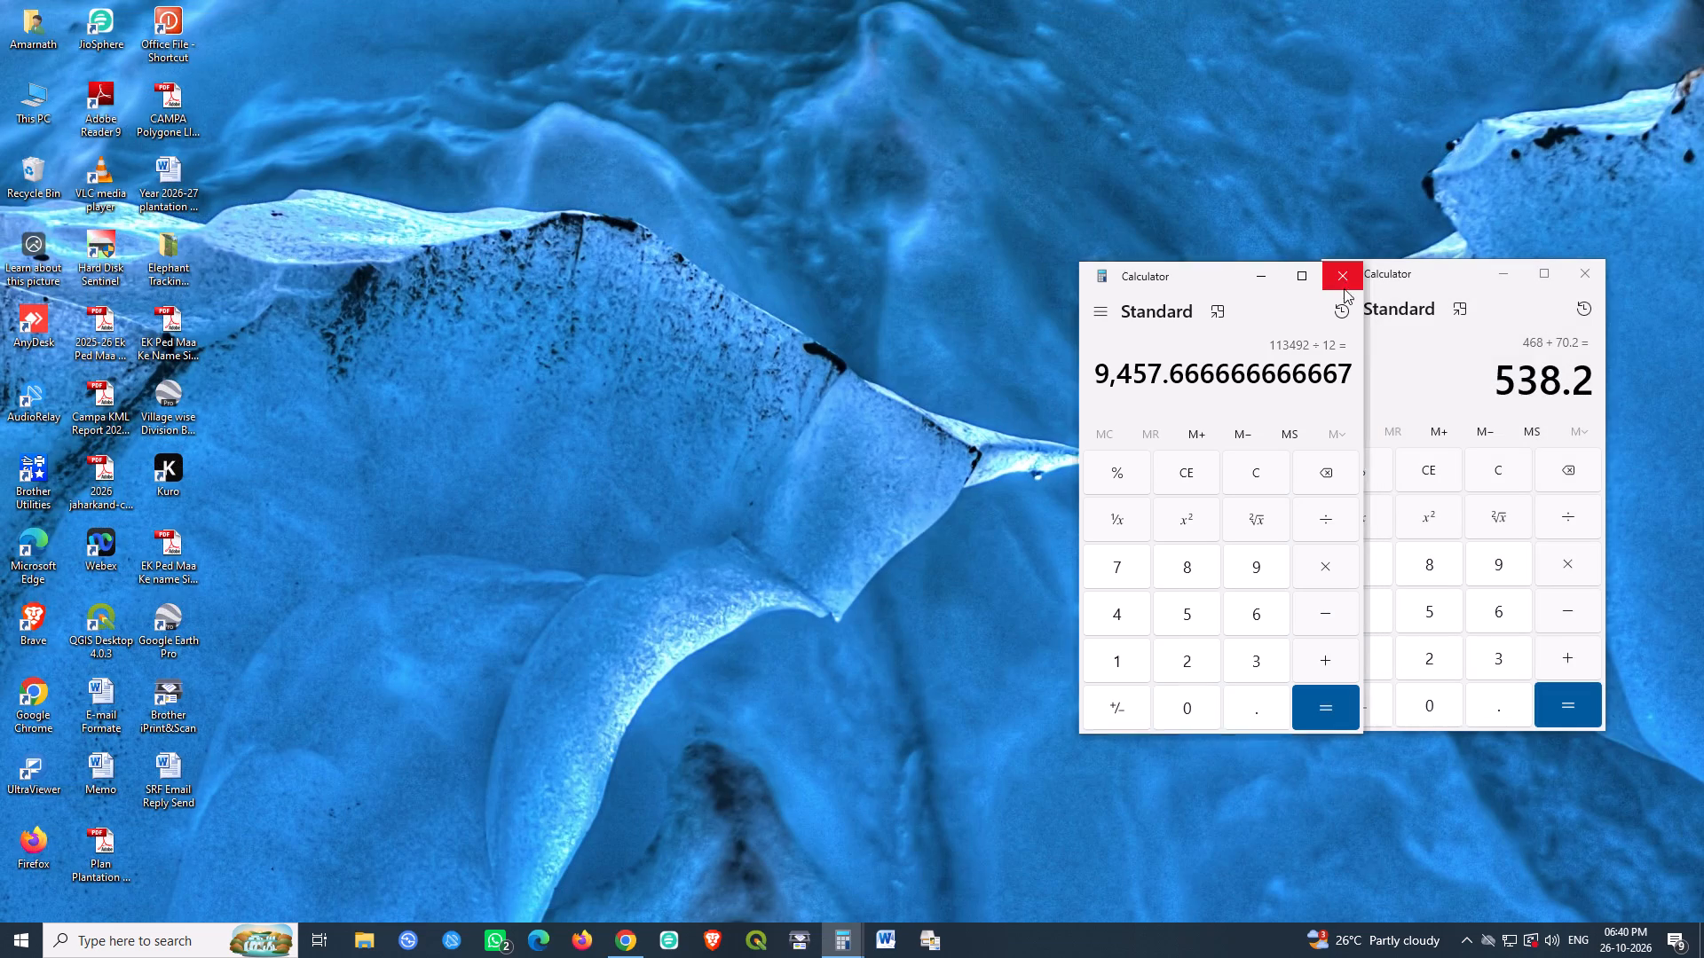
{"action": "left_click", "coordinate": [1574, 275]}
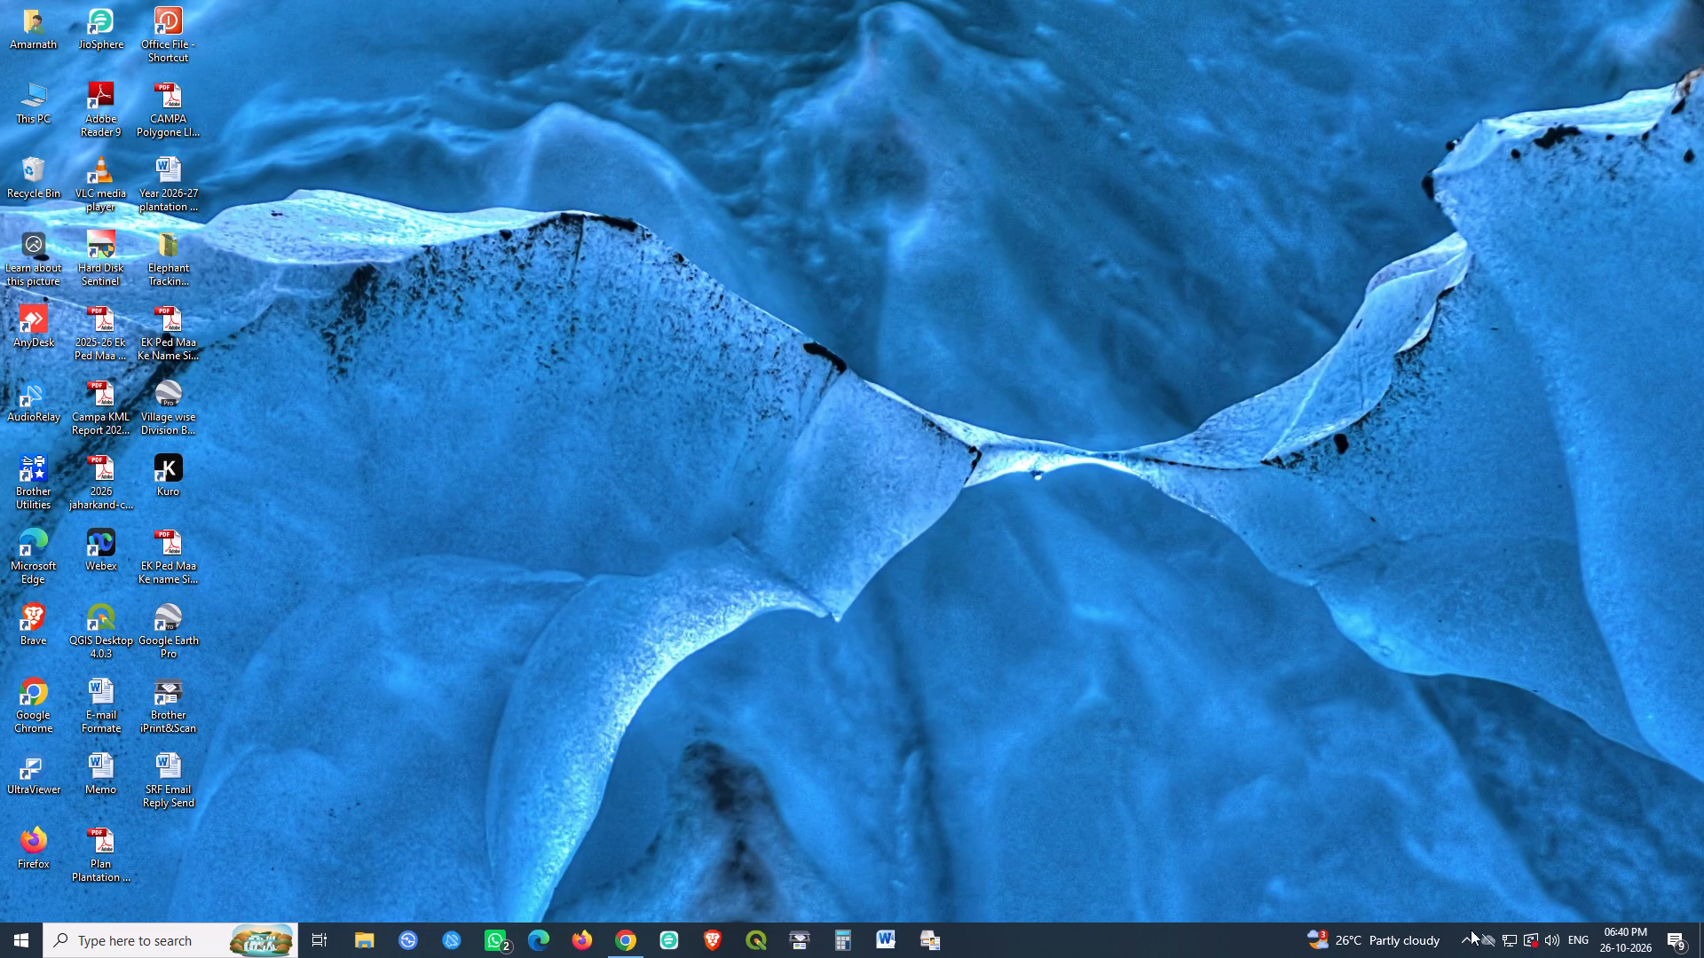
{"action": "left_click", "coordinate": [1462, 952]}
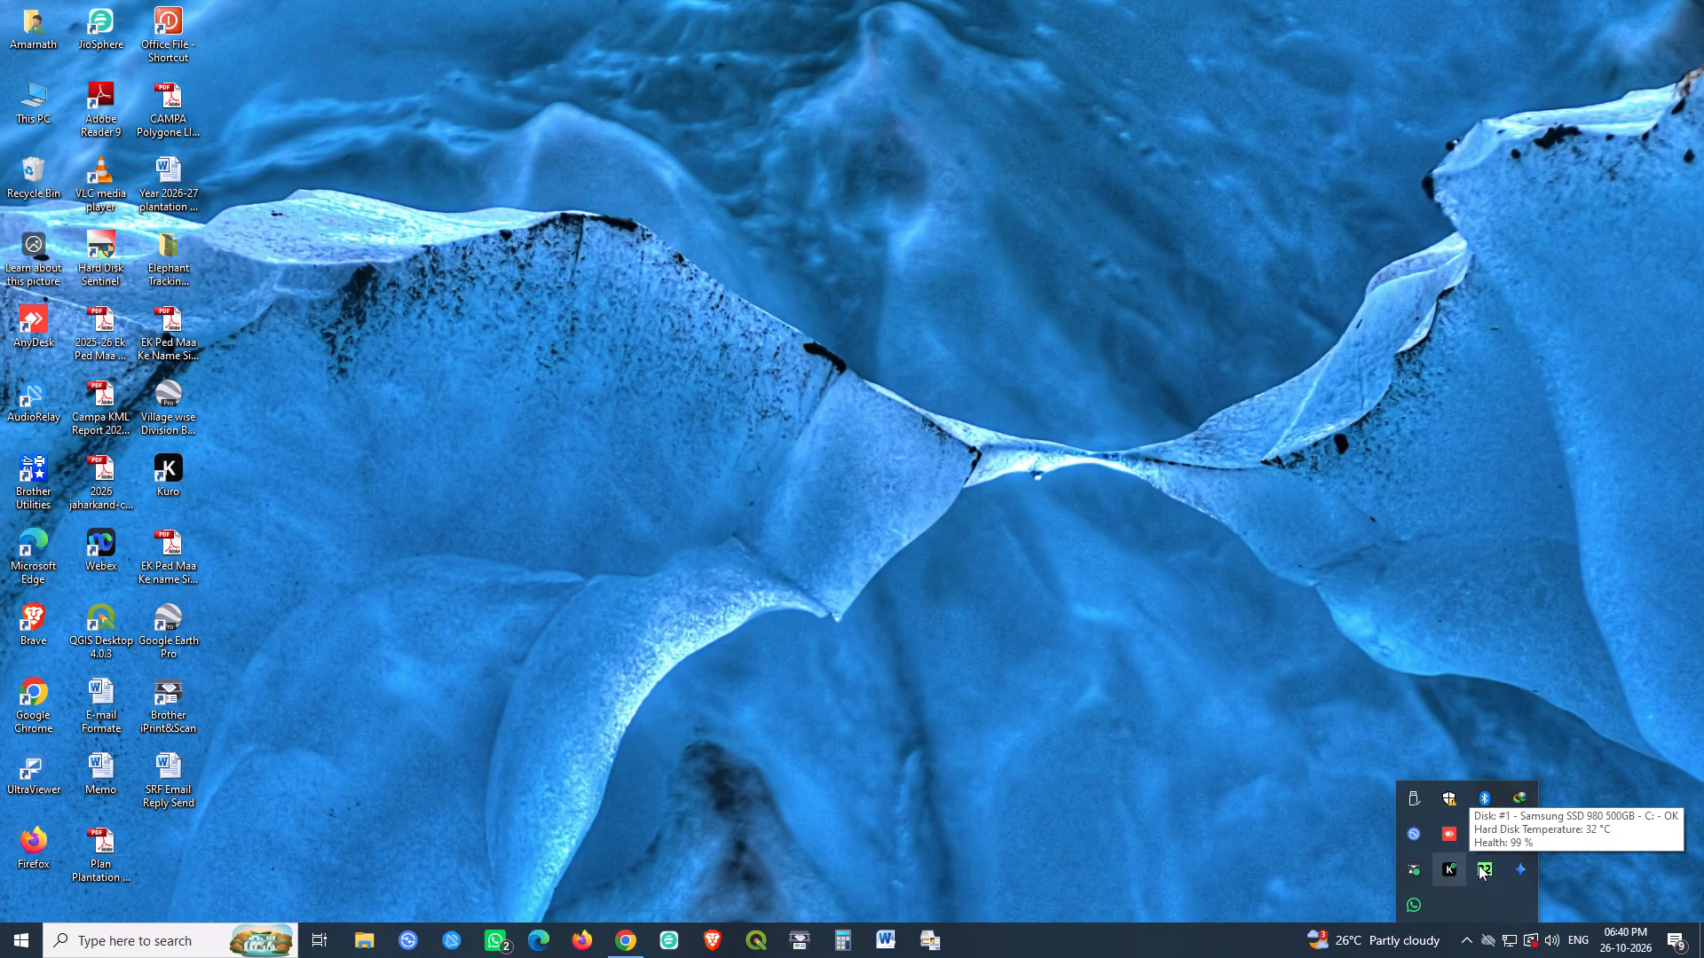